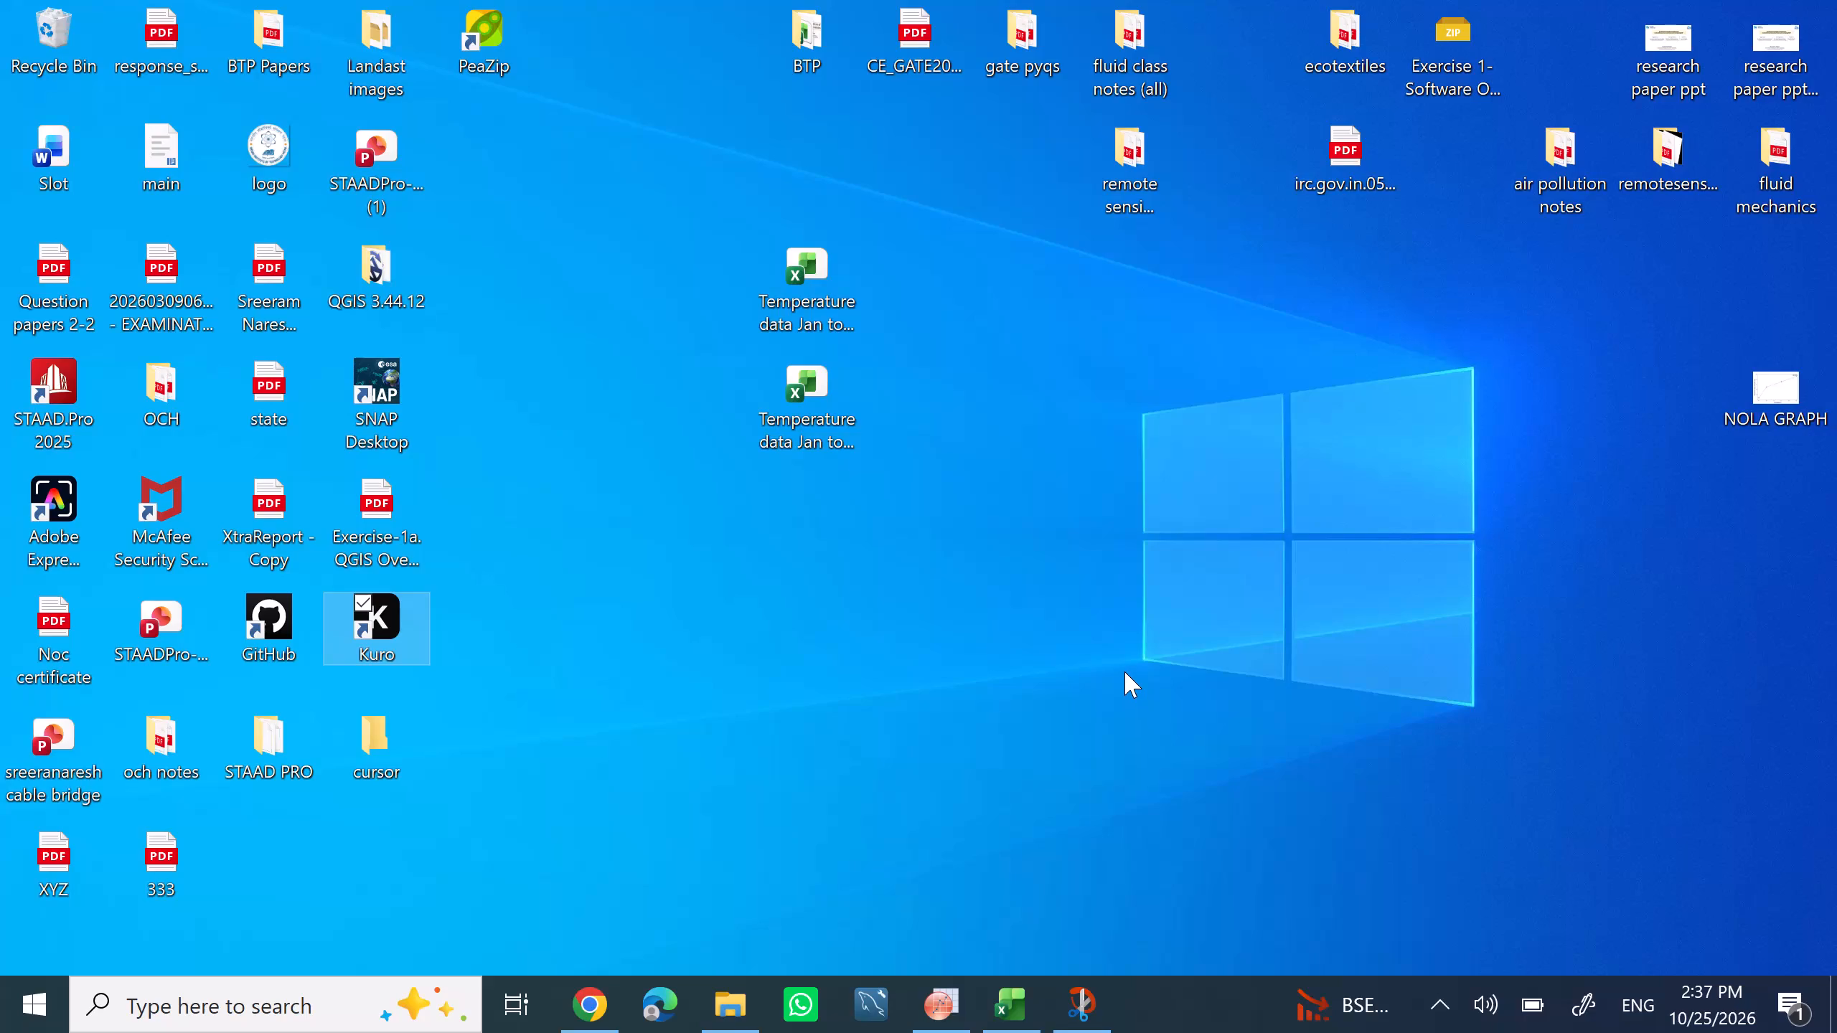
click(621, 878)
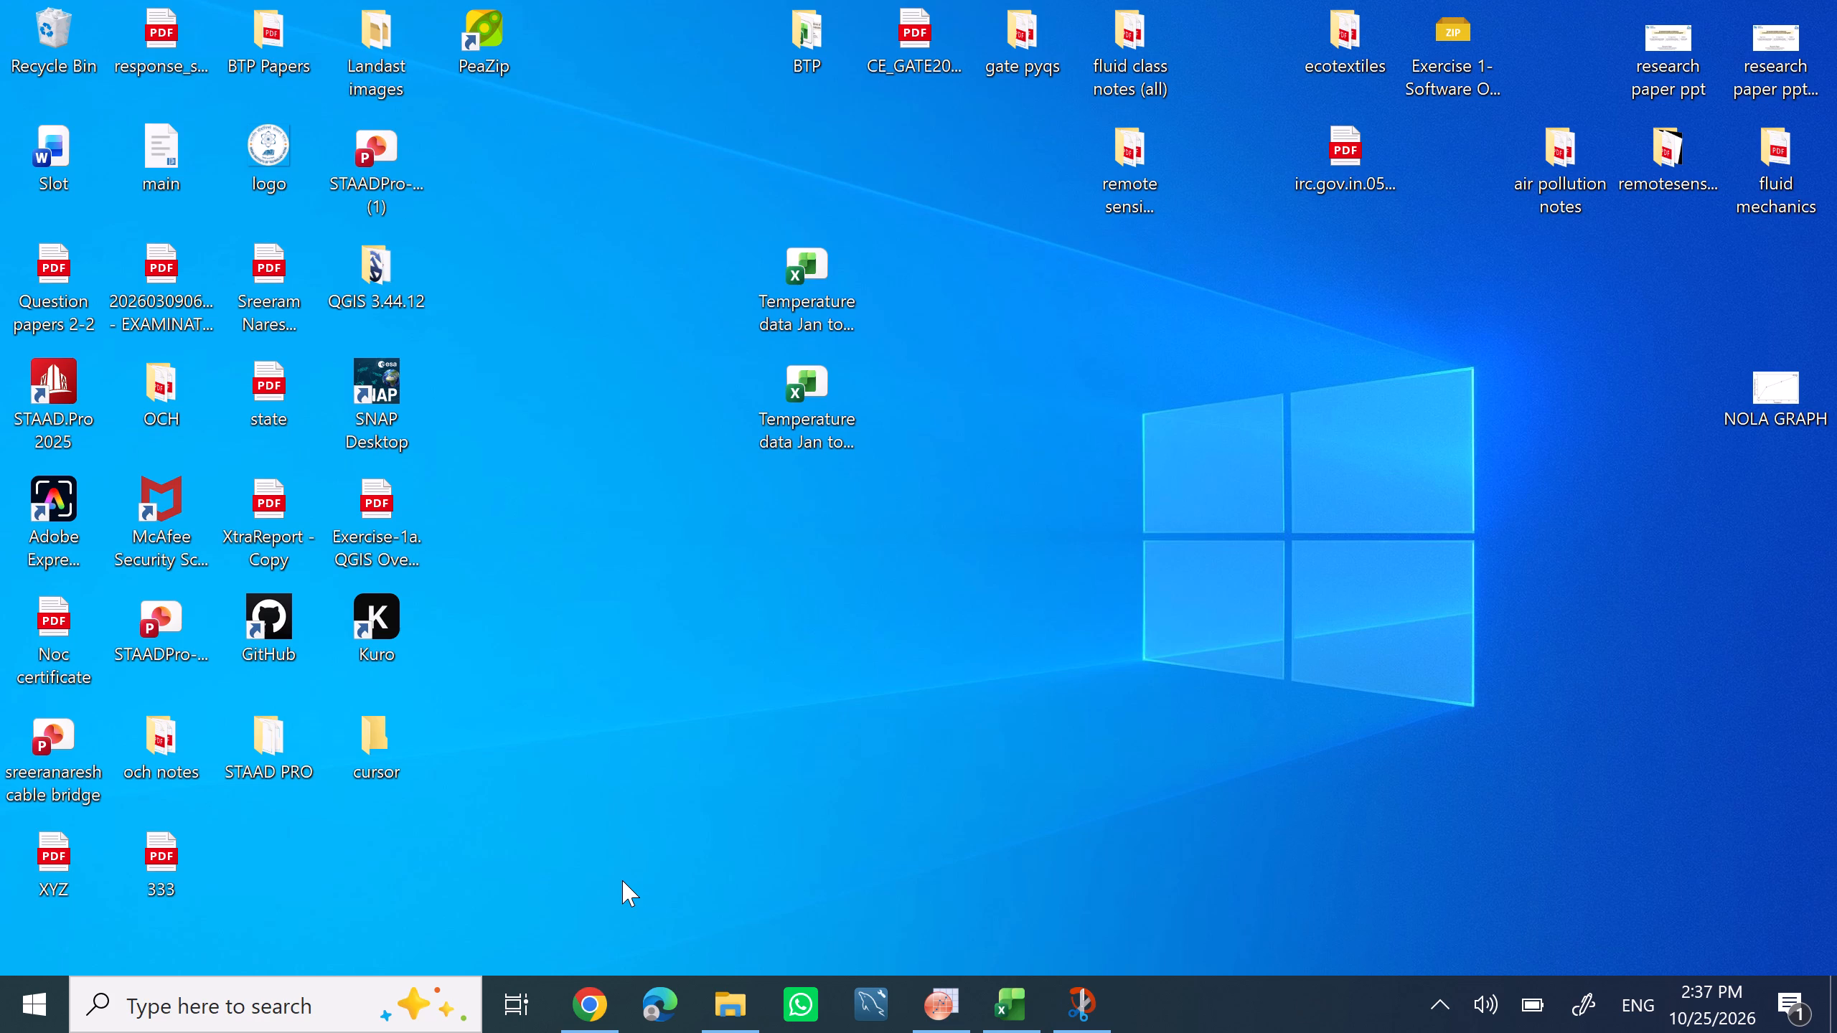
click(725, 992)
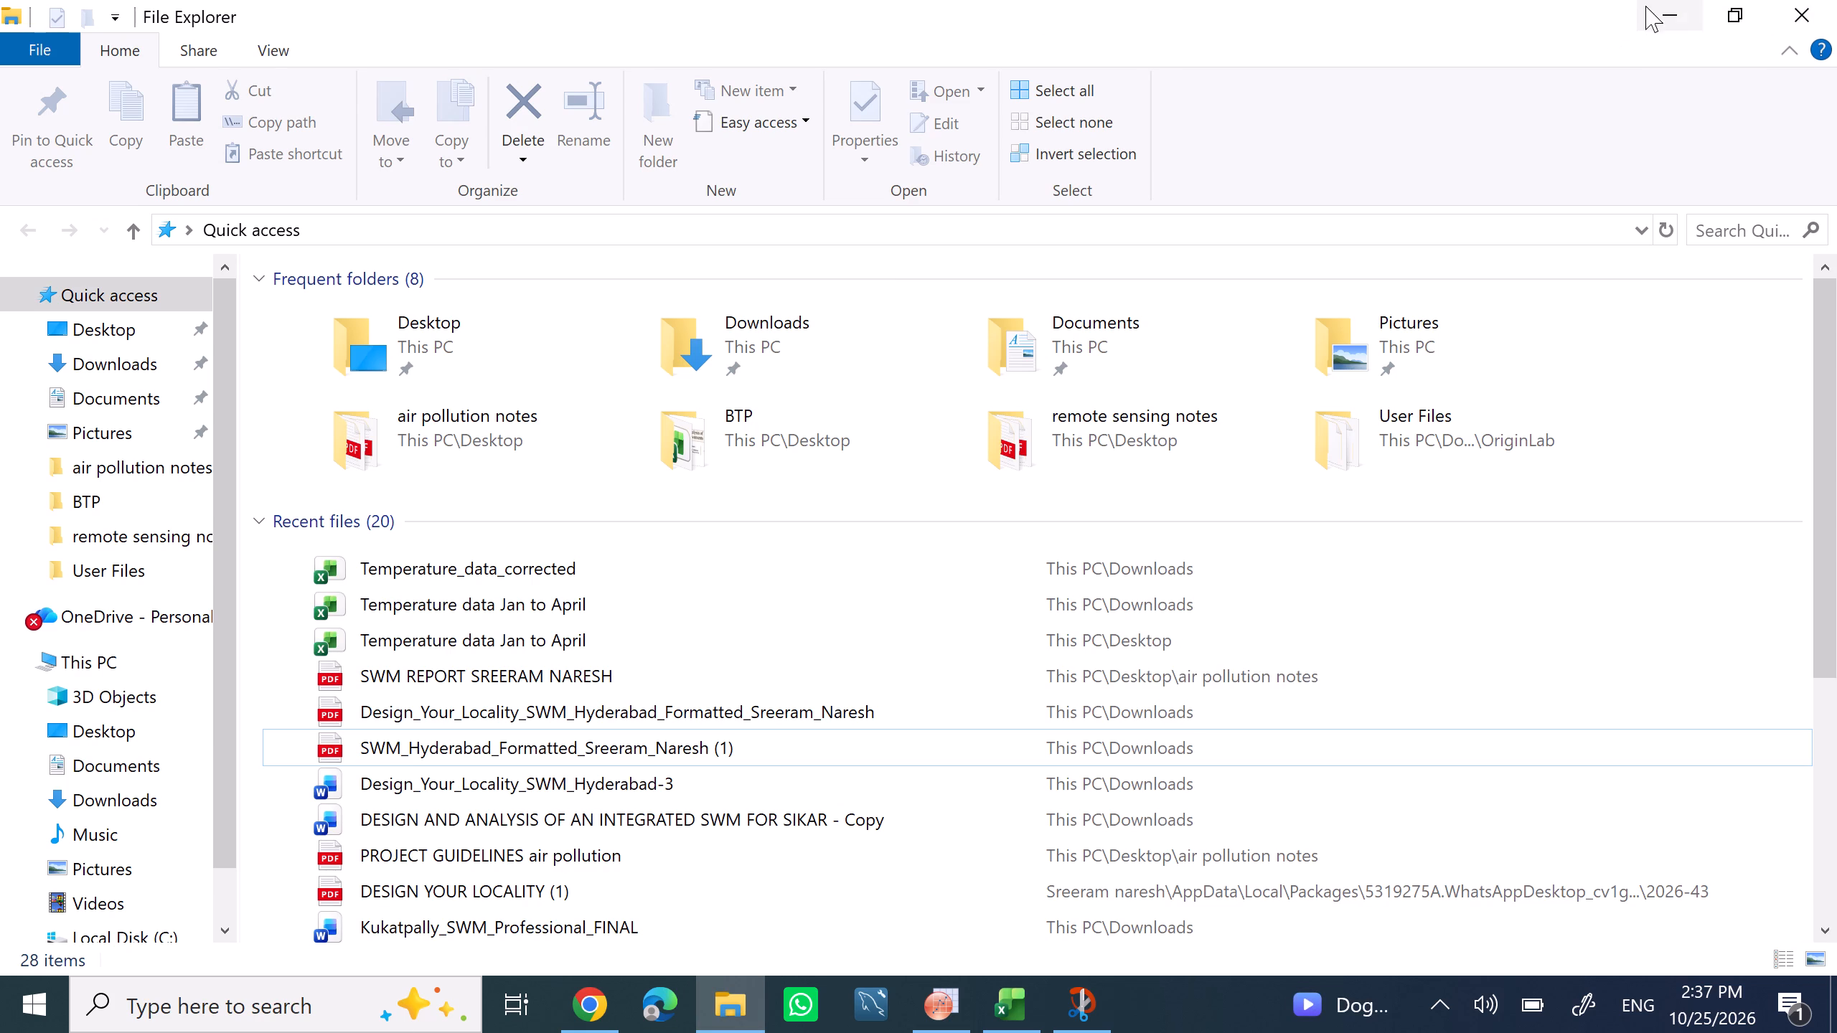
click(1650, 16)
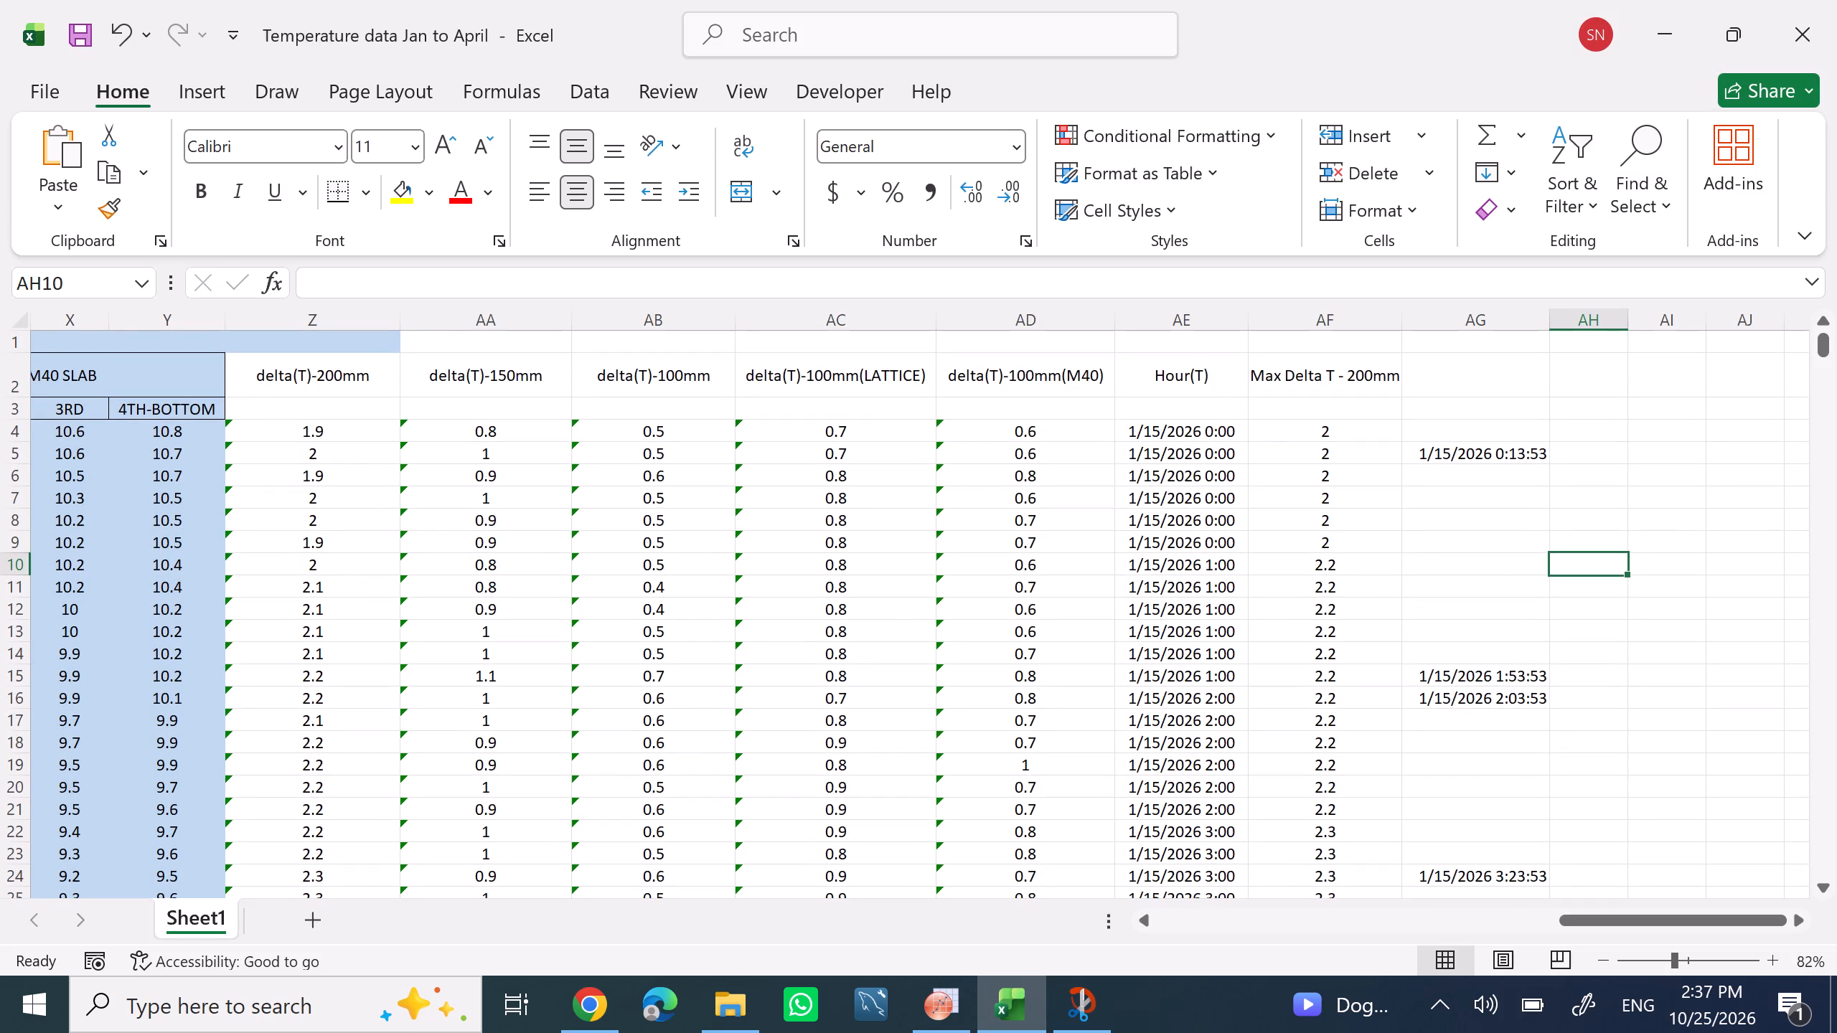
click(1487, 455)
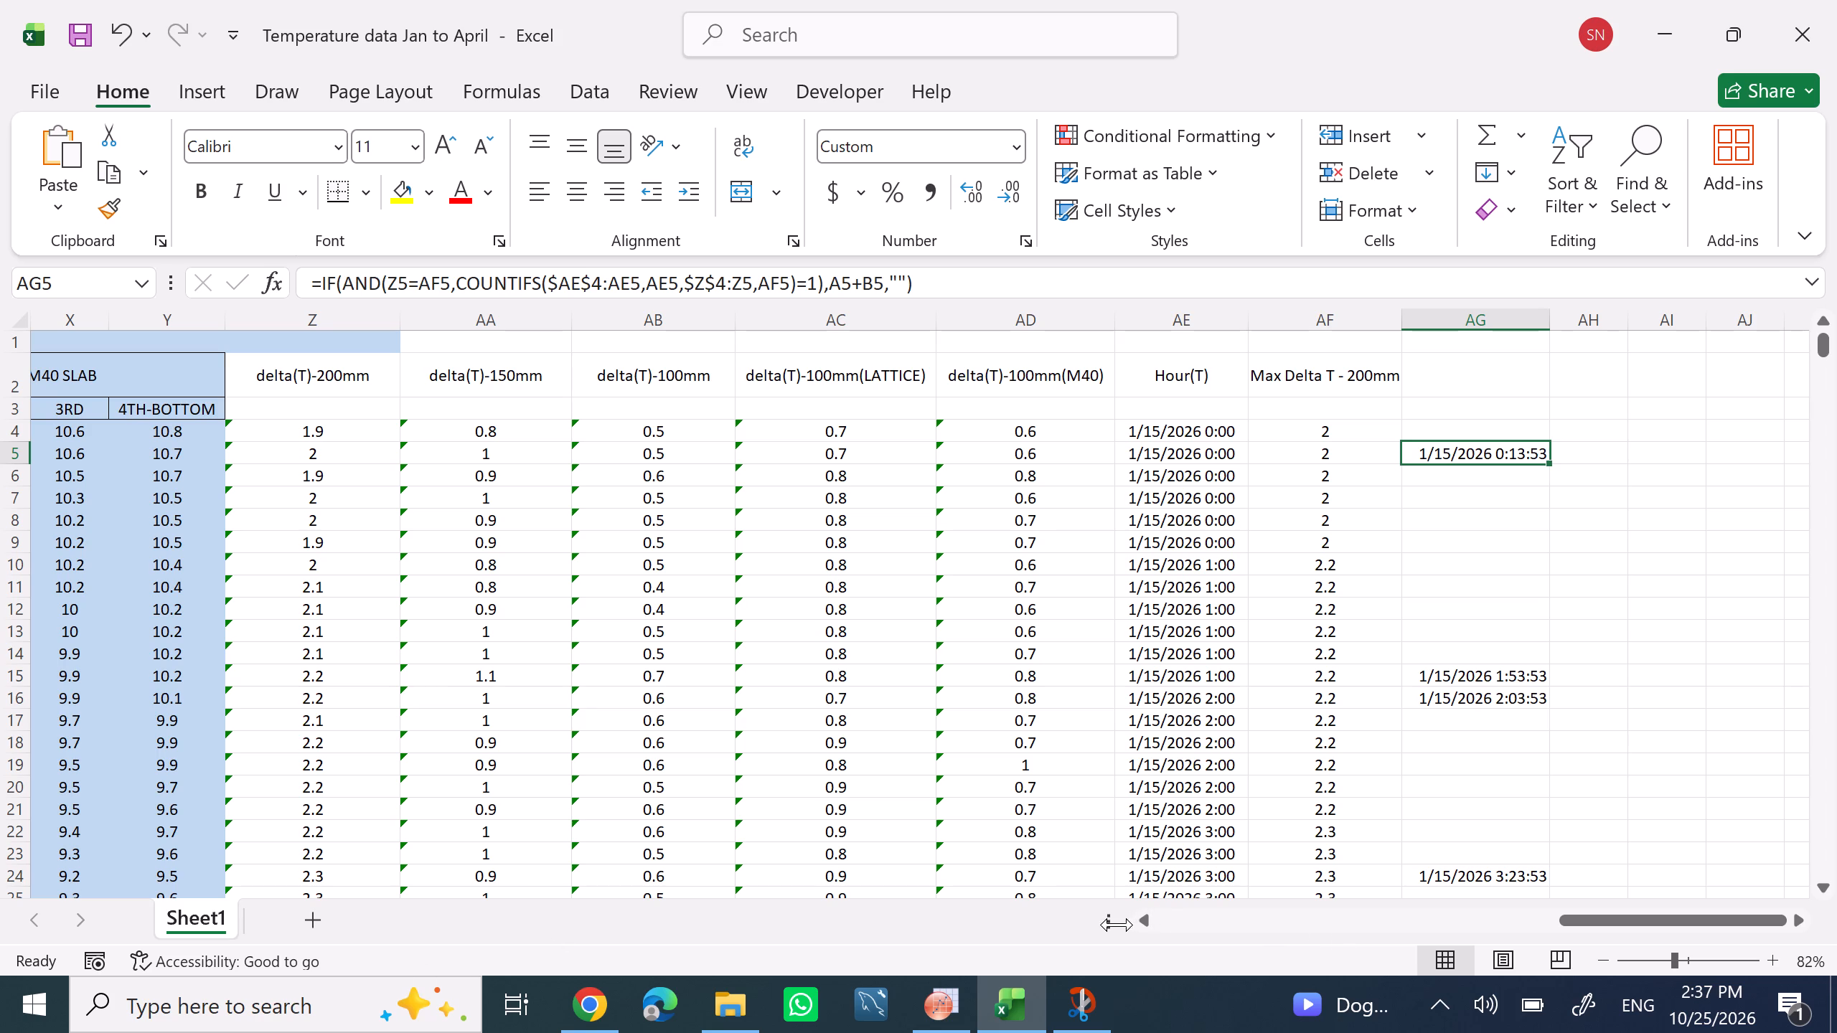
click(1148, 923)
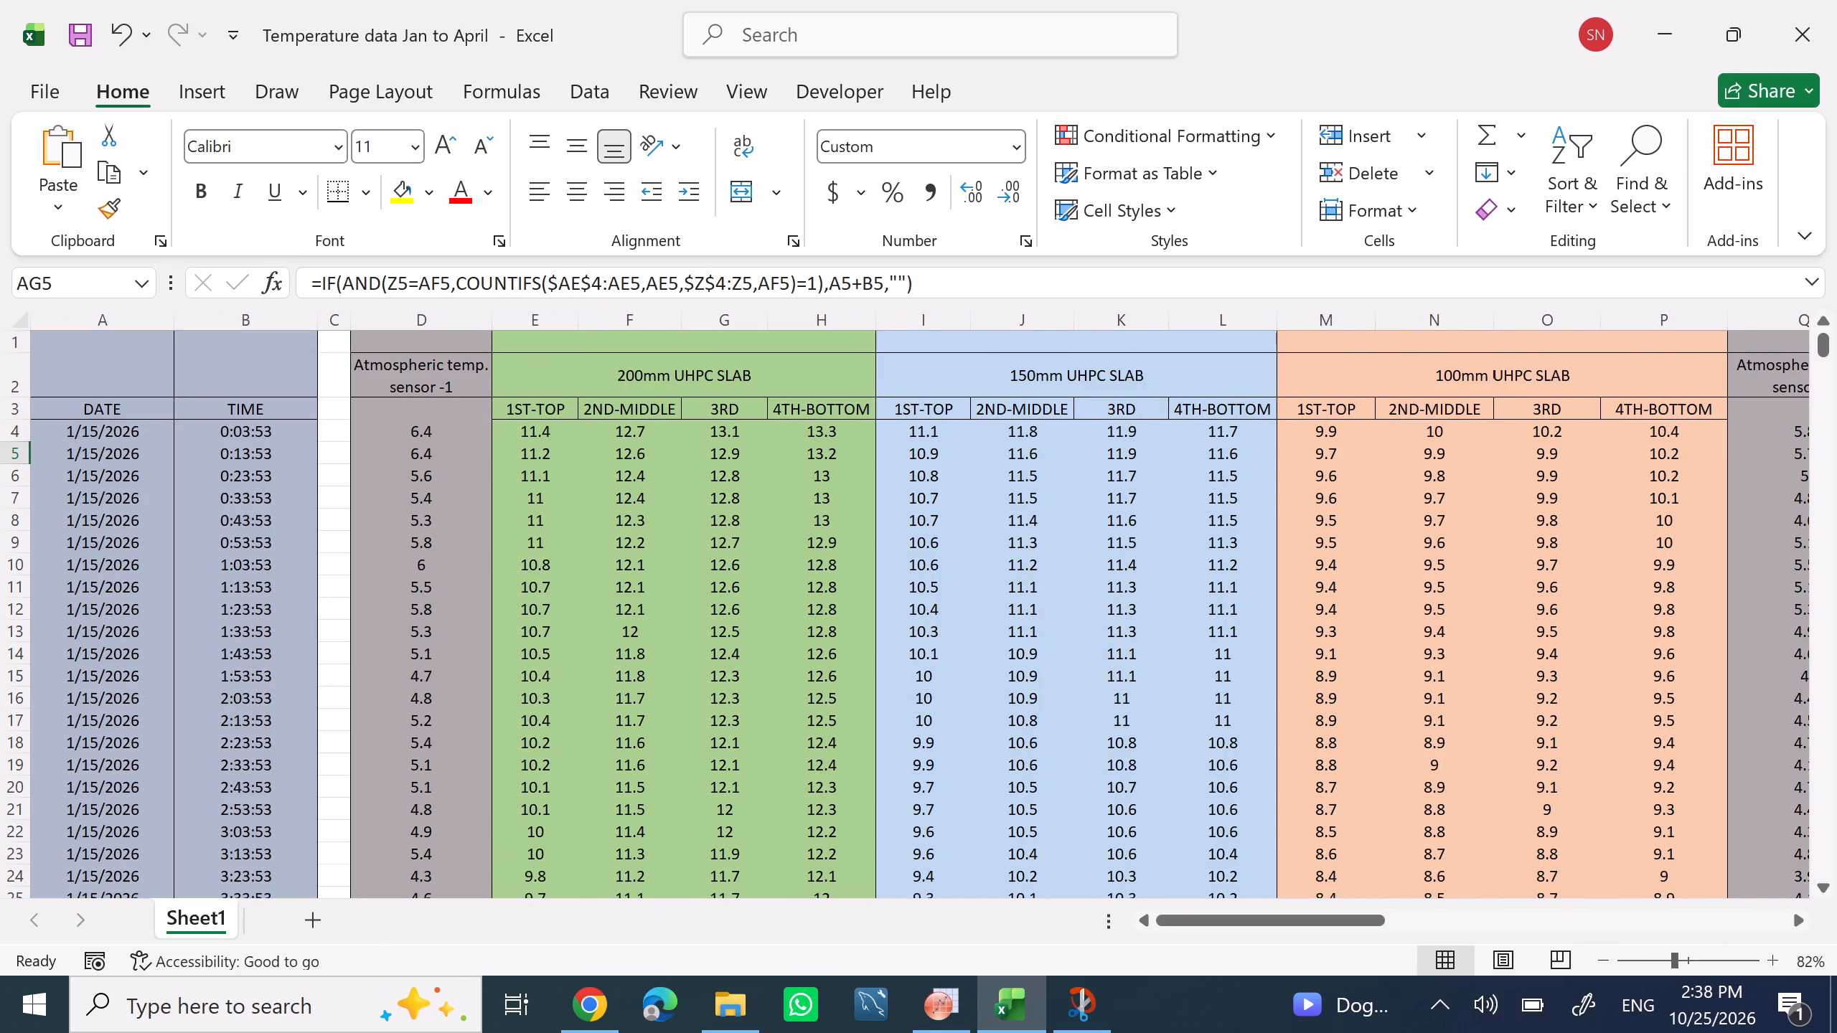
click(281, 453)
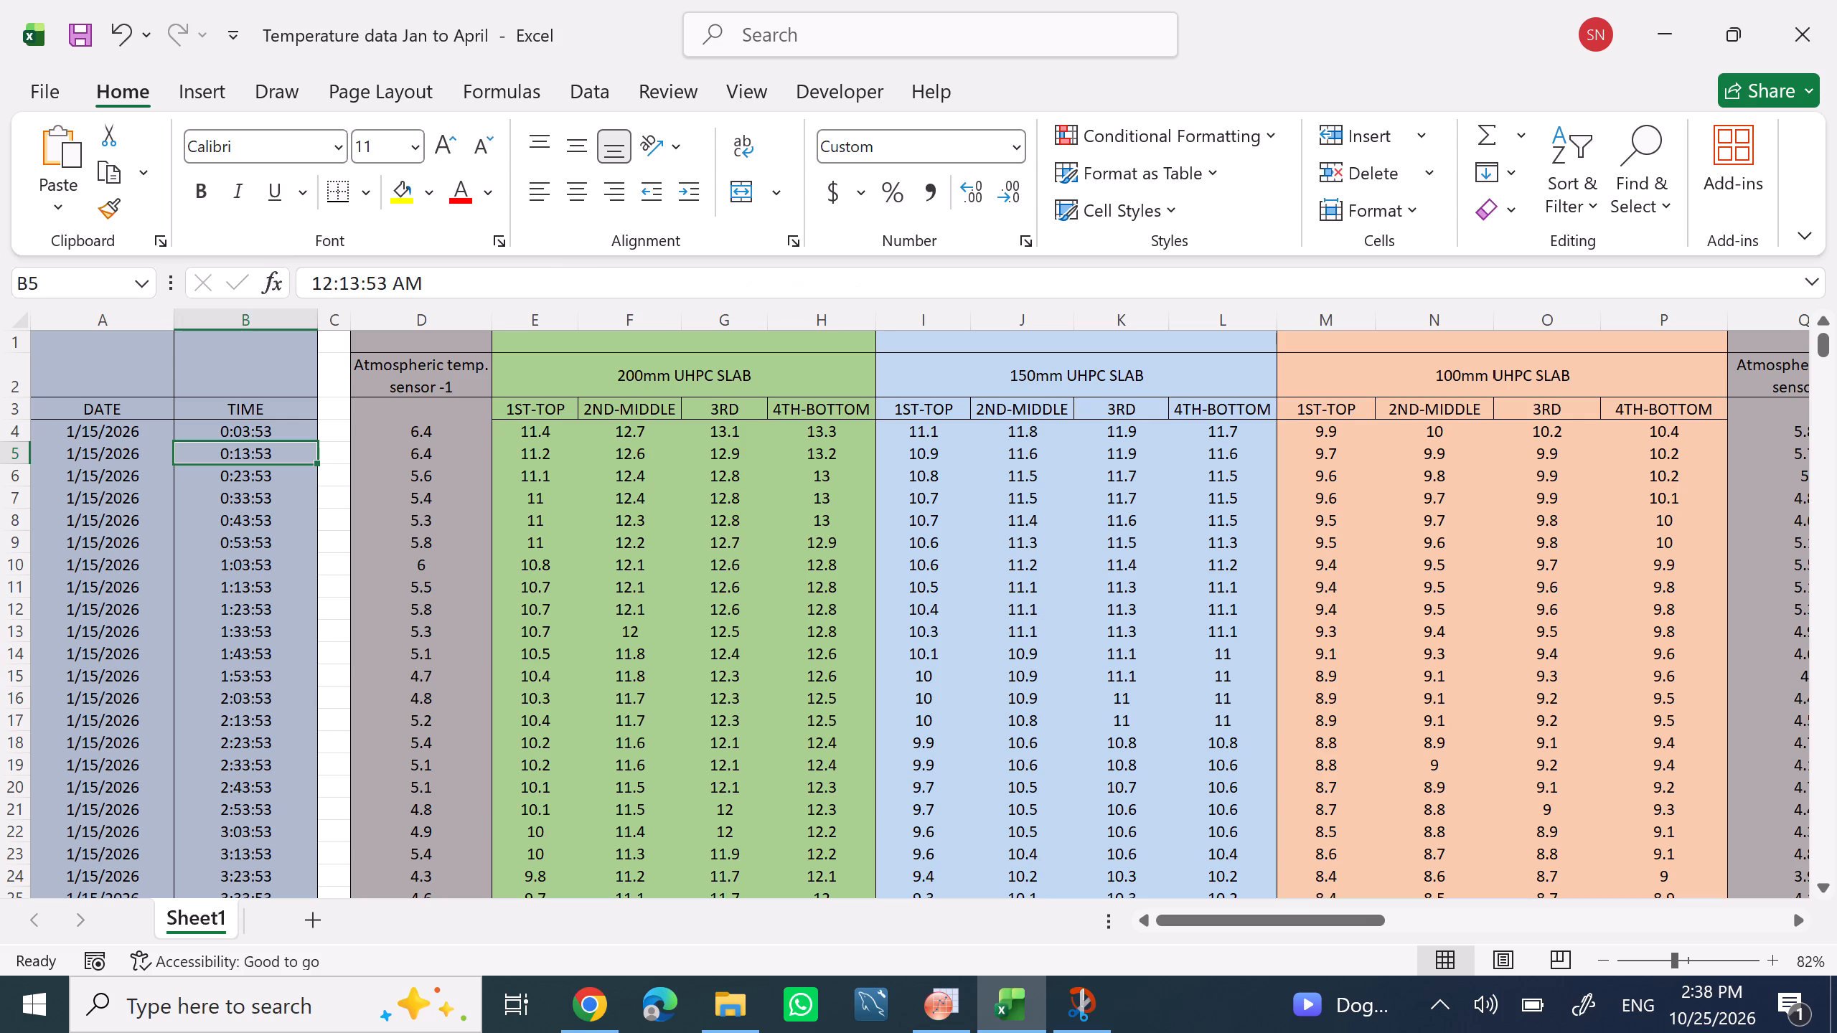
click(128, 448)
click(266, 463)
Inspect row 5's Max Delta T - 200mm cell and the Hour(T) formula in AE5.
triple_click(1787, 921)
triple_click(1787, 921)
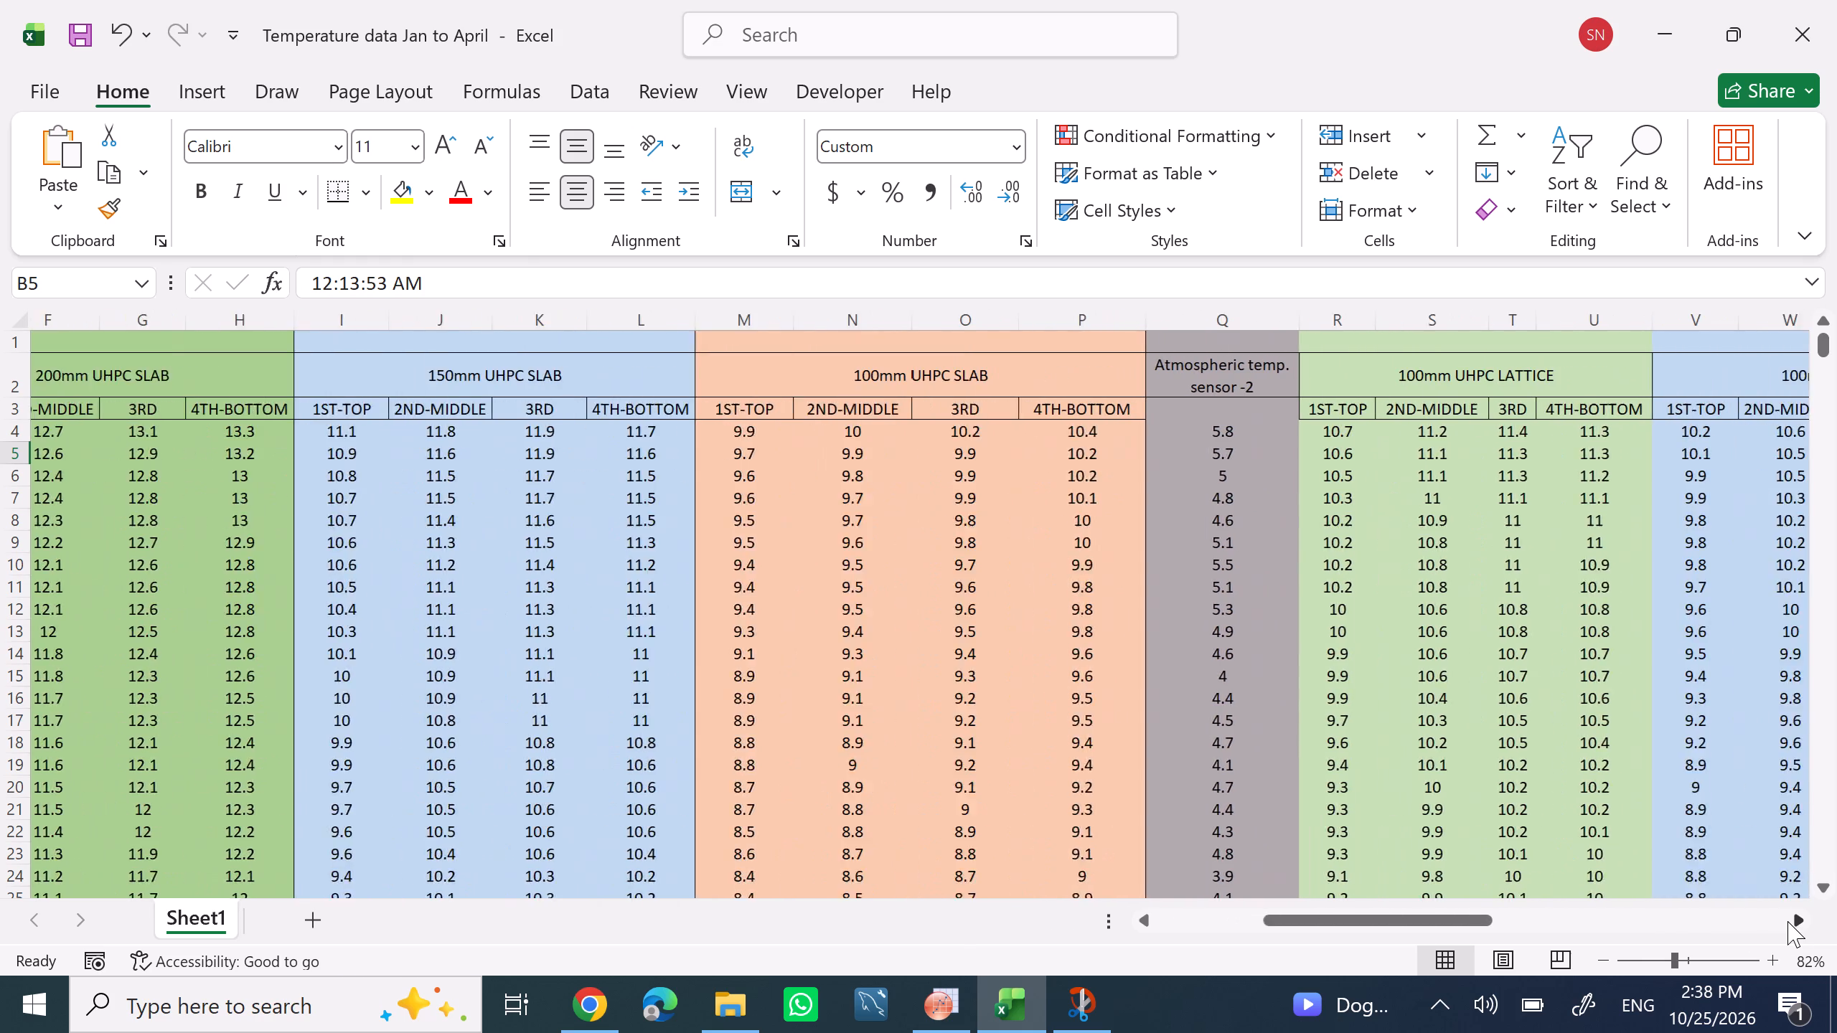
click(1787, 921)
click(1781, 928)
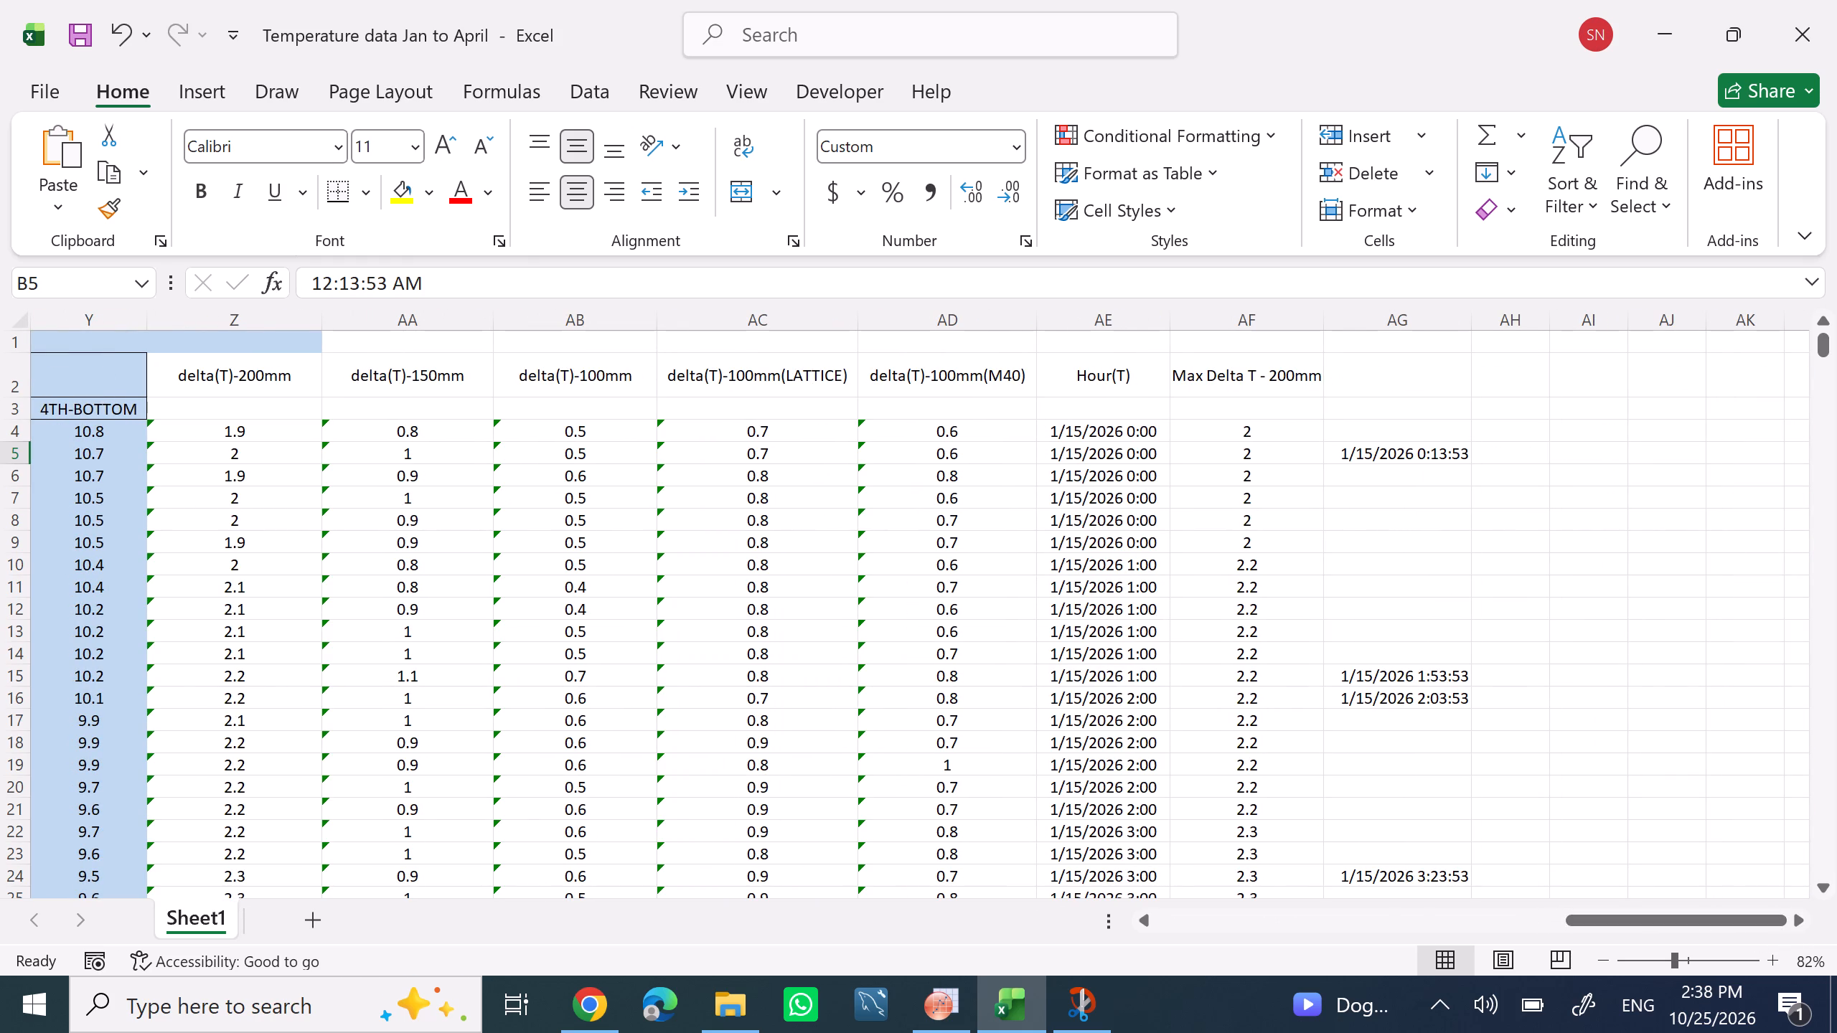
click(1255, 452)
click(1101, 461)
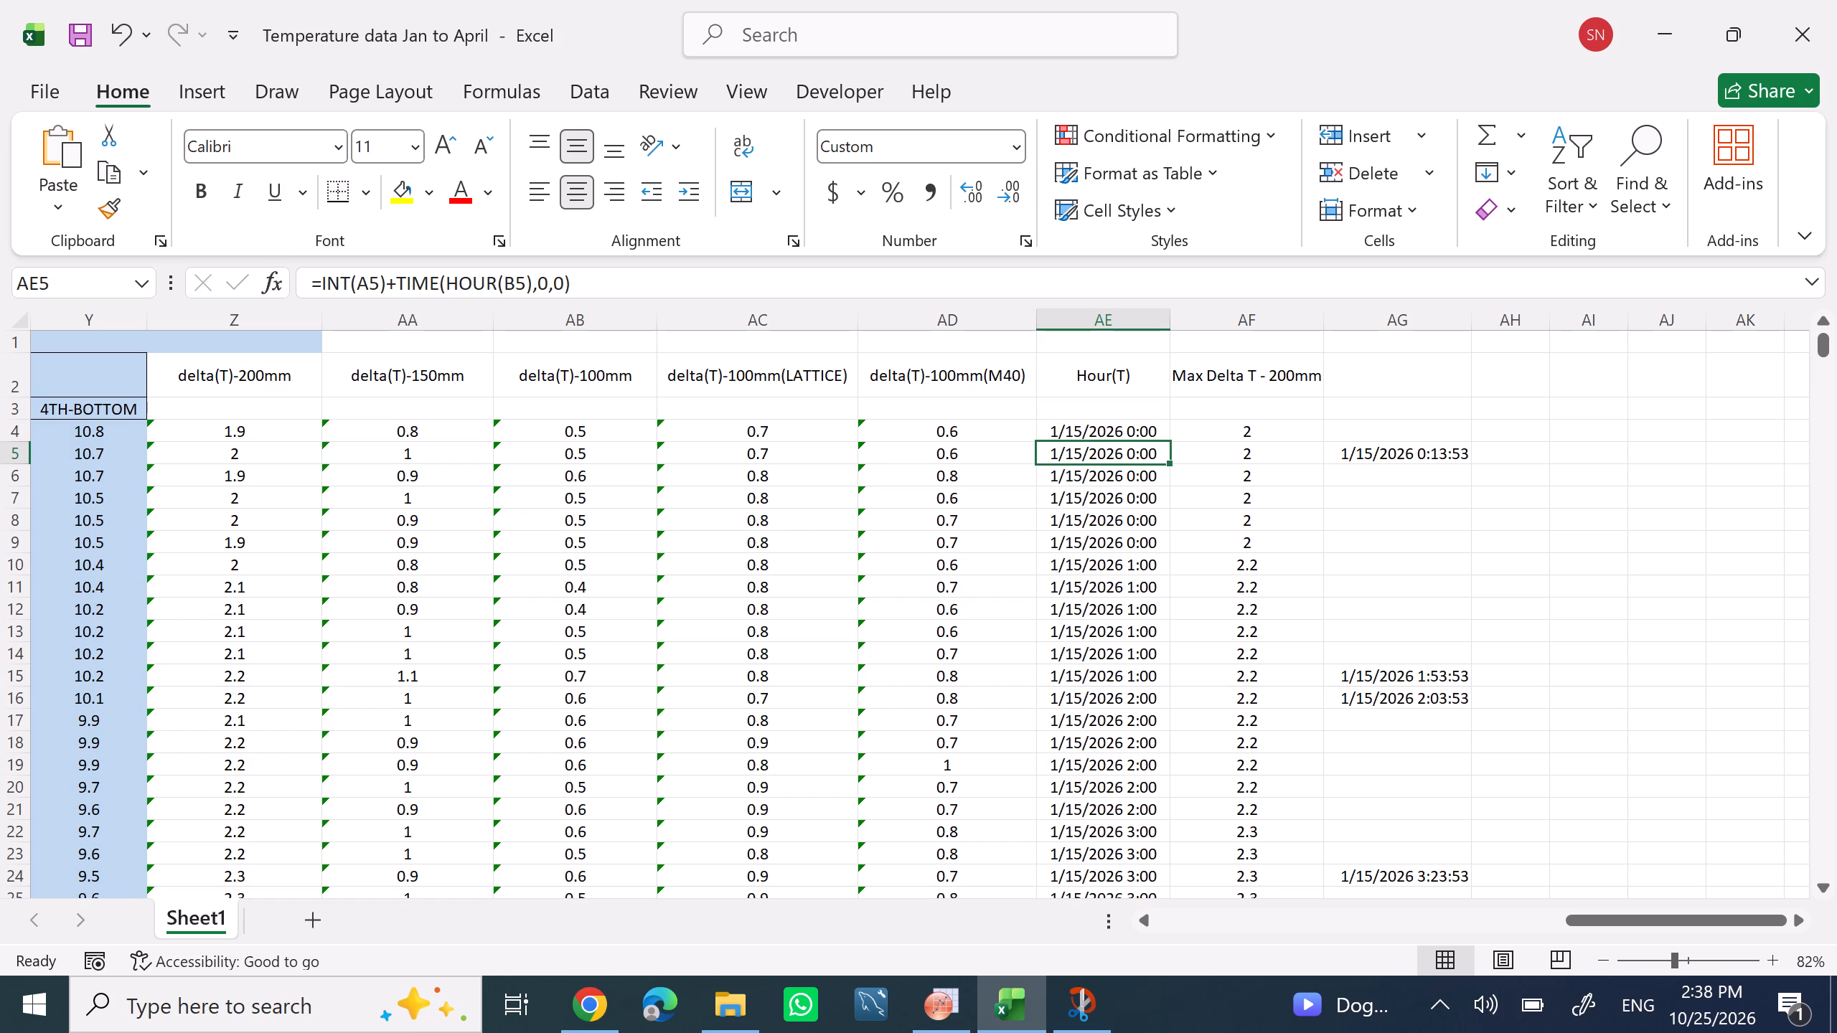
Compare the Hour(T), Max Delta T - 200mm and column AG timestamp entries down the 1/15/2026 rows to about row 76.
scroll(1399, 780, down, 1)
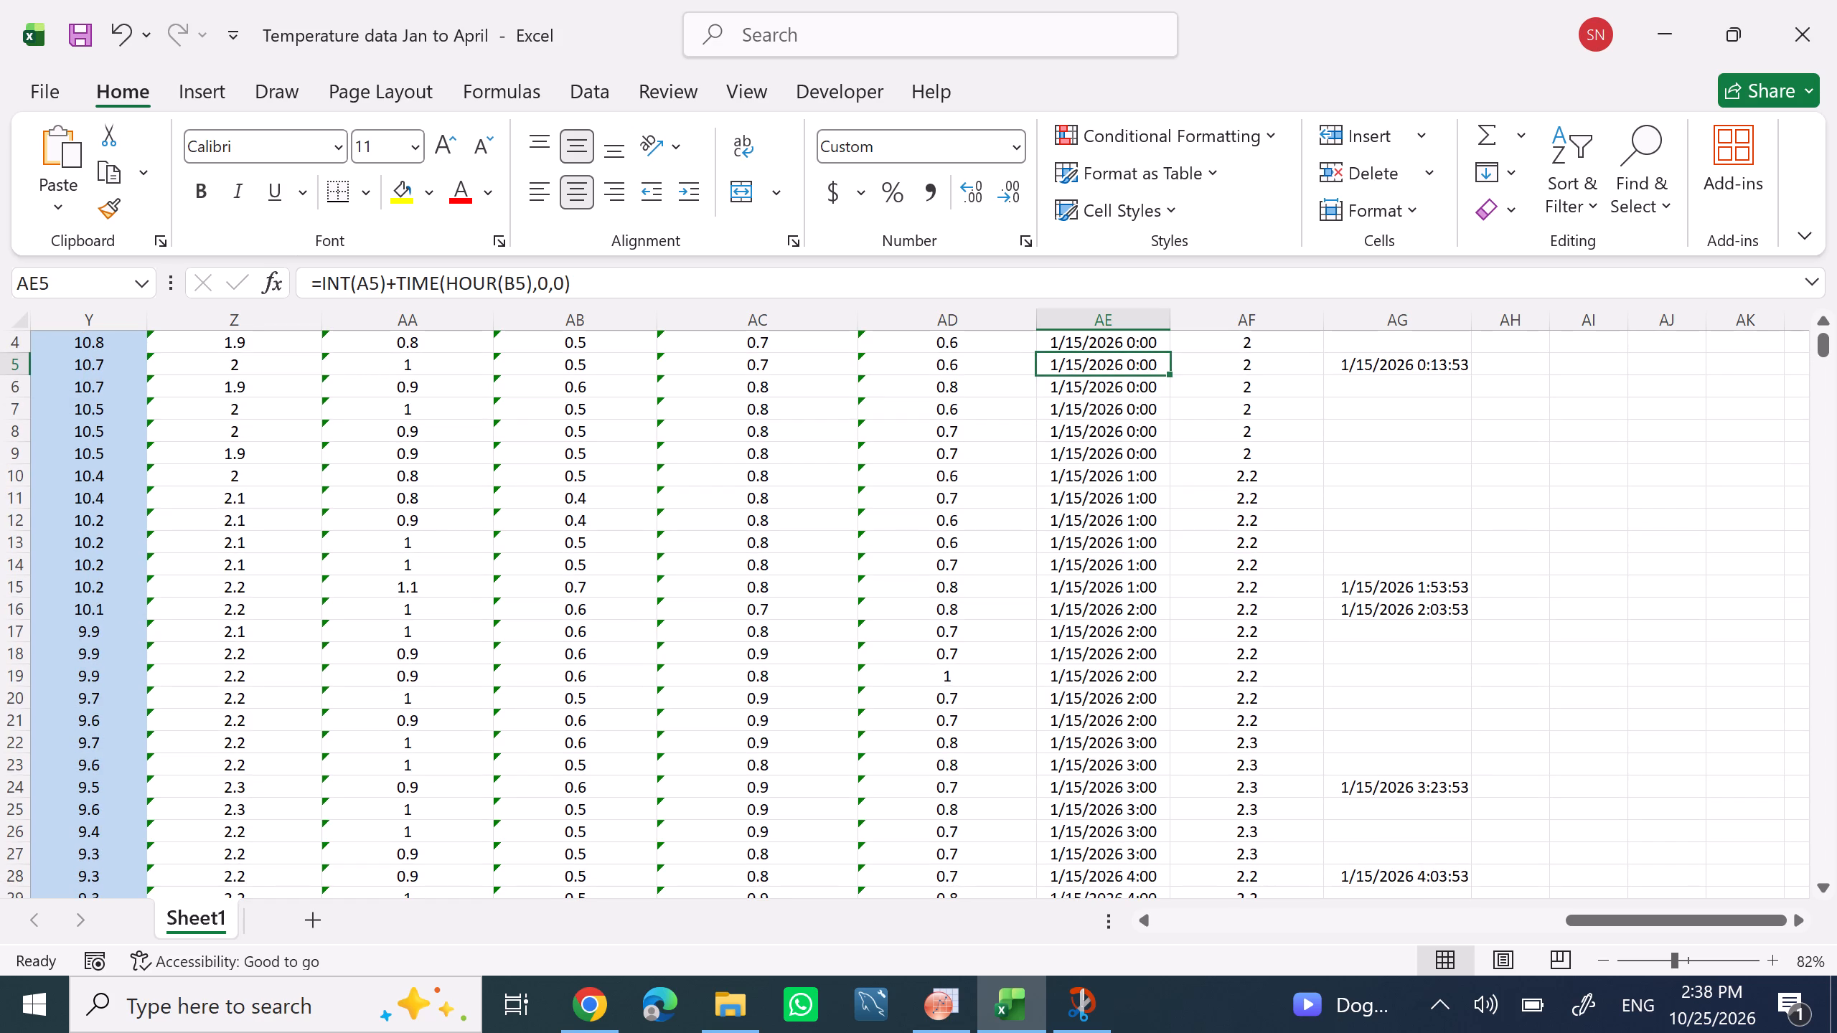
scroll(1338, 799, down, 2)
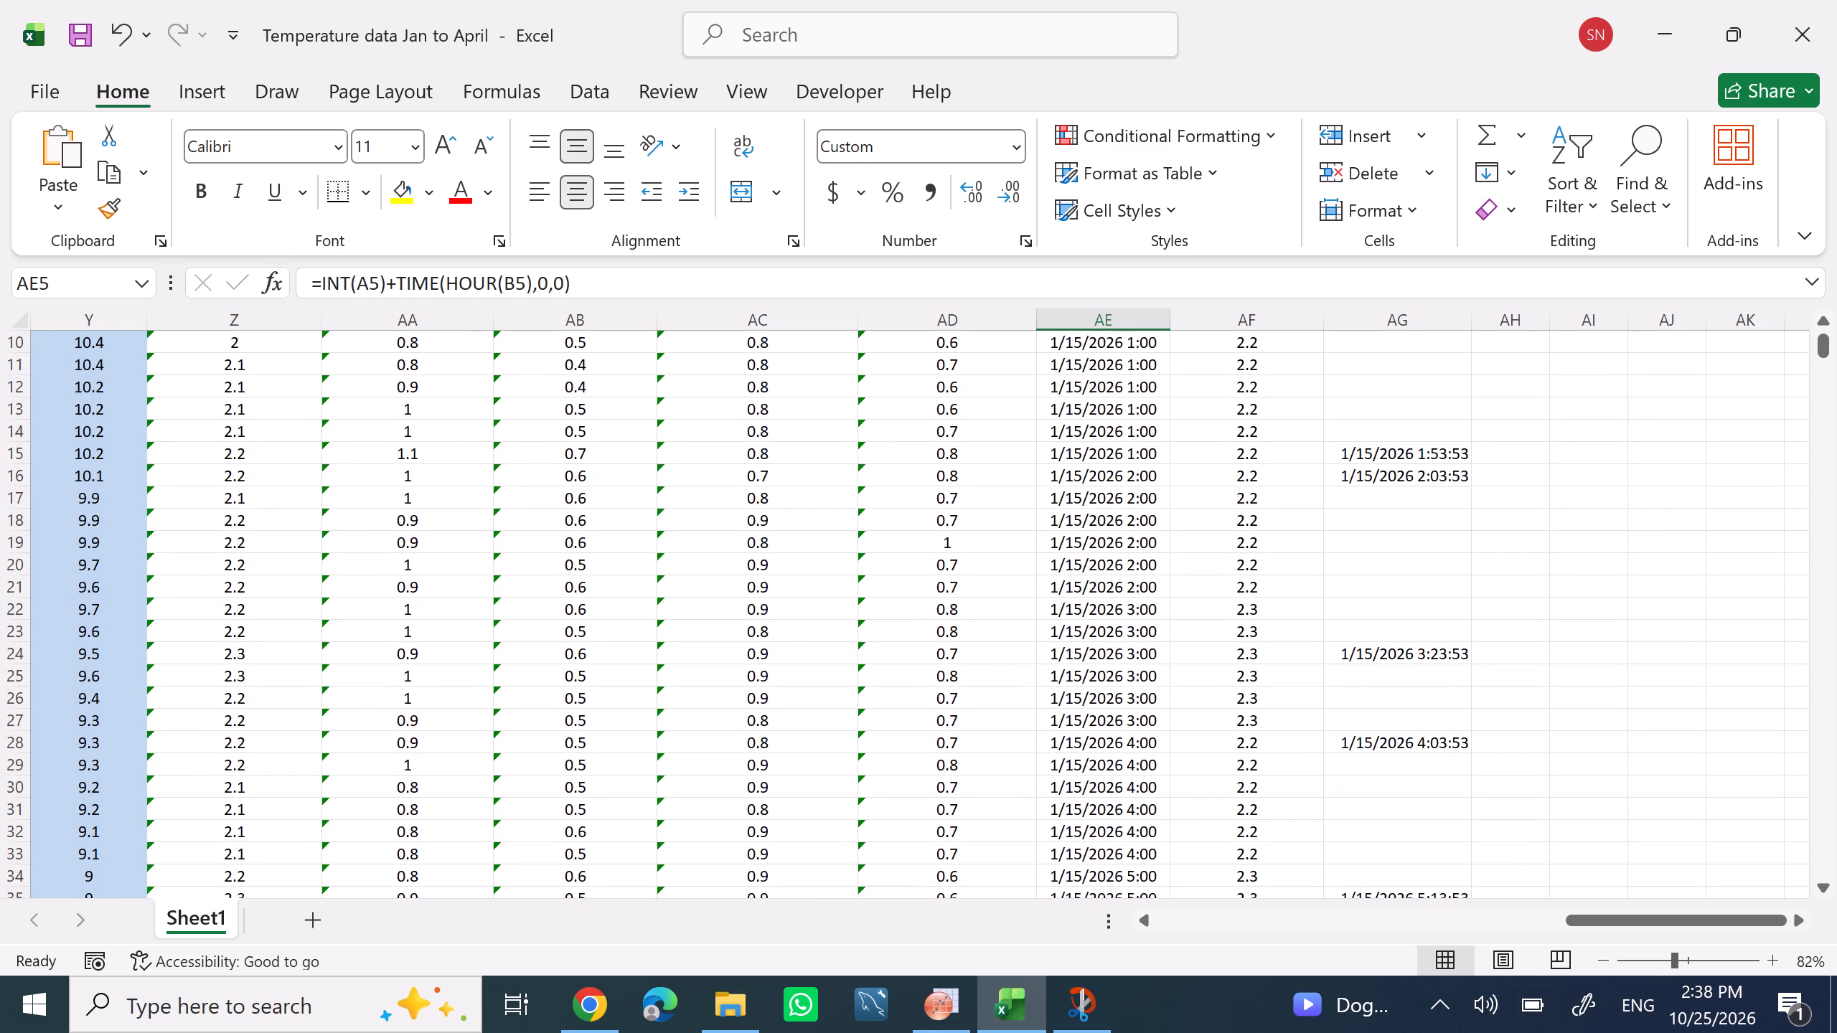
scroll(1338, 801, down, 3)
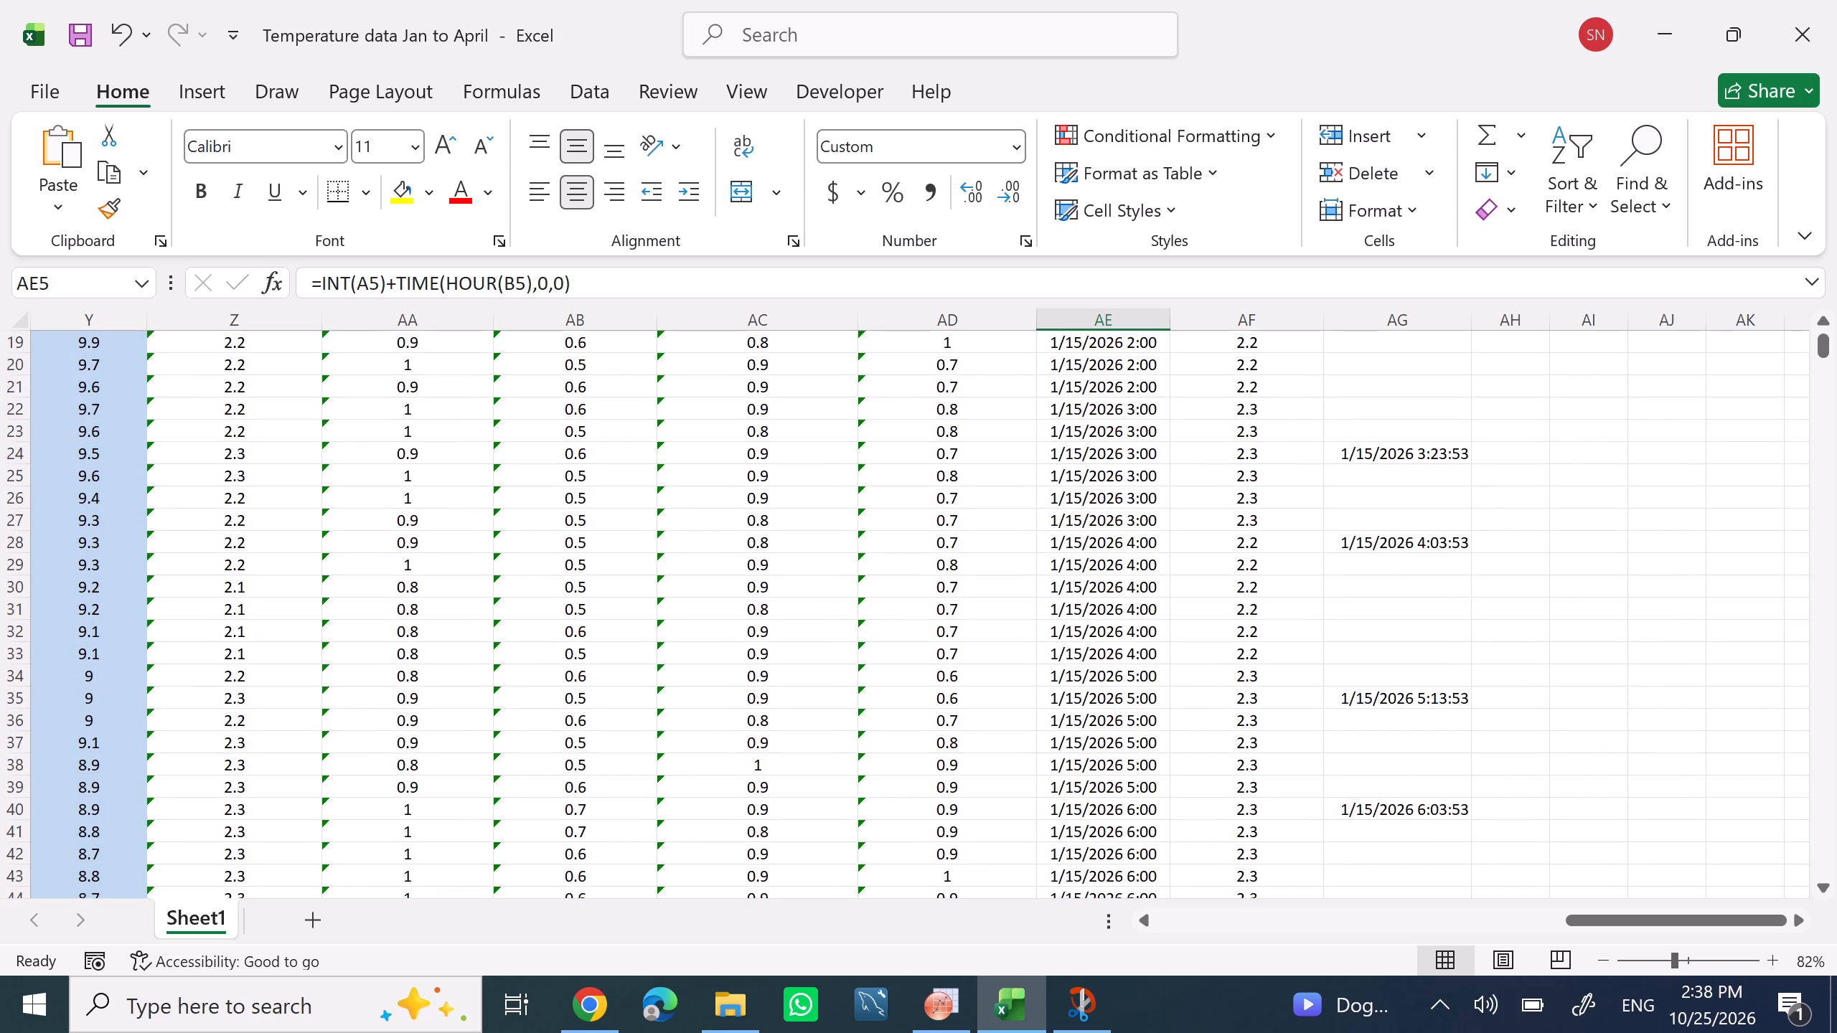
scroll(1338, 801, down, 5)
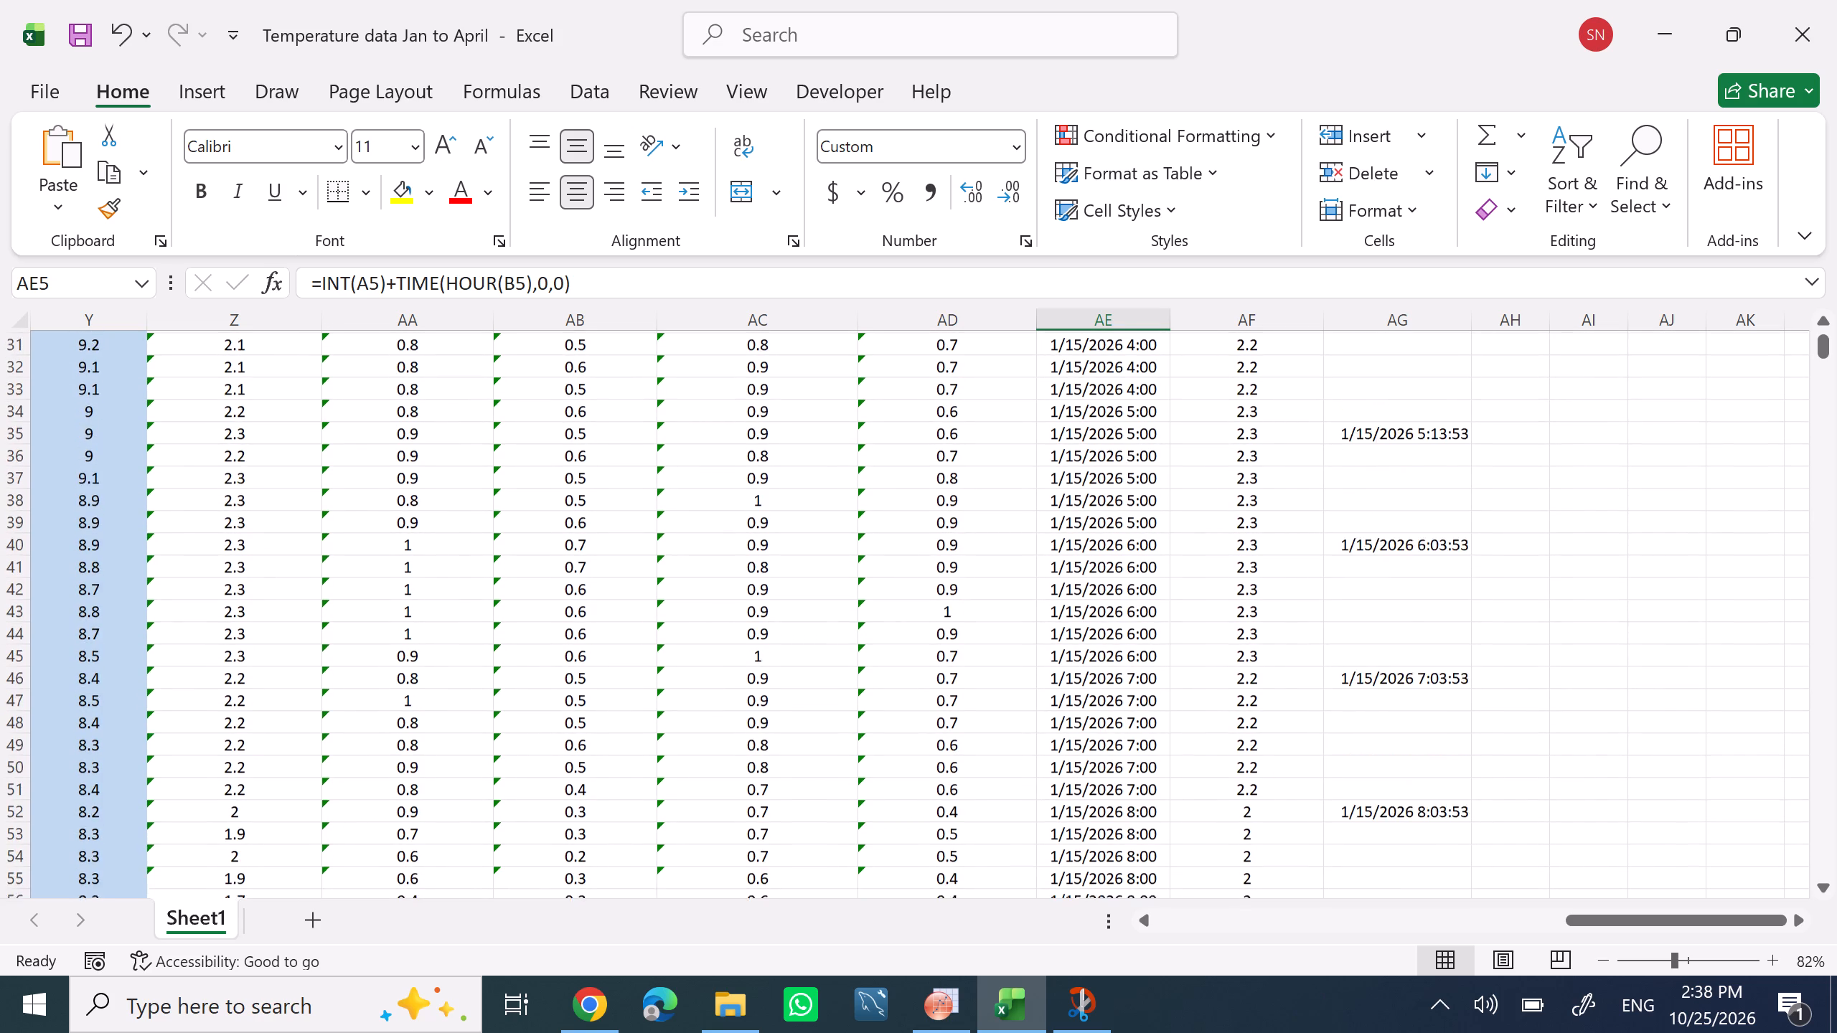
scroll(1338, 801, down, 2)
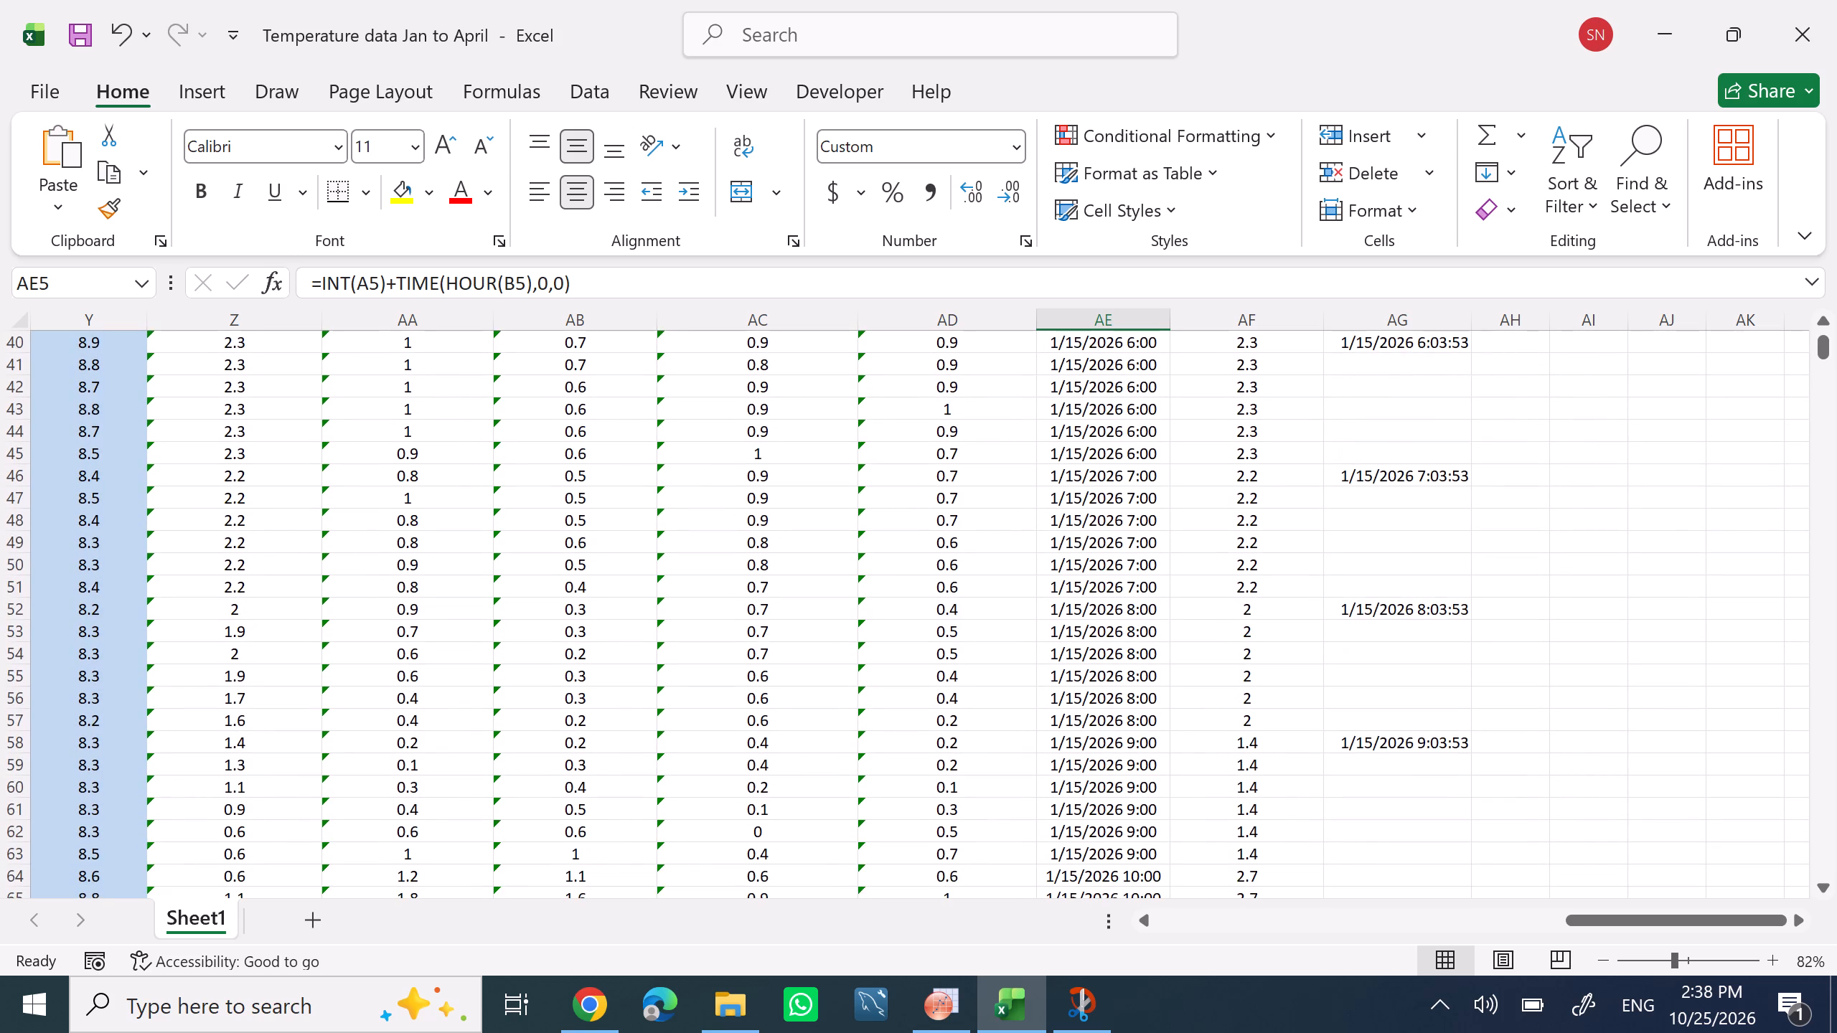
scroll(1338, 801, down, 2)
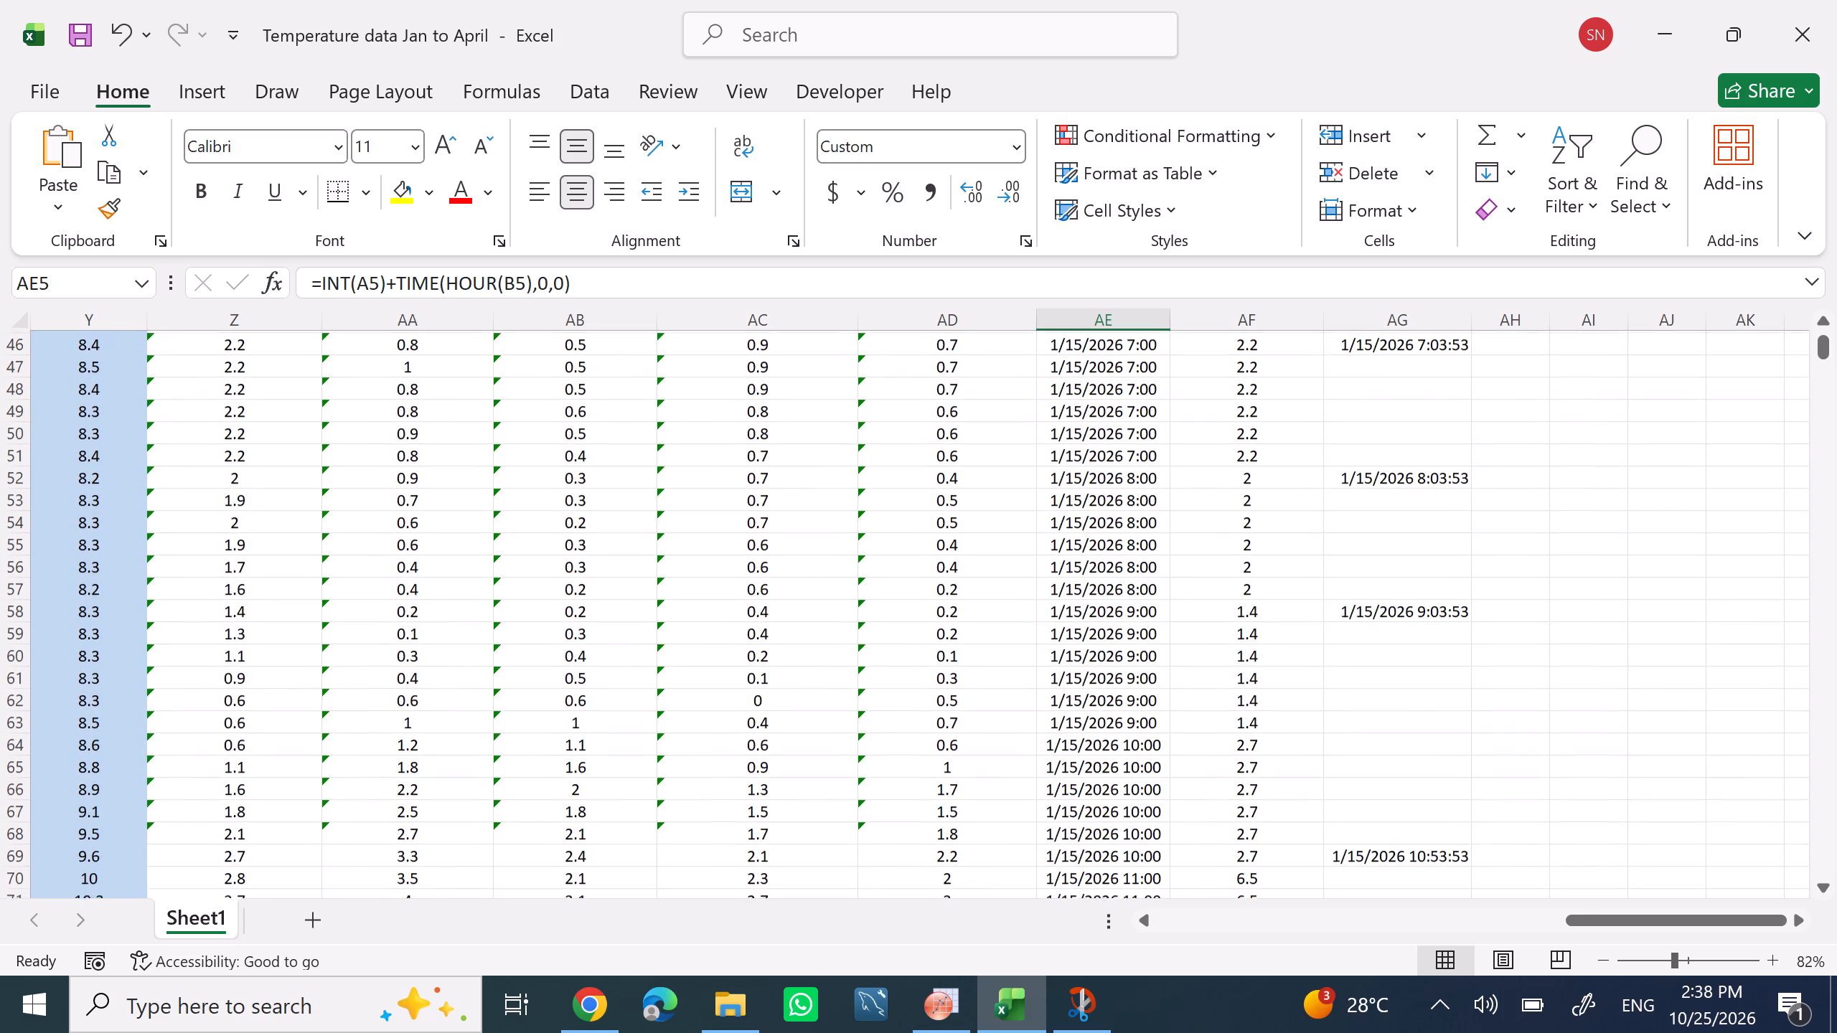
scroll(1338, 801, down, 2)
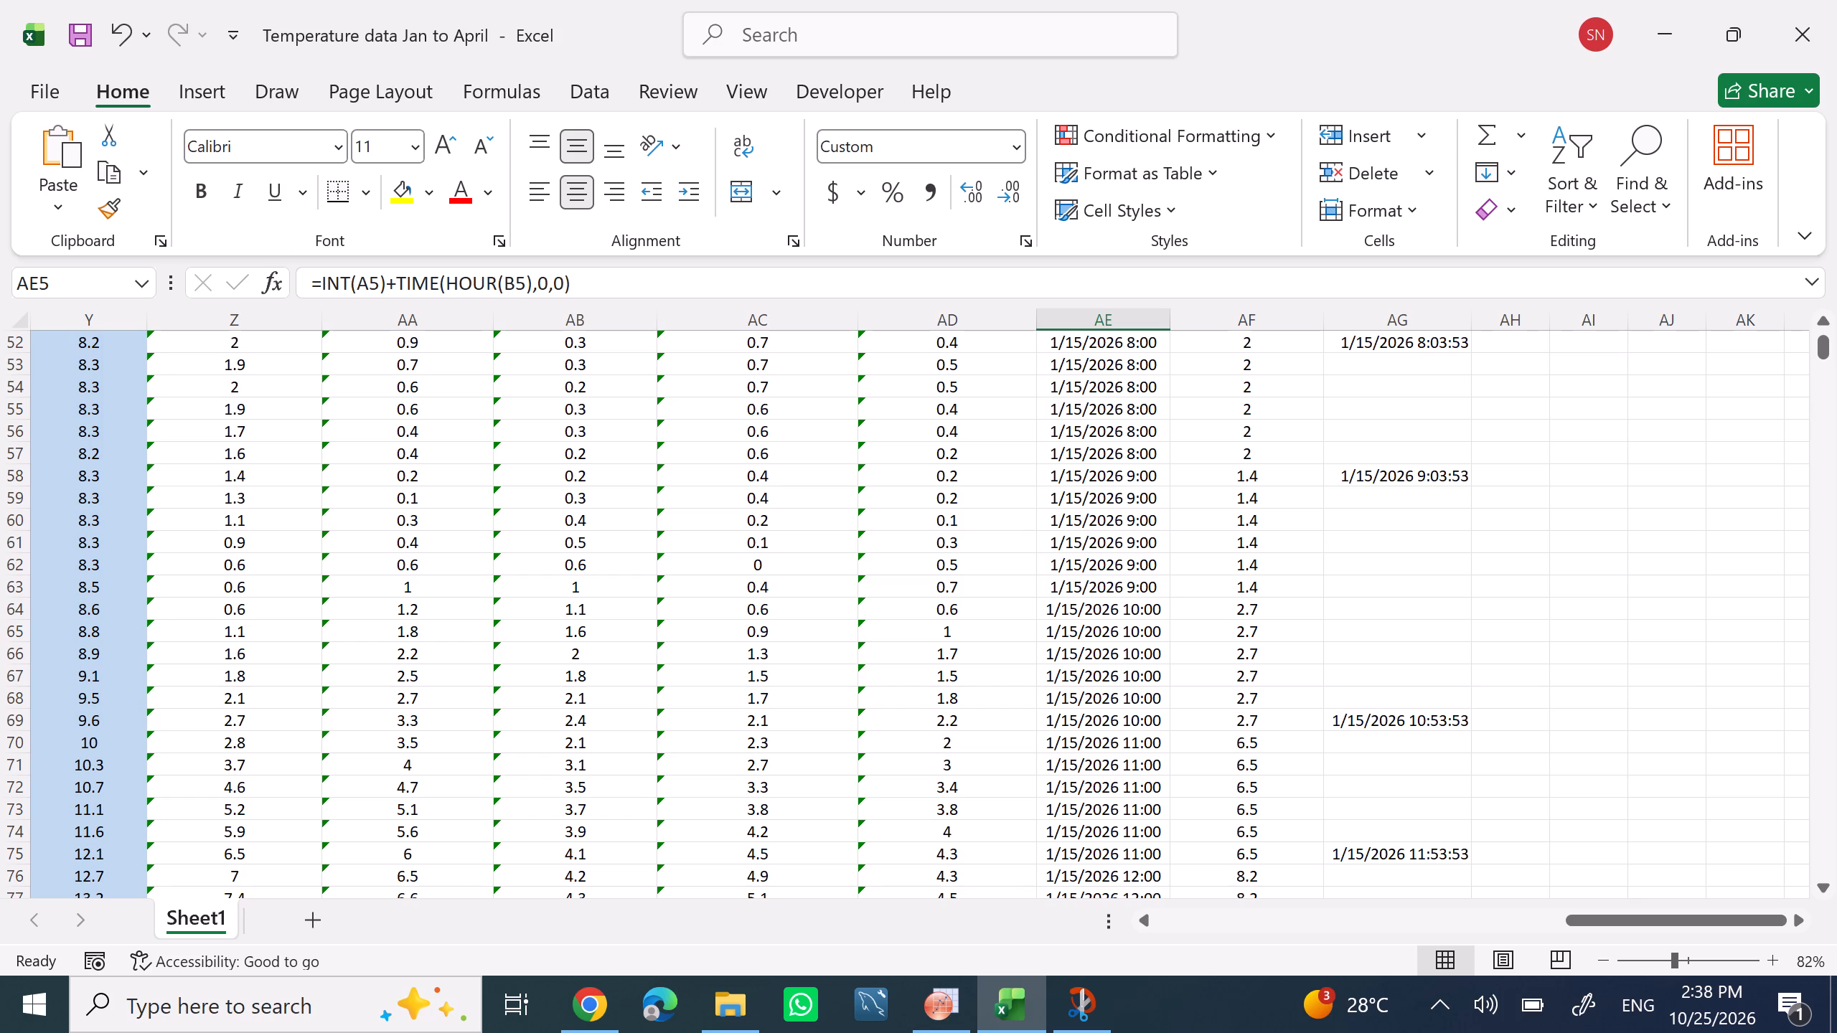
Check the formulas behind the hourly maximum timestamps in AG69, AG75, AG80, AG84, AG88, AG94 and AG100.
click(1379, 713)
scroll(1330, 729, down, 2)
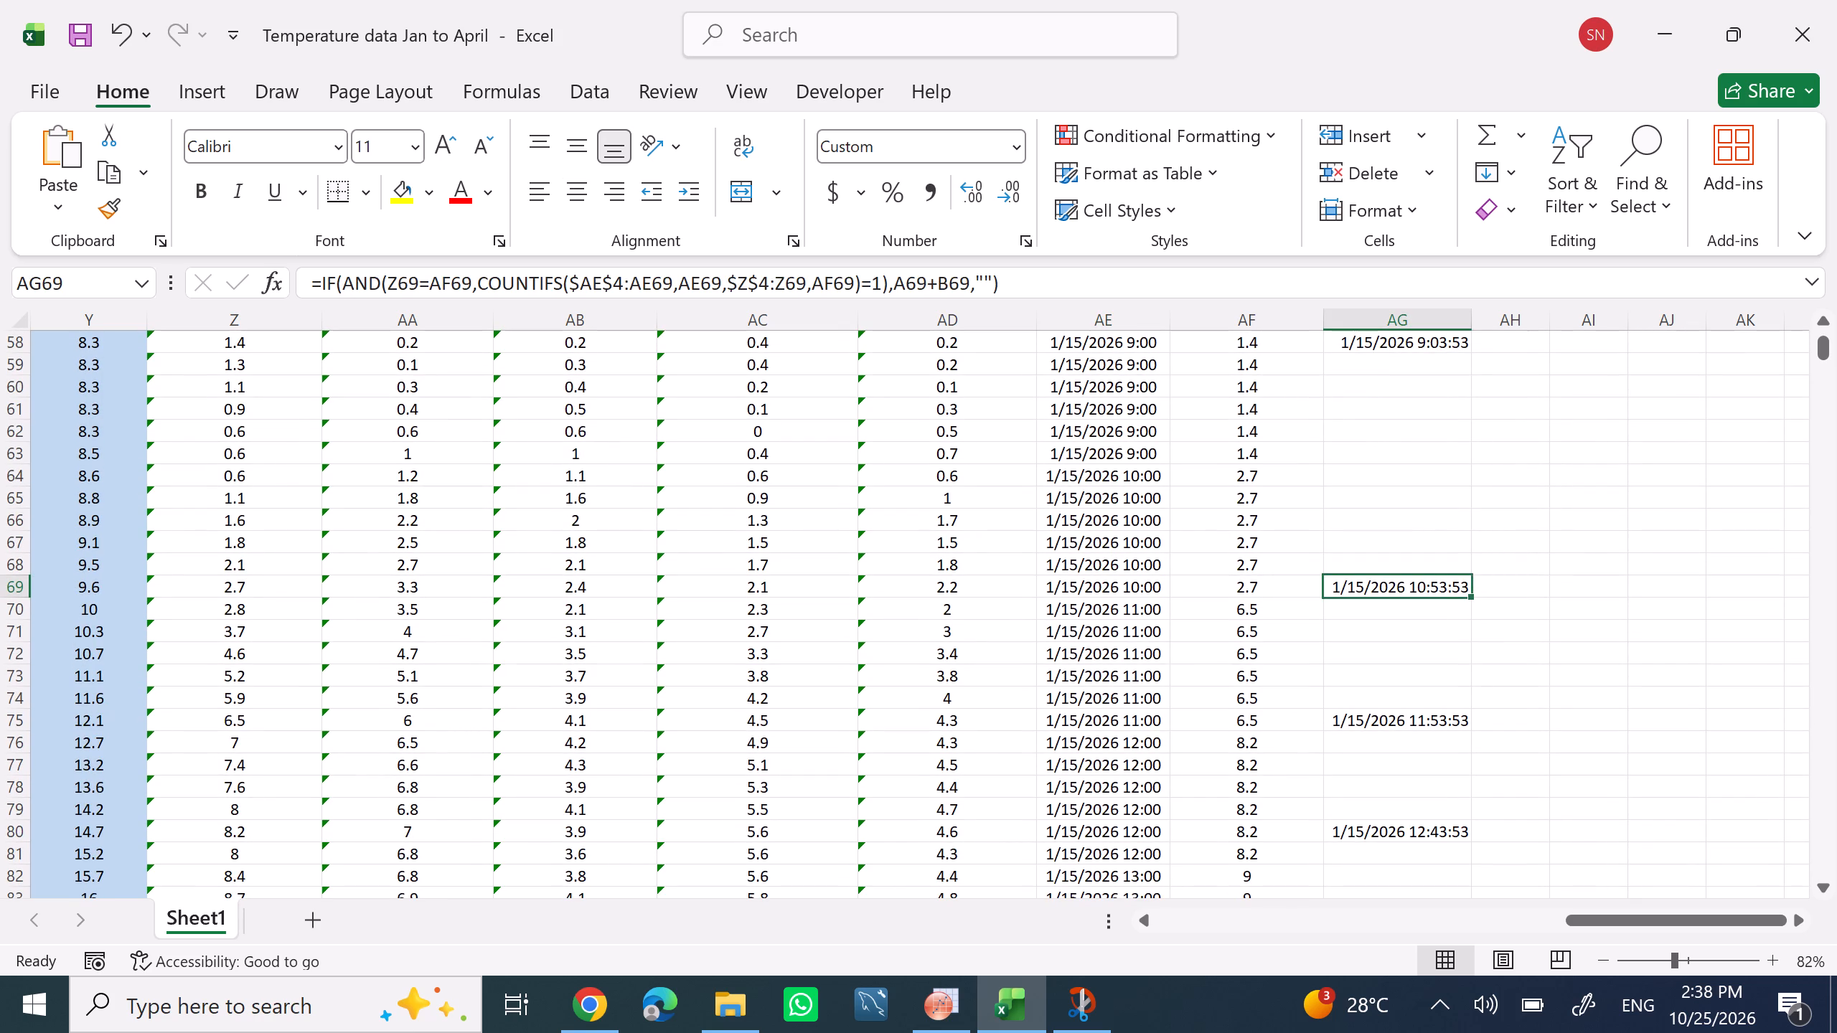
click(1366, 720)
scroll(1350, 814, down, 1)
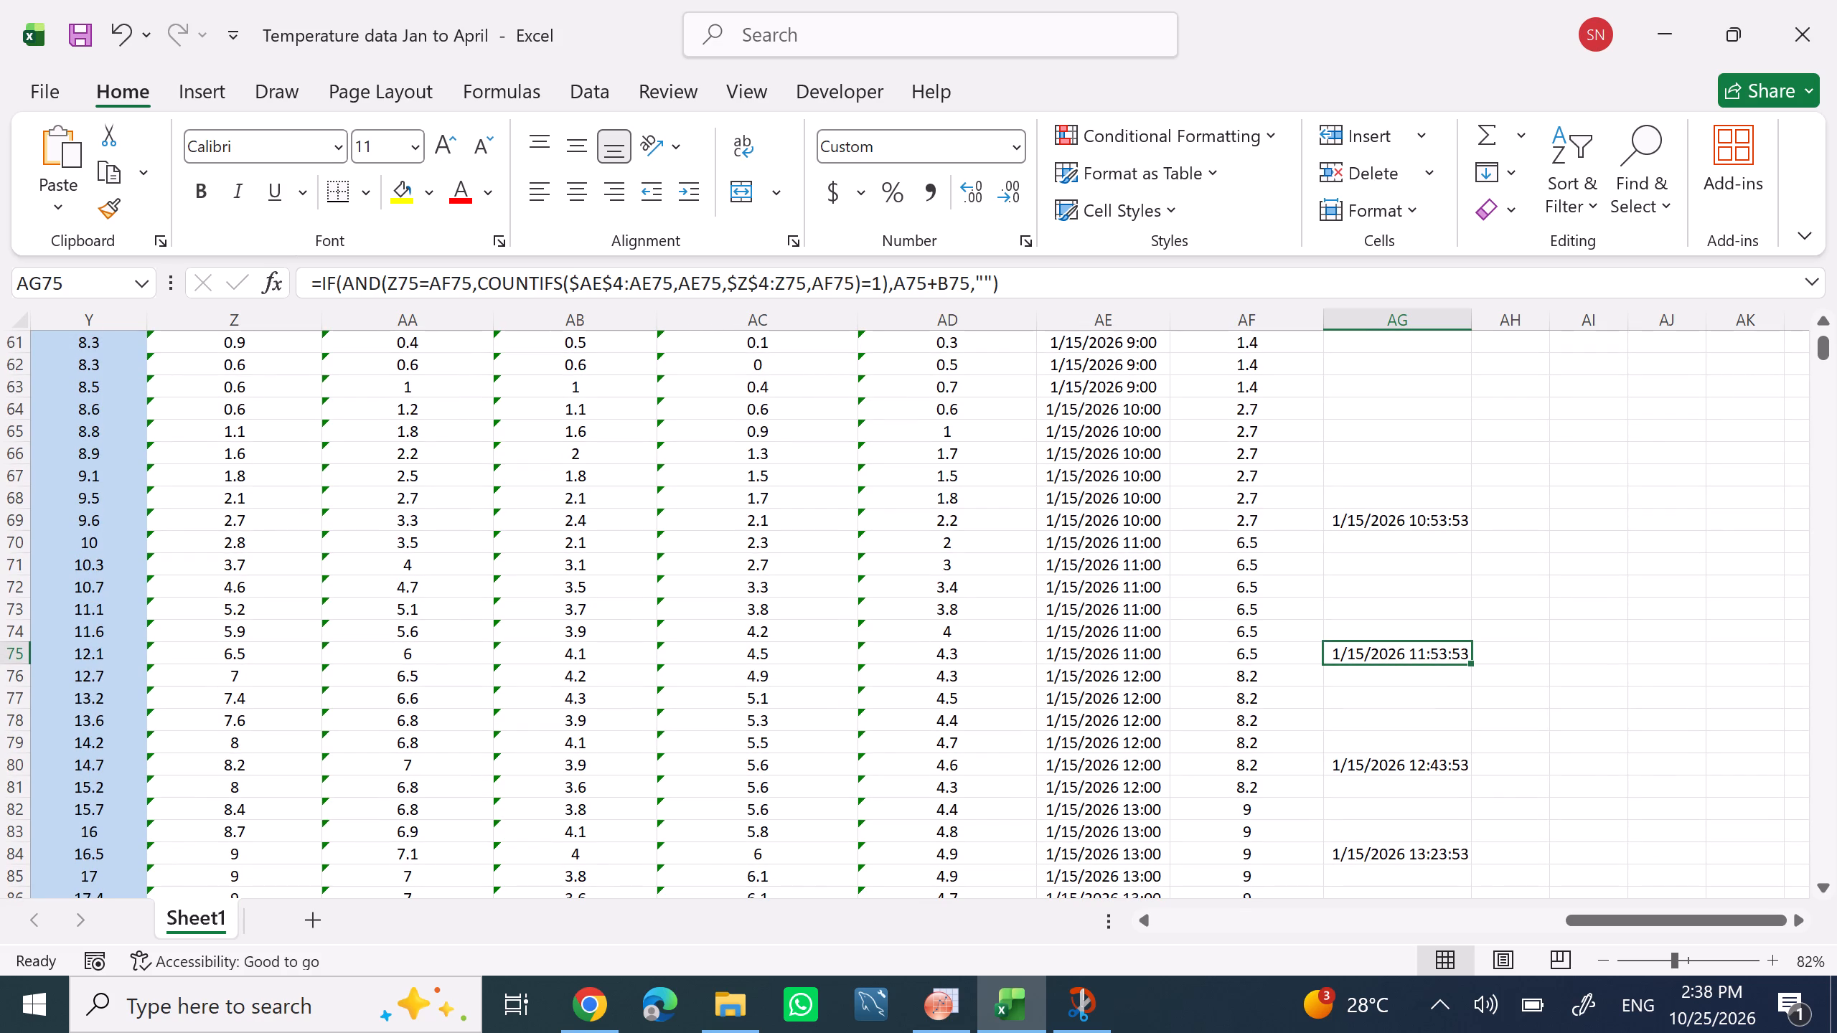
click(1379, 770)
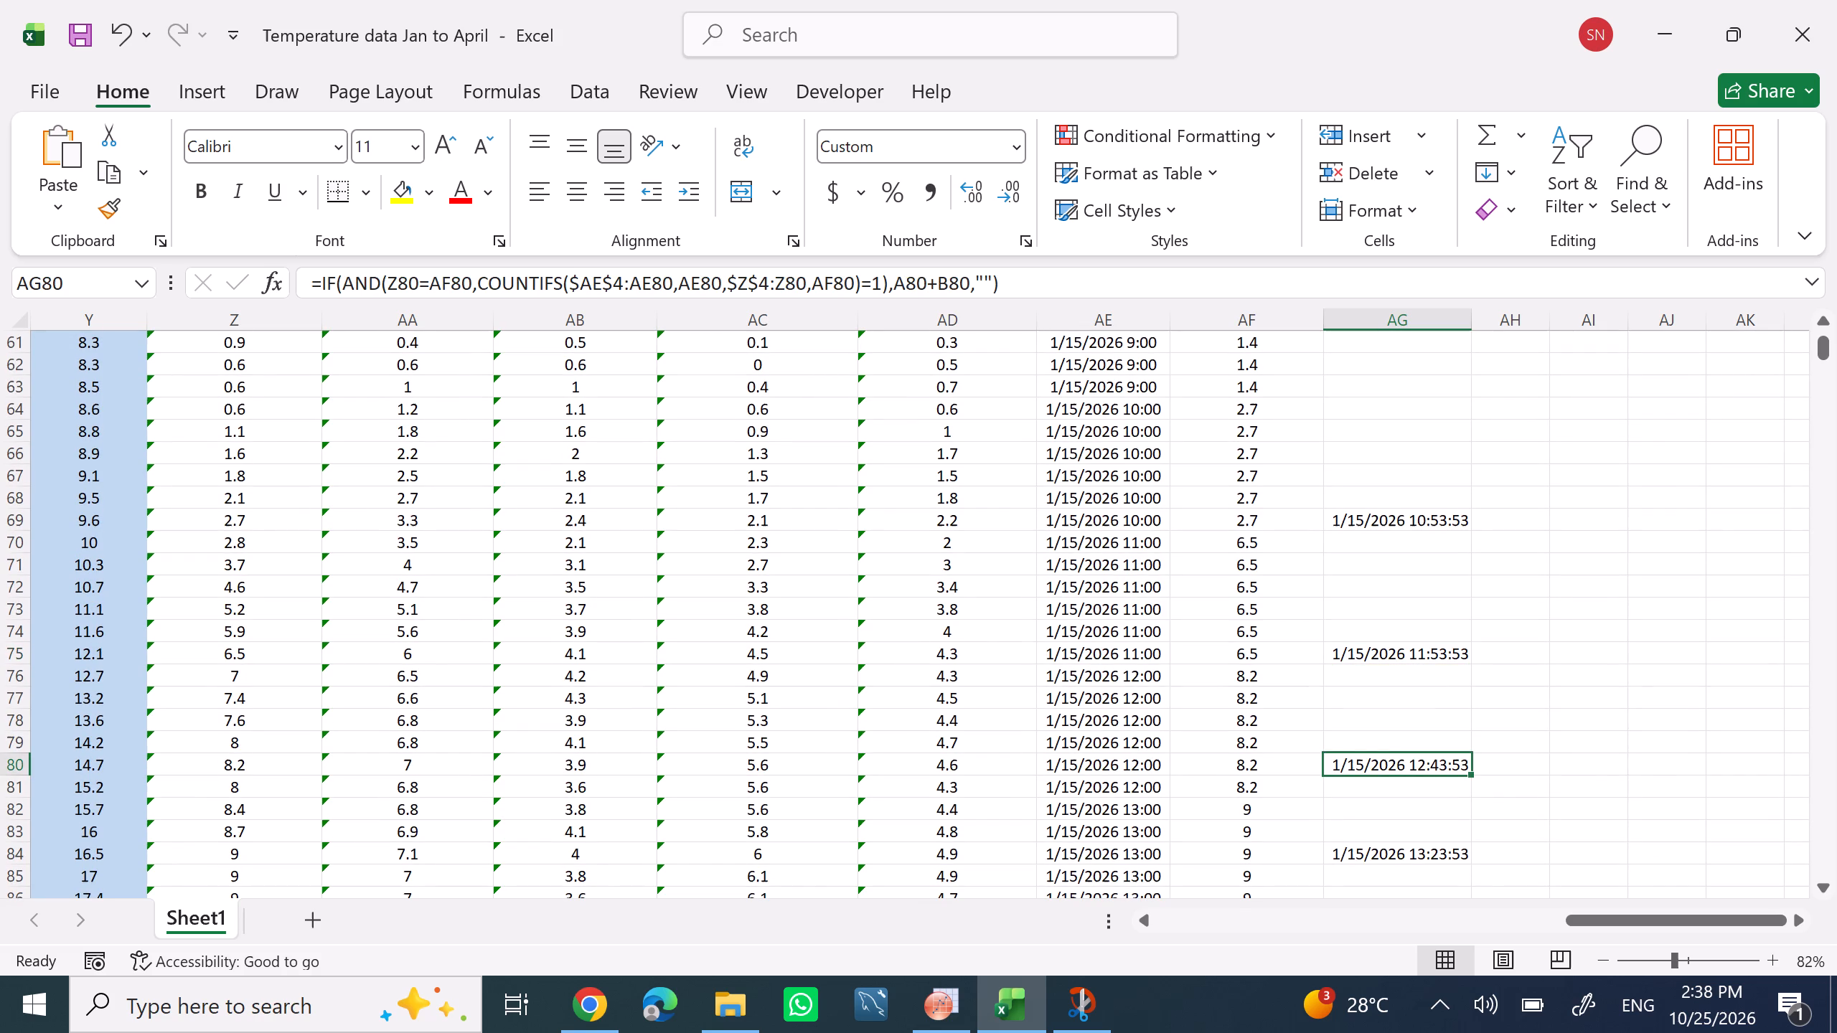
click(1368, 859)
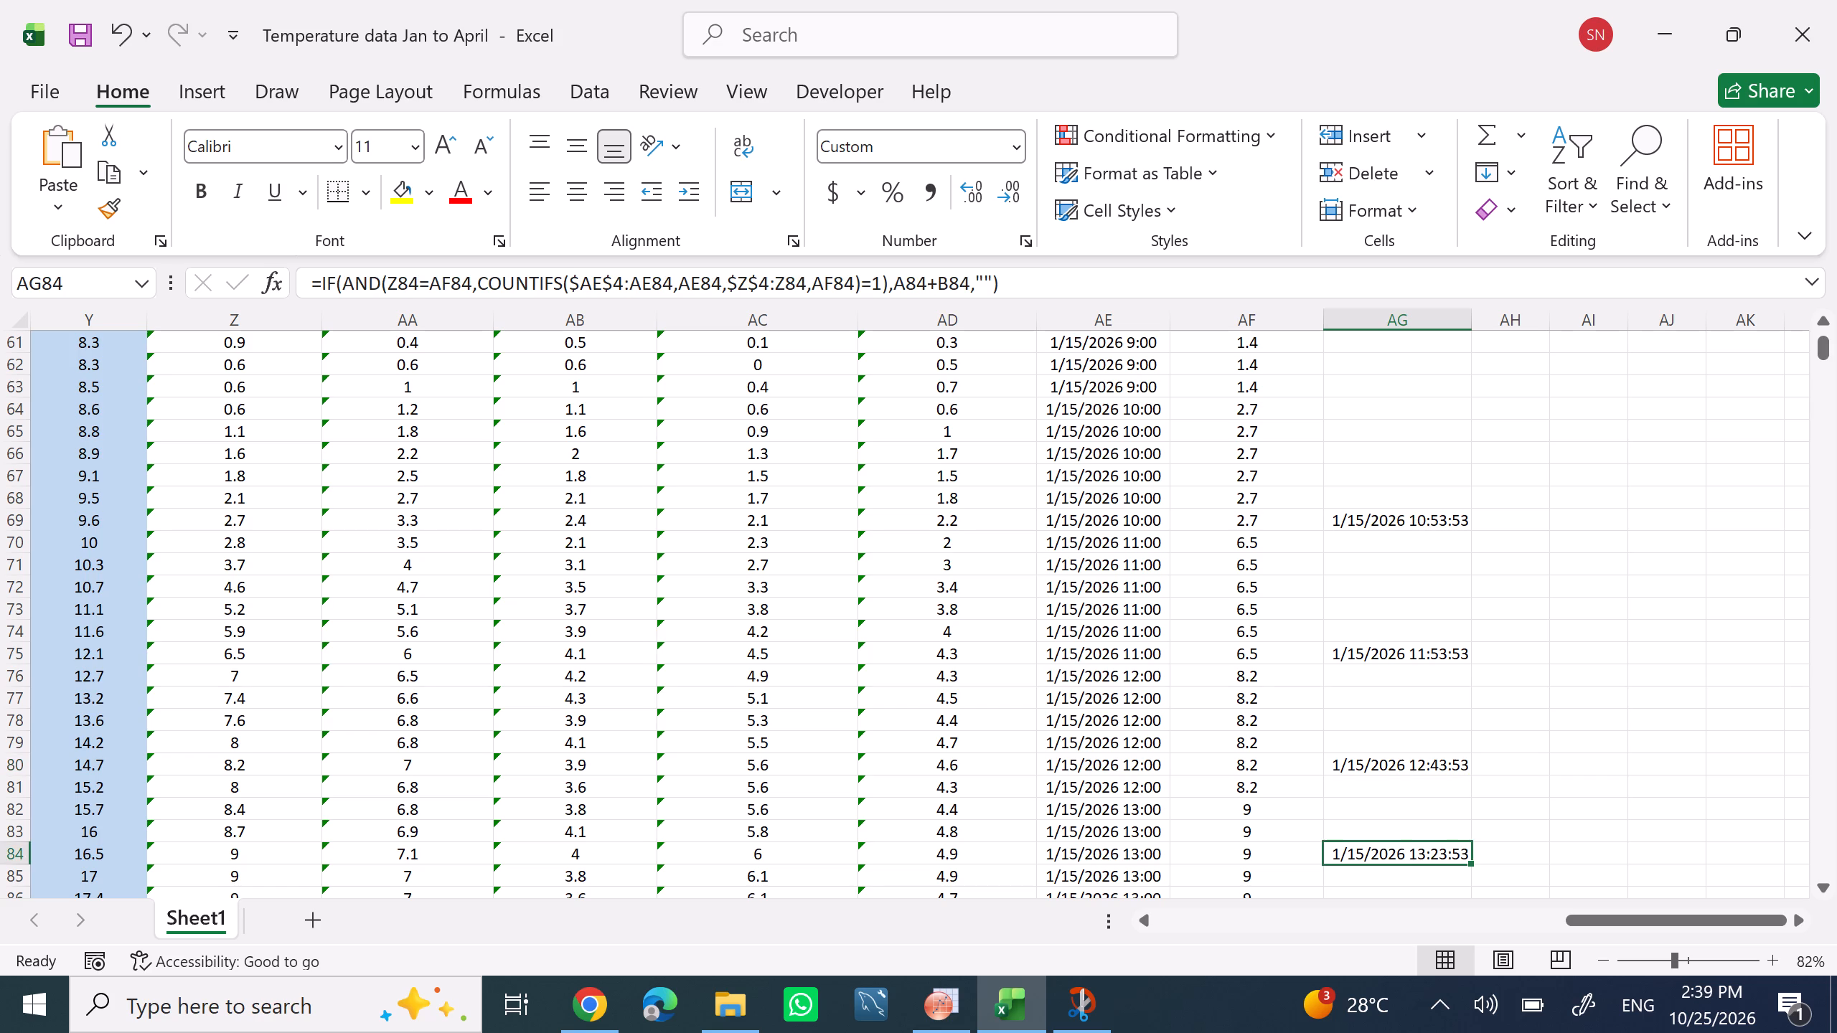
scroll(1363, 895, down, 1)
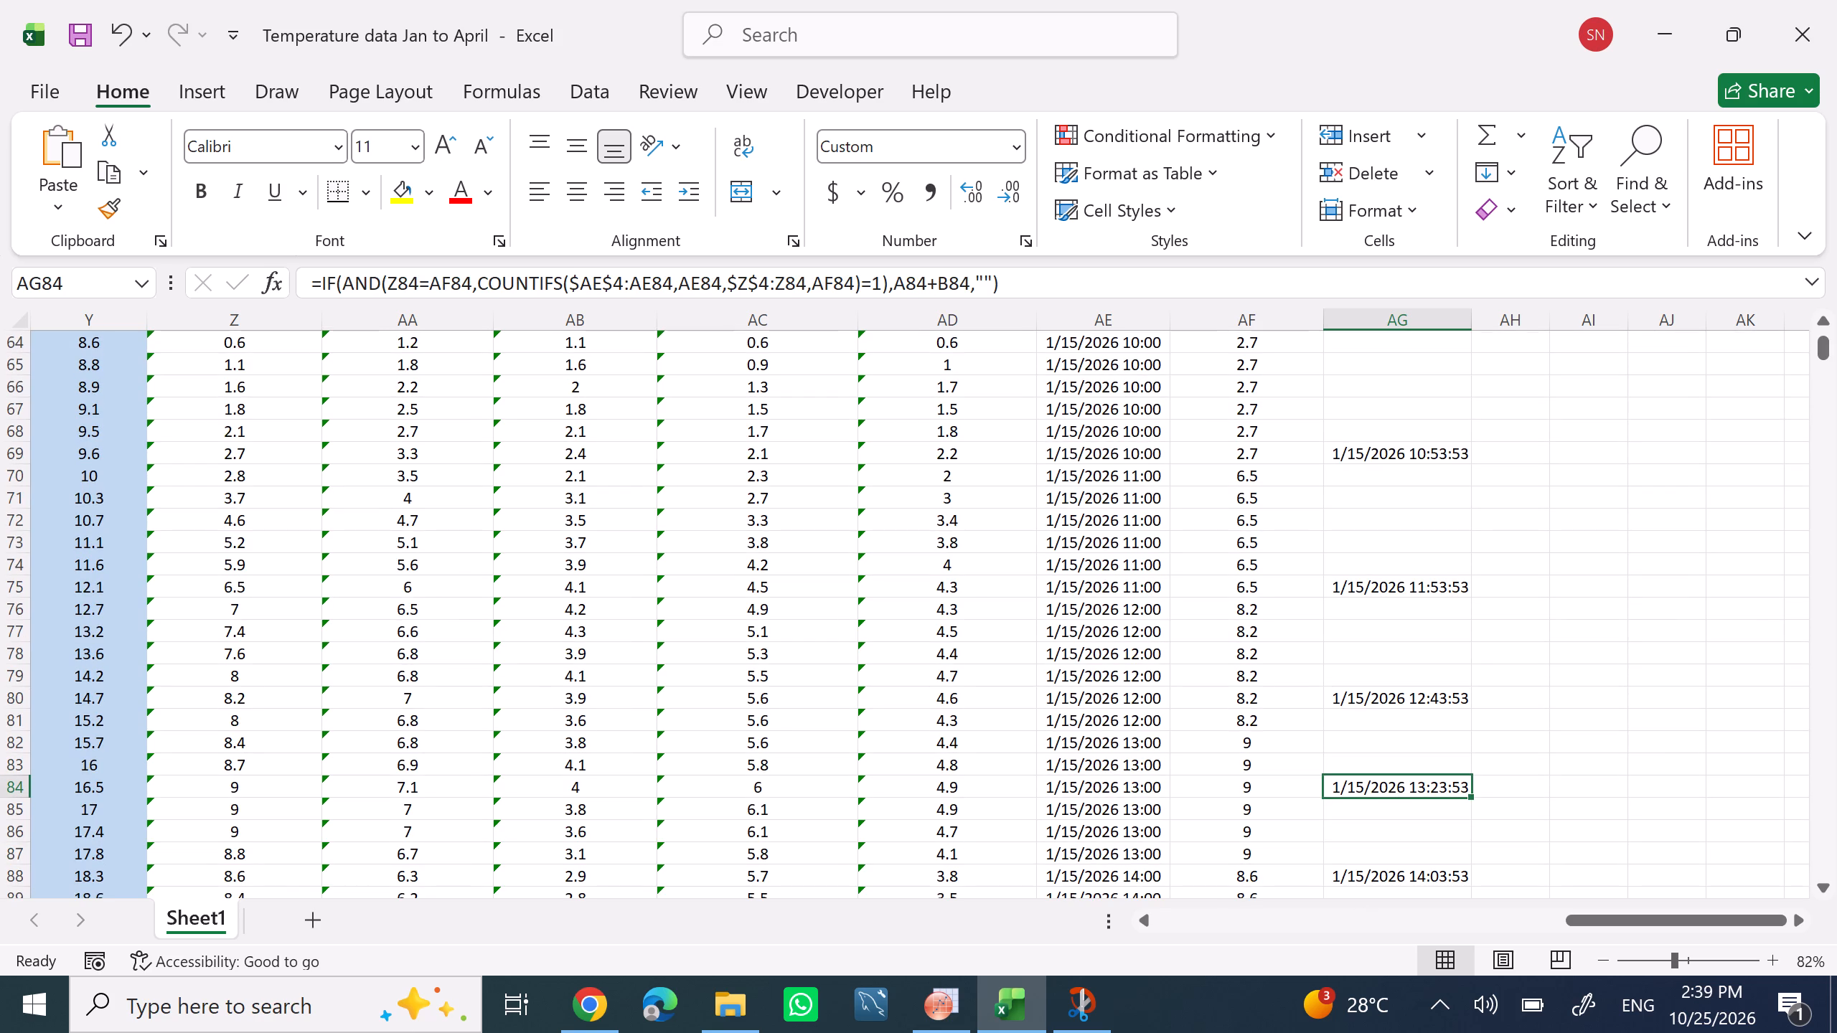
scroll(1350, 847, down, 1)
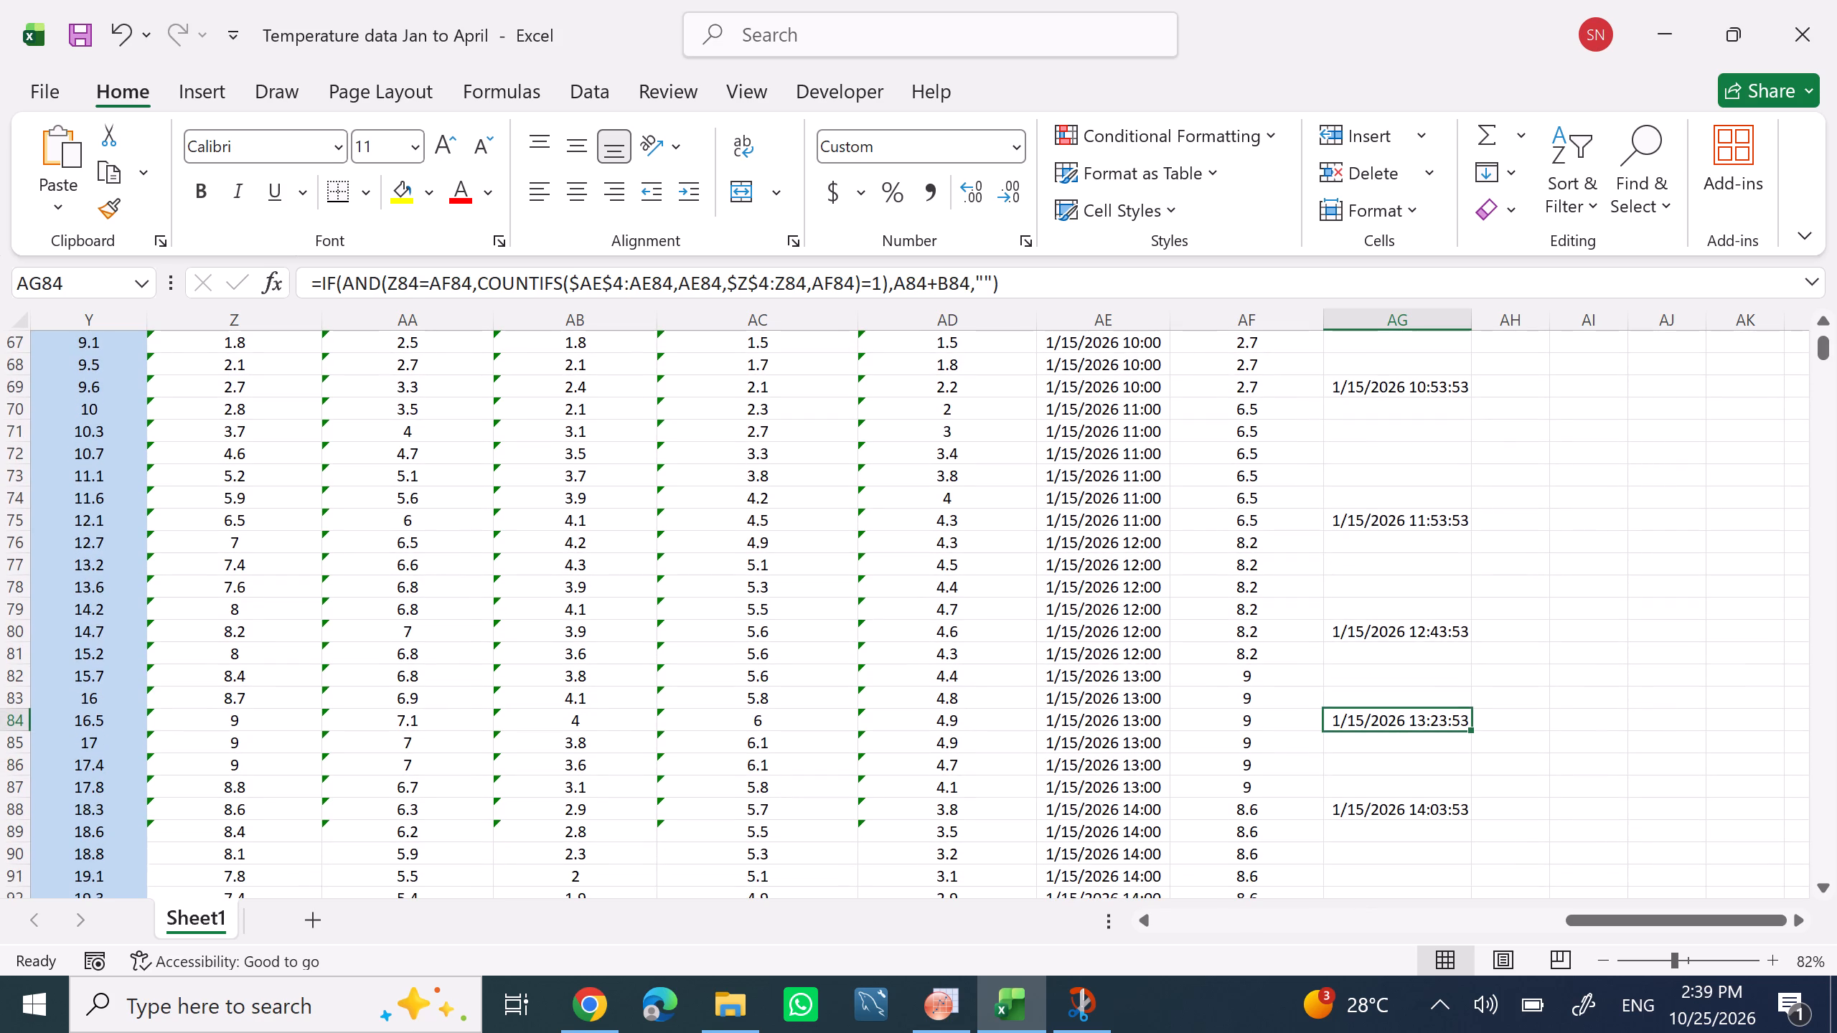
click(1378, 816)
scroll(1368, 883, down, 1)
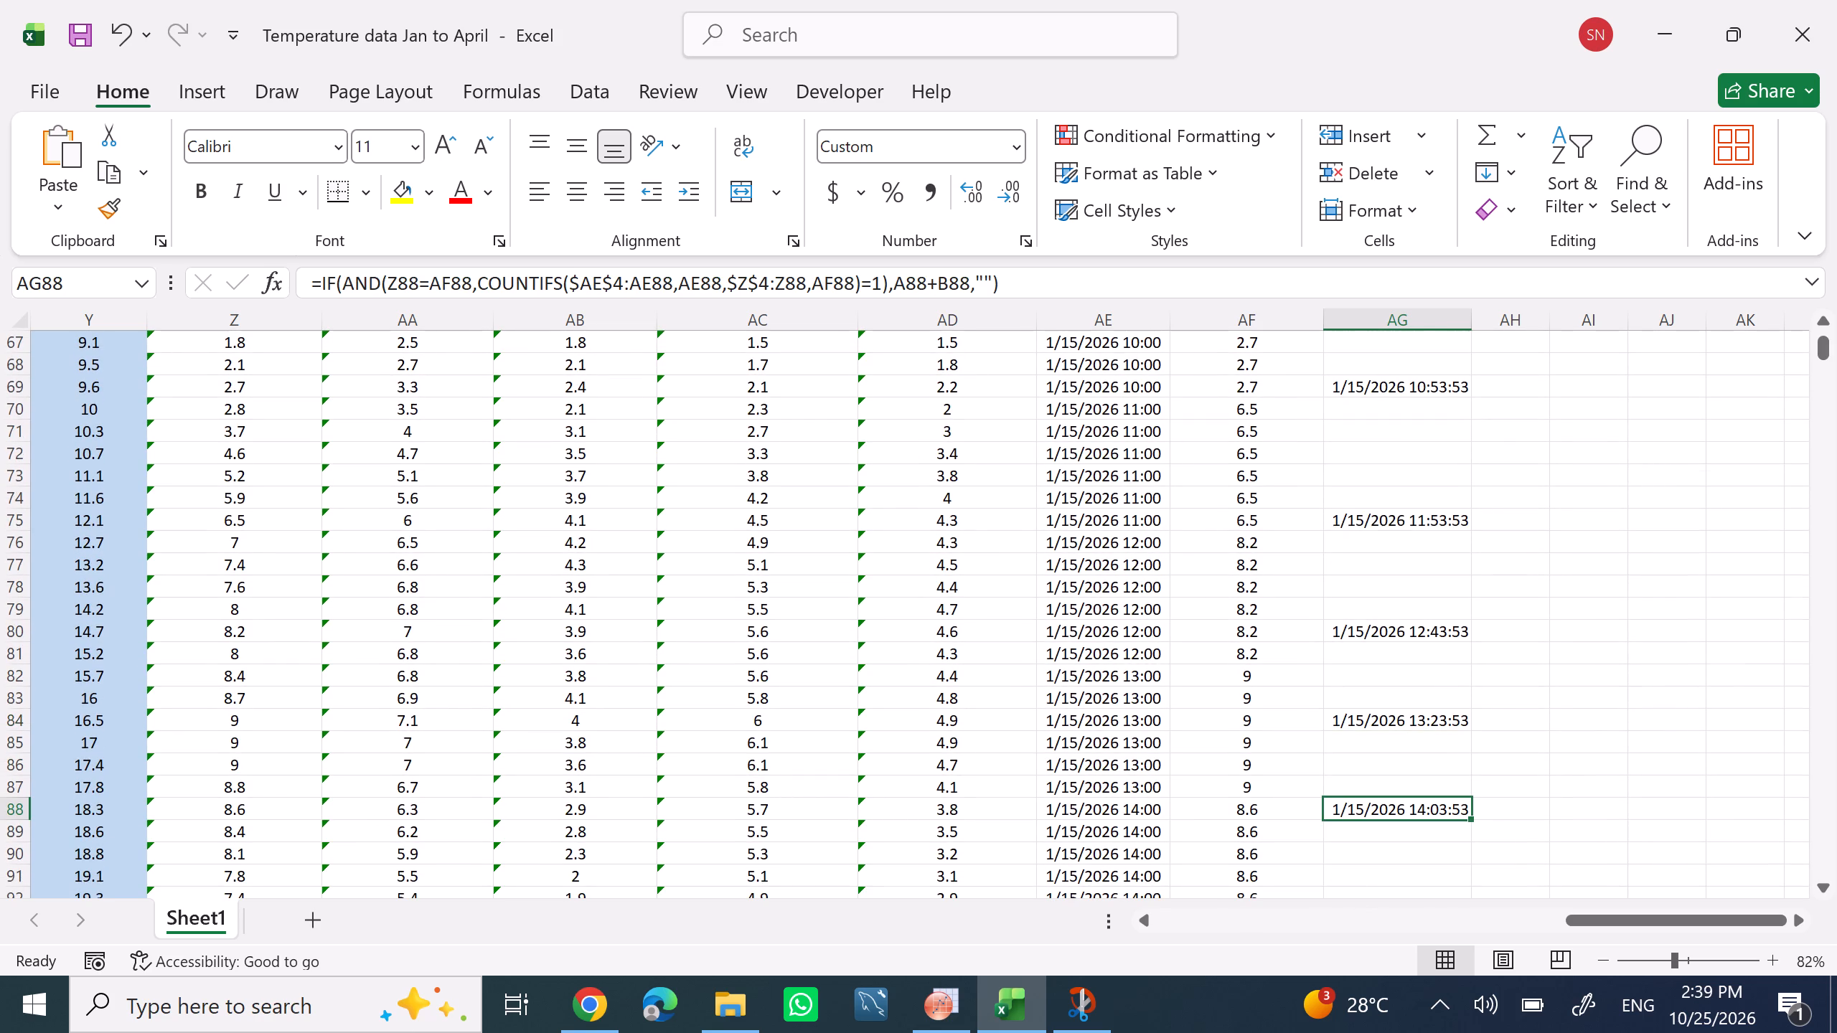
scroll(1366, 887, down, 1)
click(1353, 804)
scroll(1353, 815, down, 2)
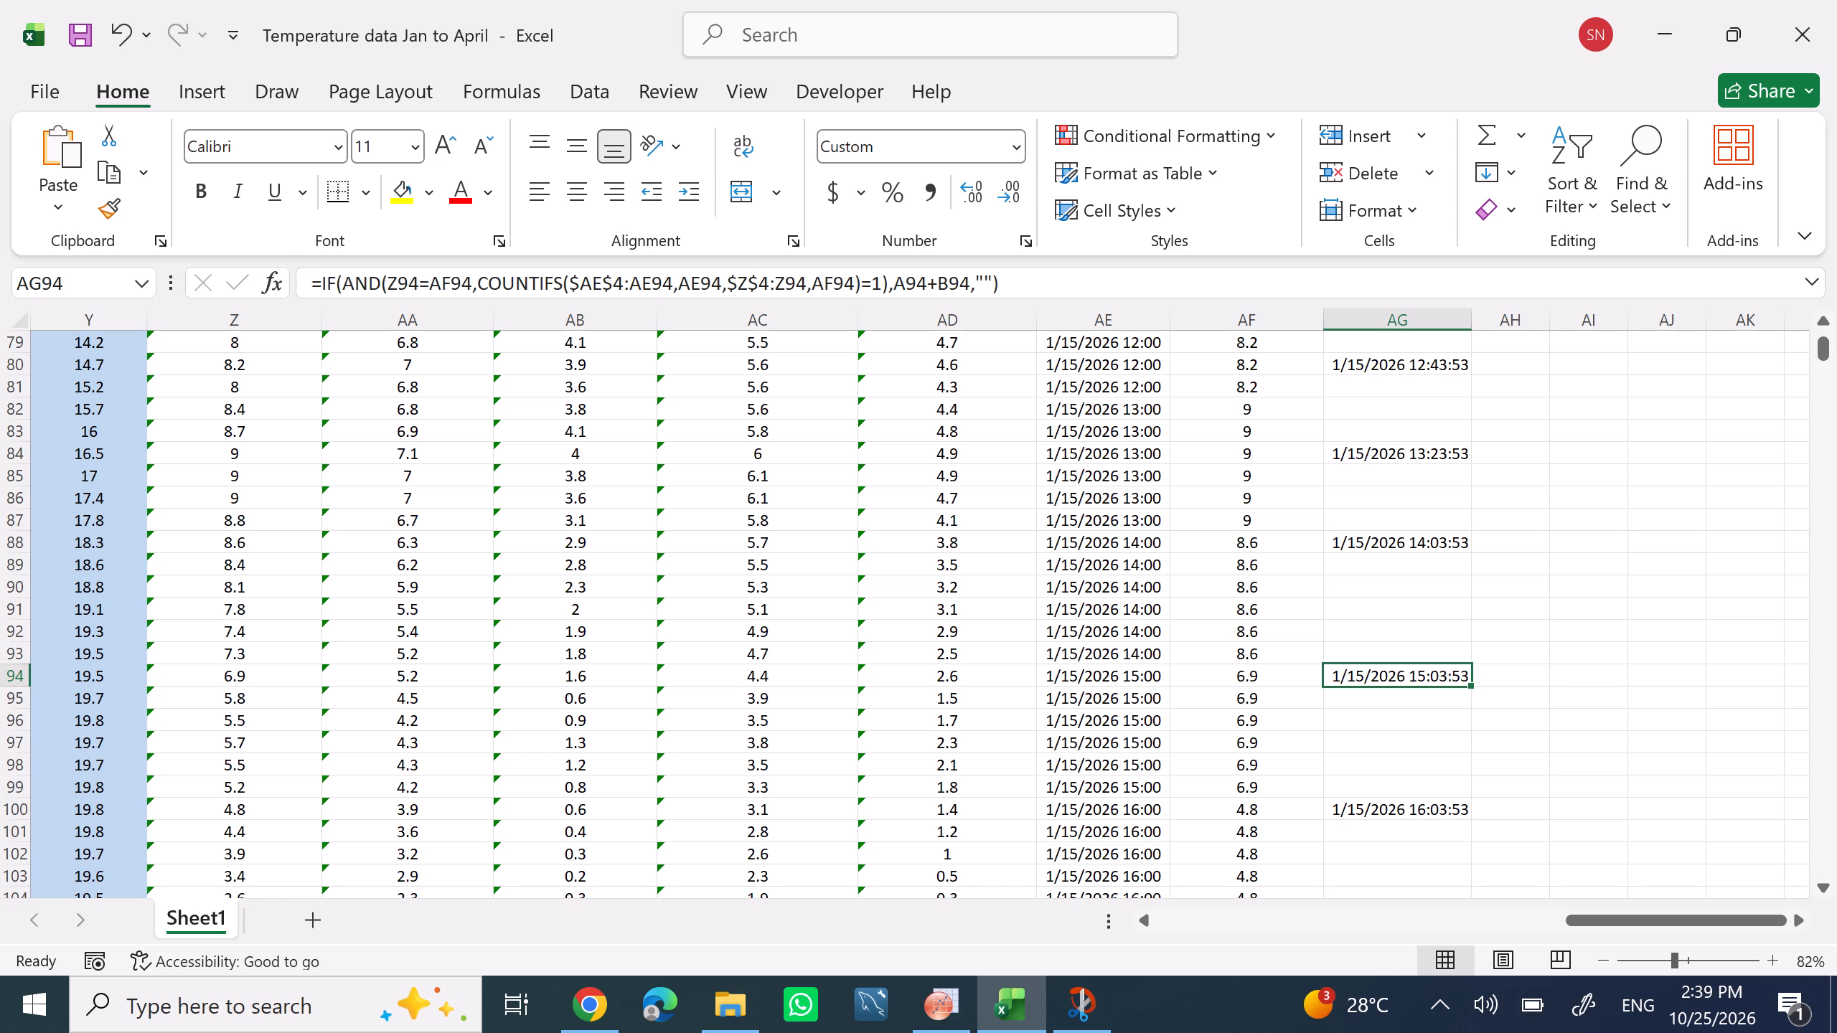
click(1353, 815)
Review the Hour(T), Max Delta T - 200mm and column AG timestamp entries from row 100 down to the 1/19/2026 rows.
scroll(1353, 815, down, 13)
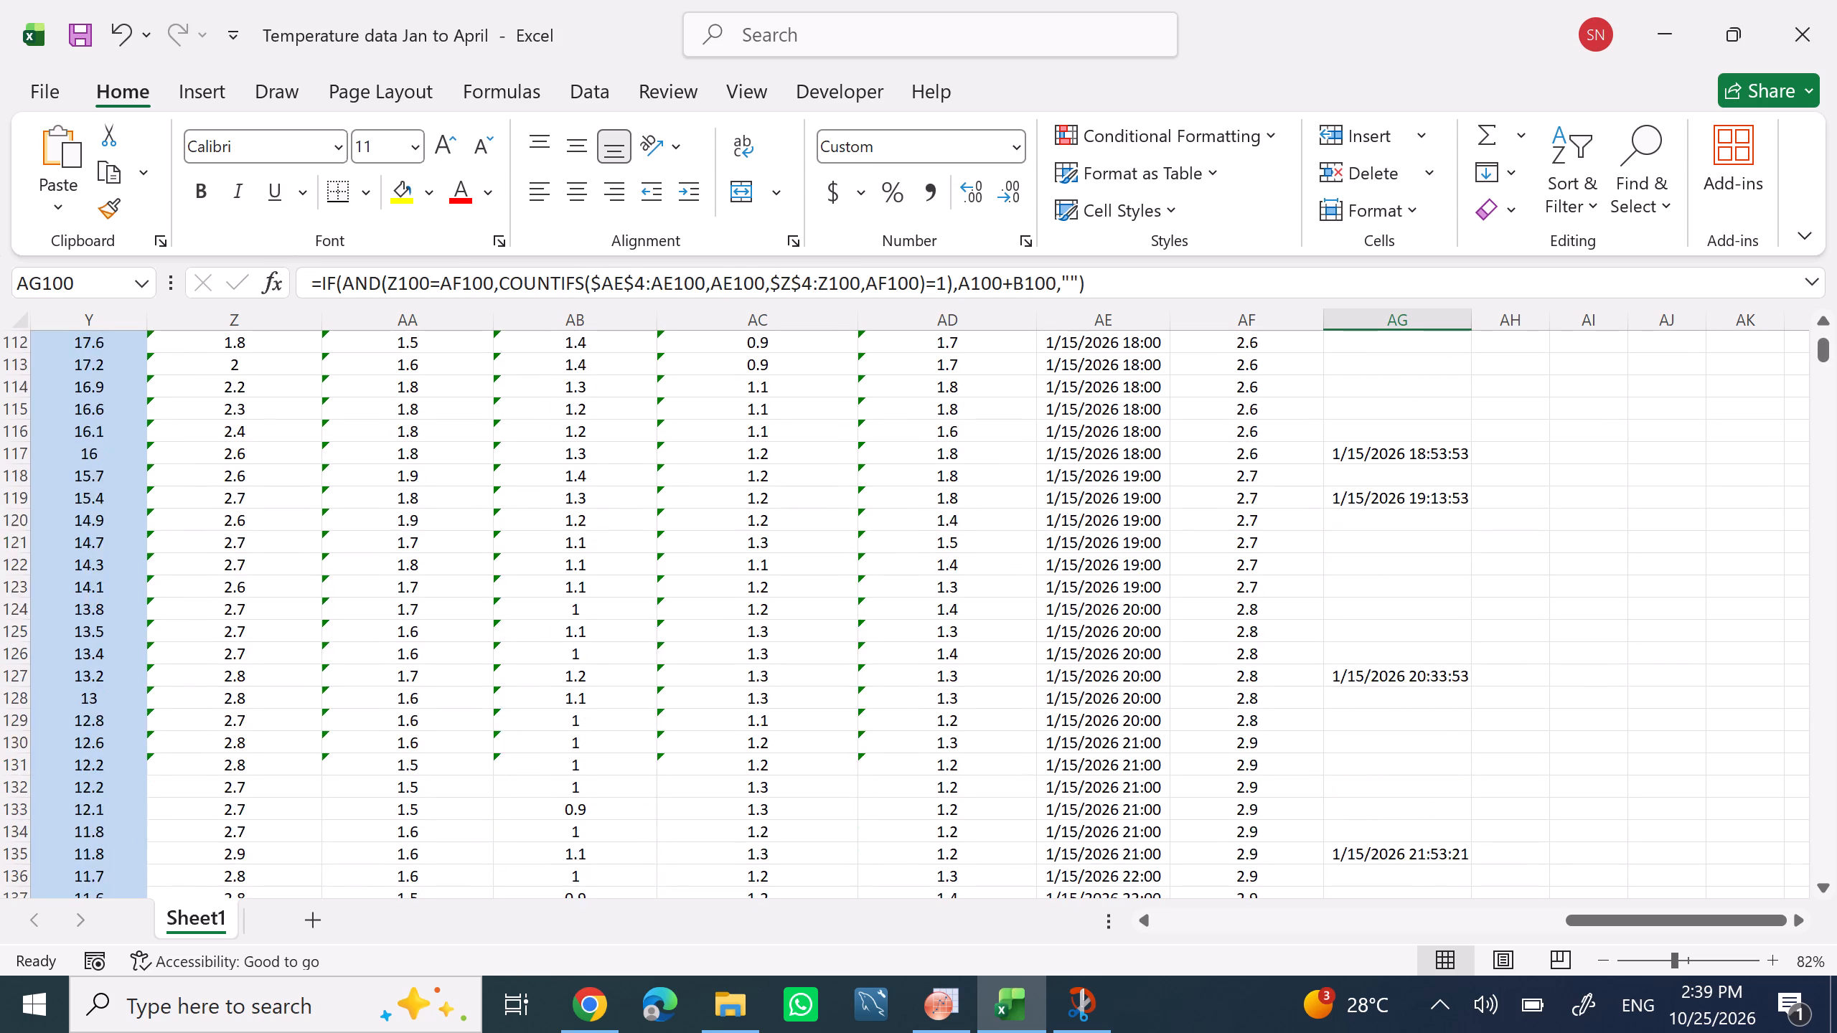
scroll(1353, 815, down, 14)
scroll(1353, 815, down, 7)
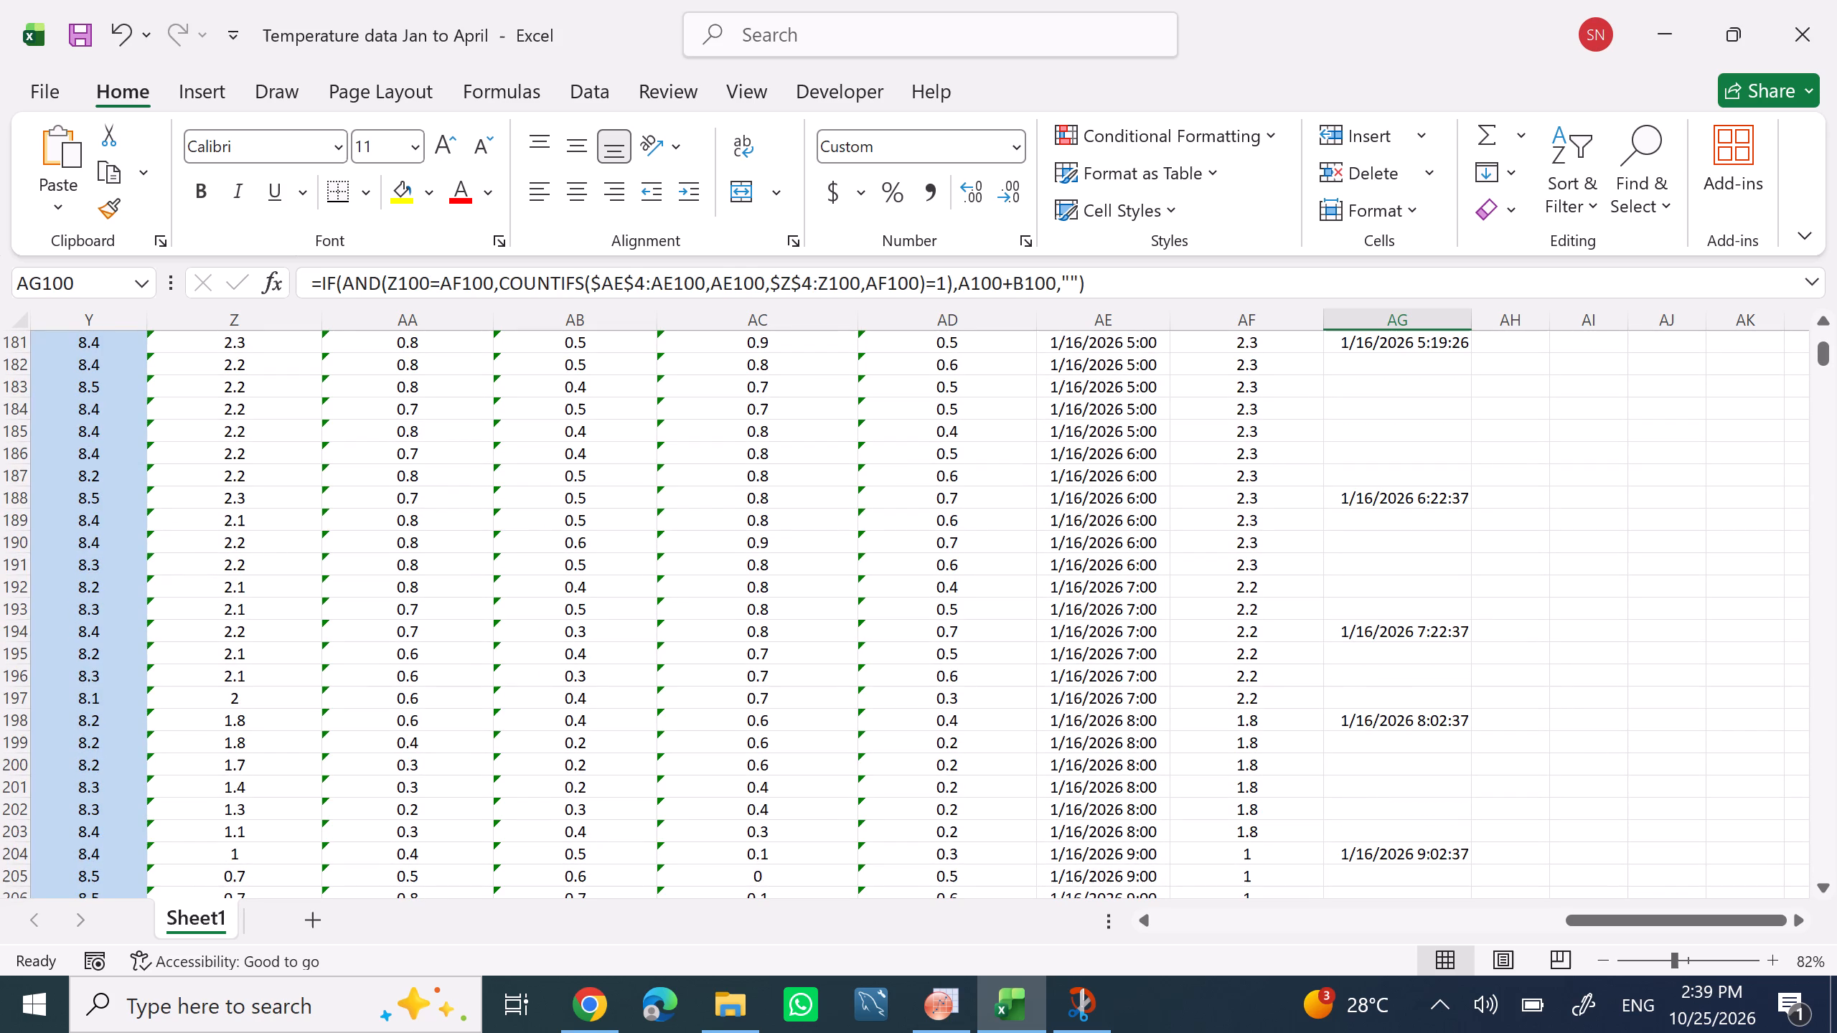
scroll(1353, 815, down, 3)
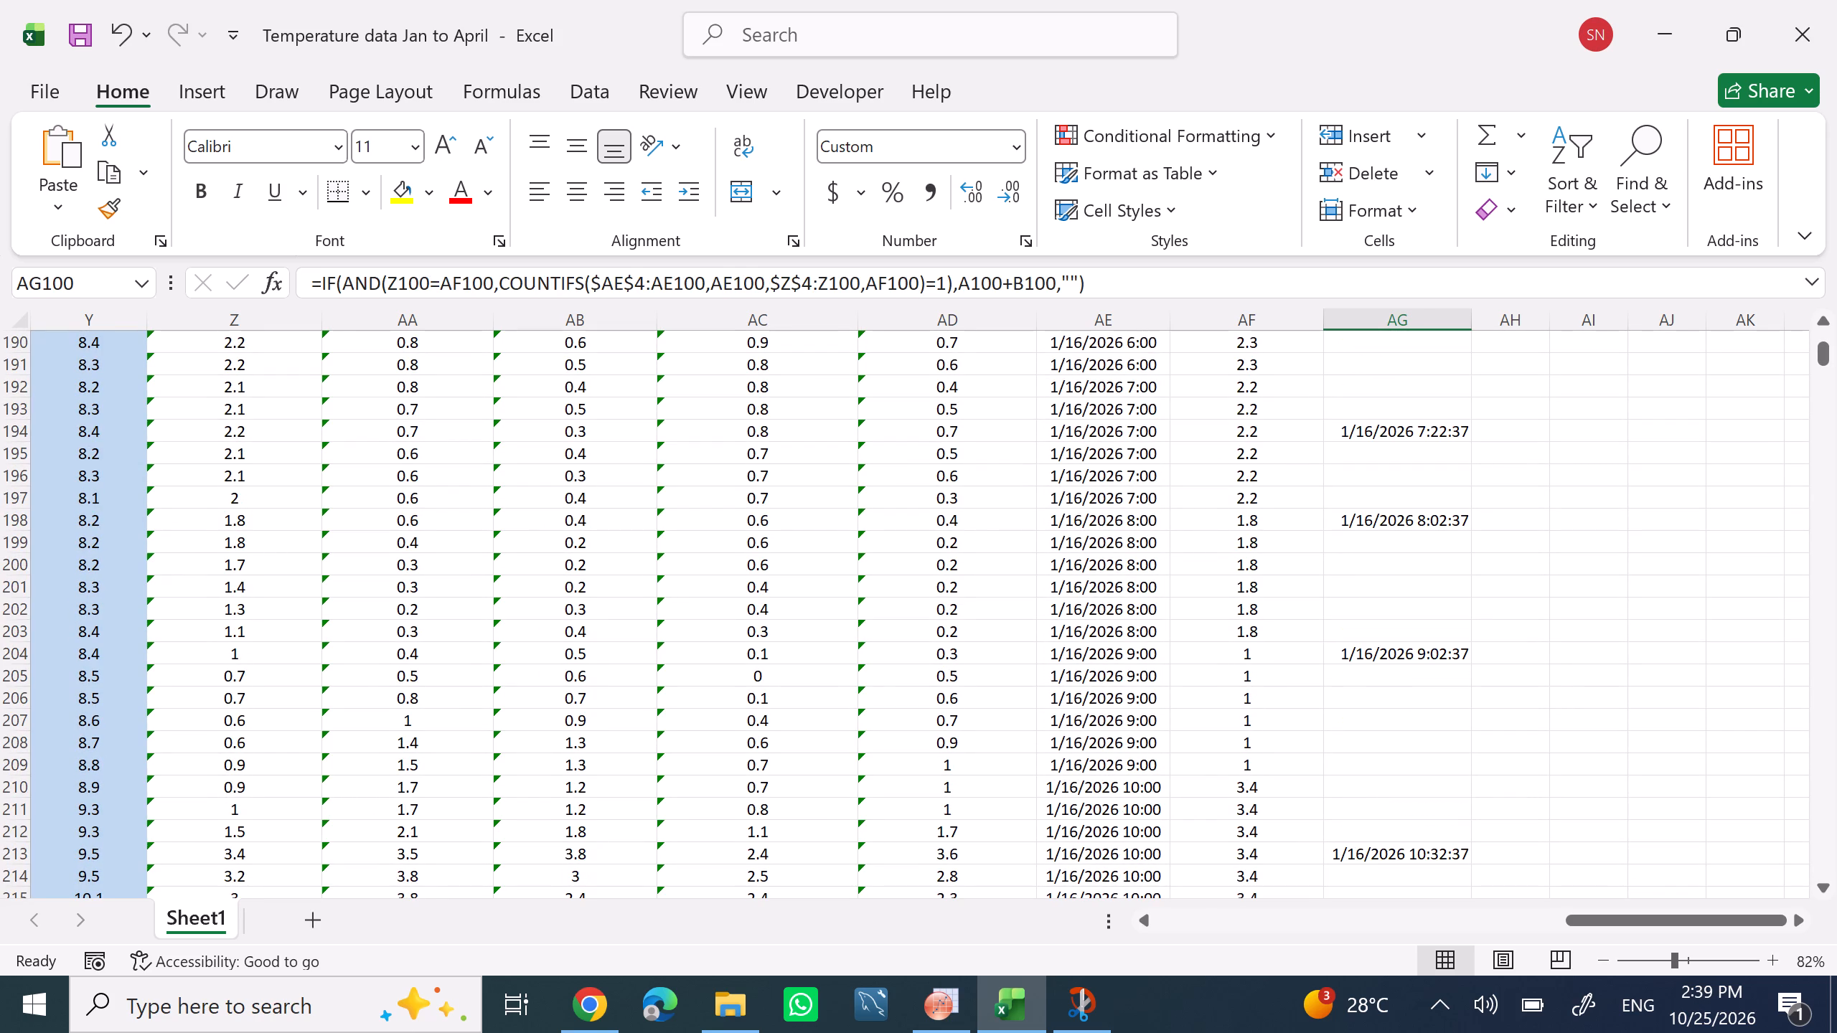
scroll(1353, 788, down, 9)
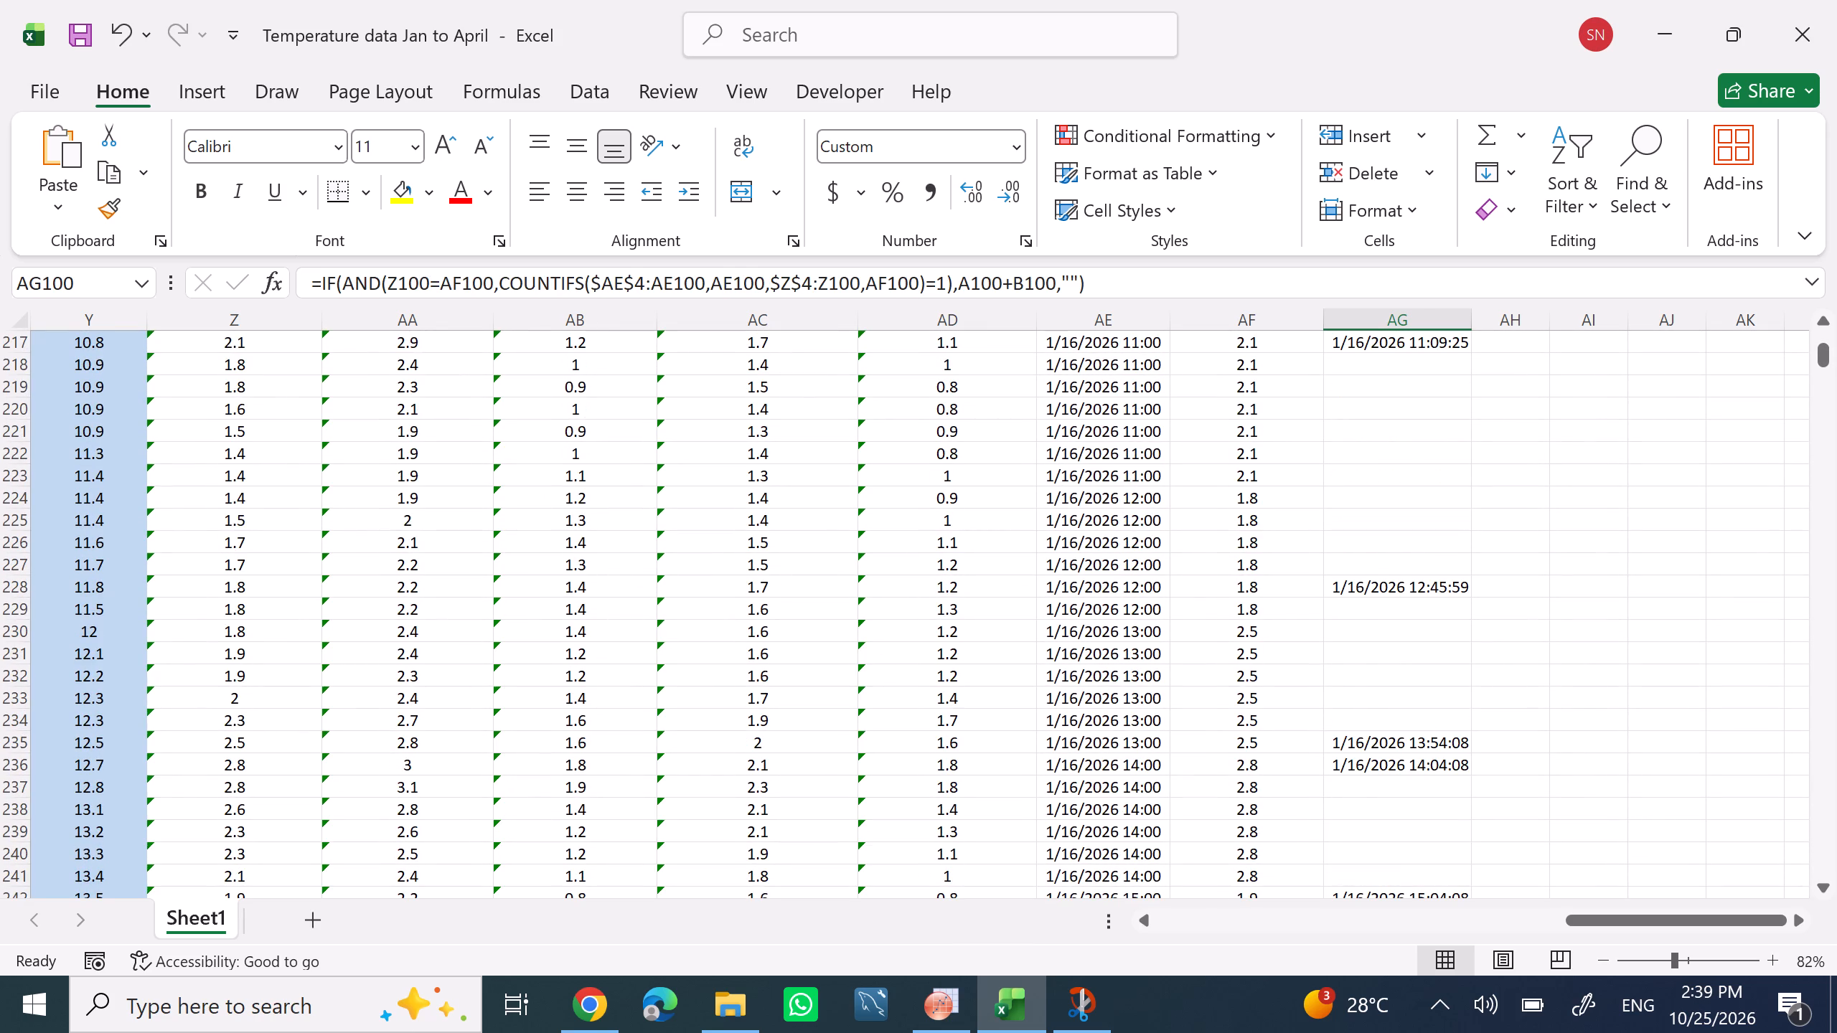
scroll(1353, 788, down, 16)
scroll(1353, 788, down, 6)
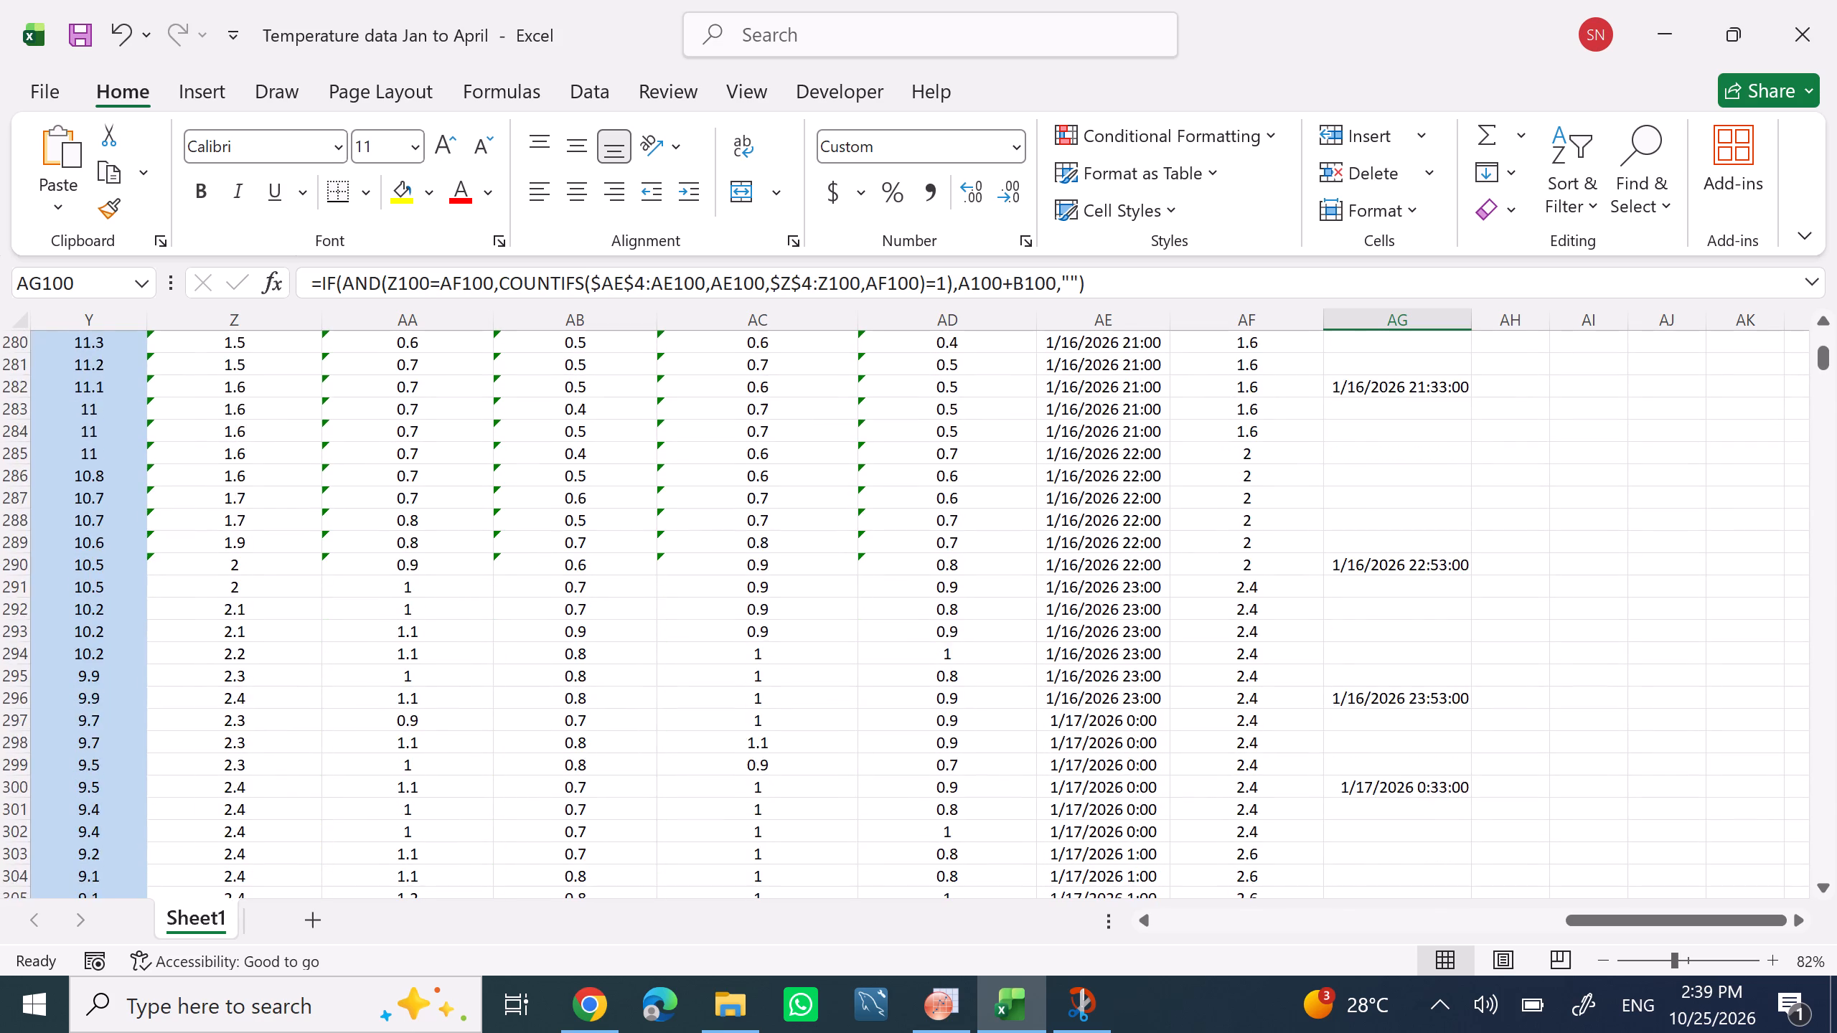
scroll(1353, 788, down, 5)
scroll(1353, 788, up, 1)
scroll(1353, 788, down, 18)
scroll(1353, 751, down, 6)
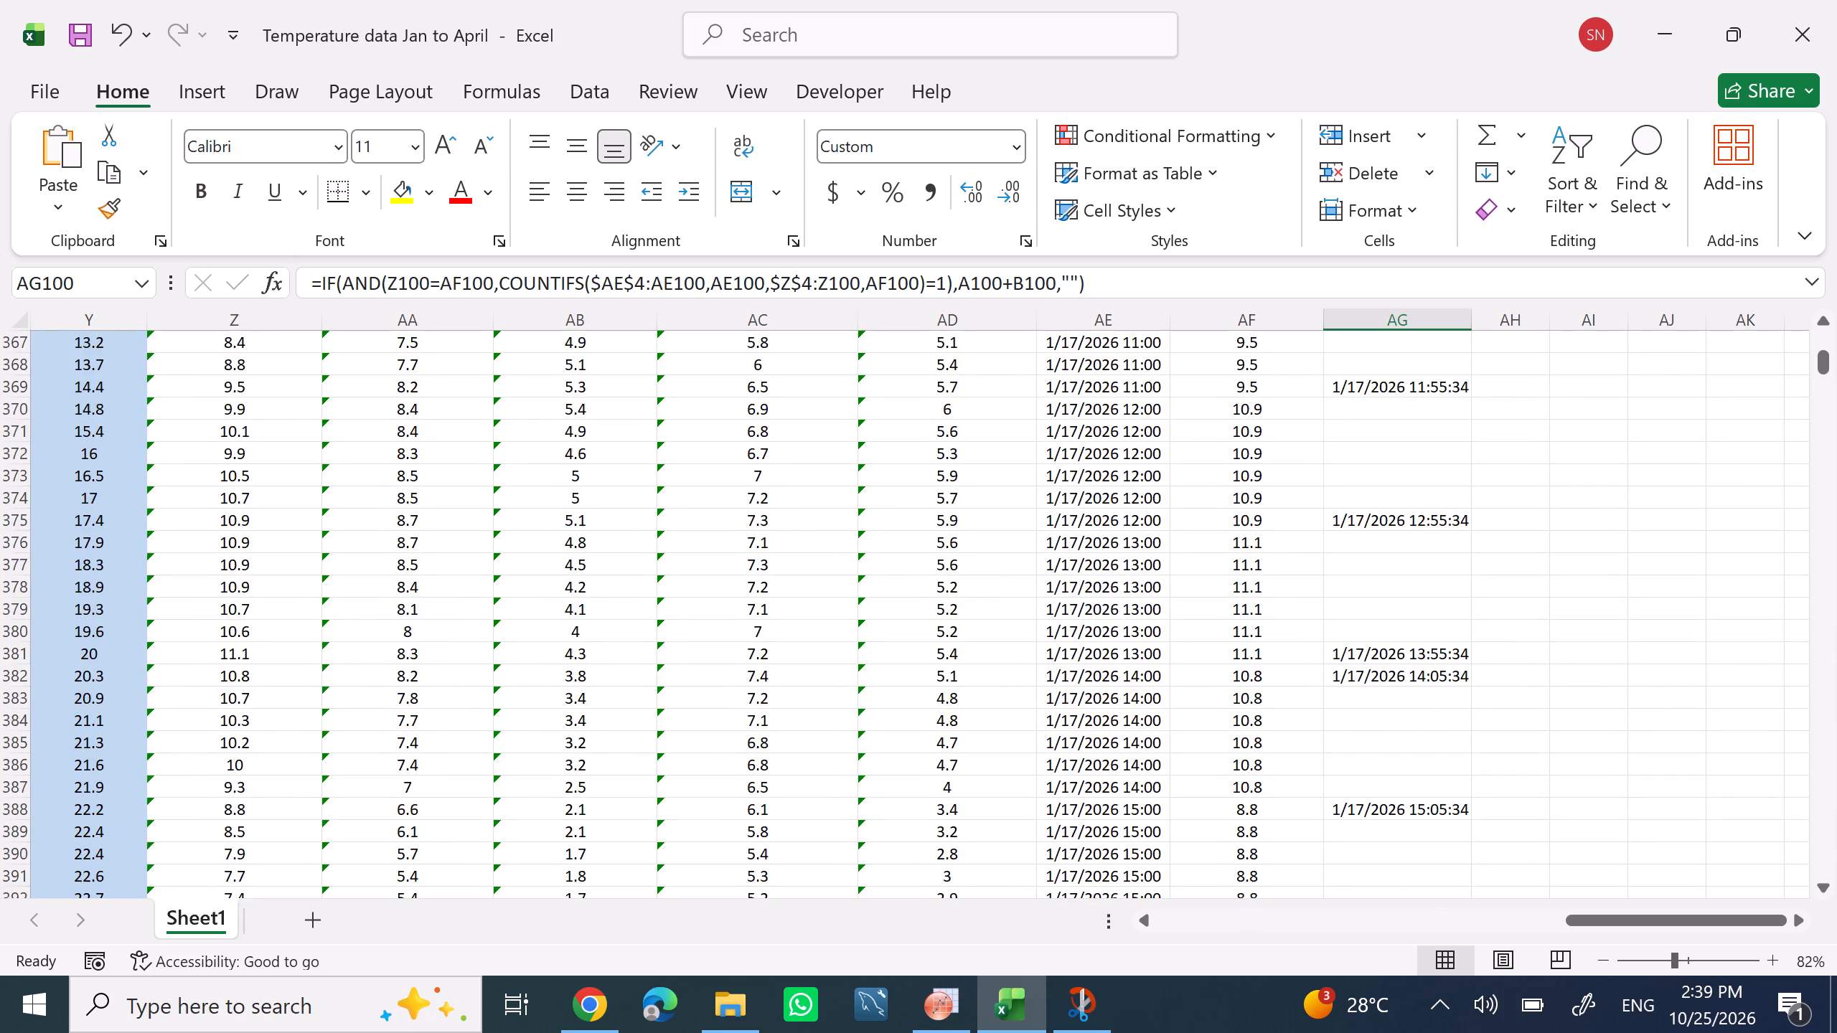
scroll(1350, 753, down, 12)
scroll(1350, 737, down, 20)
scroll(1350, 737, down, 5)
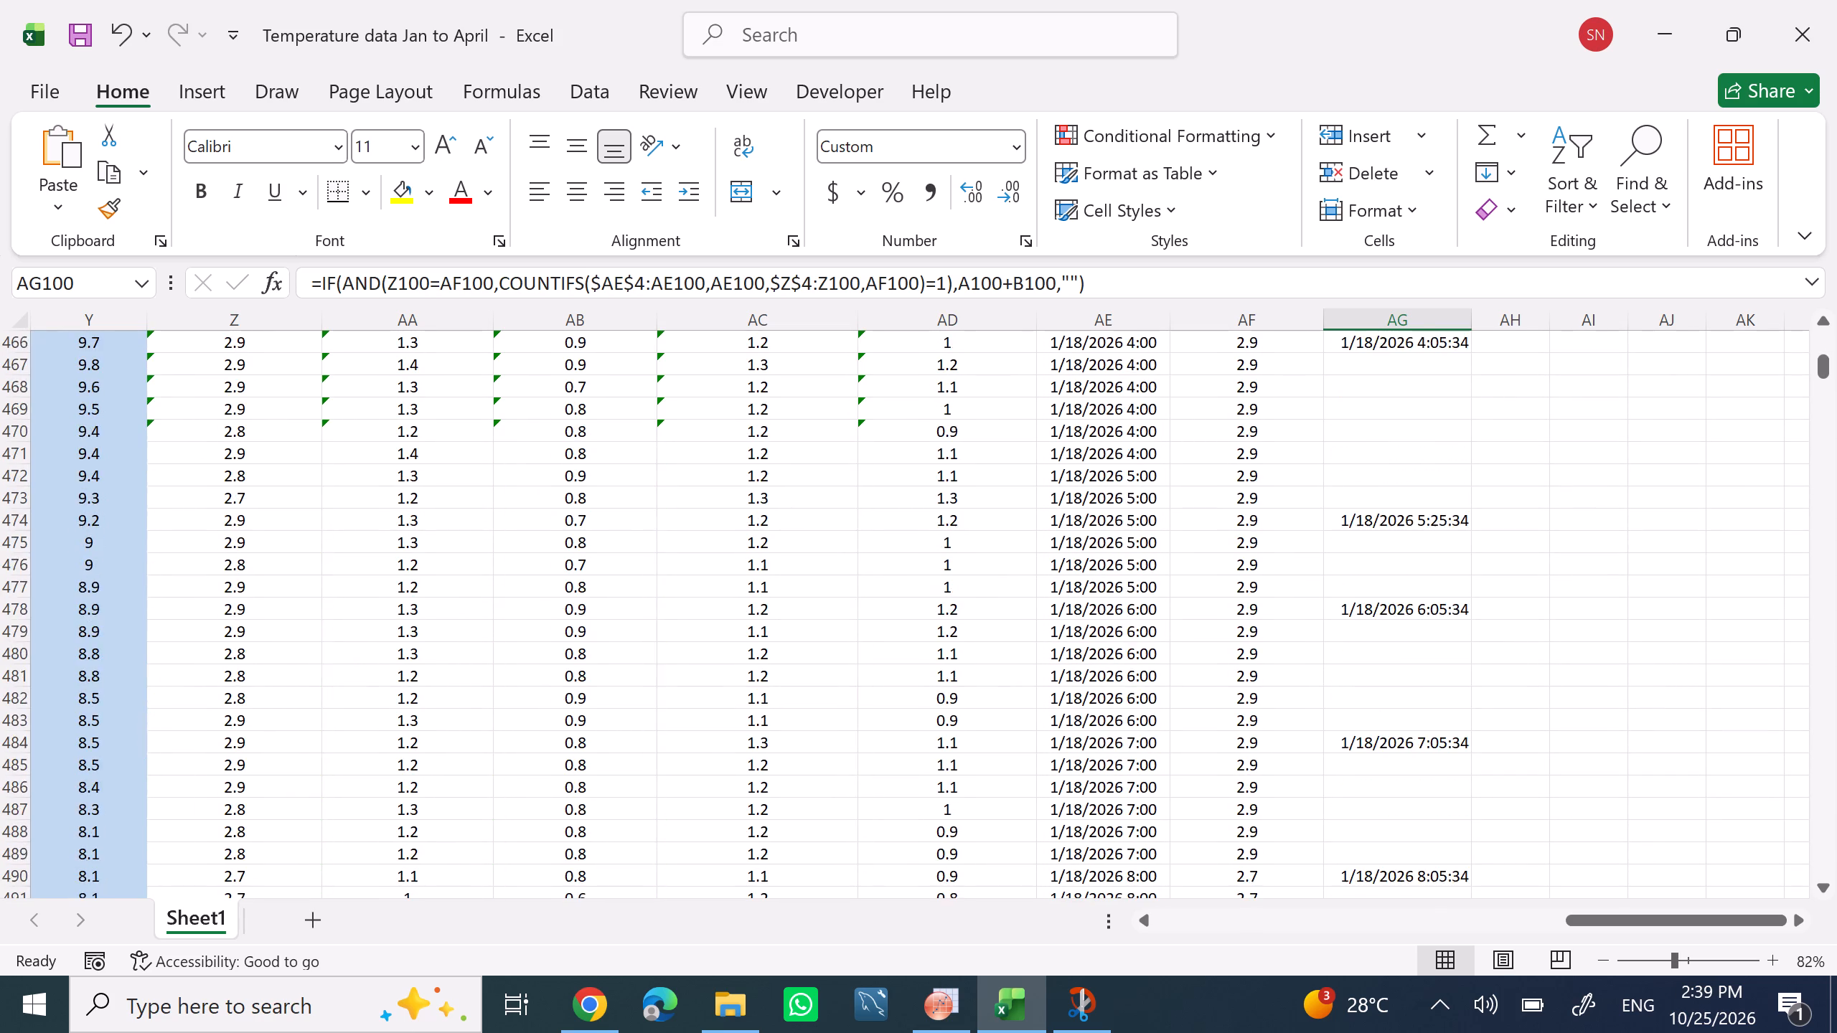
scroll(1350, 737, down, 20)
scroll(1350, 737, down, 18)
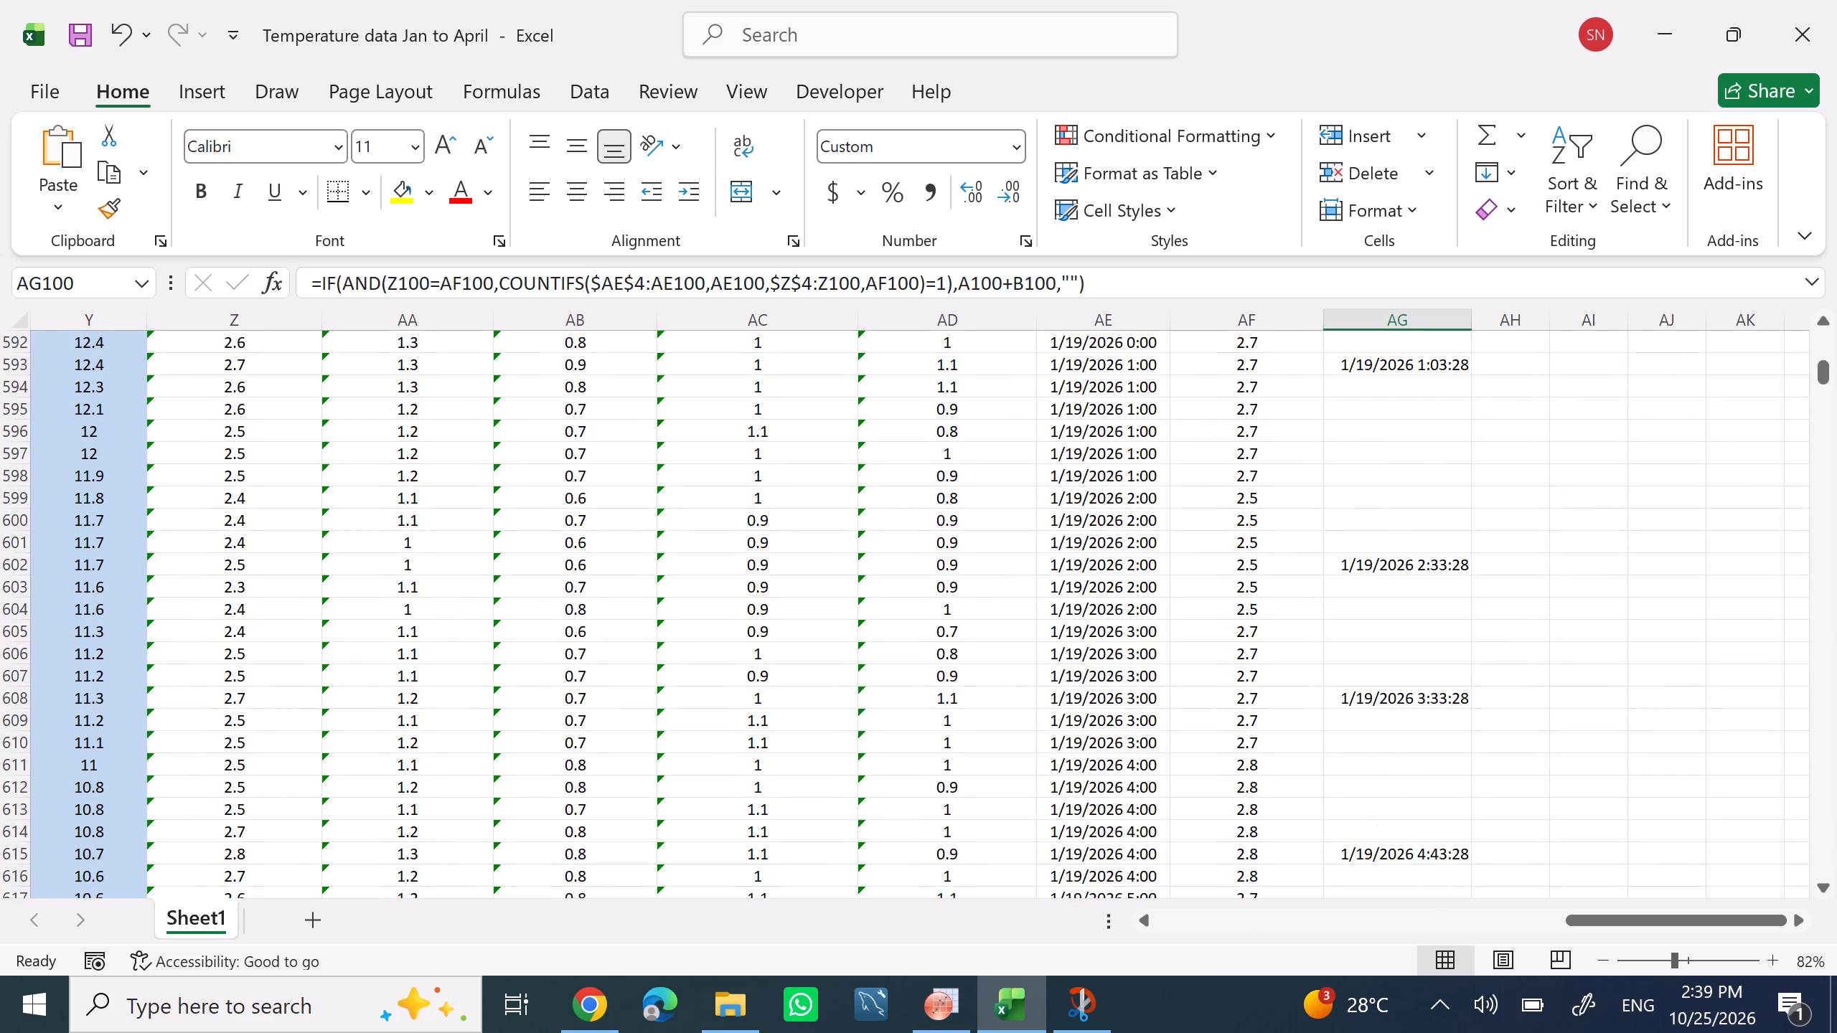
Look back over the column AG timestamps from the 1/19/2026 rows up to the column headings.
drag(1828, 359, 1815, 301)
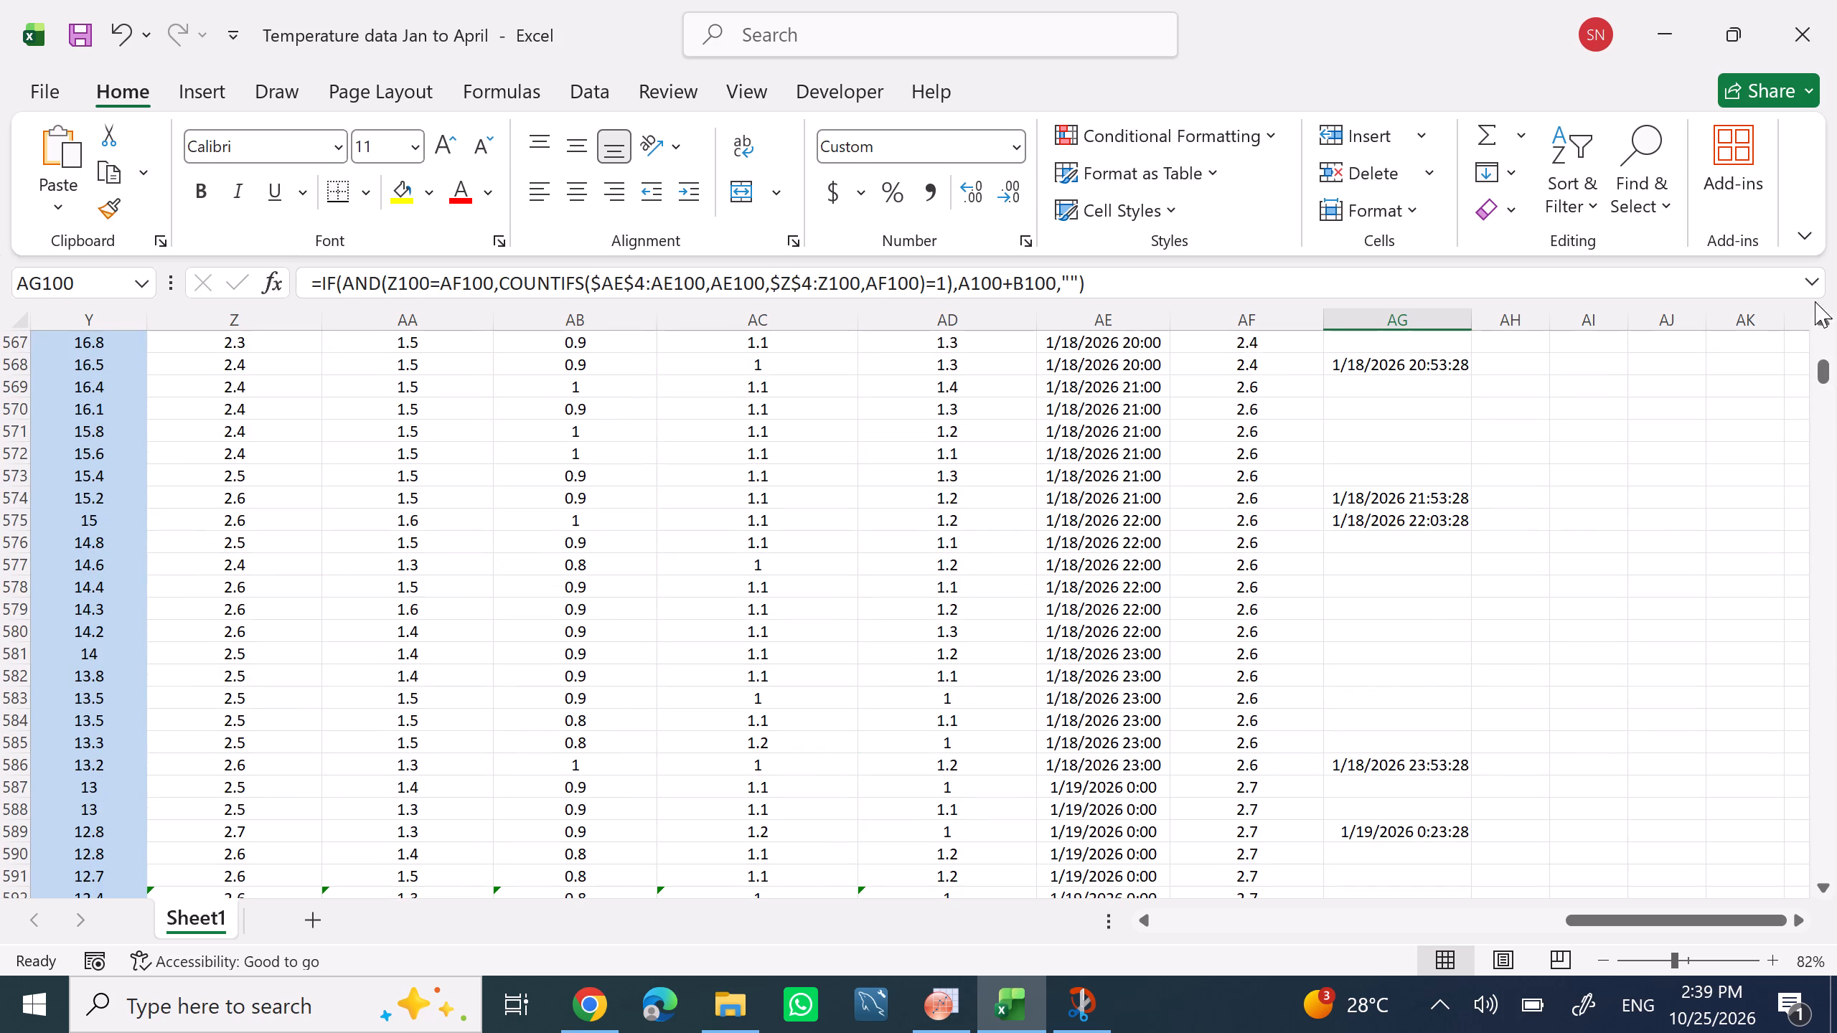
drag(1815, 301, 1813, 290)
click(1820, 359)
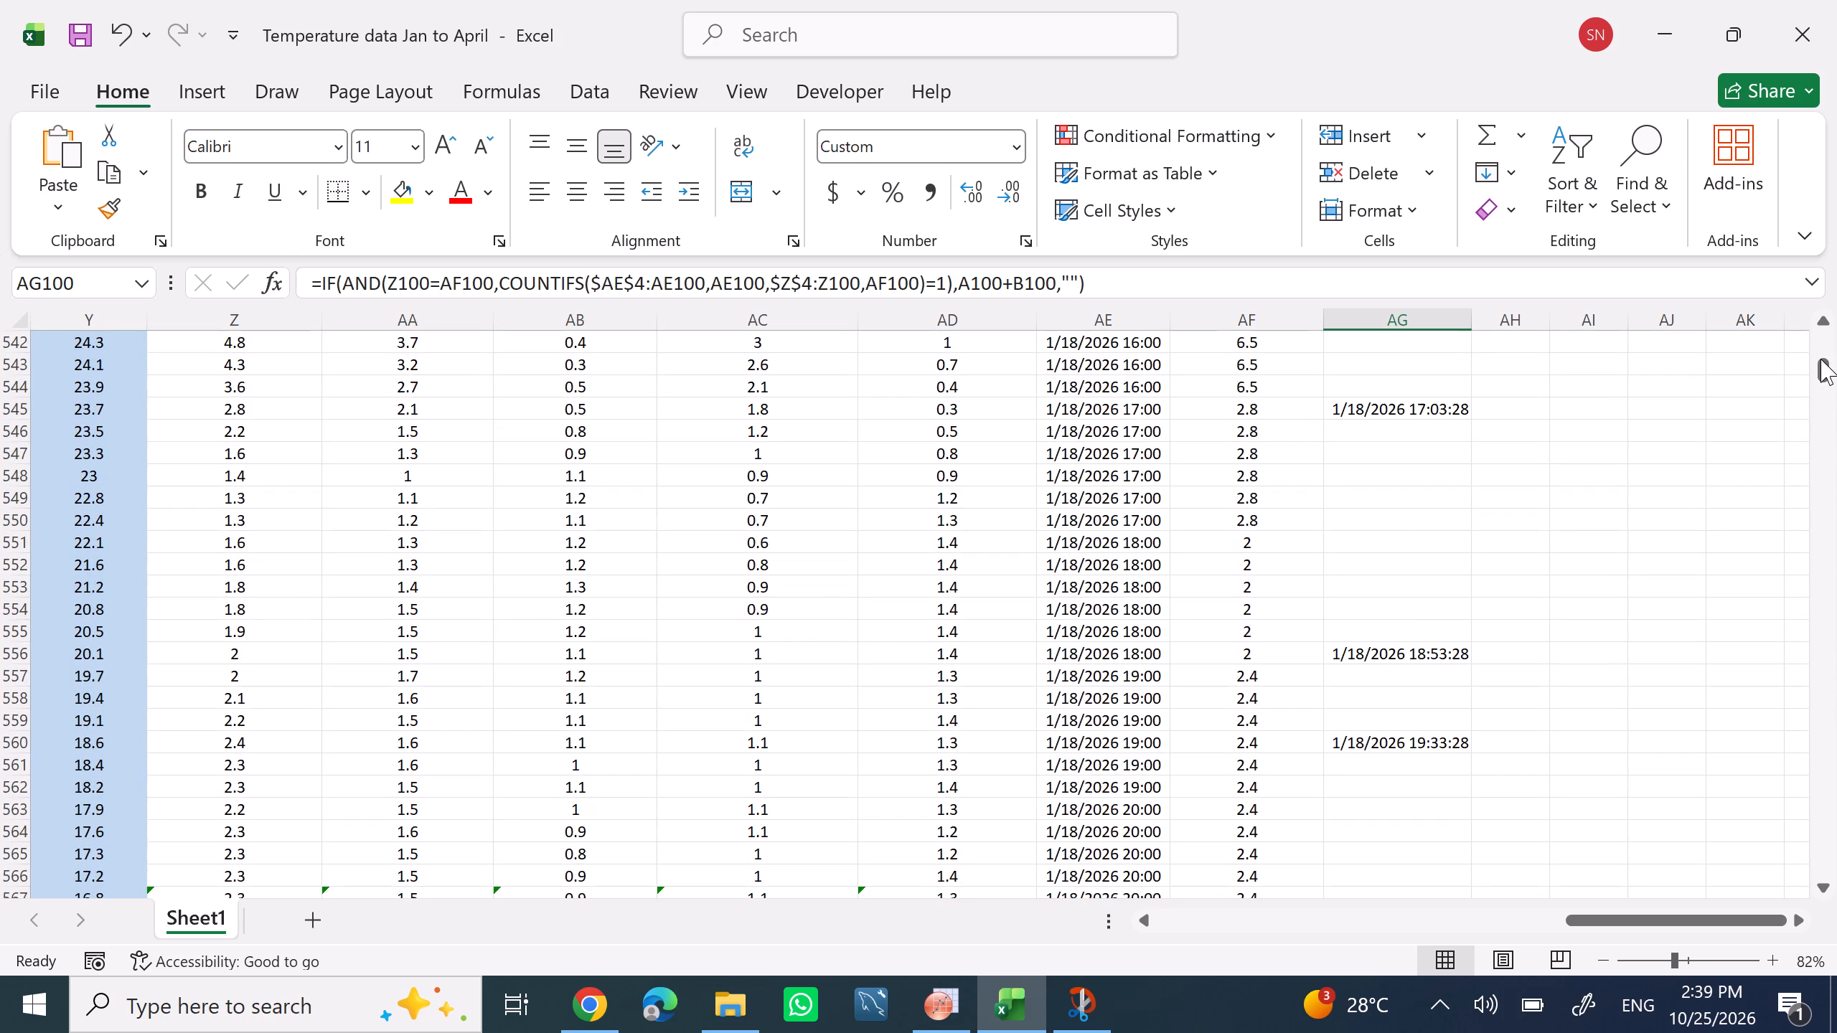
drag(1823, 357, 1823, 237)
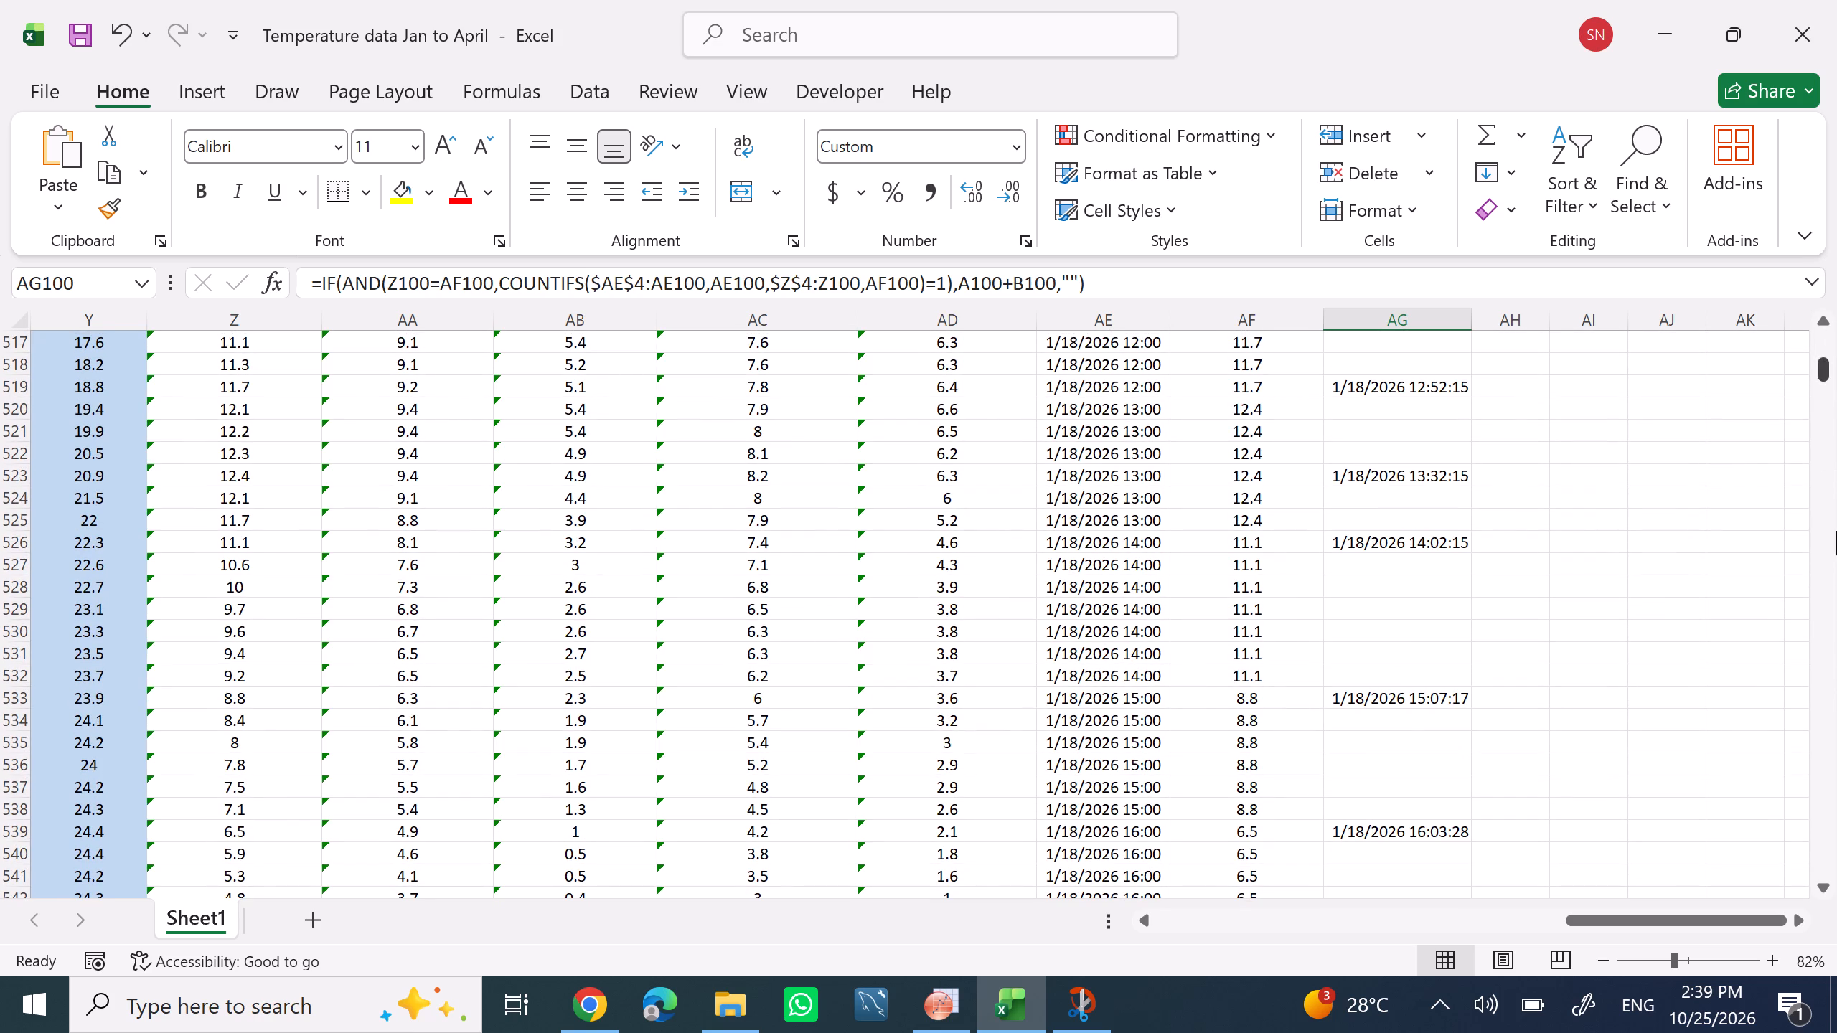
click(1823, 599)
scroll(1821, 600, up, 6)
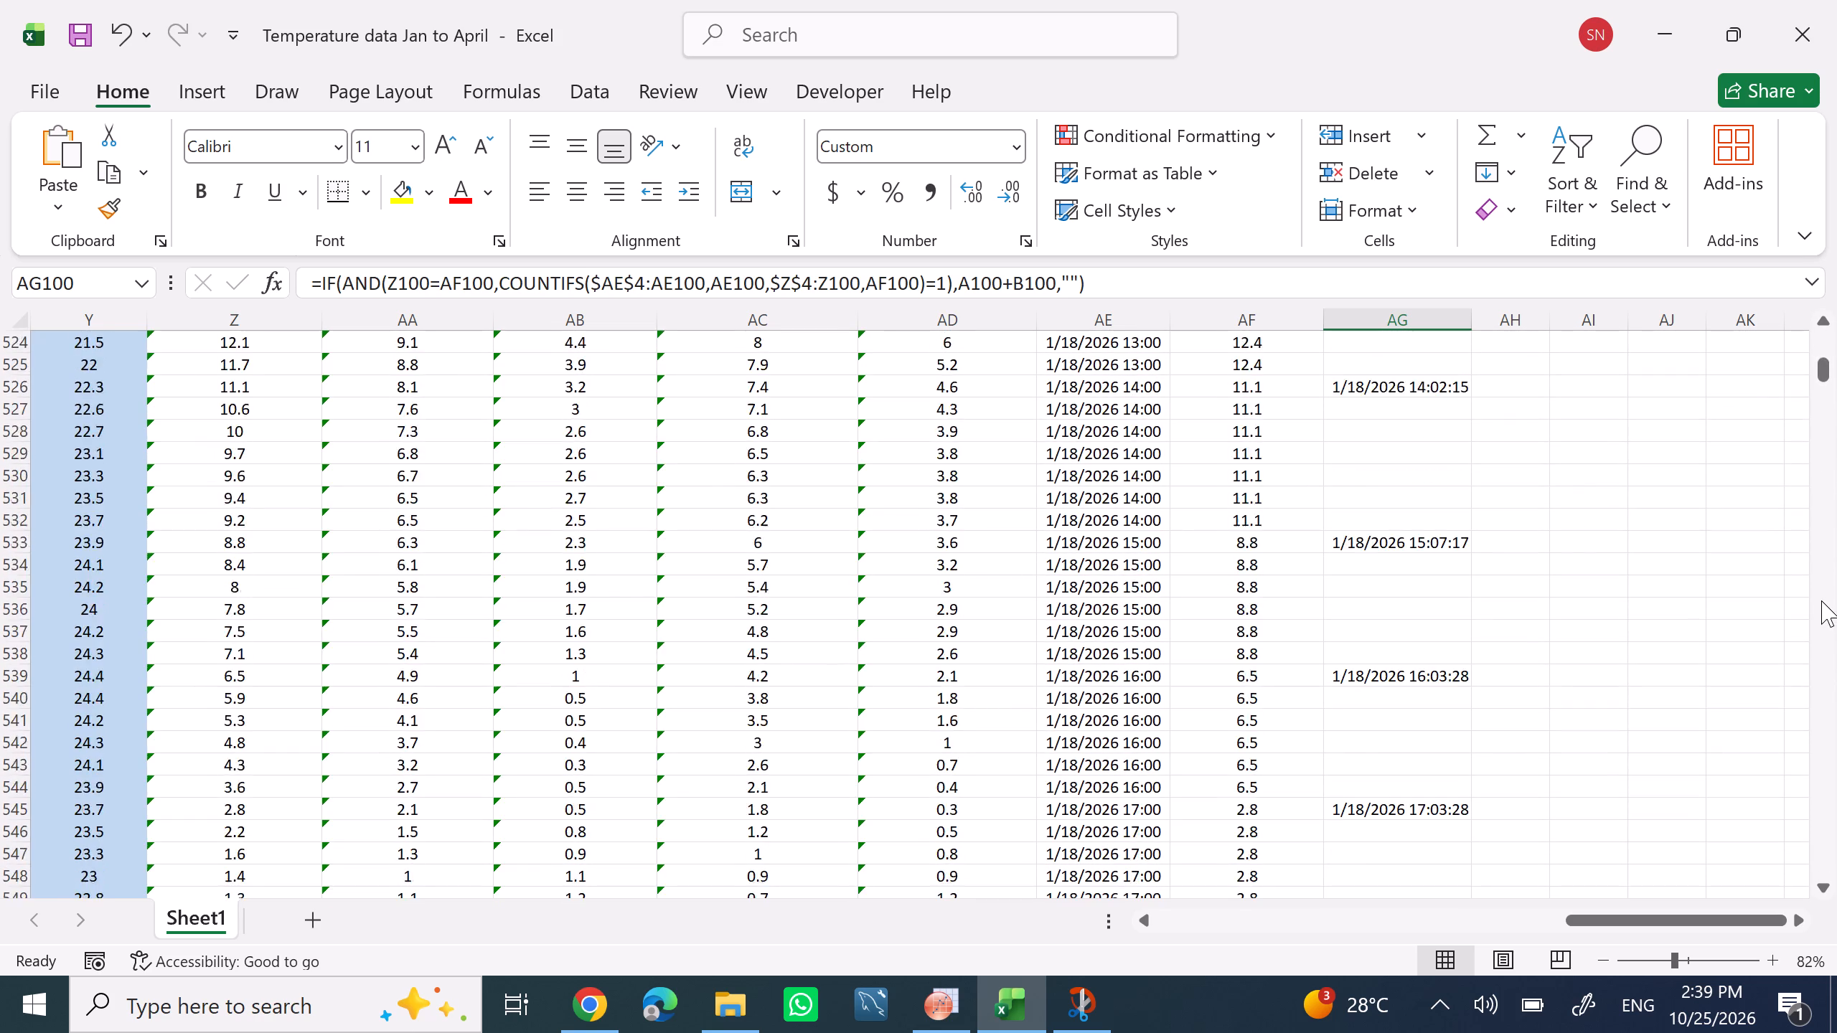
scroll(1821, 600, up, 20)
scroll(1821, 600, up, 20)
scroll(1821, 600, up, 1)
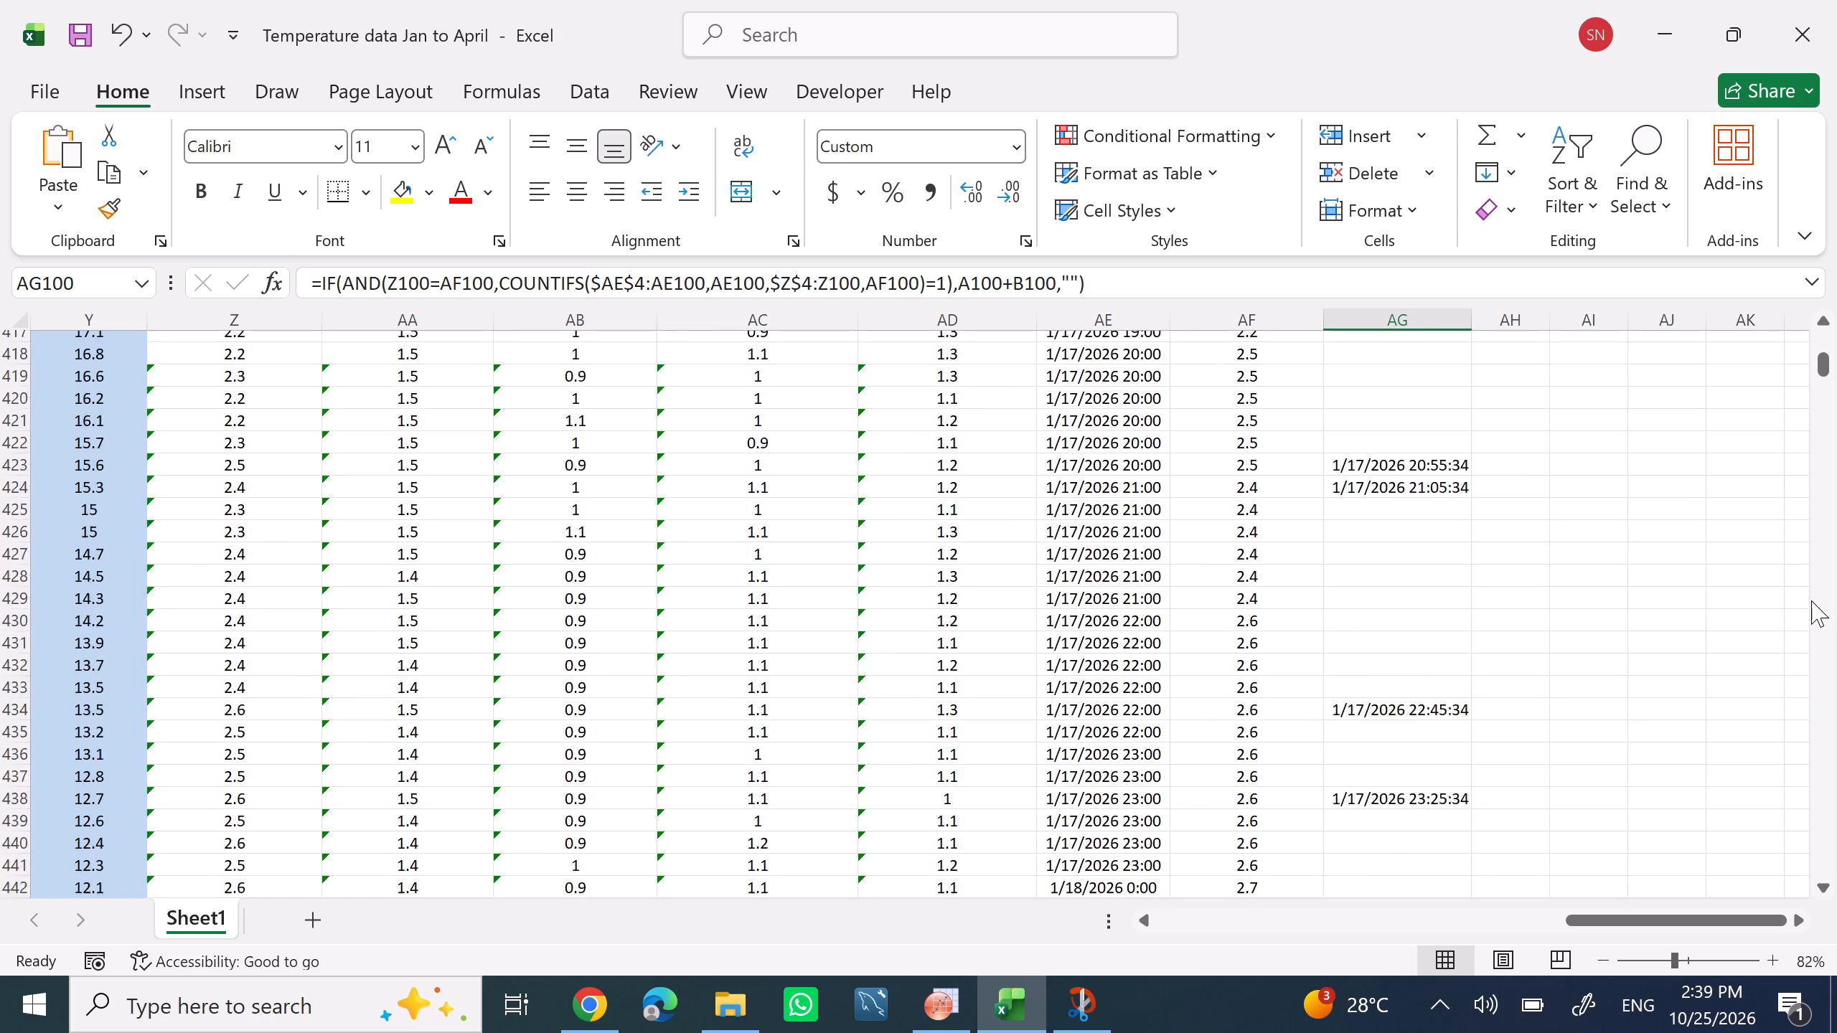
scroll(1811, 600, up, 15)
scroll(1806, 586, up, 17)
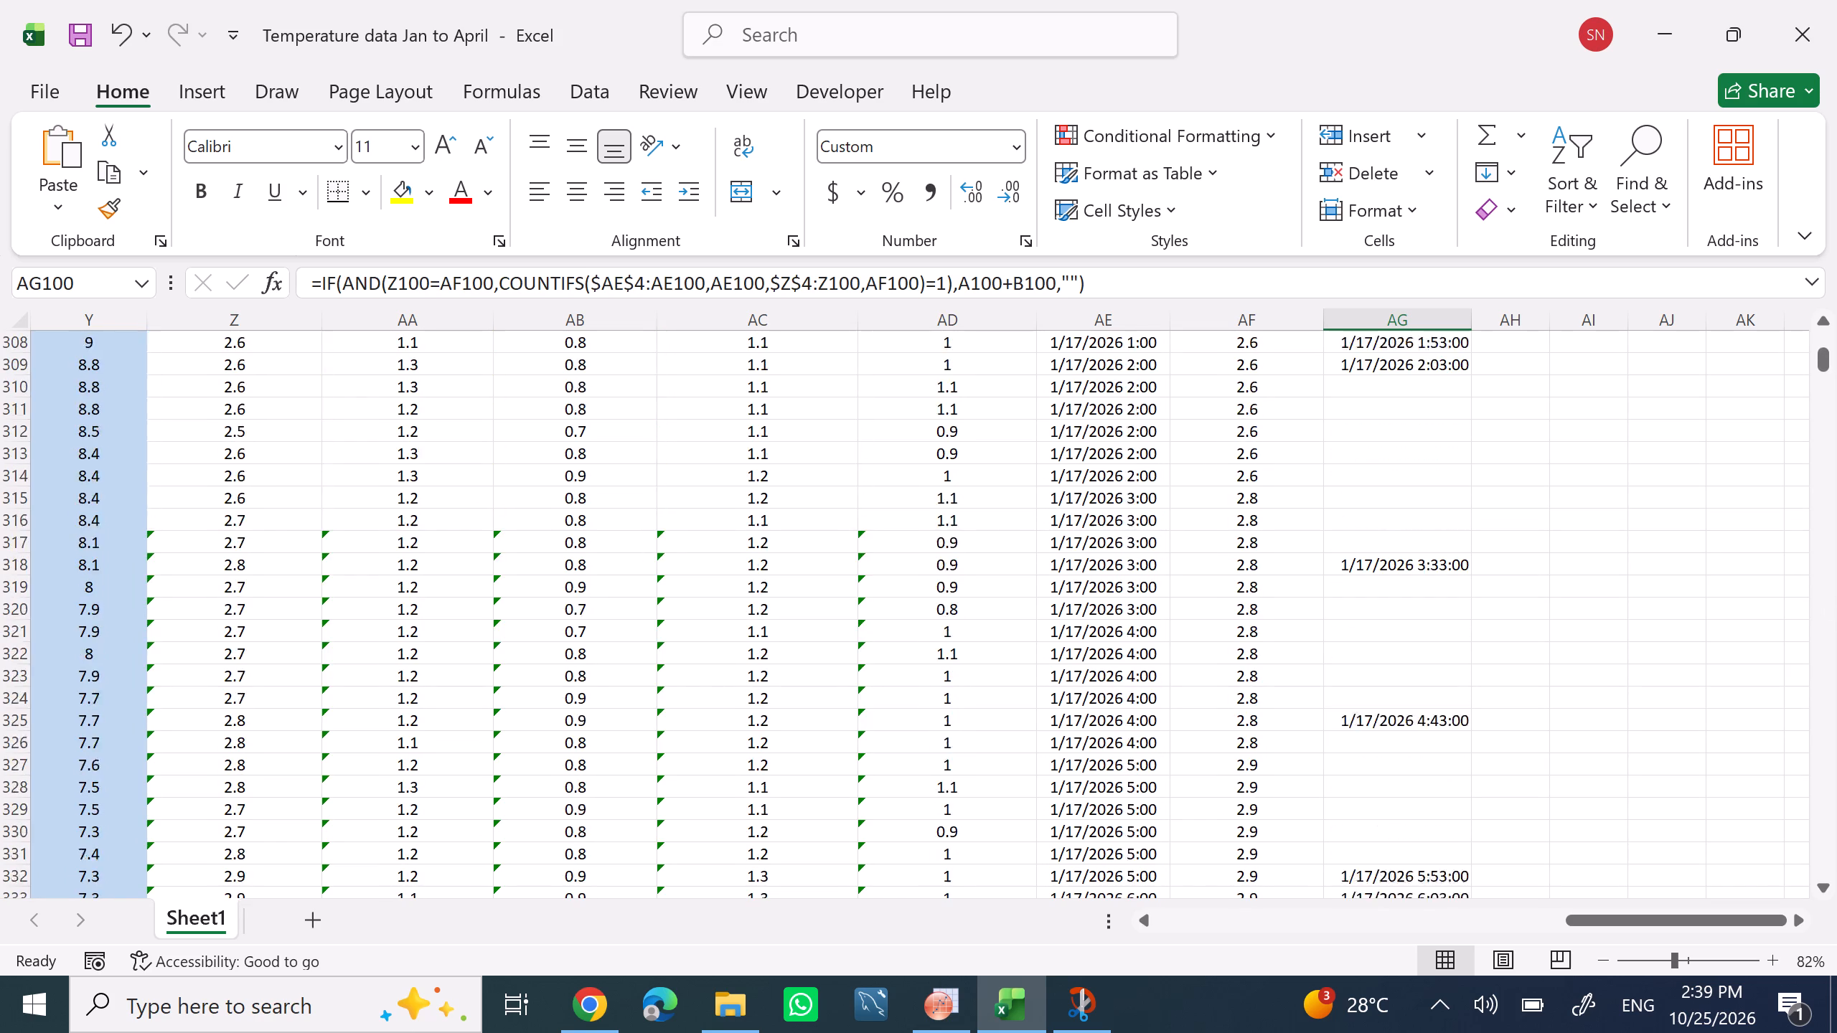
scroll(1804, 585, up, 19)
scroll(1804, 585, up, 8)
scroll(1804, 585, down, 1)
scroll(1804, 585, up, 4)
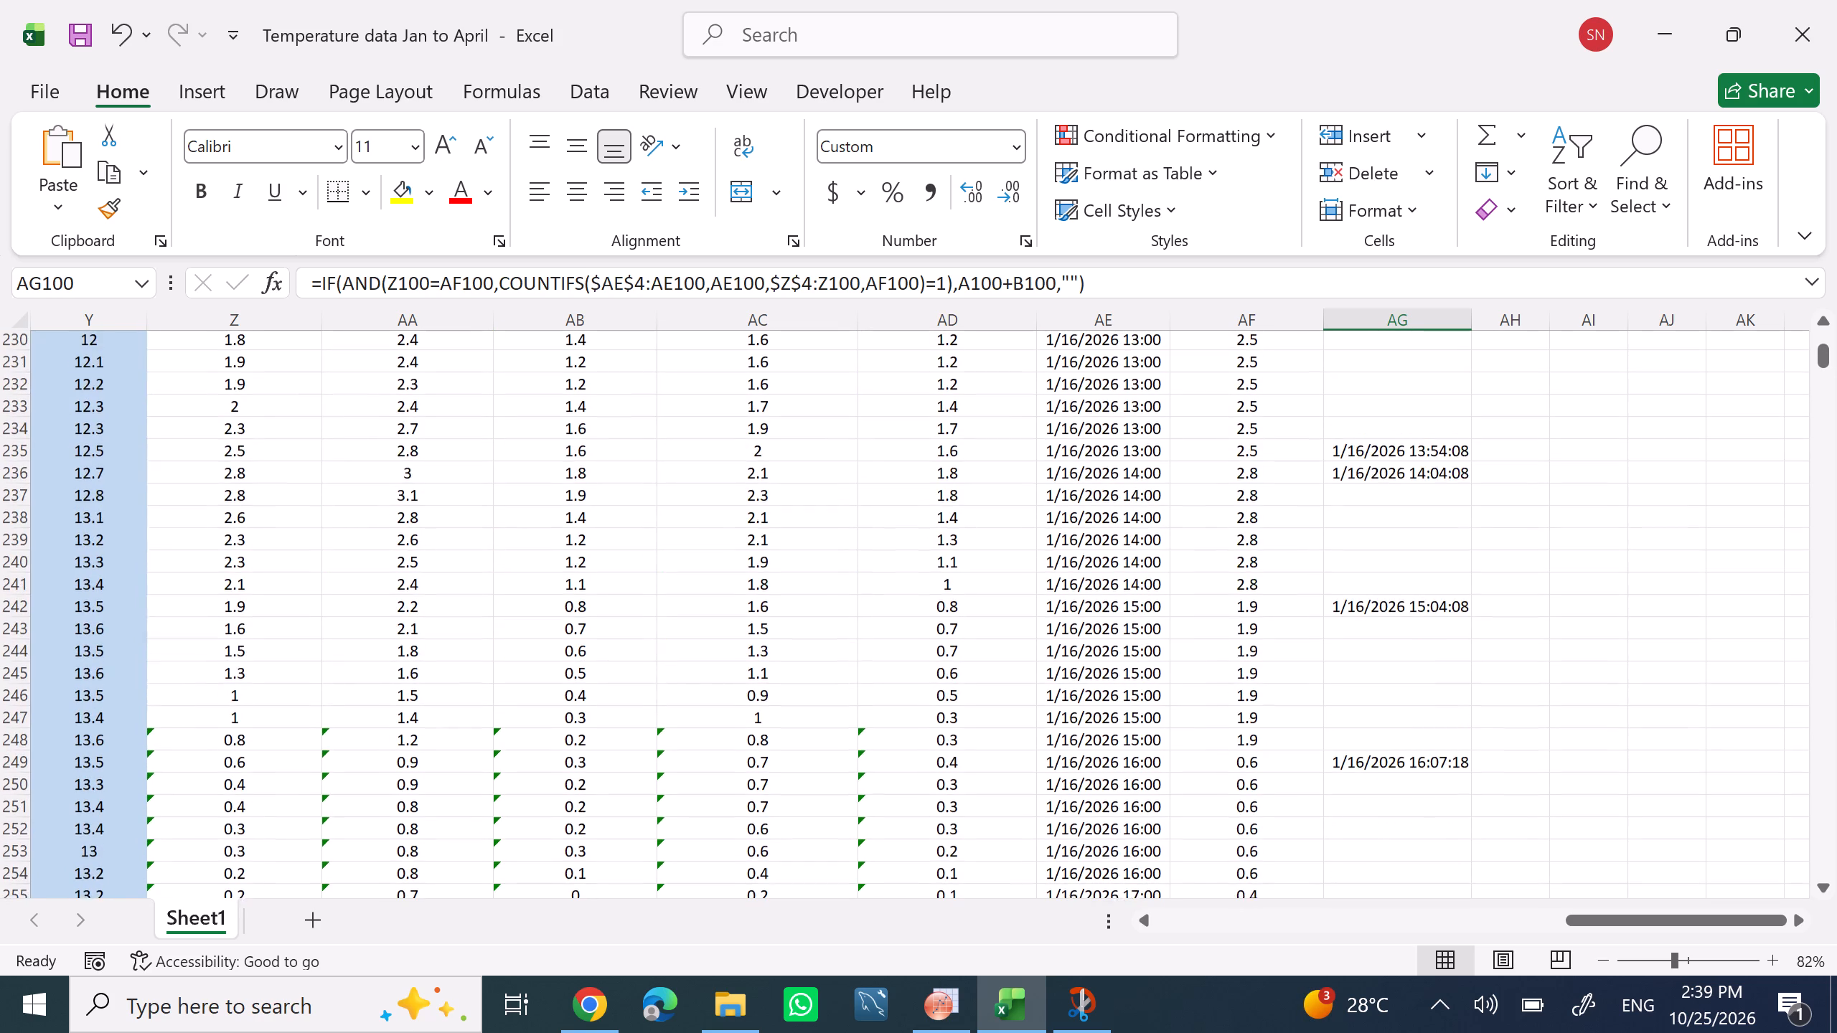
scroll(1804, 585, up, 19)
scroll(1804, 585, up, 10)
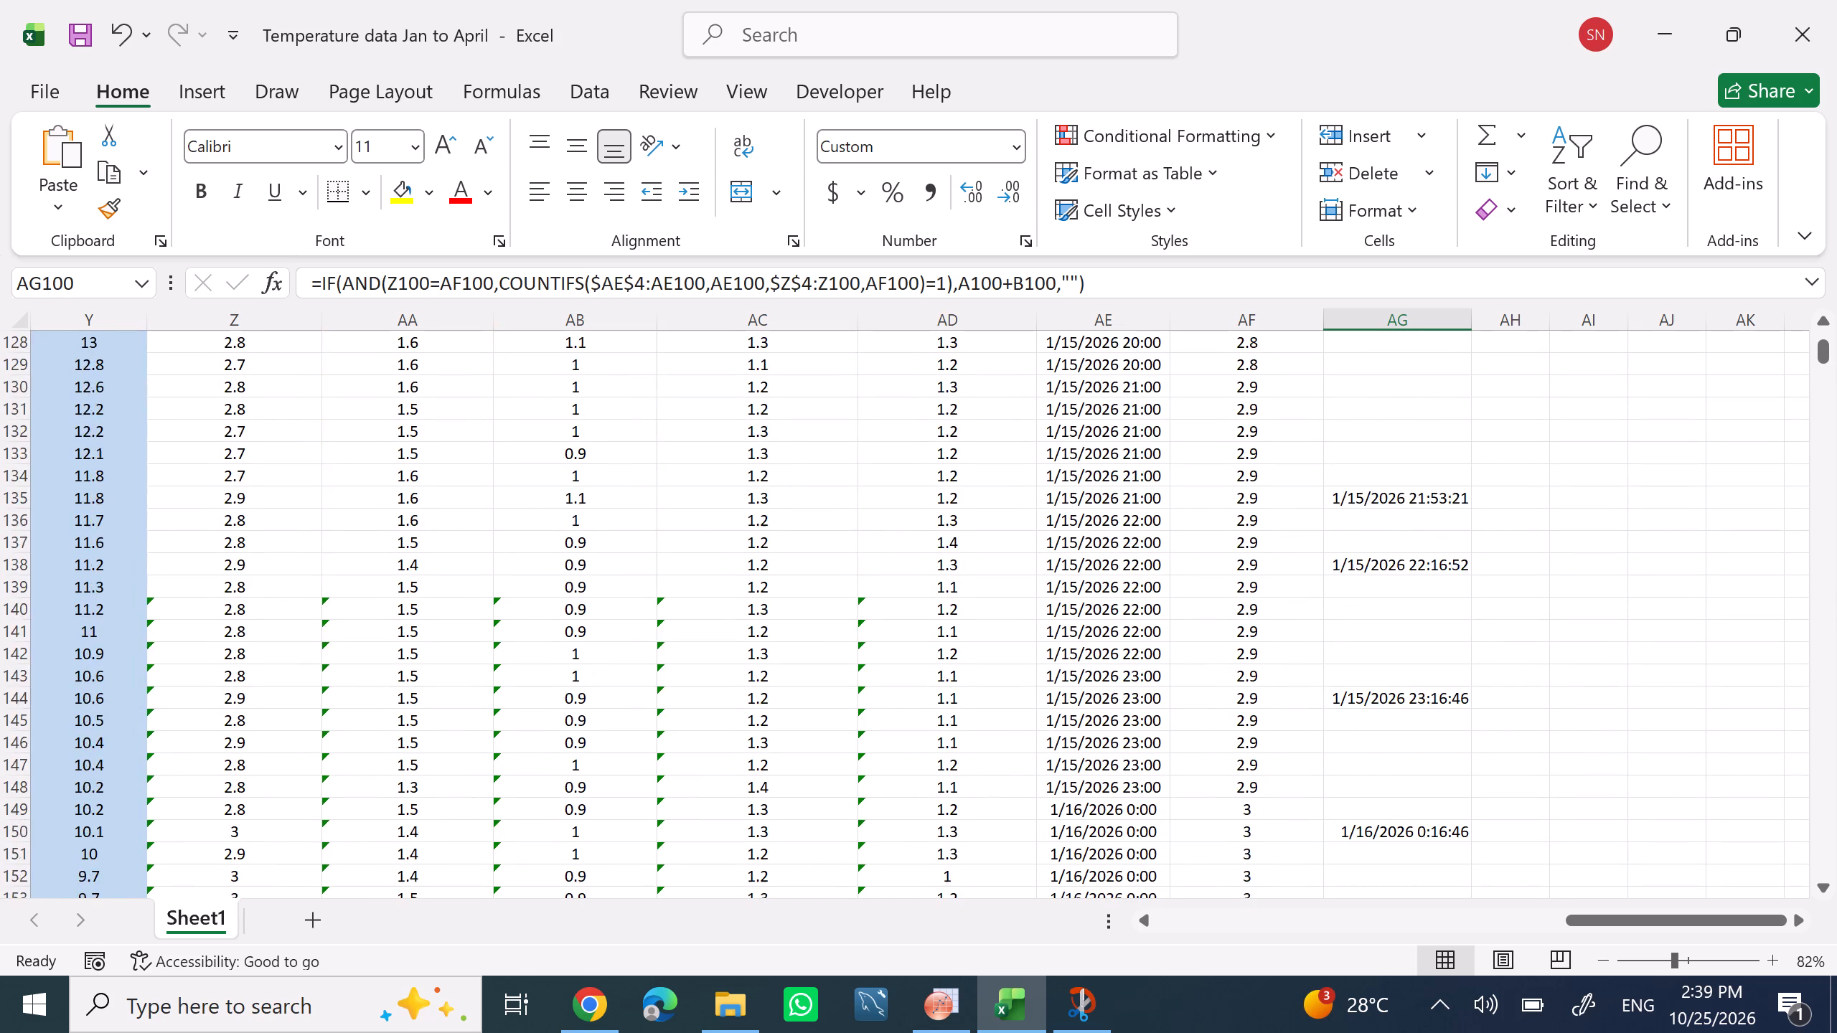
scroll(1804, 585, up, 20)
scroll(1804, 585, up, 5)
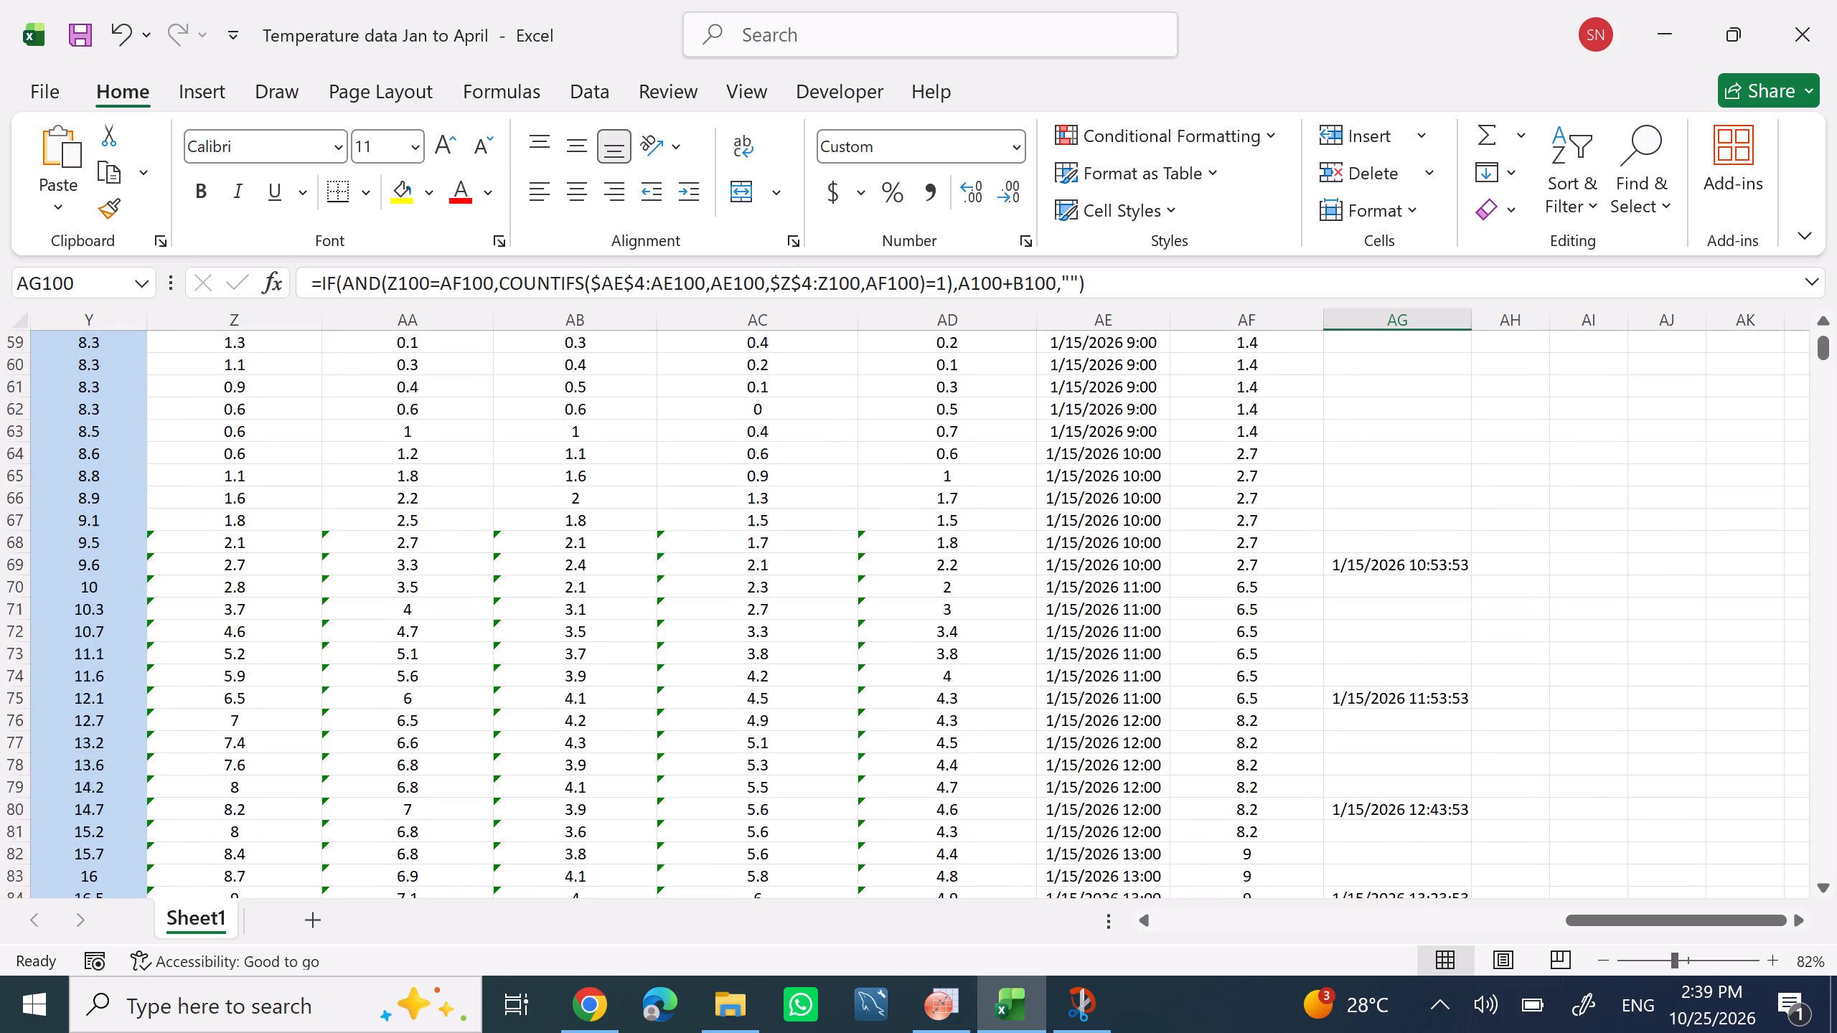
scroll(1805, 557, up, 14)
scroll(1803, 555, up, 15)
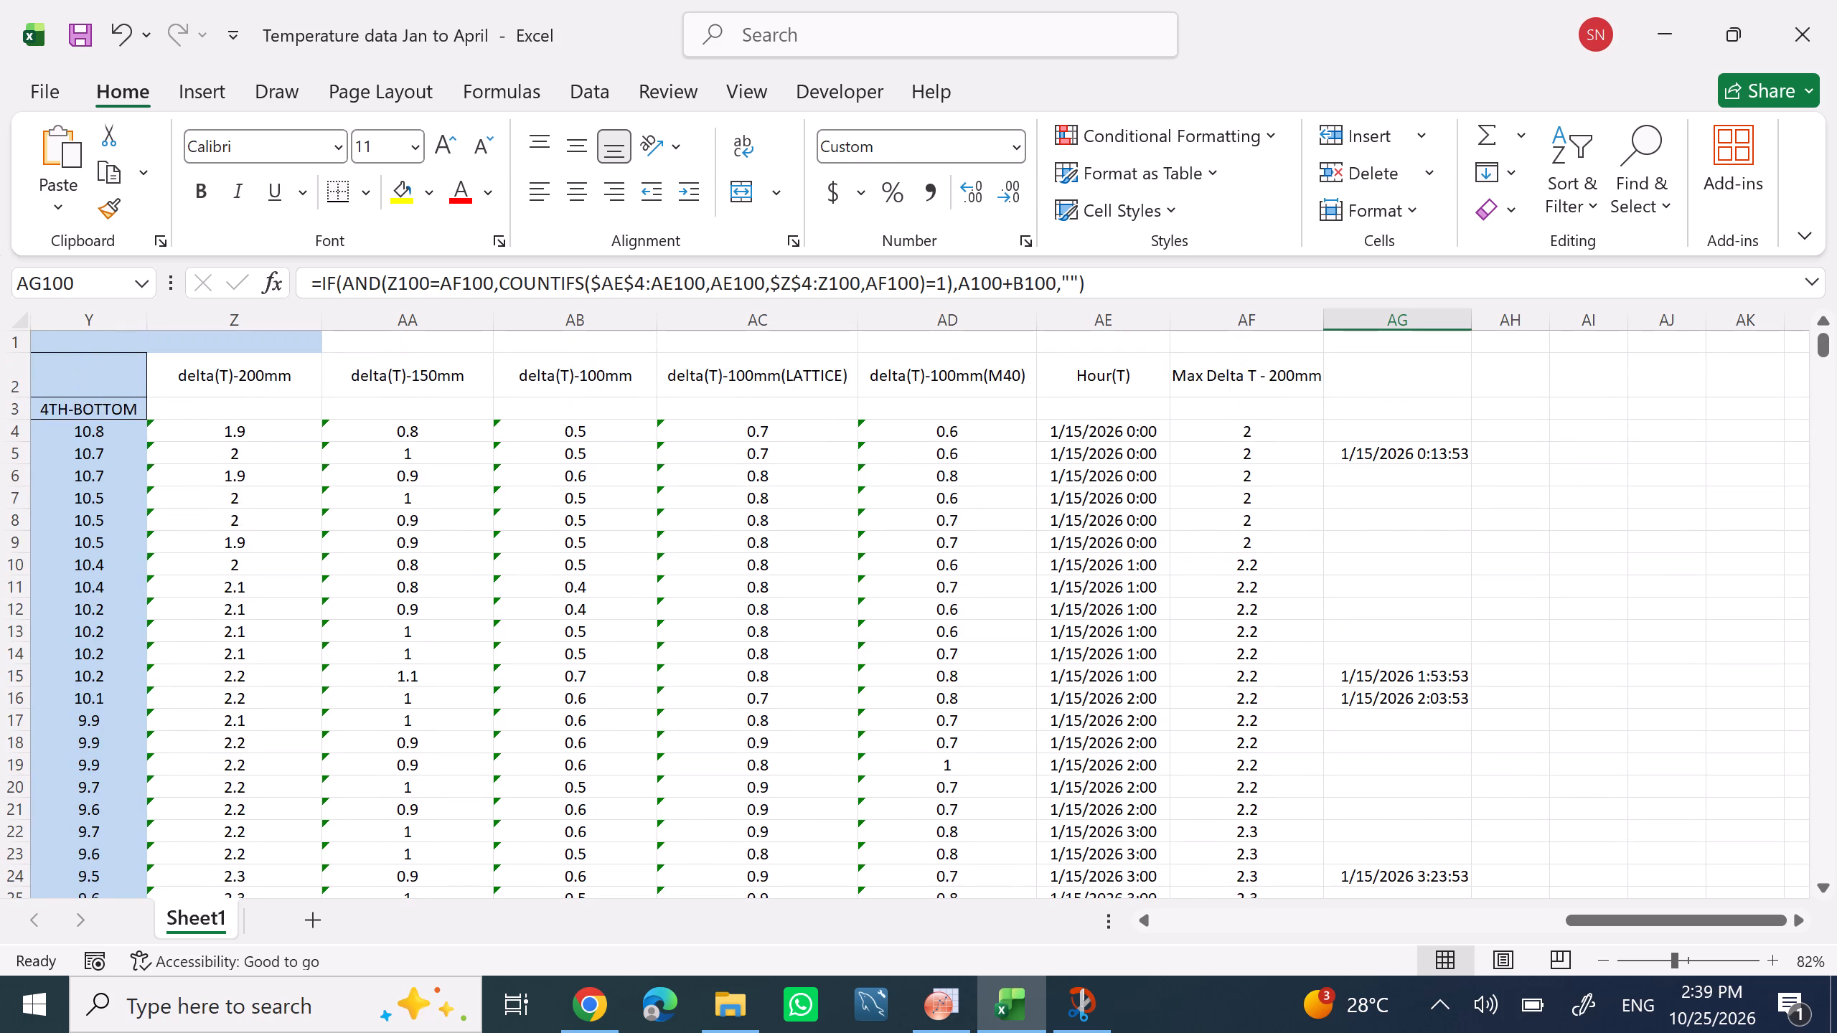
Copy the Max Delta T - 200mm heading from AF2 into the empty heading cell AG2 above the timestamps.
scroll(1691, 543, up, 1)
click(1437, 368)
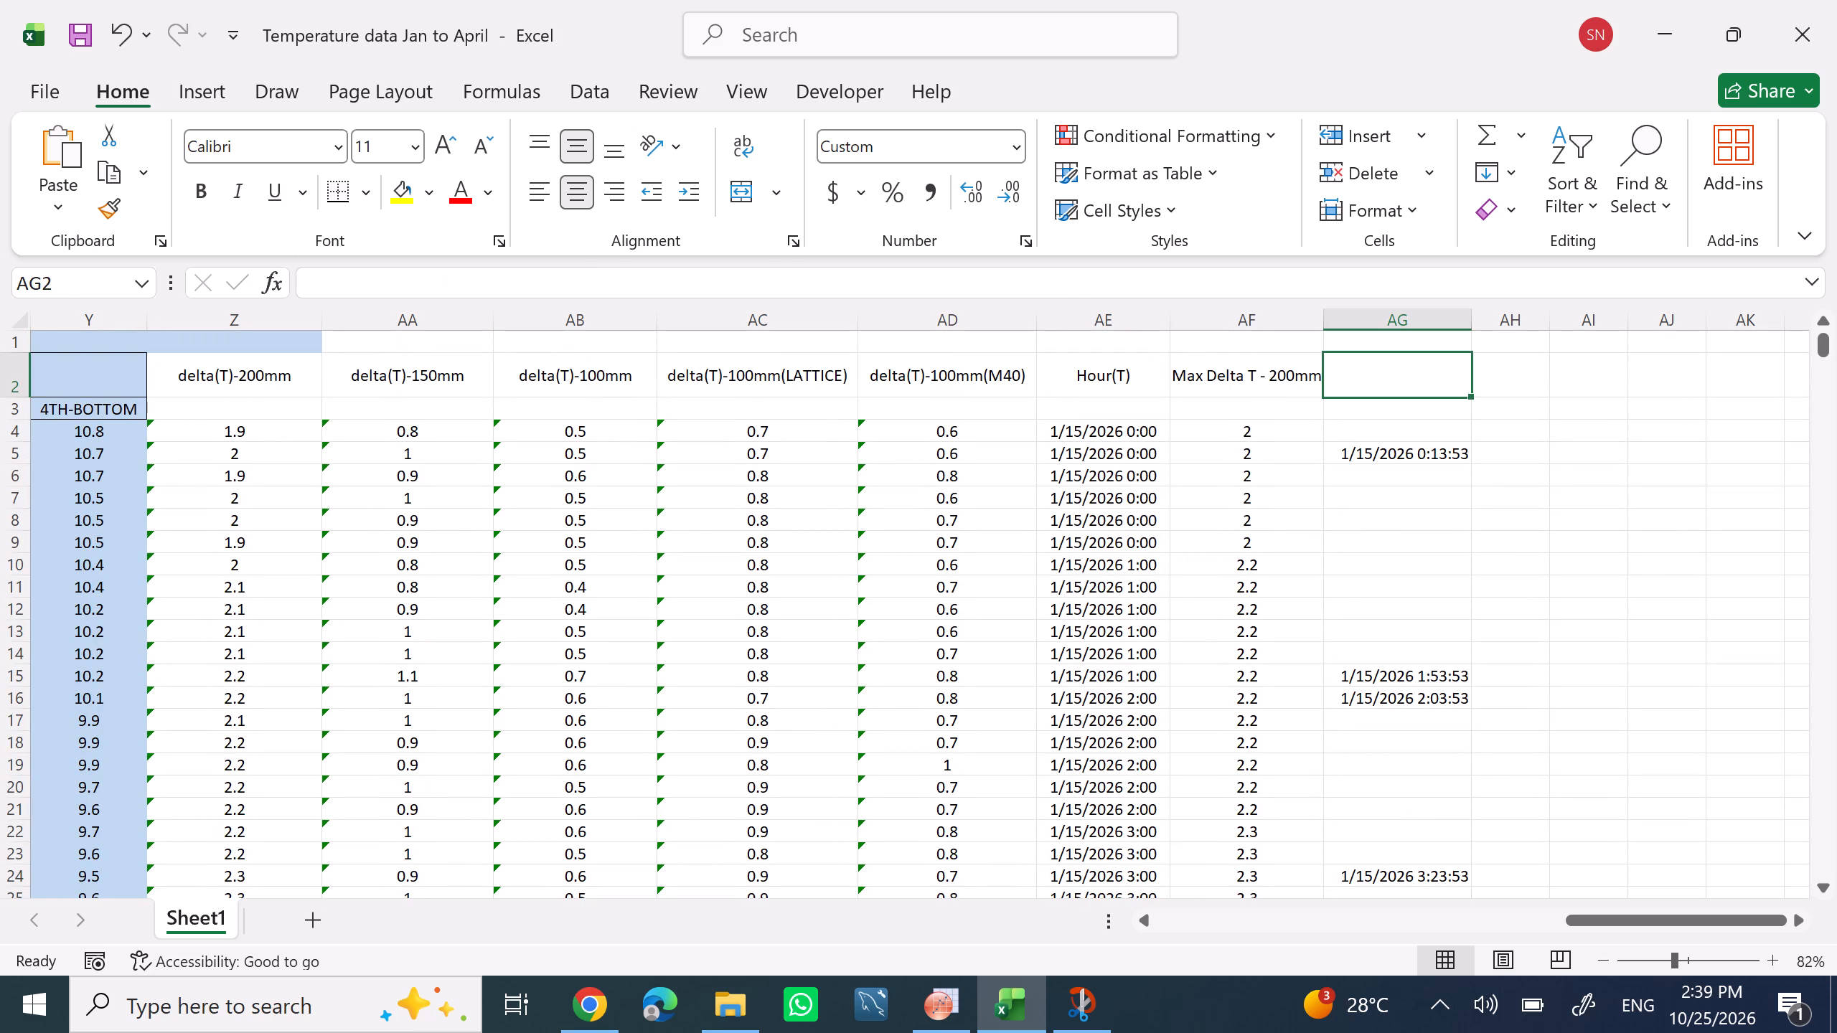
click(1150, 367)
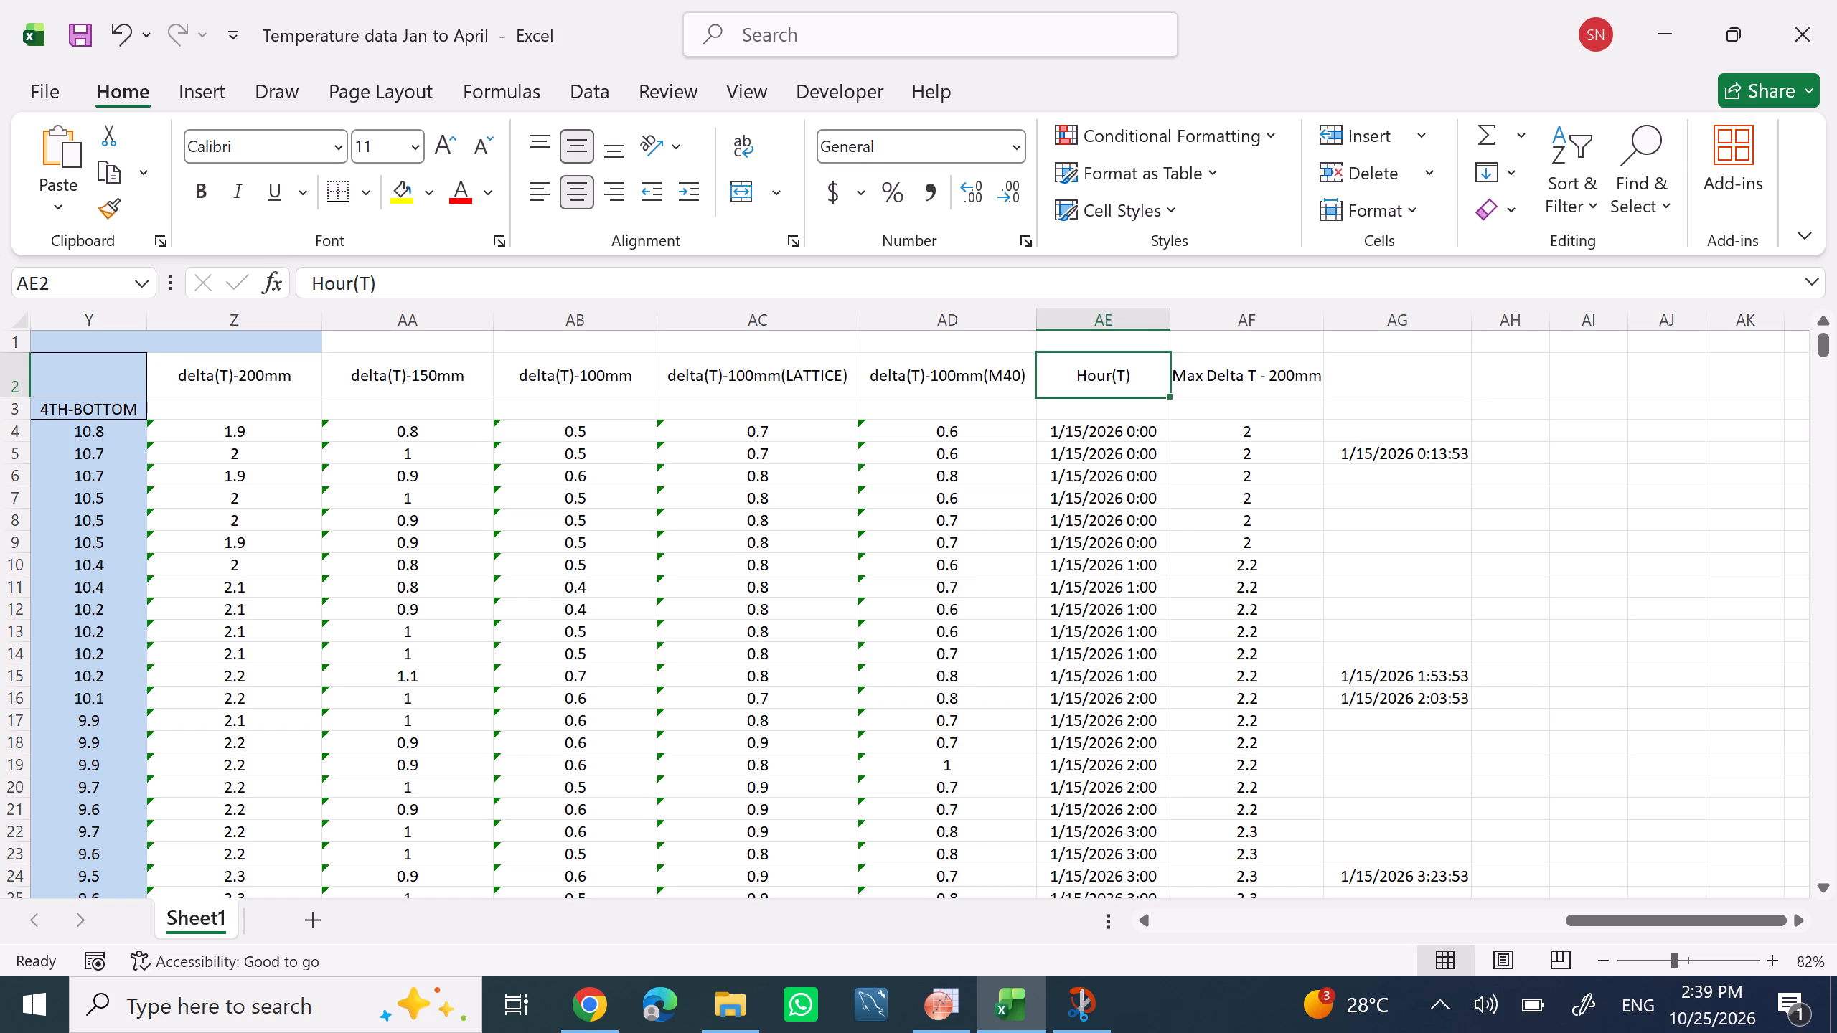
click(1261, 375)
right_click(1261, 375)
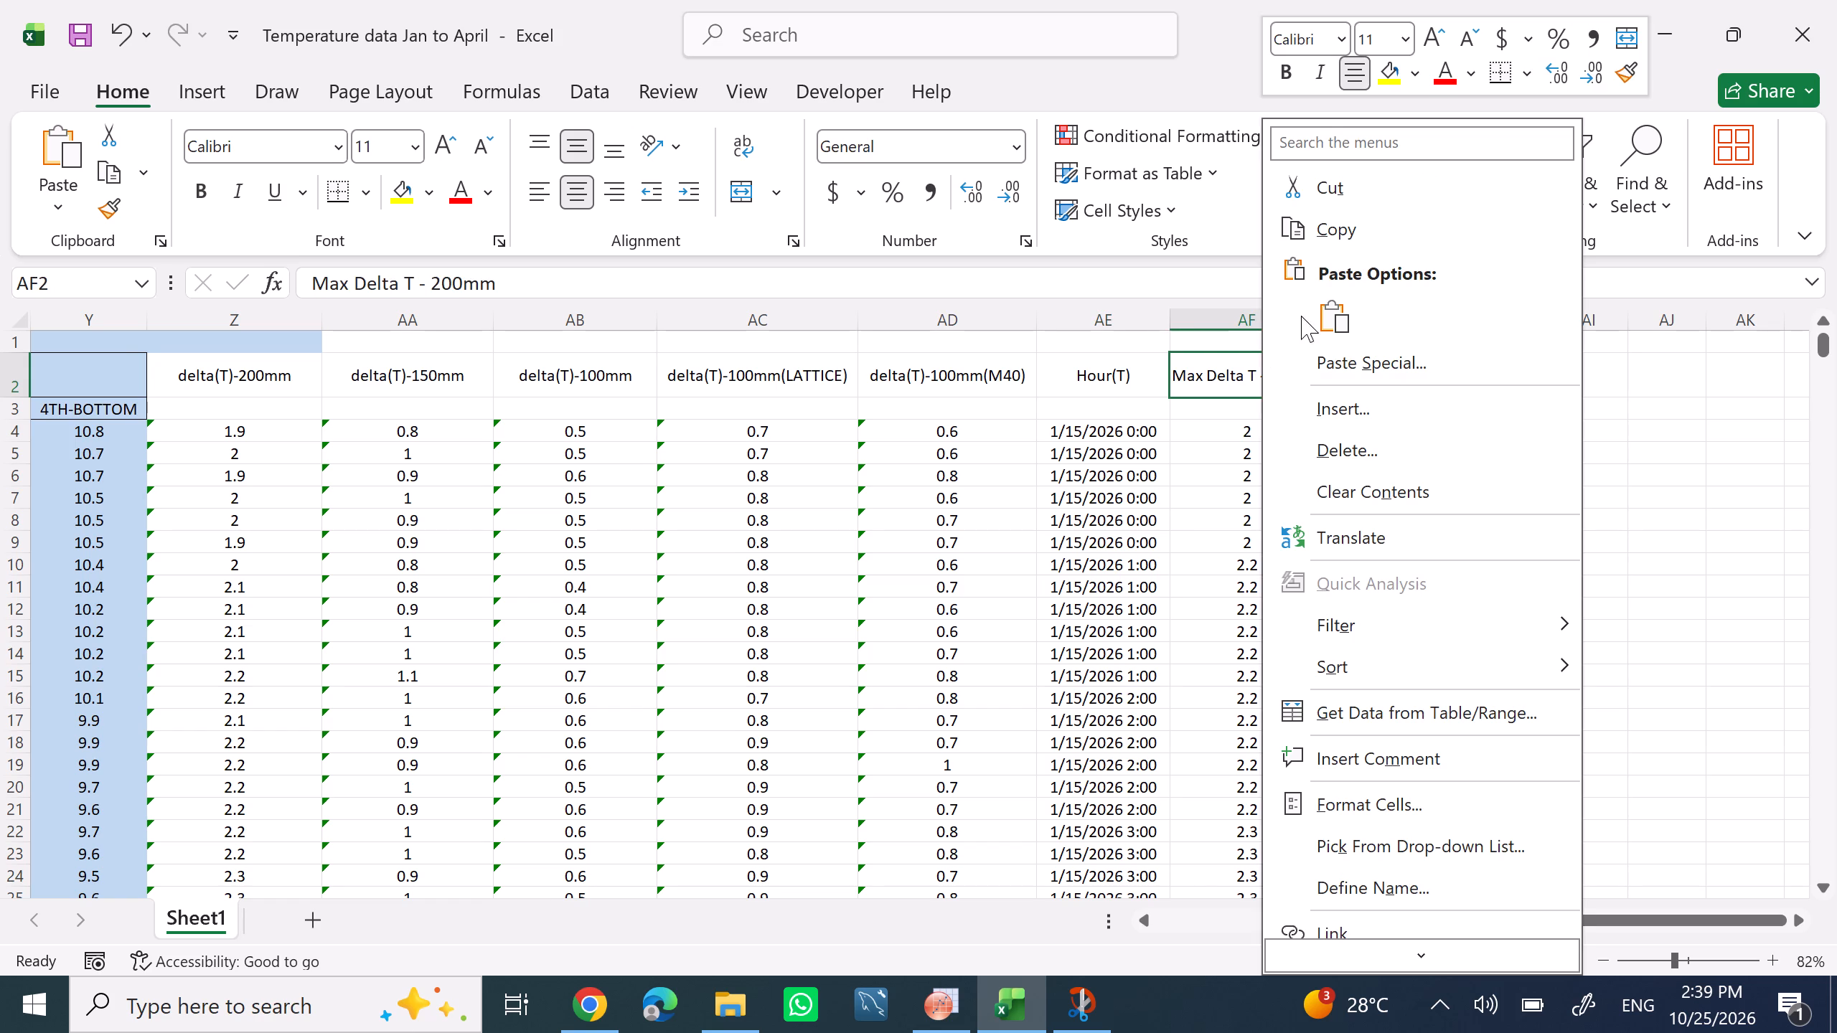
click(1345, 212)
click(1386, 385)
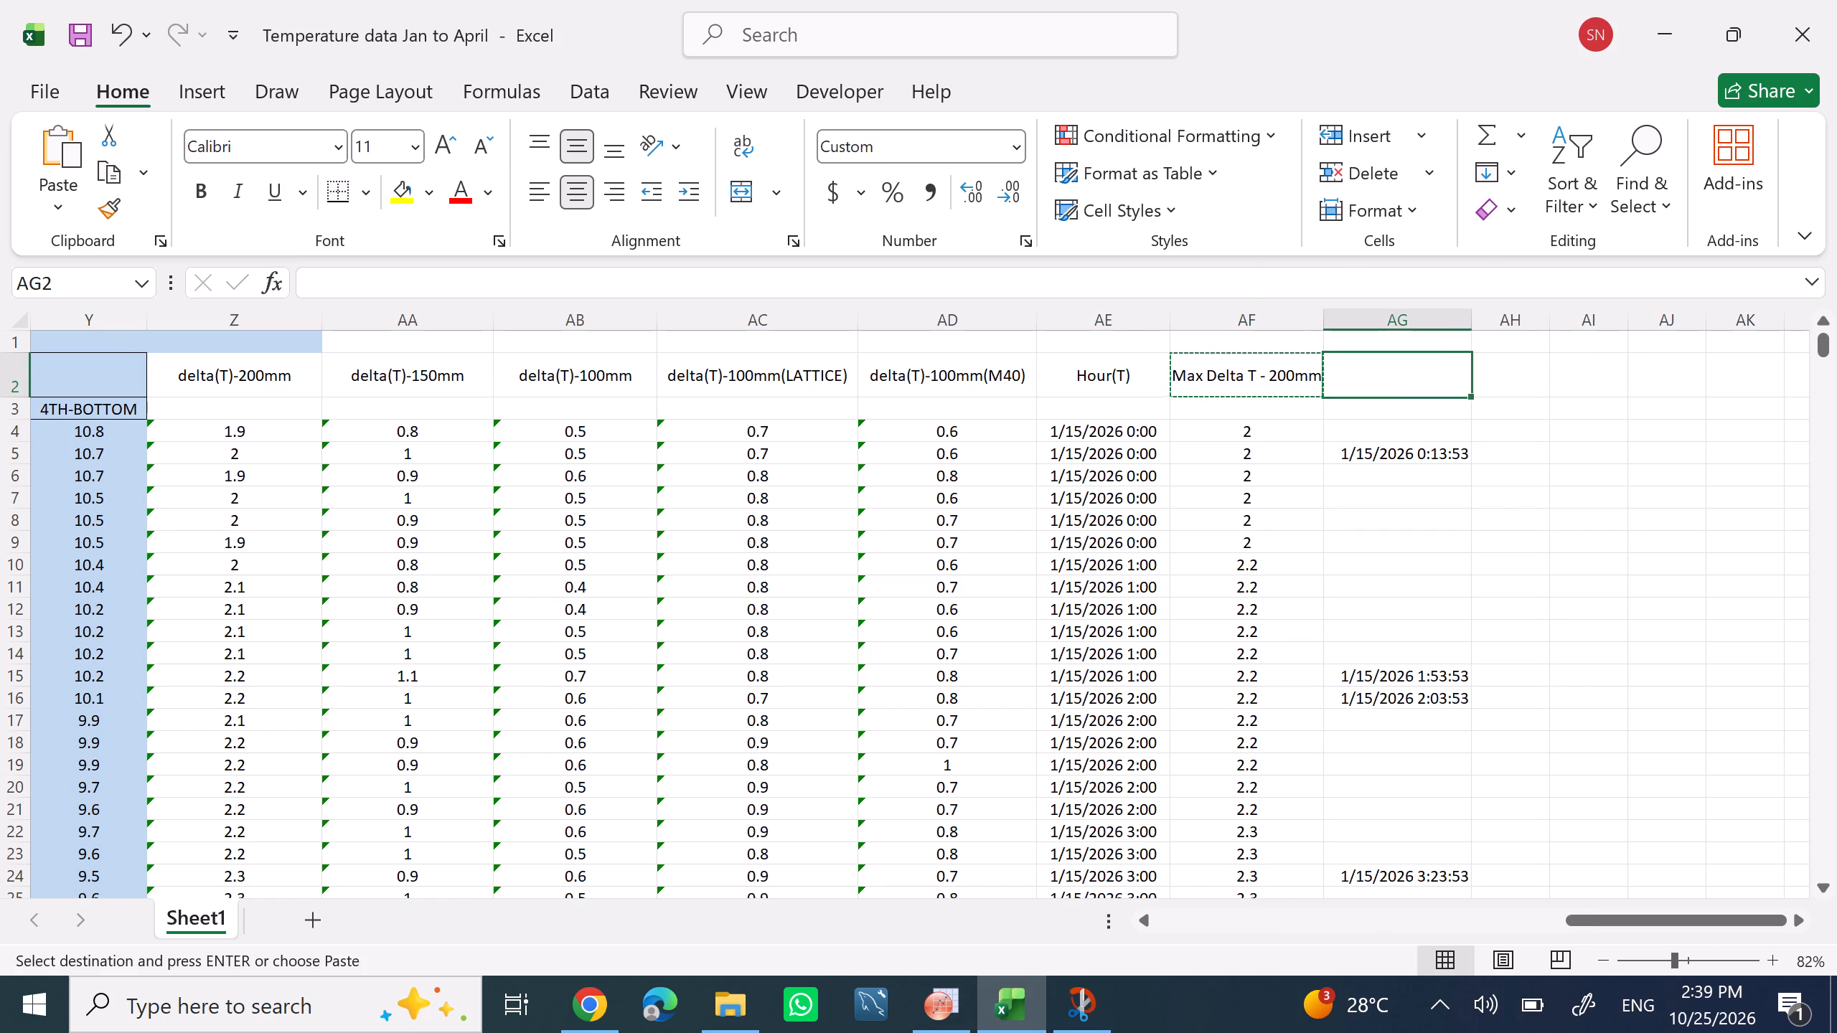
right_click(1386, 385)
click(1460, 334)
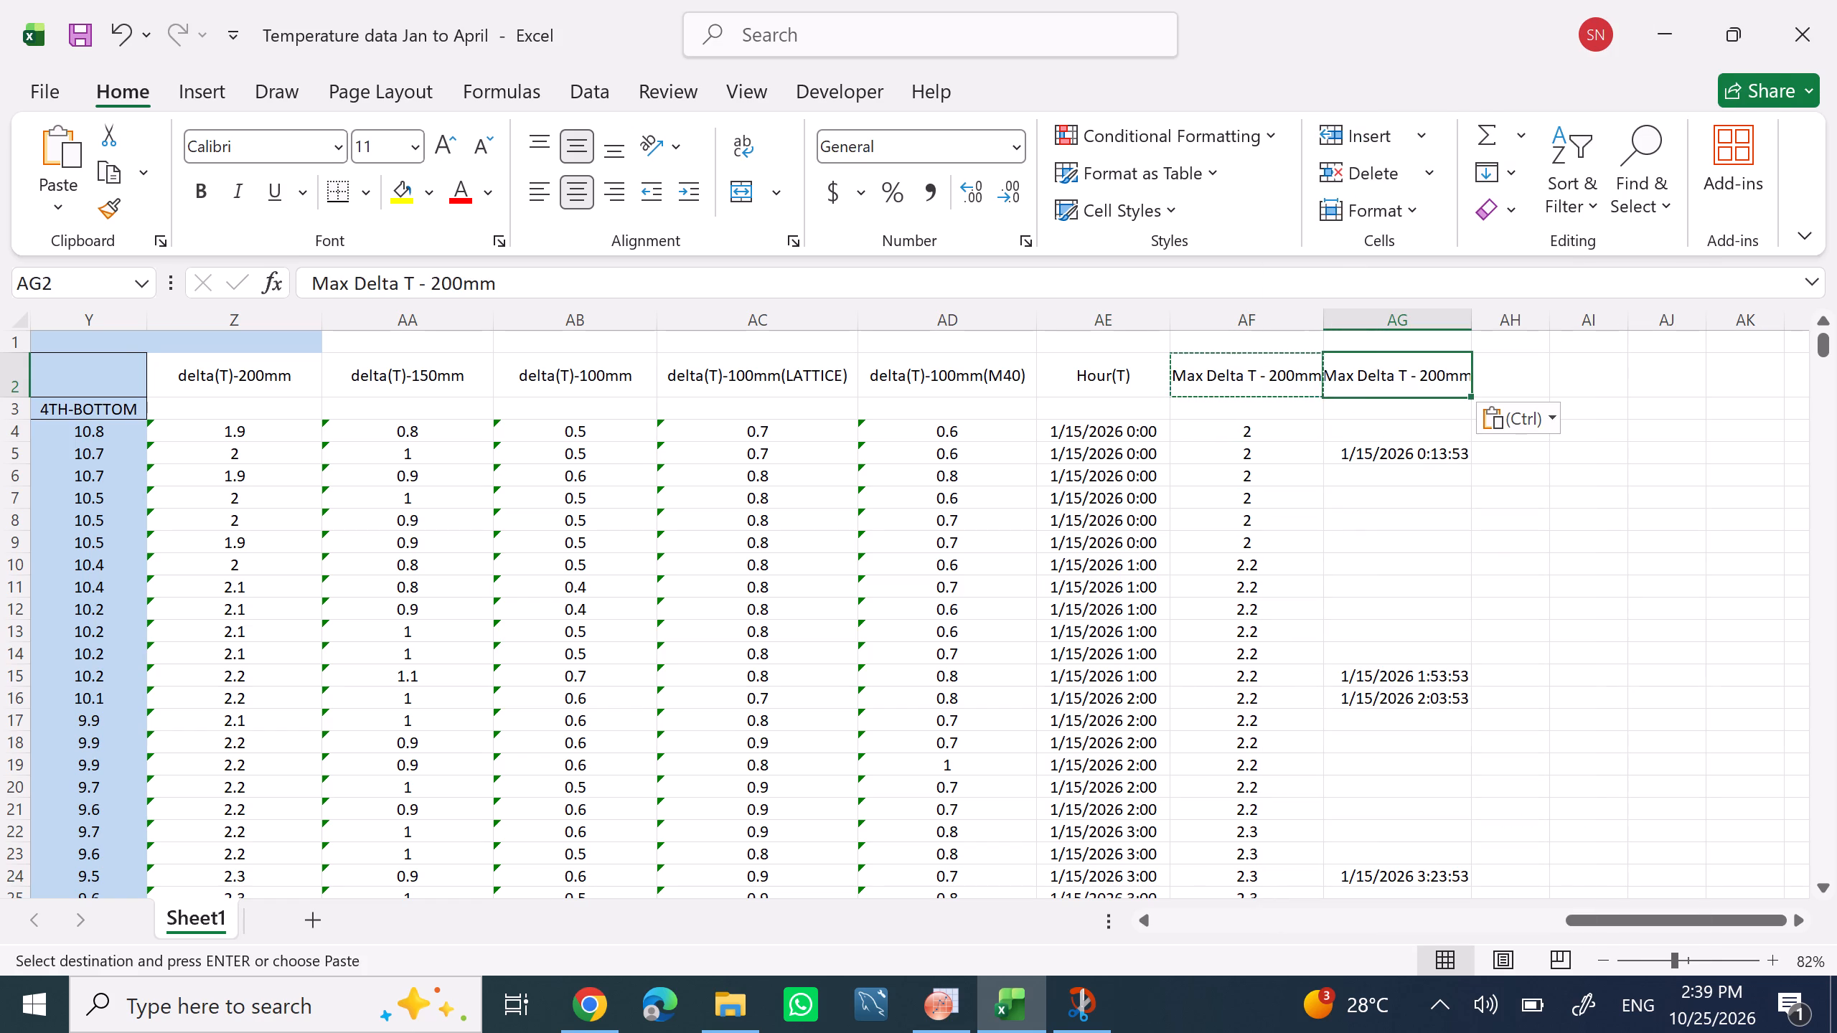
click(1398, 395)
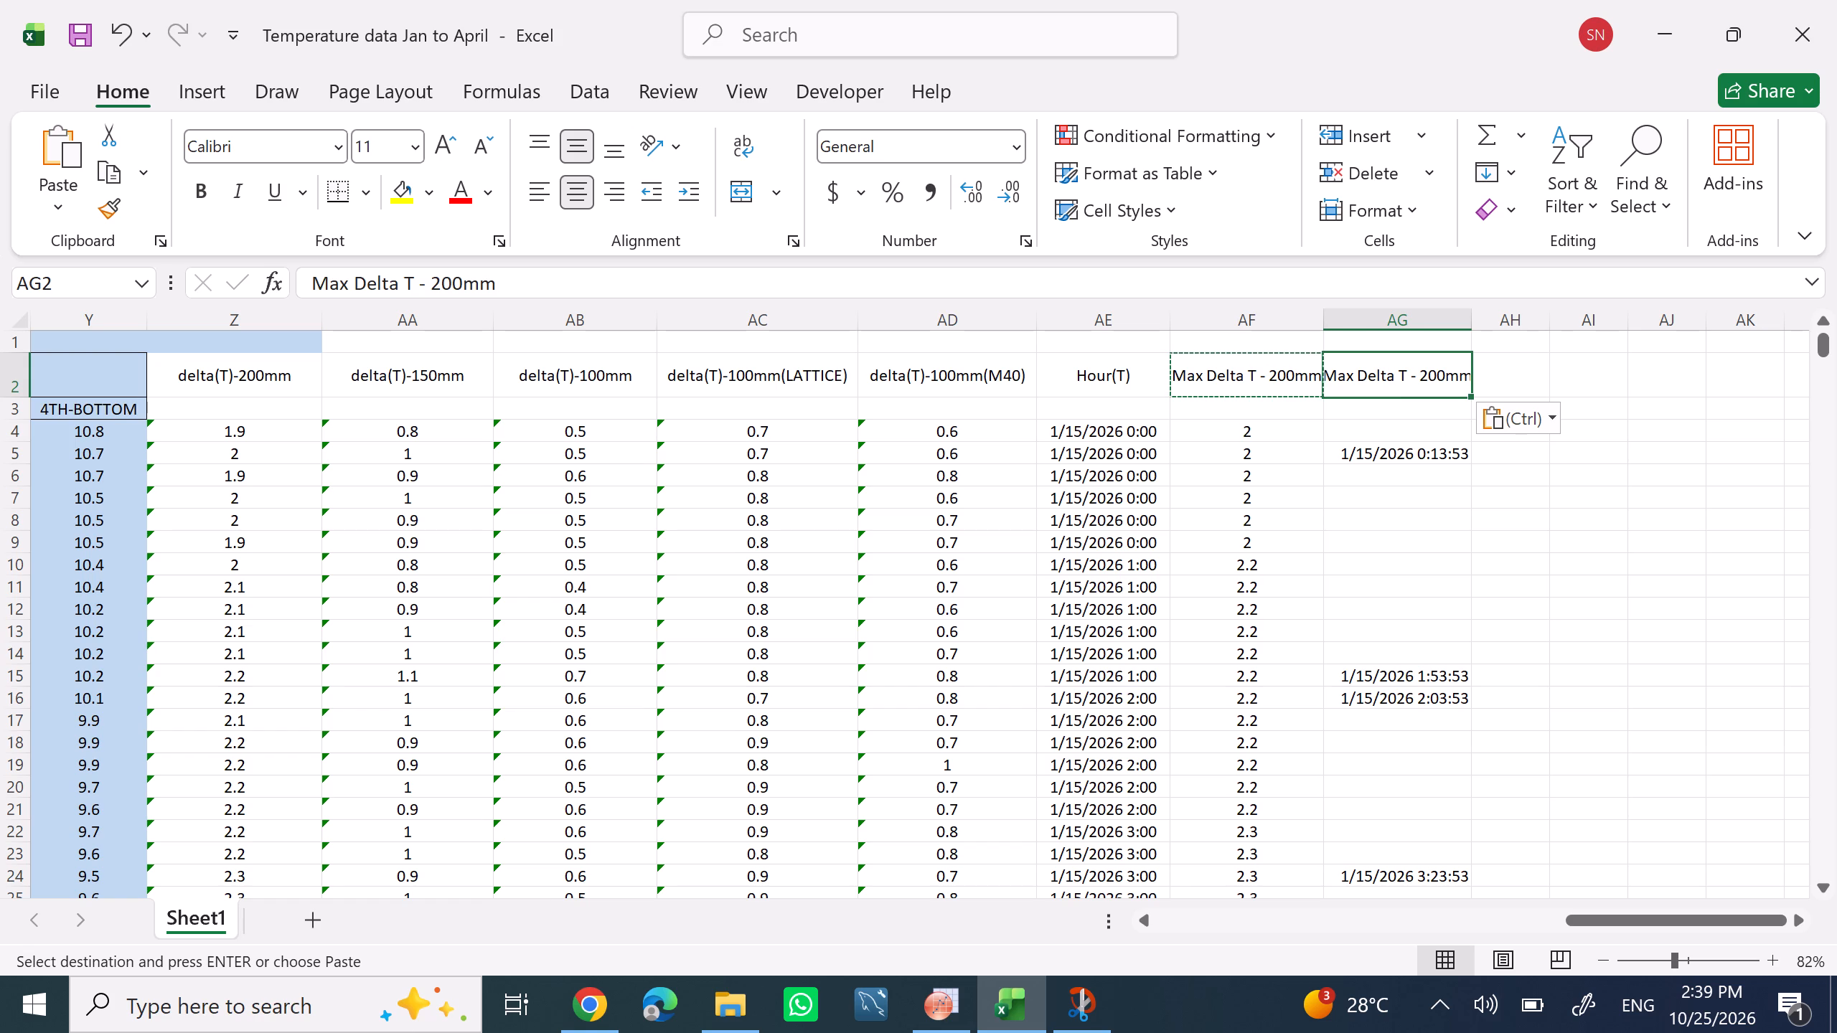
Widen the empty column AH beside the timestamp column to slightly more than 16.67.
click(1567, 581)
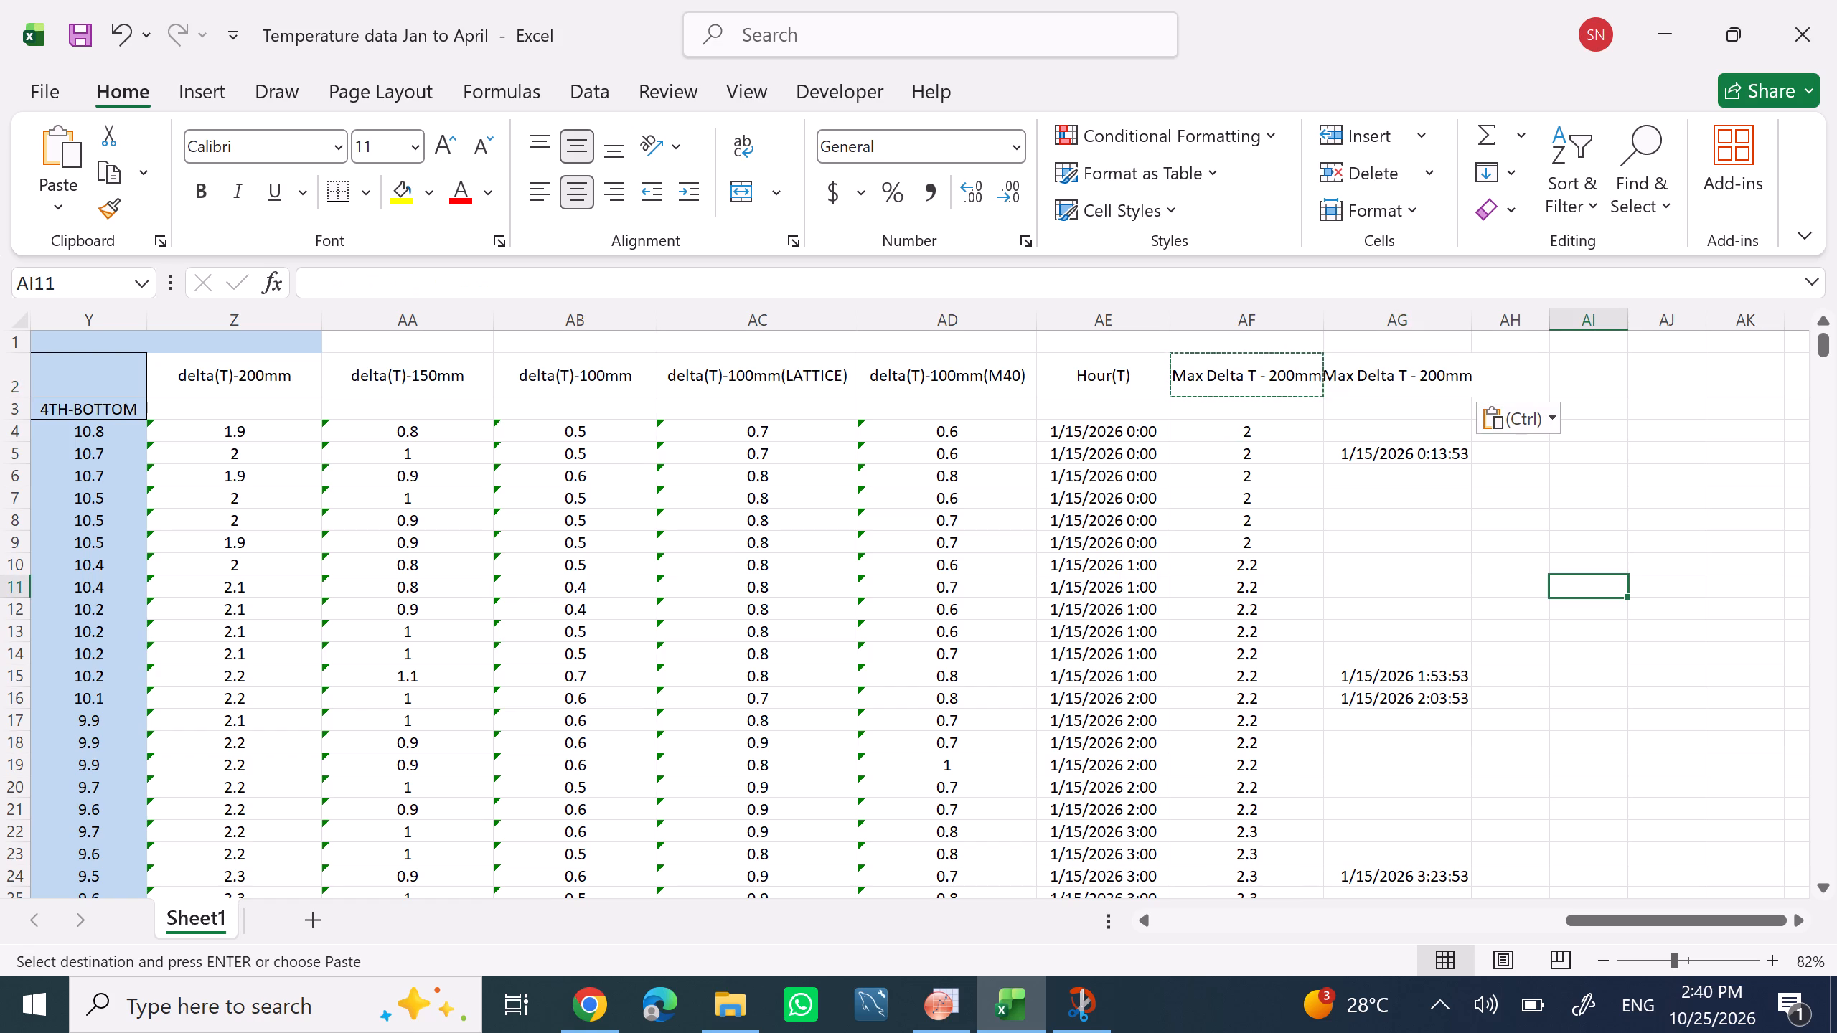
click(1515, 365)
drag(1546, 312, 1554, 311)
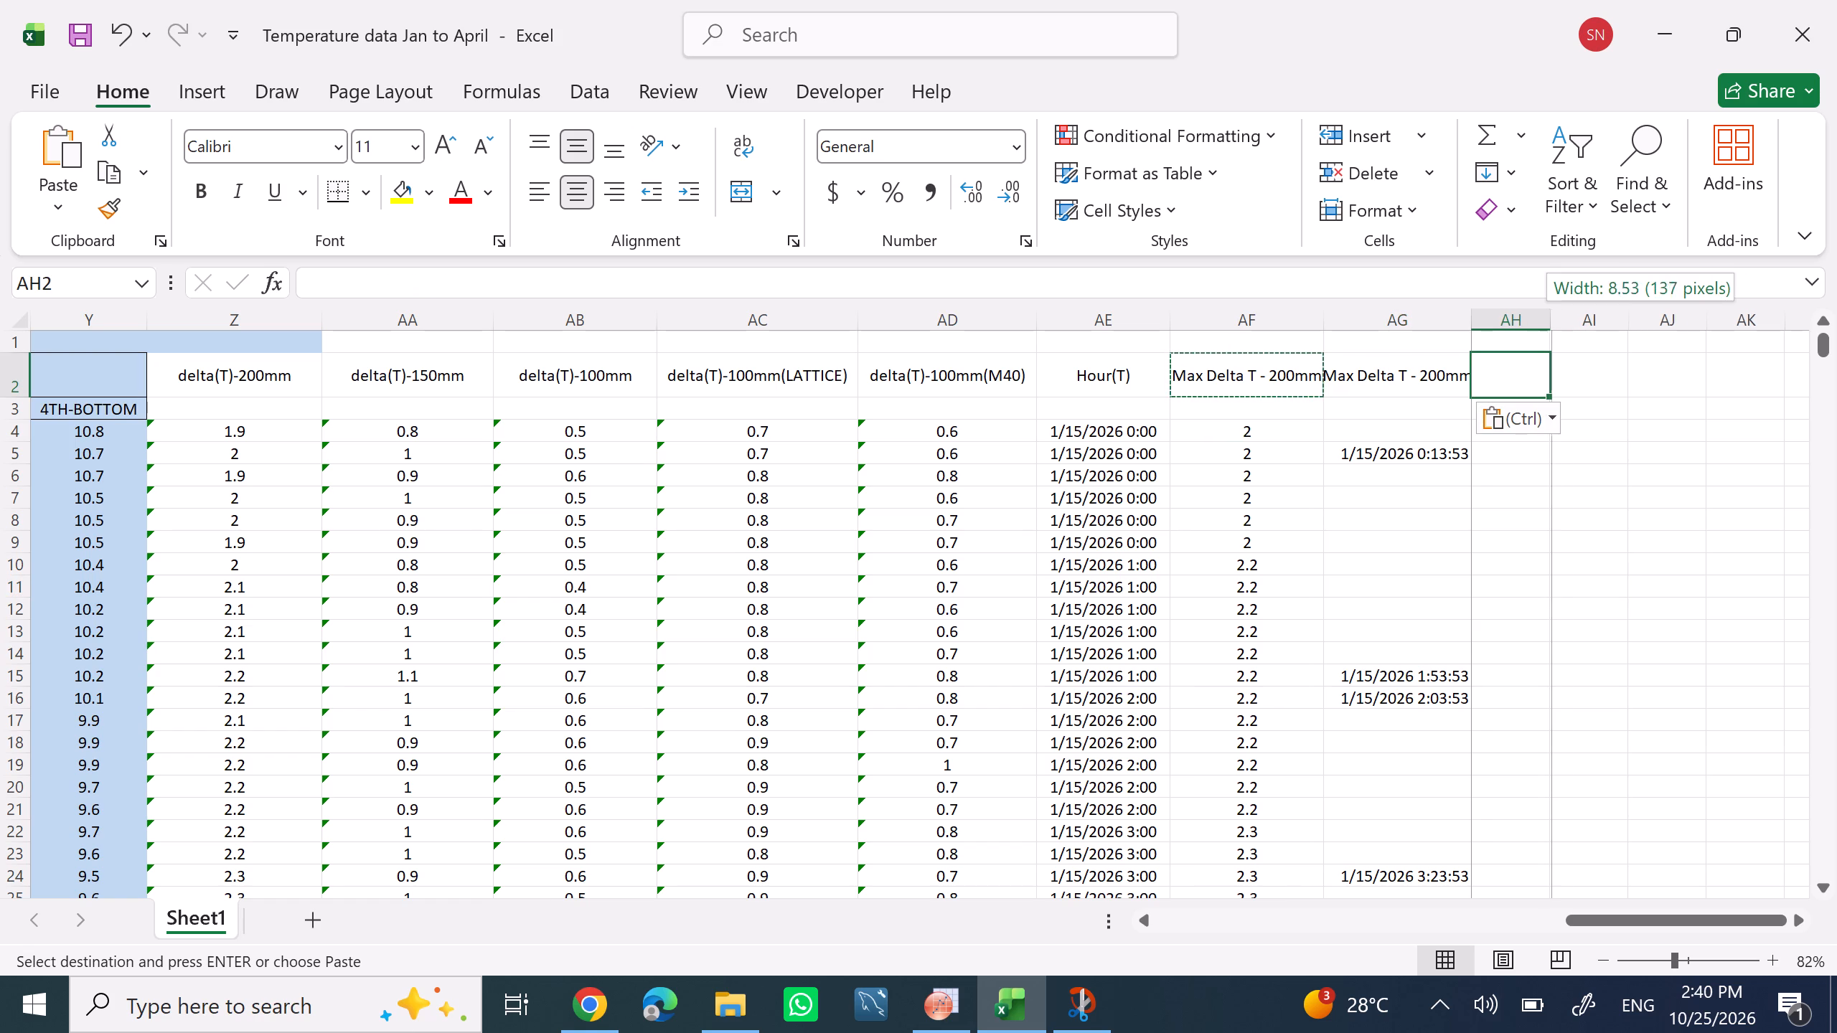
drag(1554, 311, 1600, 324)
click(1737, 520)
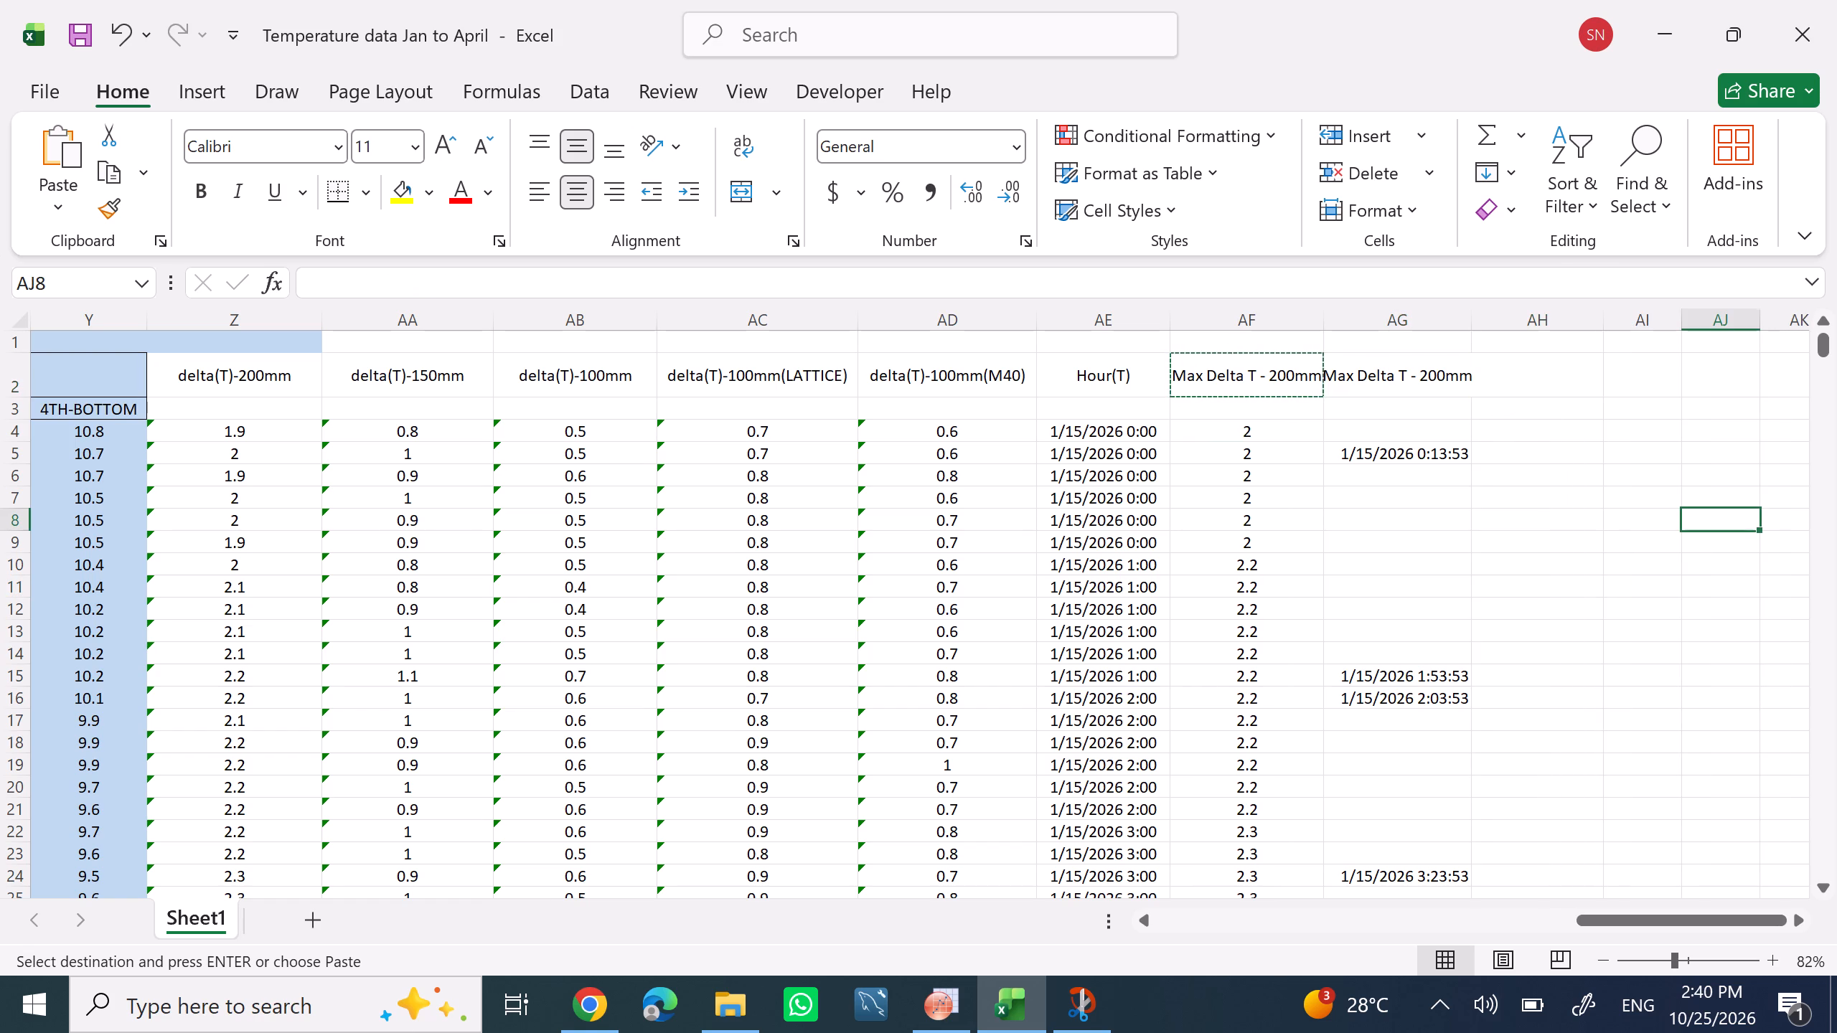
click(1535, 372)
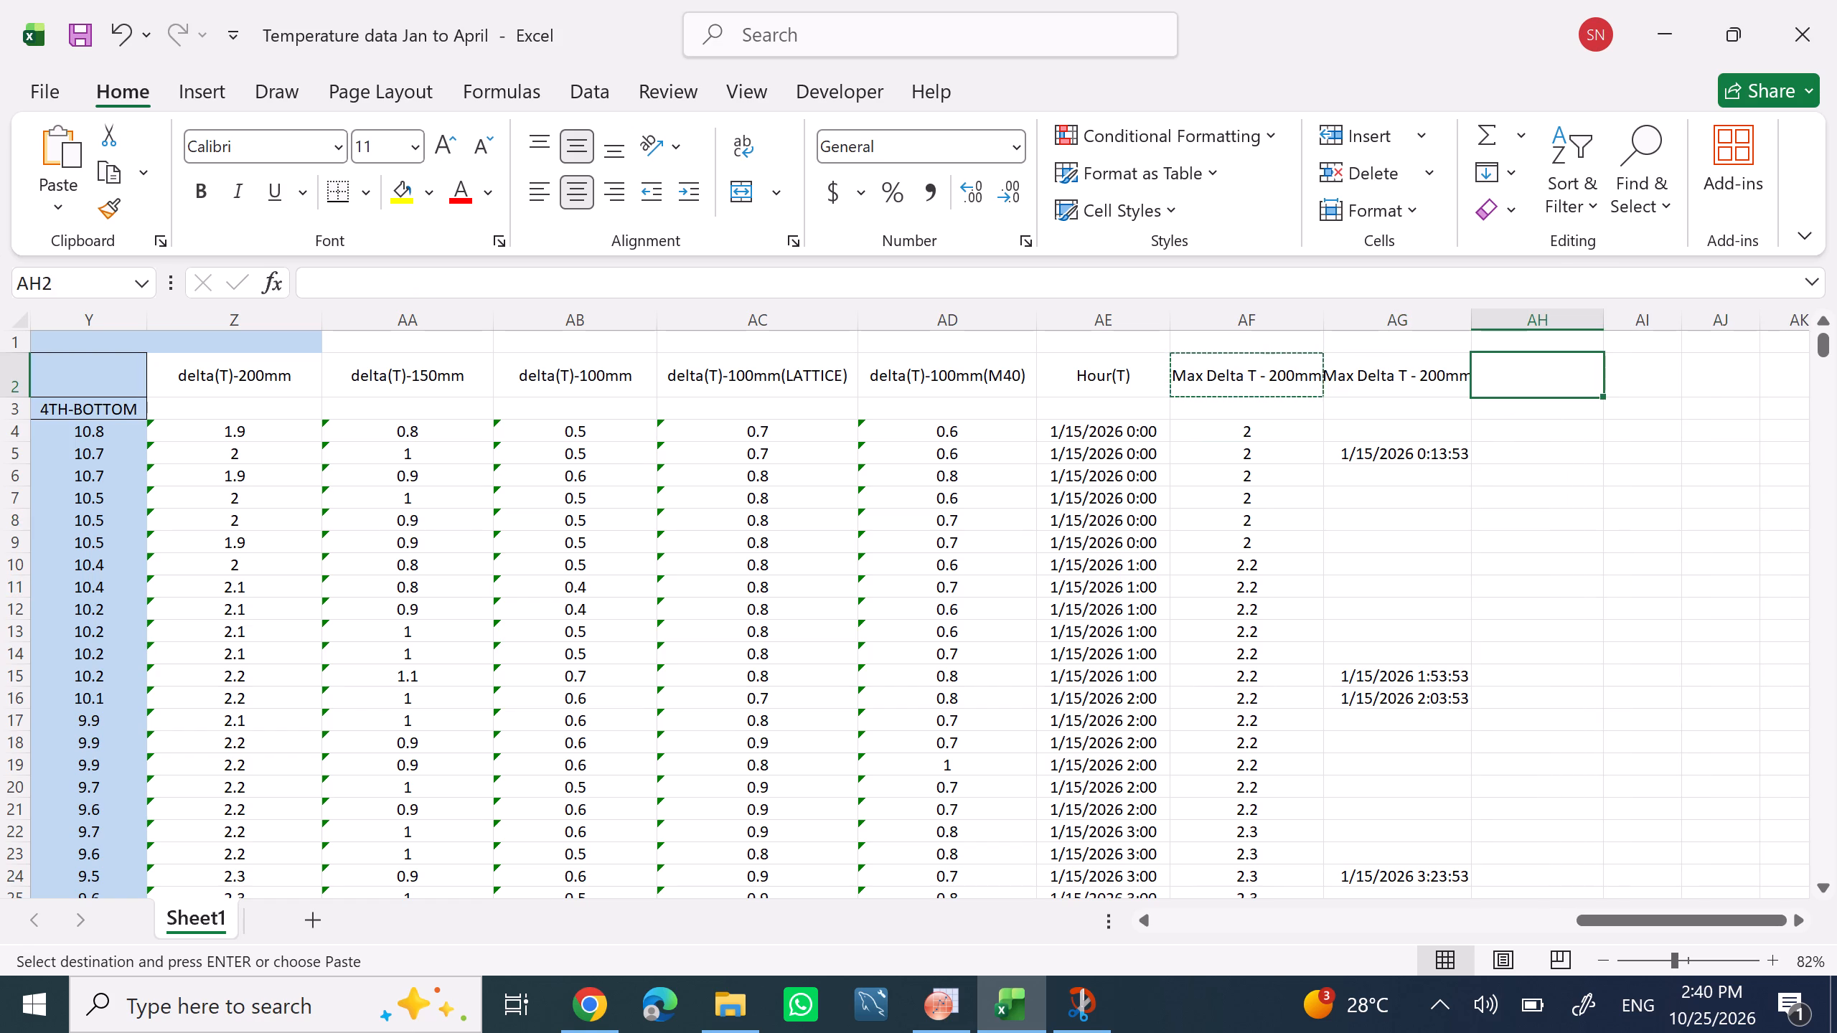
drag(1599, 315, 1620, 319)
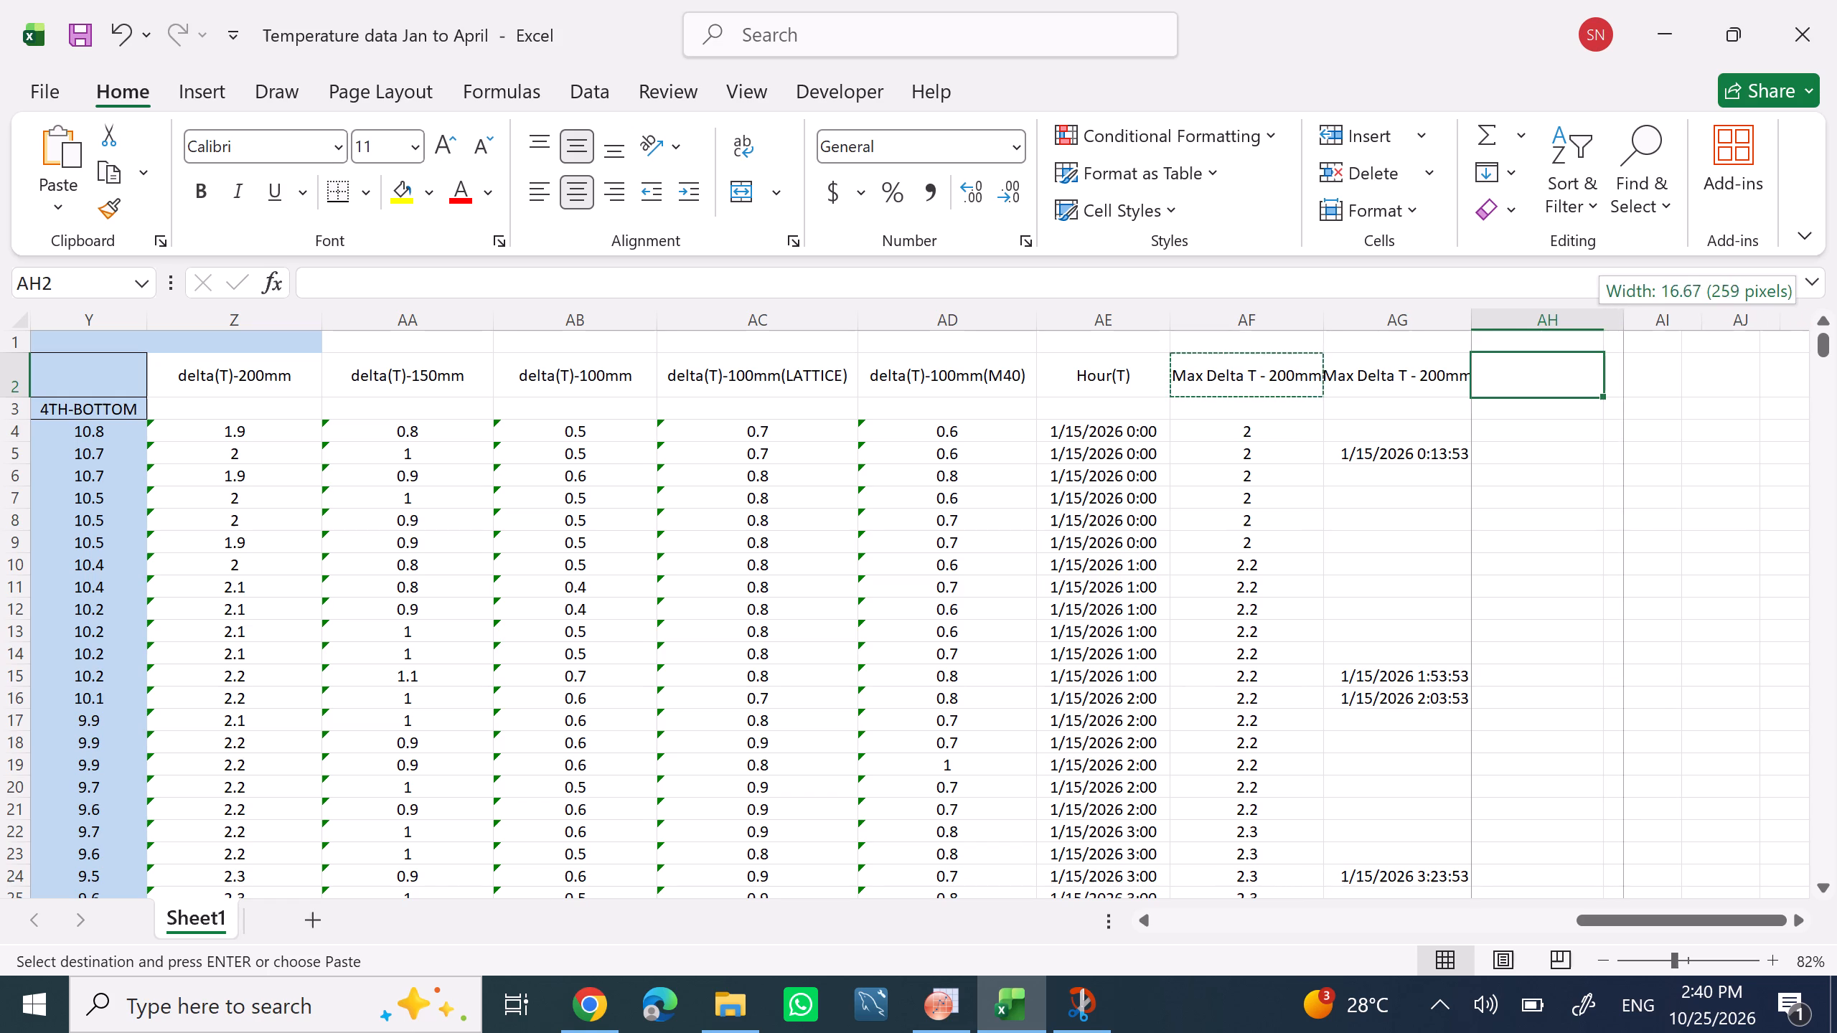
drag(1620, 319, 1629, 326)
Widen column AG so its Max Delta T - 200mm heading fits within the cell.
click(1458, 359)
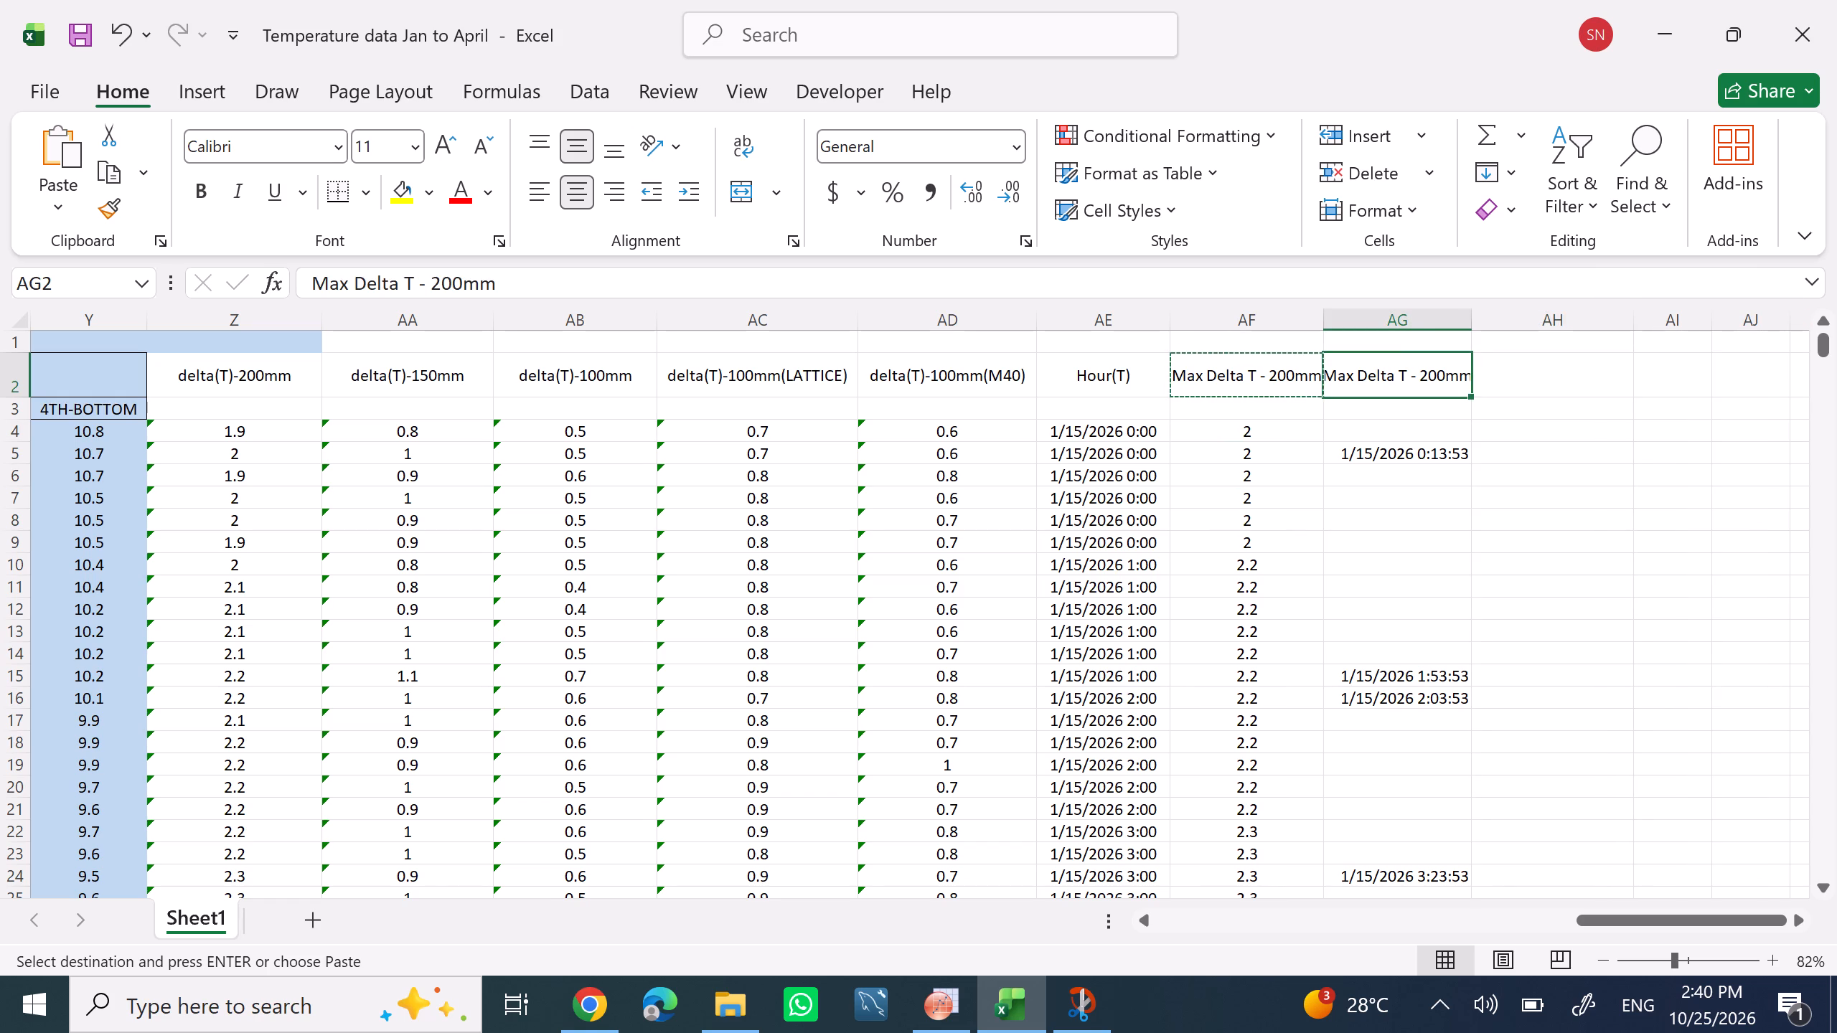
drag(1469, 319, 1495, 321)
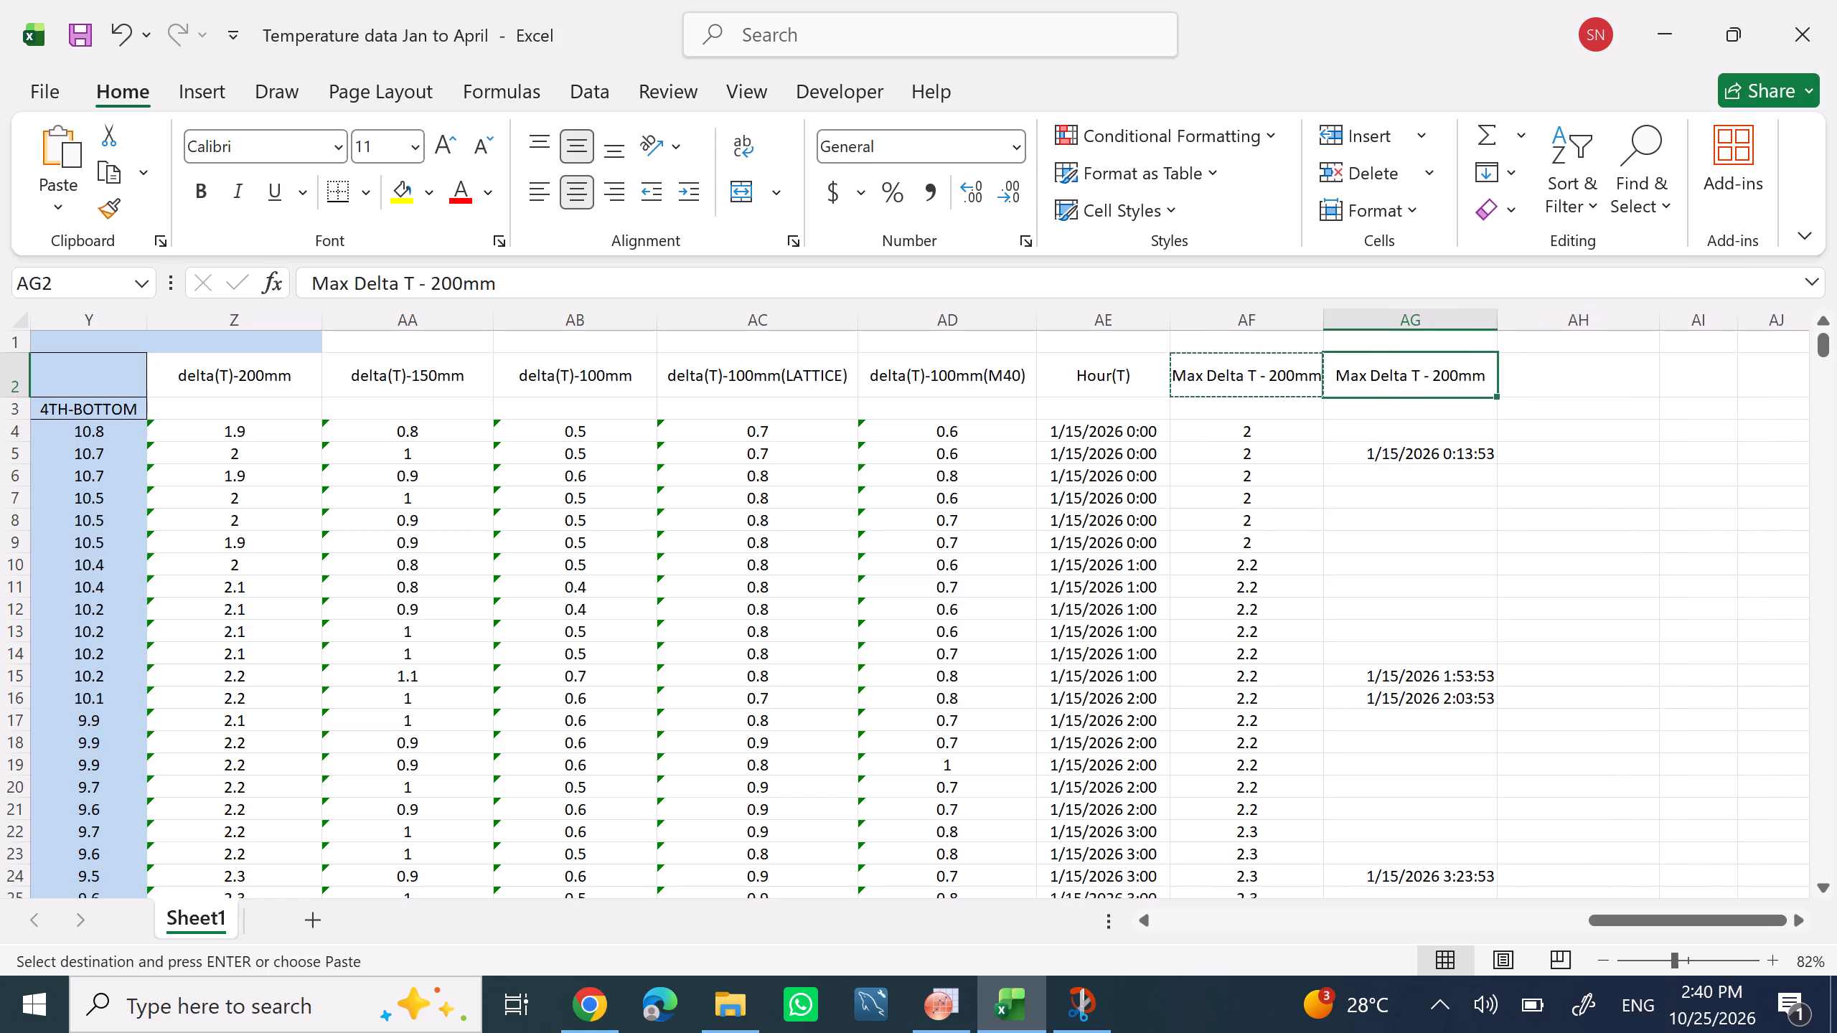
click(1638, 384)
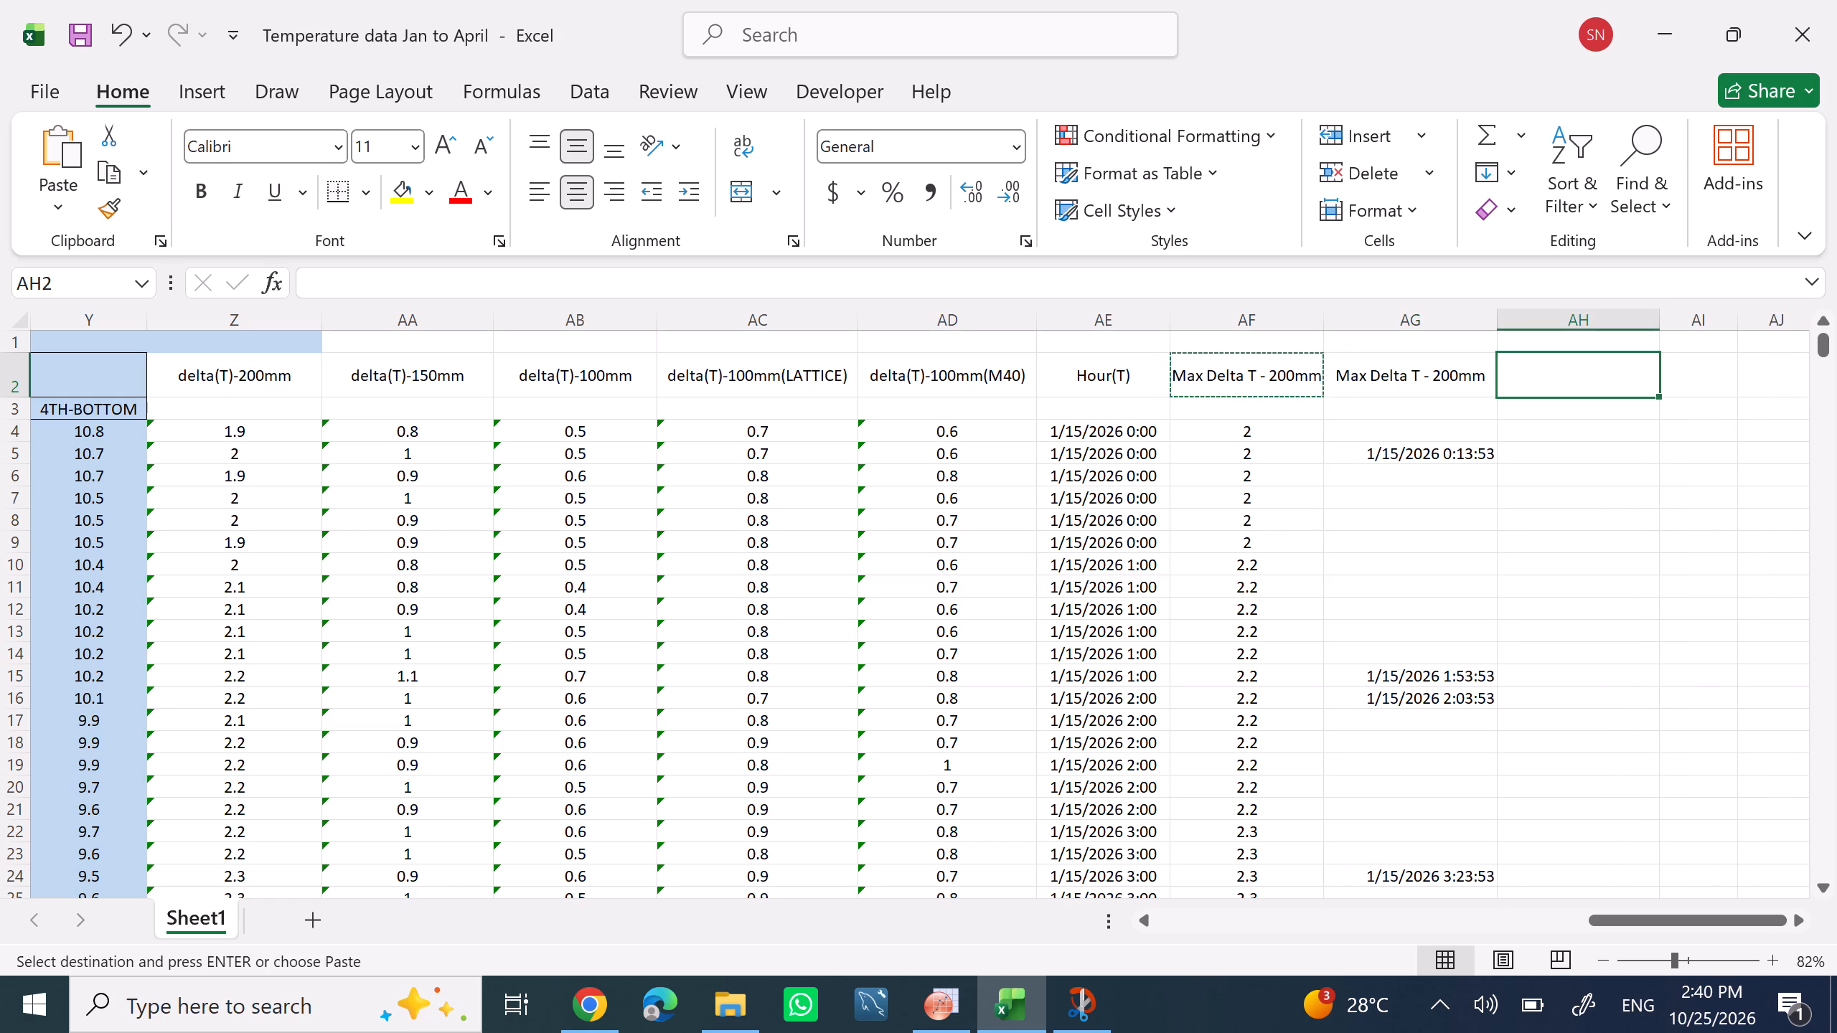
Middle-align the timestamp in AG5 vertically.
click(1433, 448)
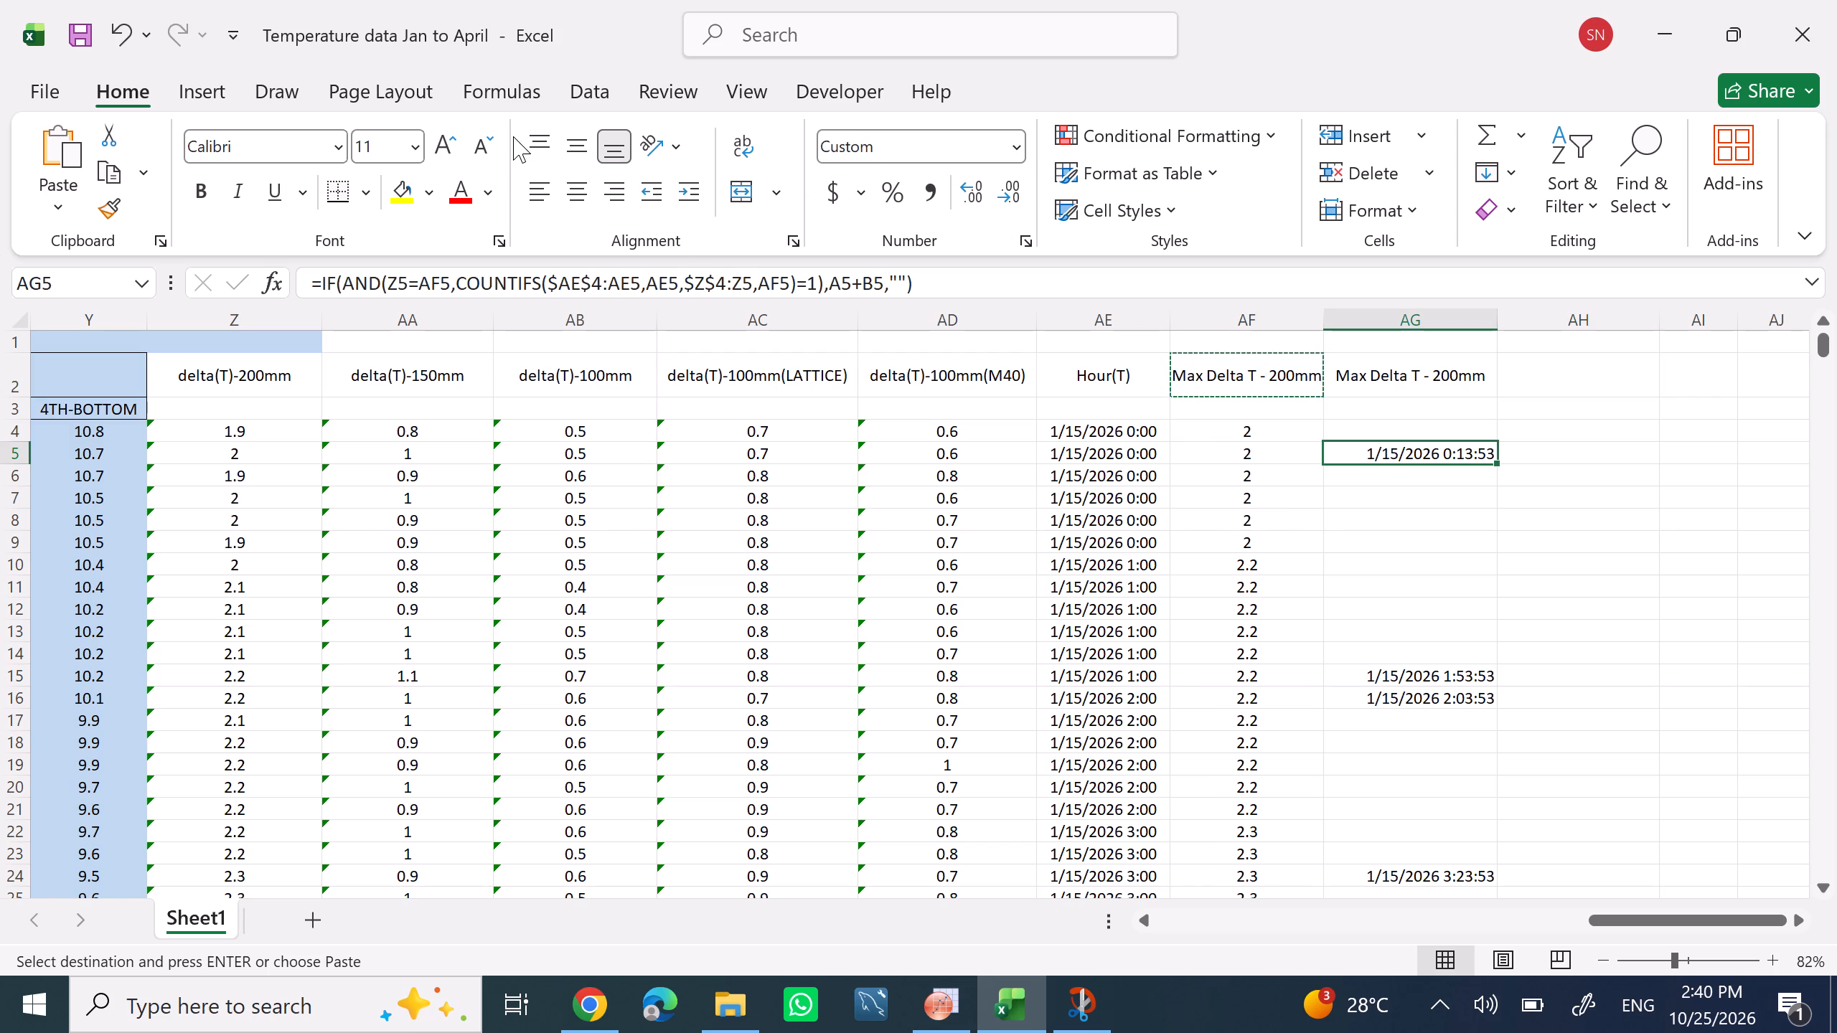
click(568, 149)
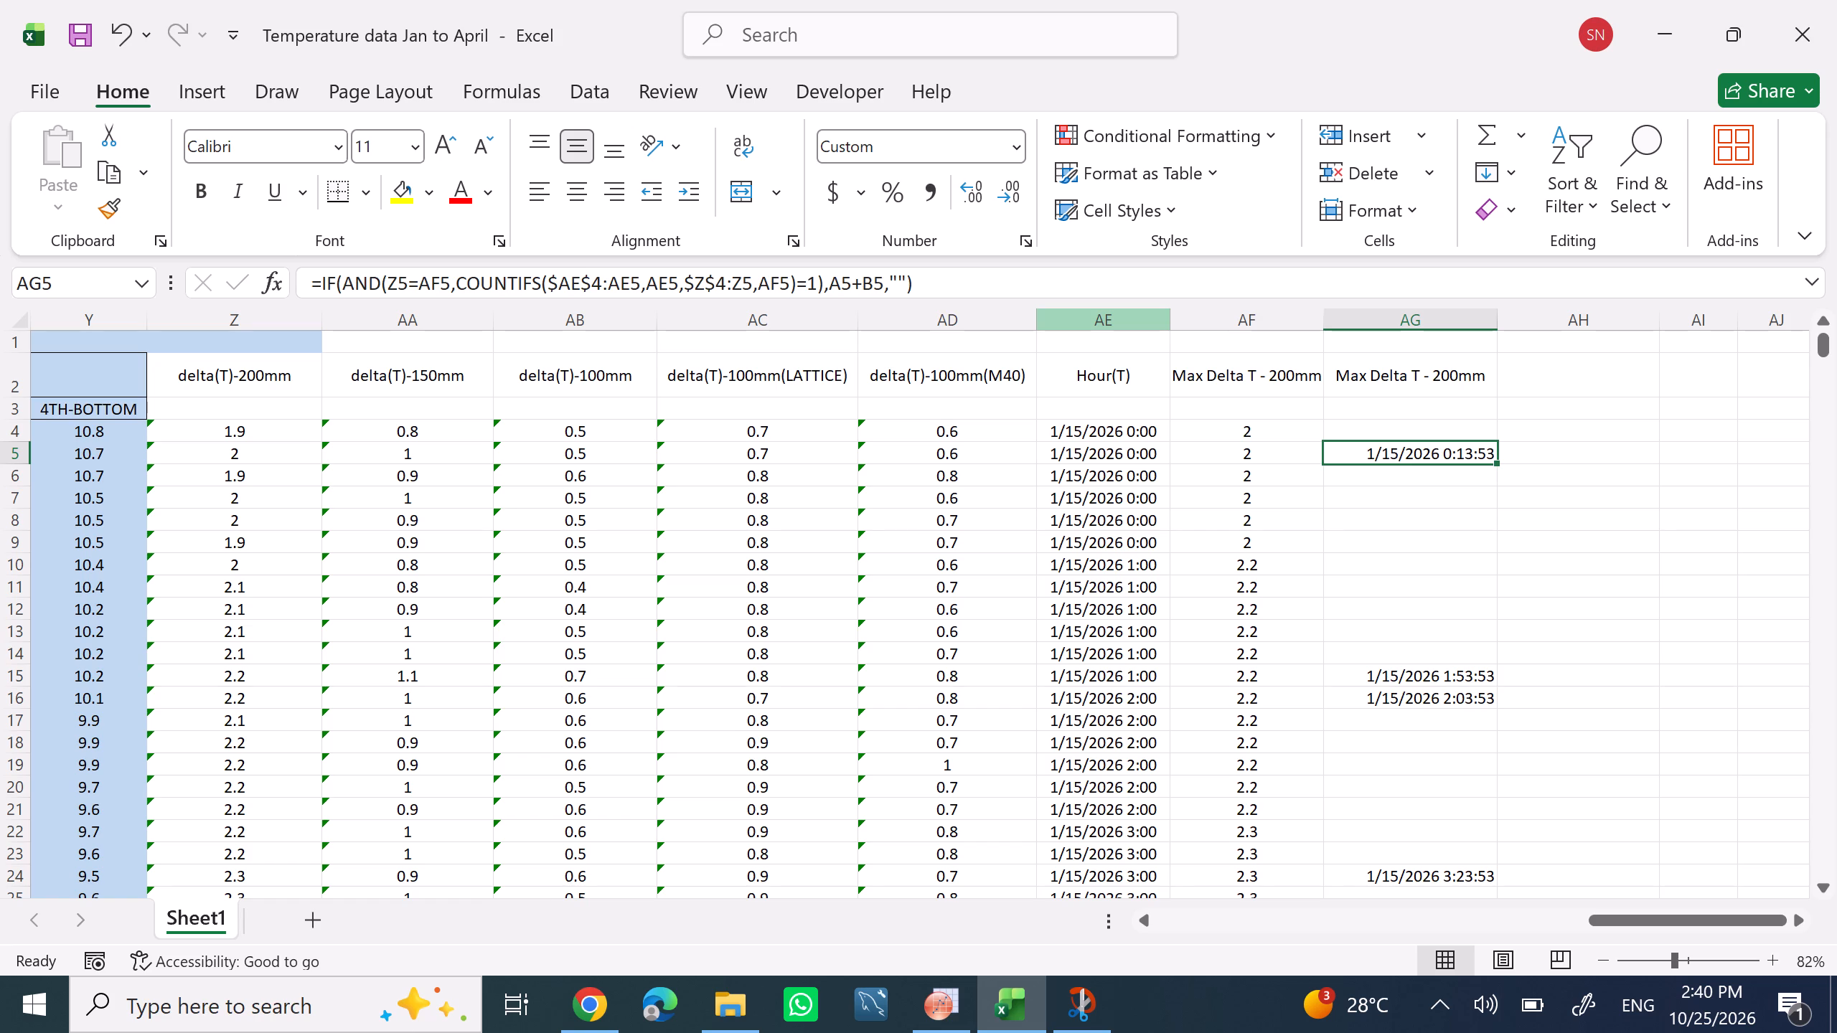
click(1479, 516)
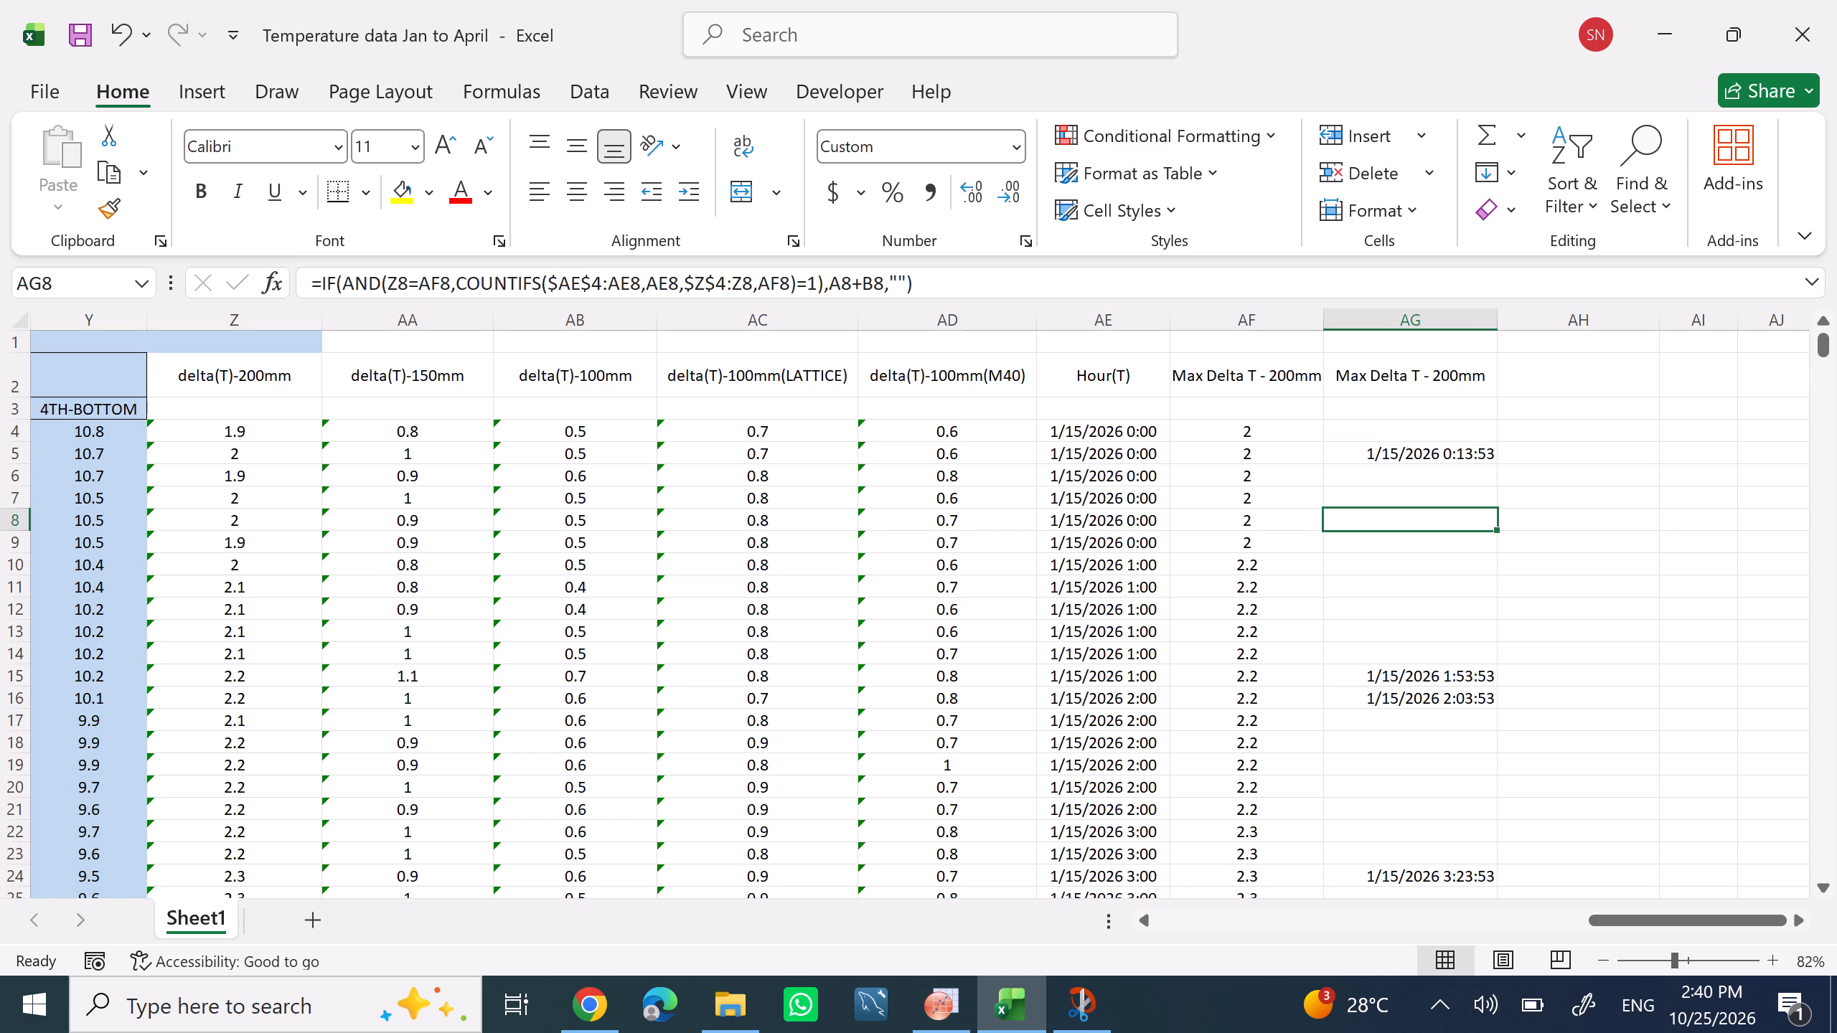
Center the whole timestamp column AG, using middle alignment vertically and center alignment horizontally.
click(1496, 314)
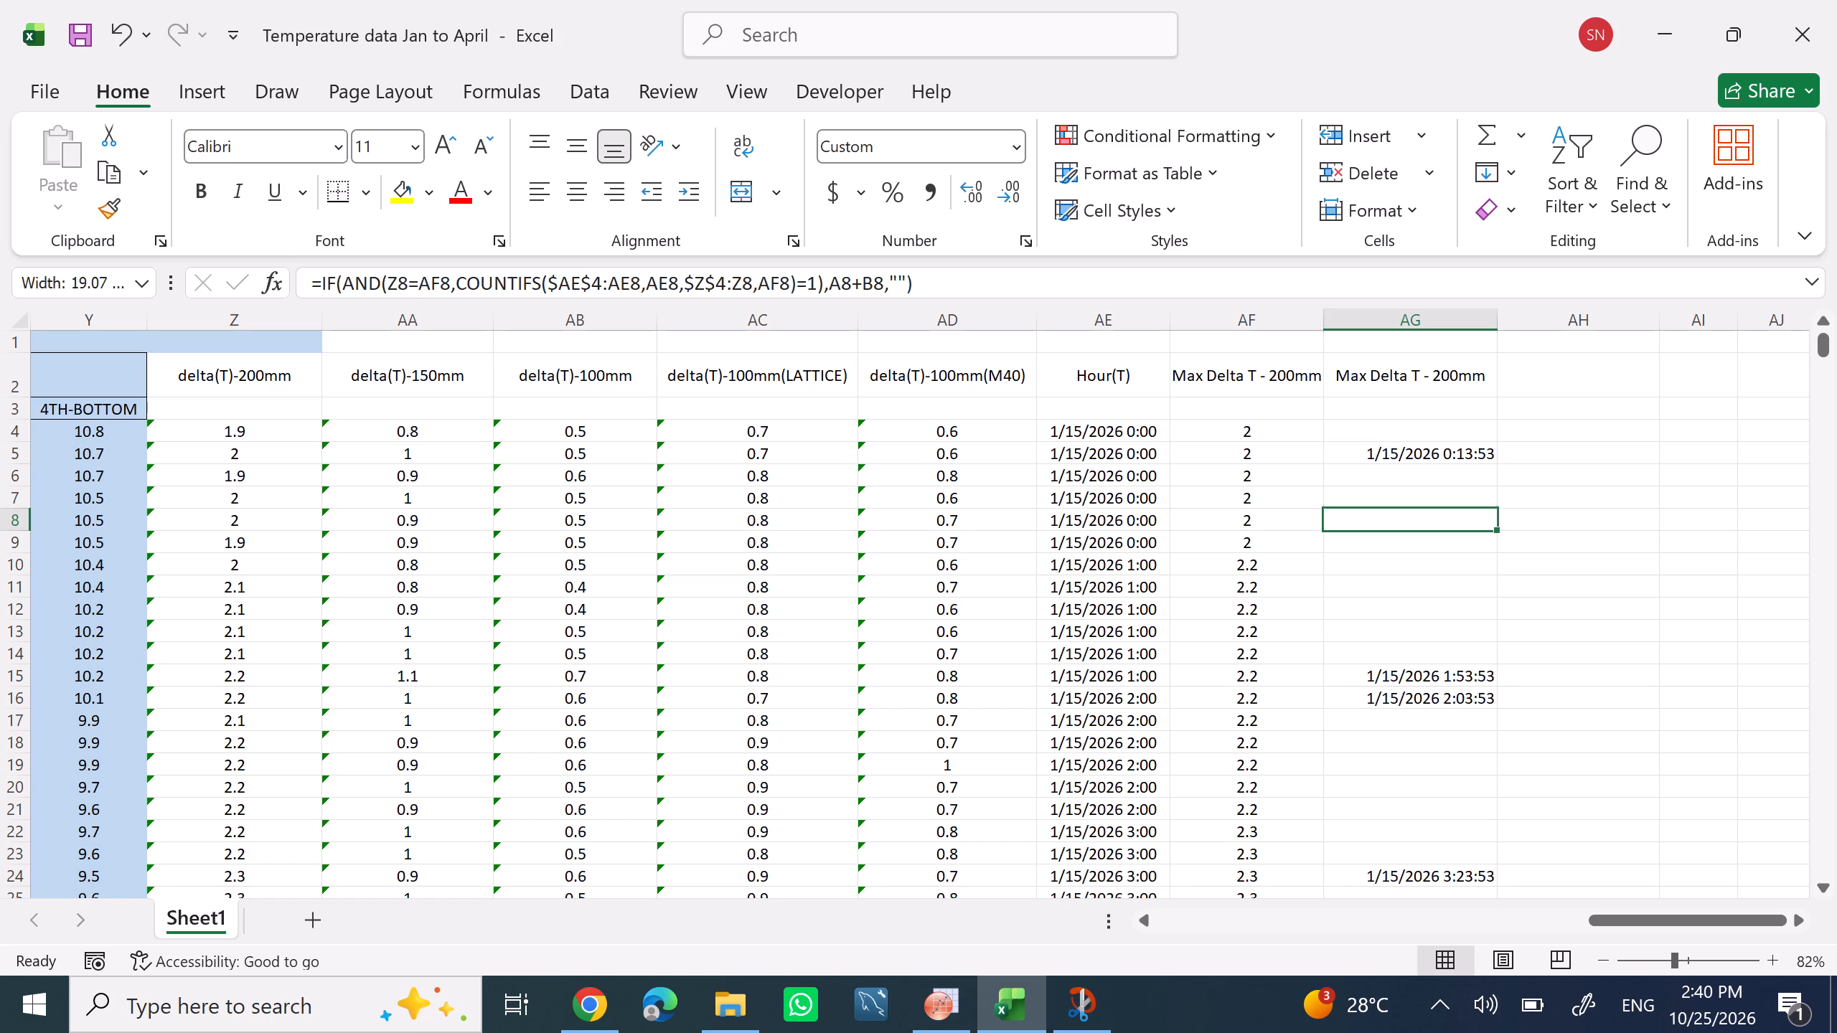
click(1496, 314)
click(1474, 322)
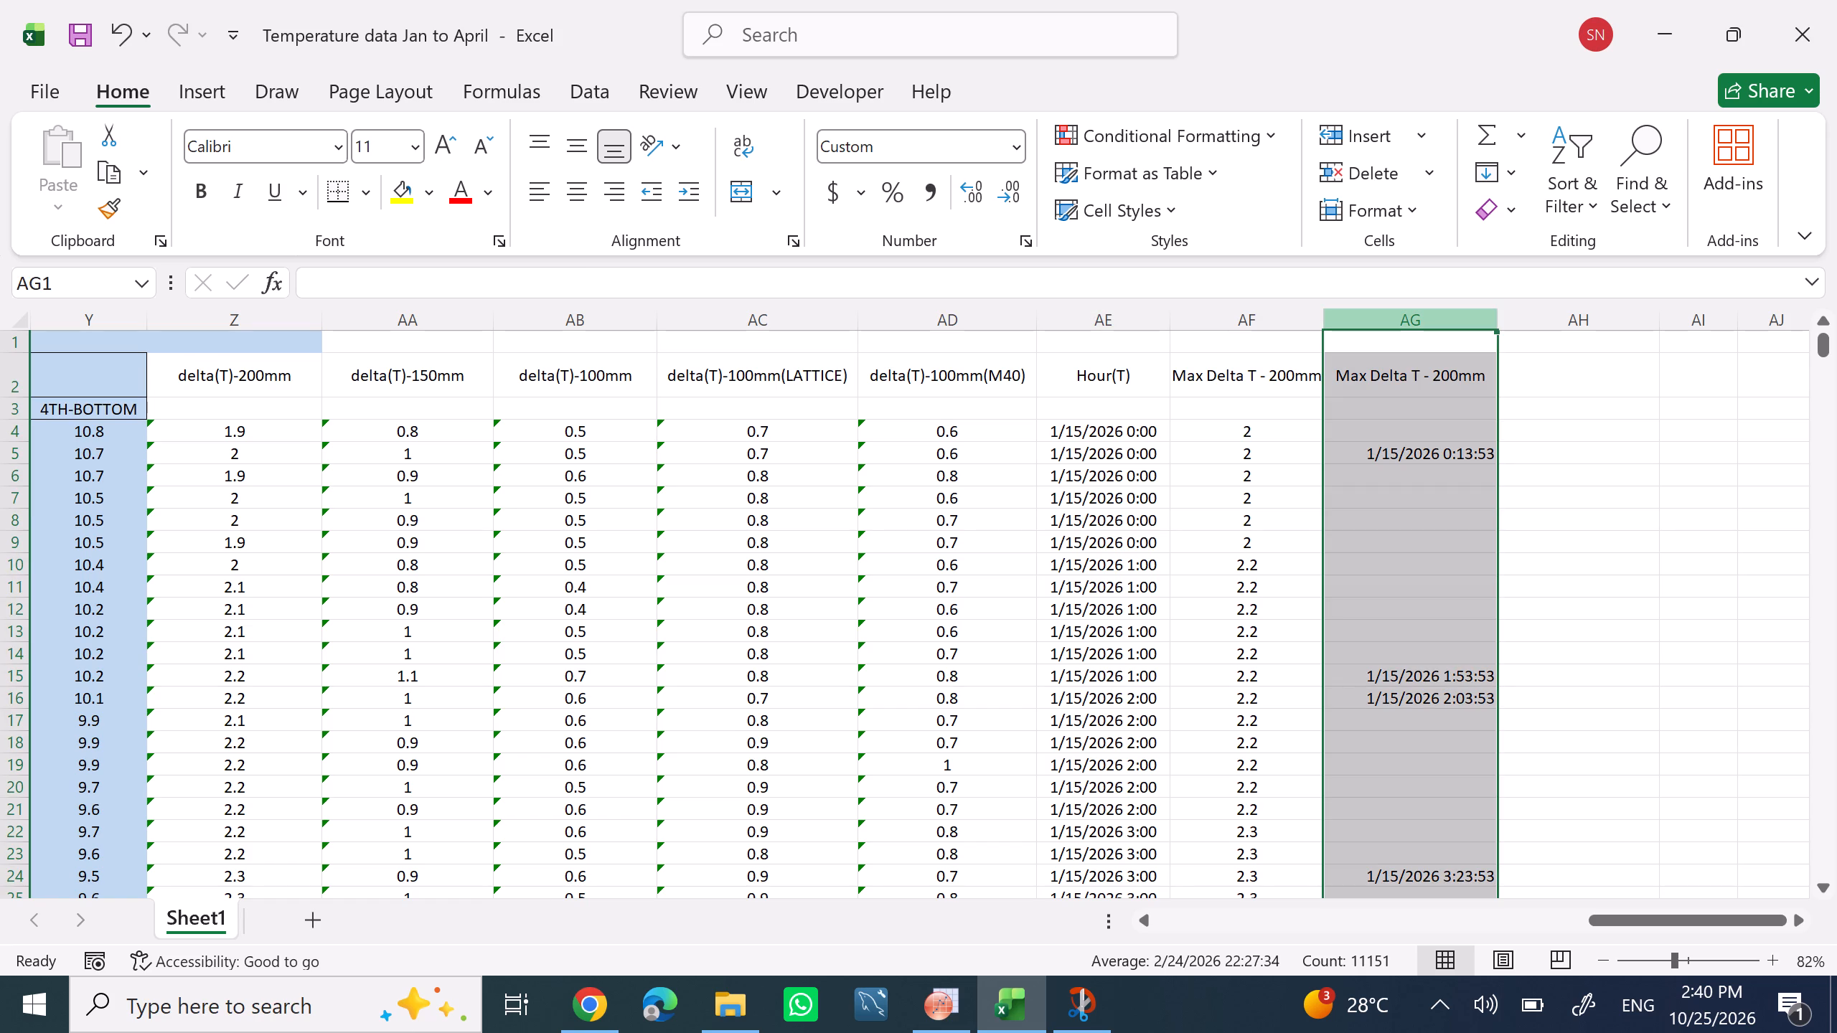
click(580, 149)
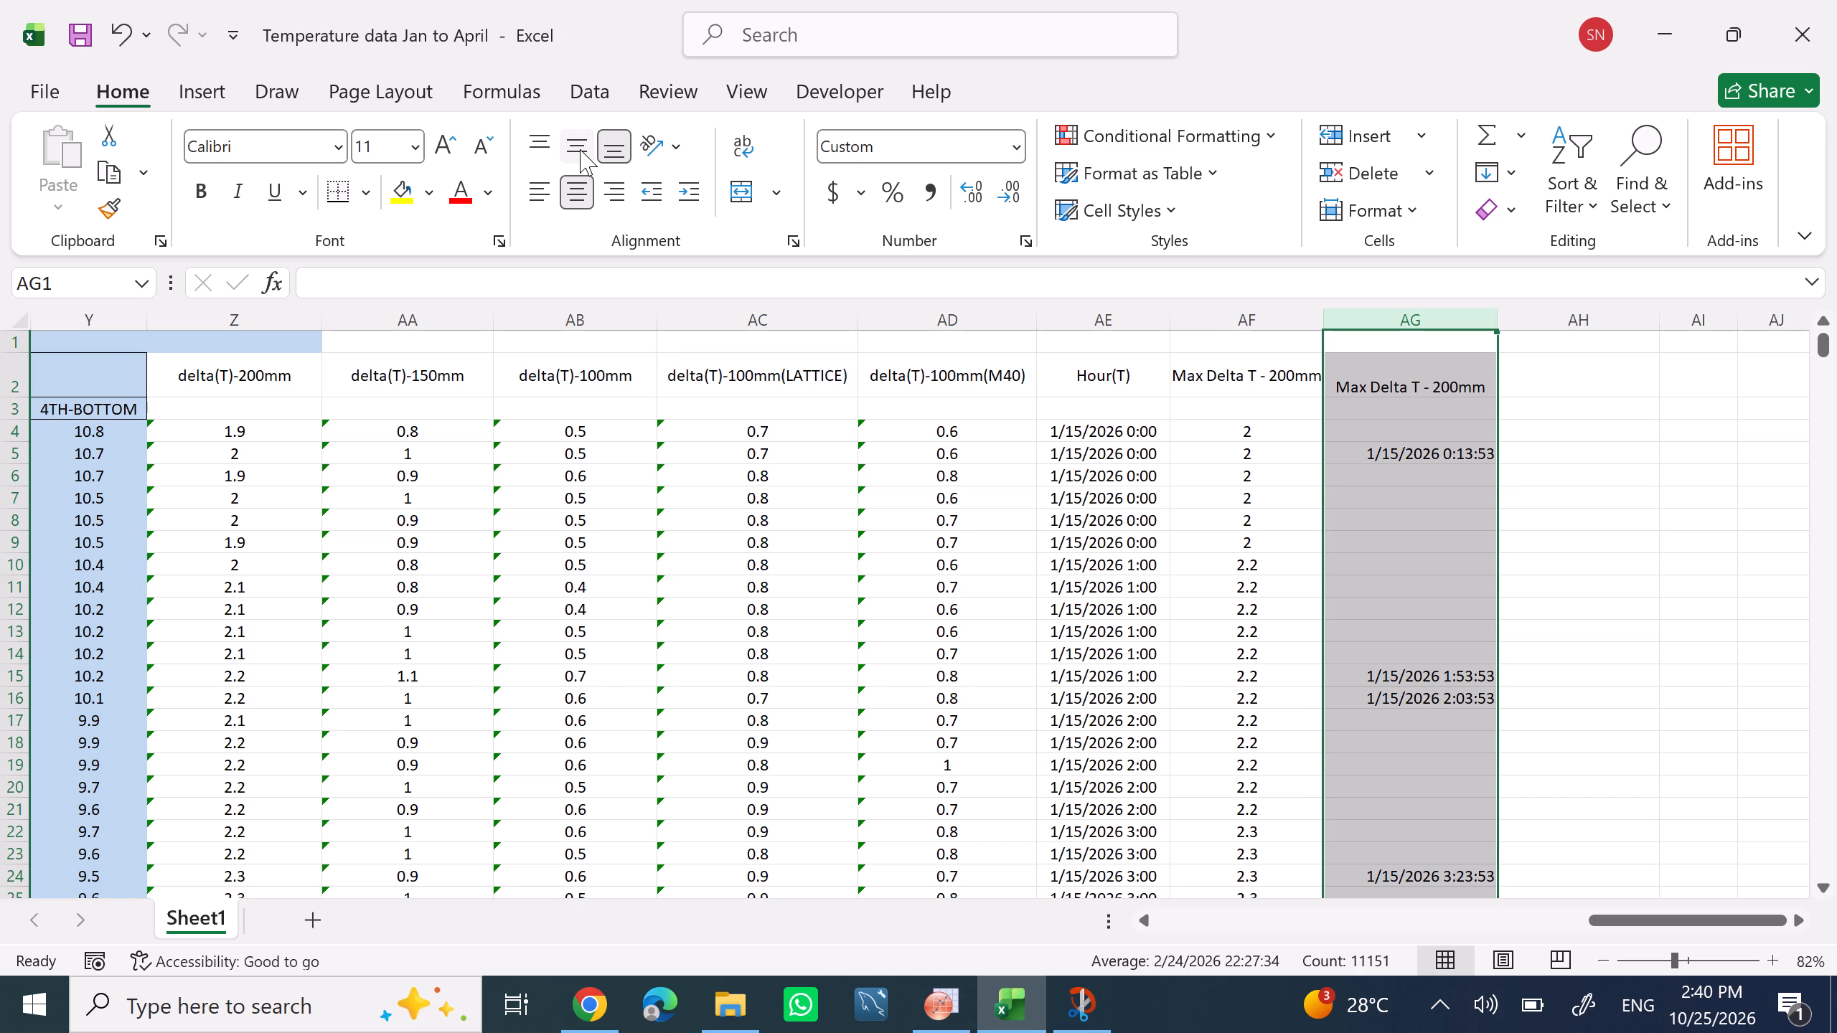
click(580, 149)
click(579, 150)
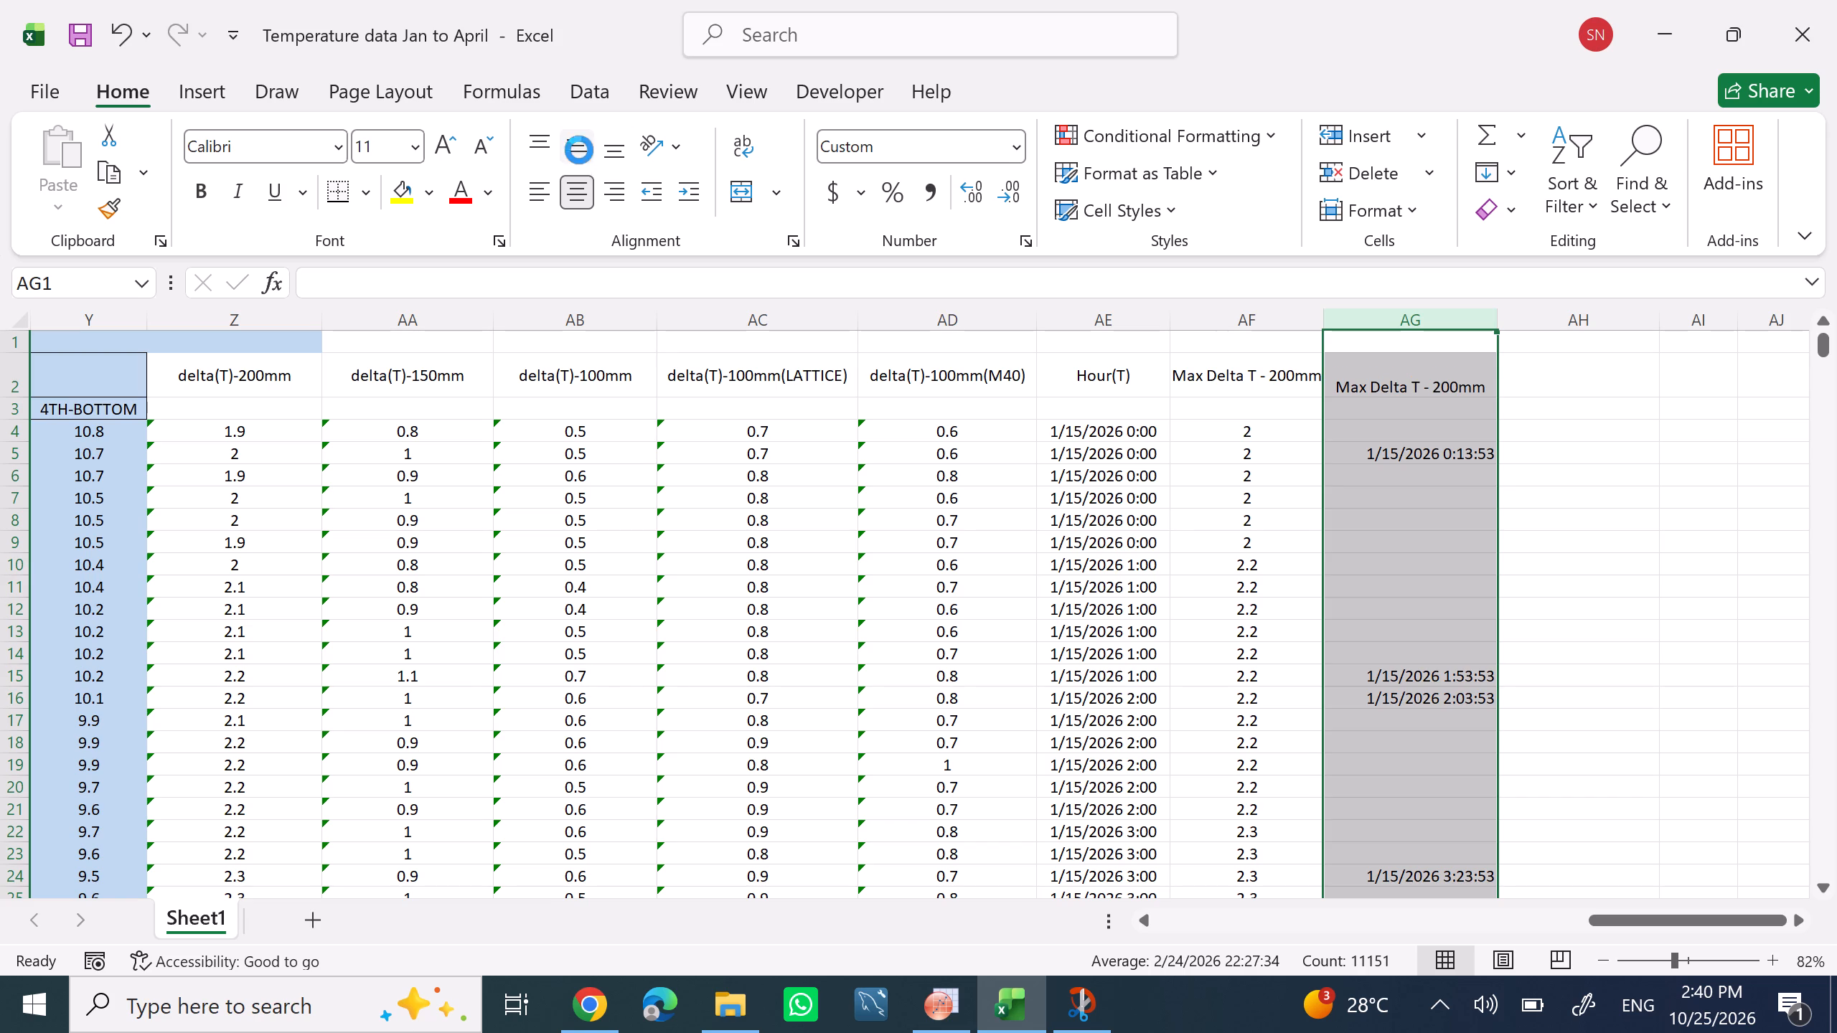
click(565, 140)
click(548, 200)
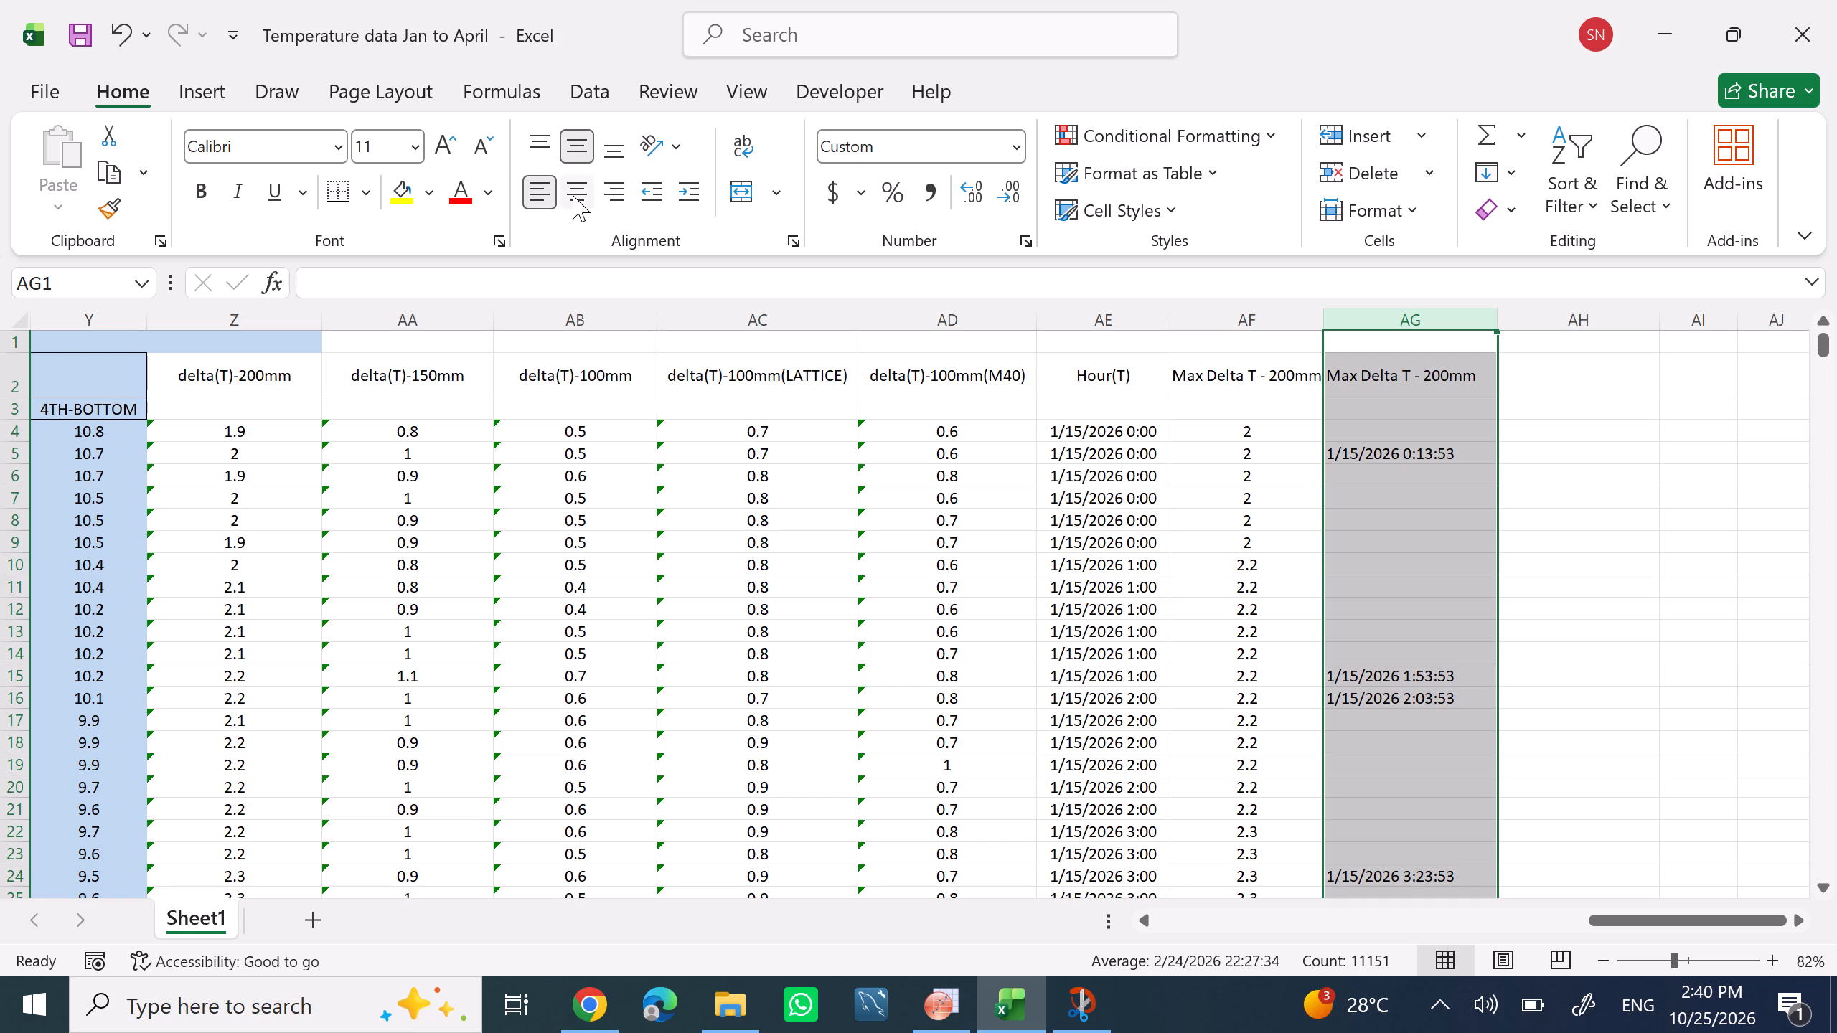
click(573, 195)
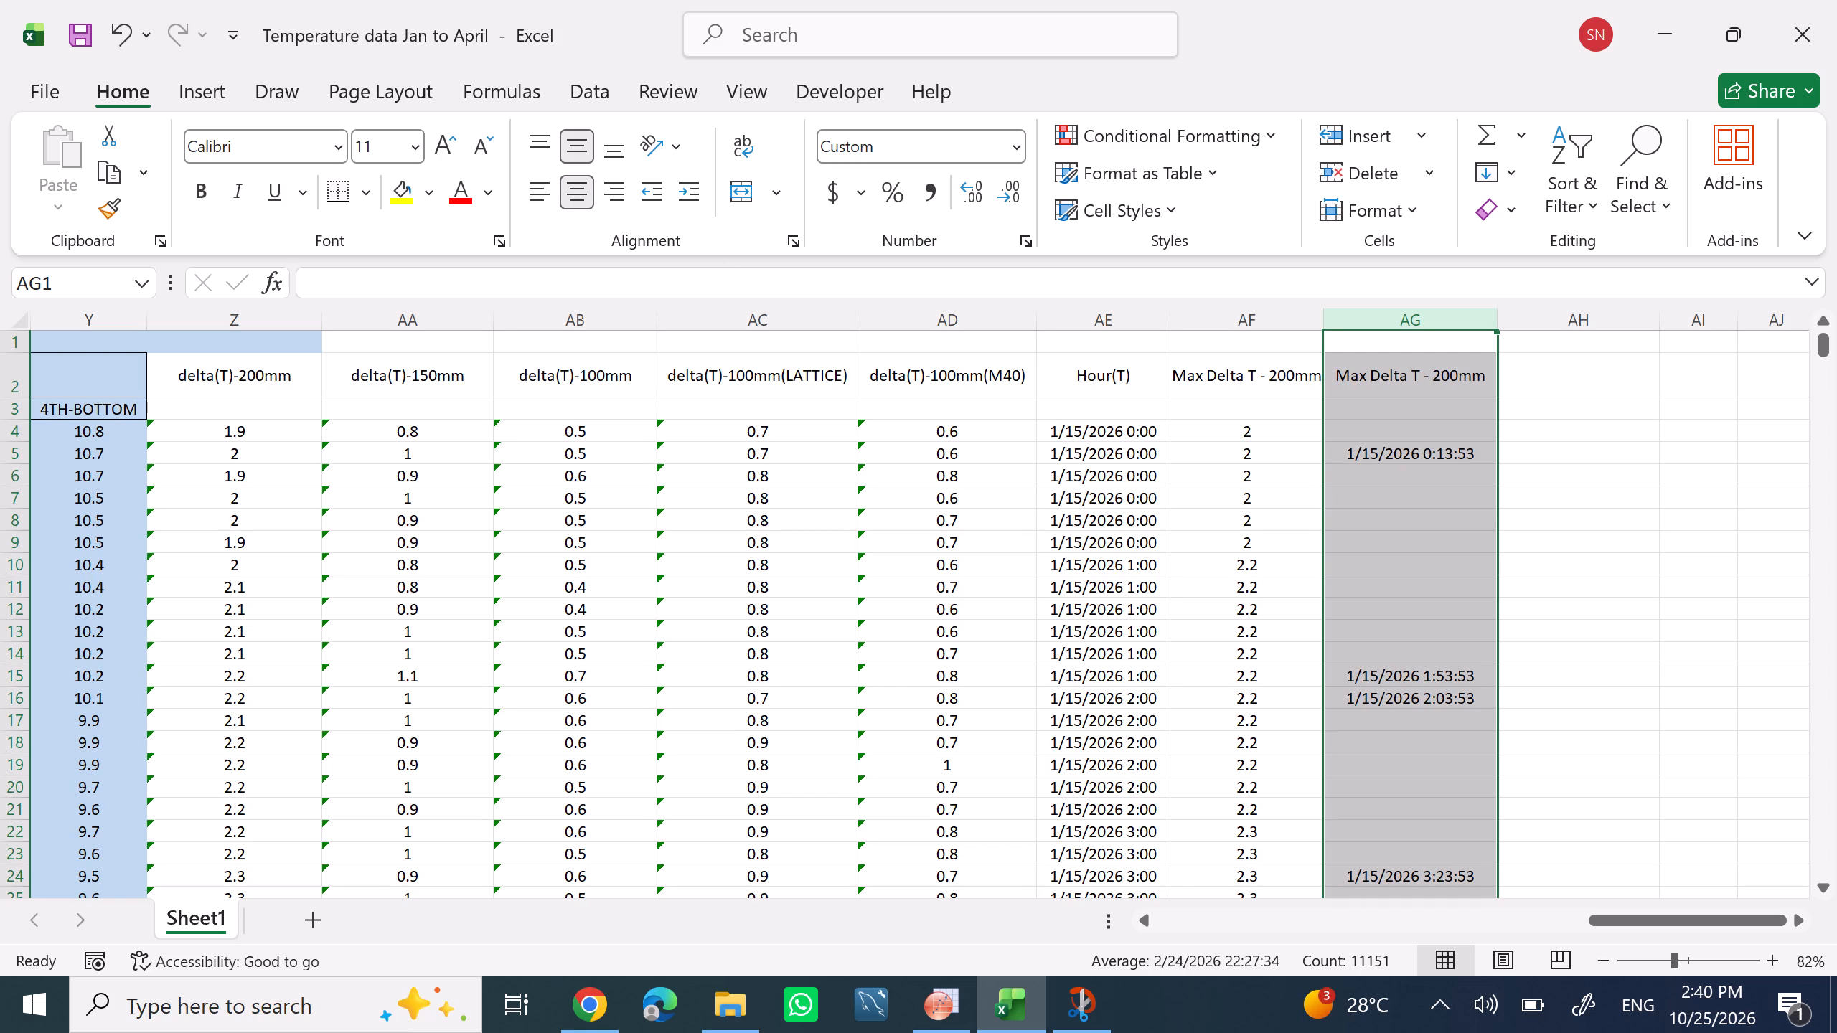
Copy the Max Delta T - 200mm heading from AF2 into the empty heading cell AH2.
click(1556, 379)
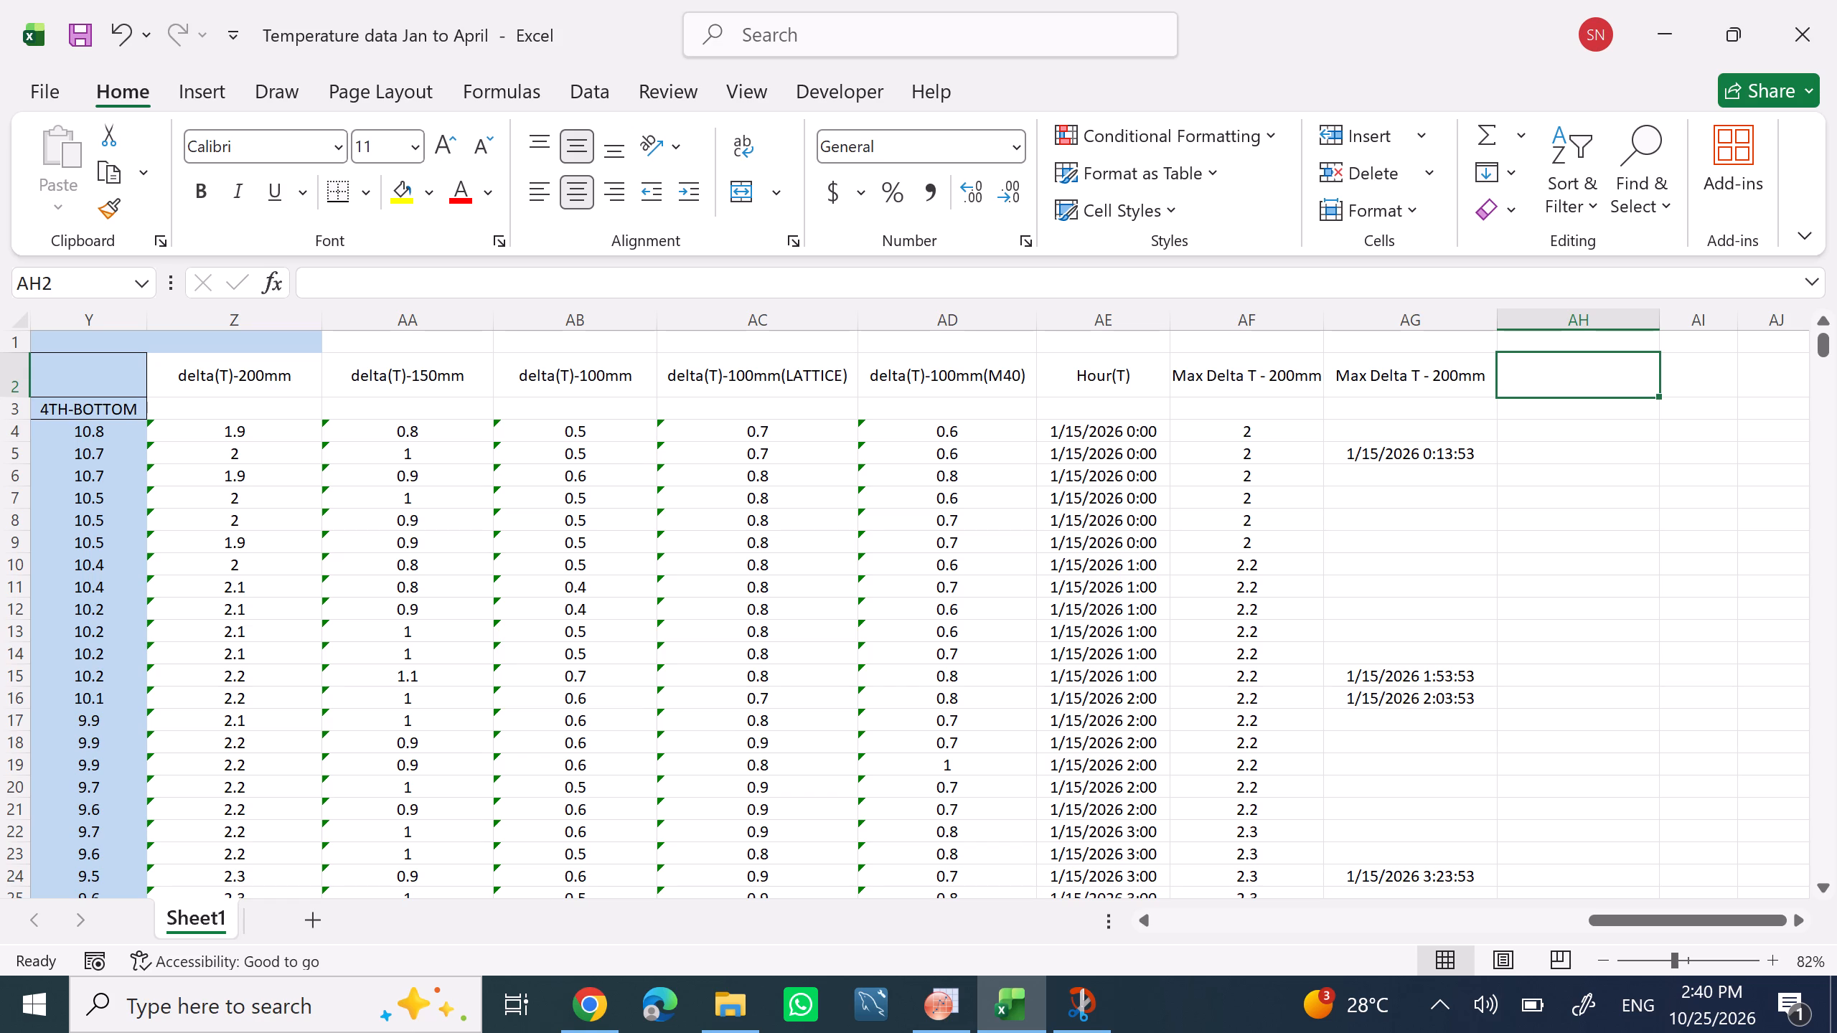
click(1549, 385)
click(1228, 379)
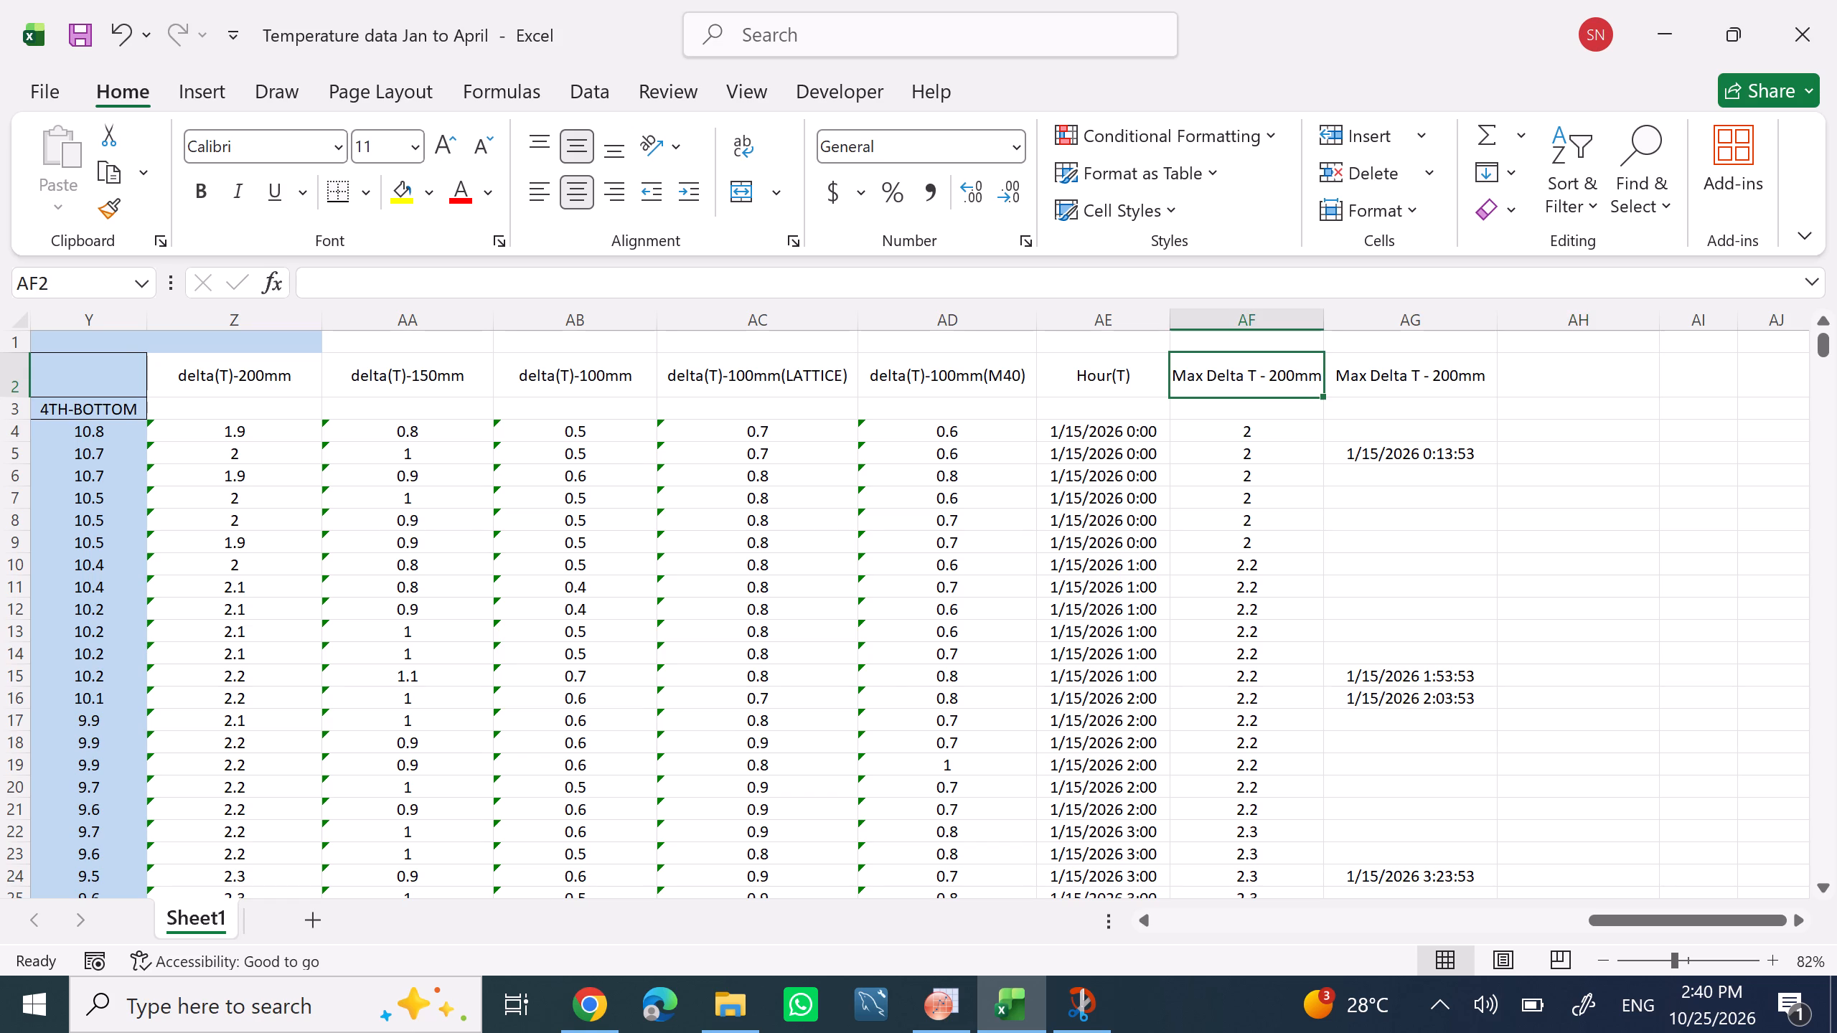
right_click(1228, 379)
click(1313, 240)
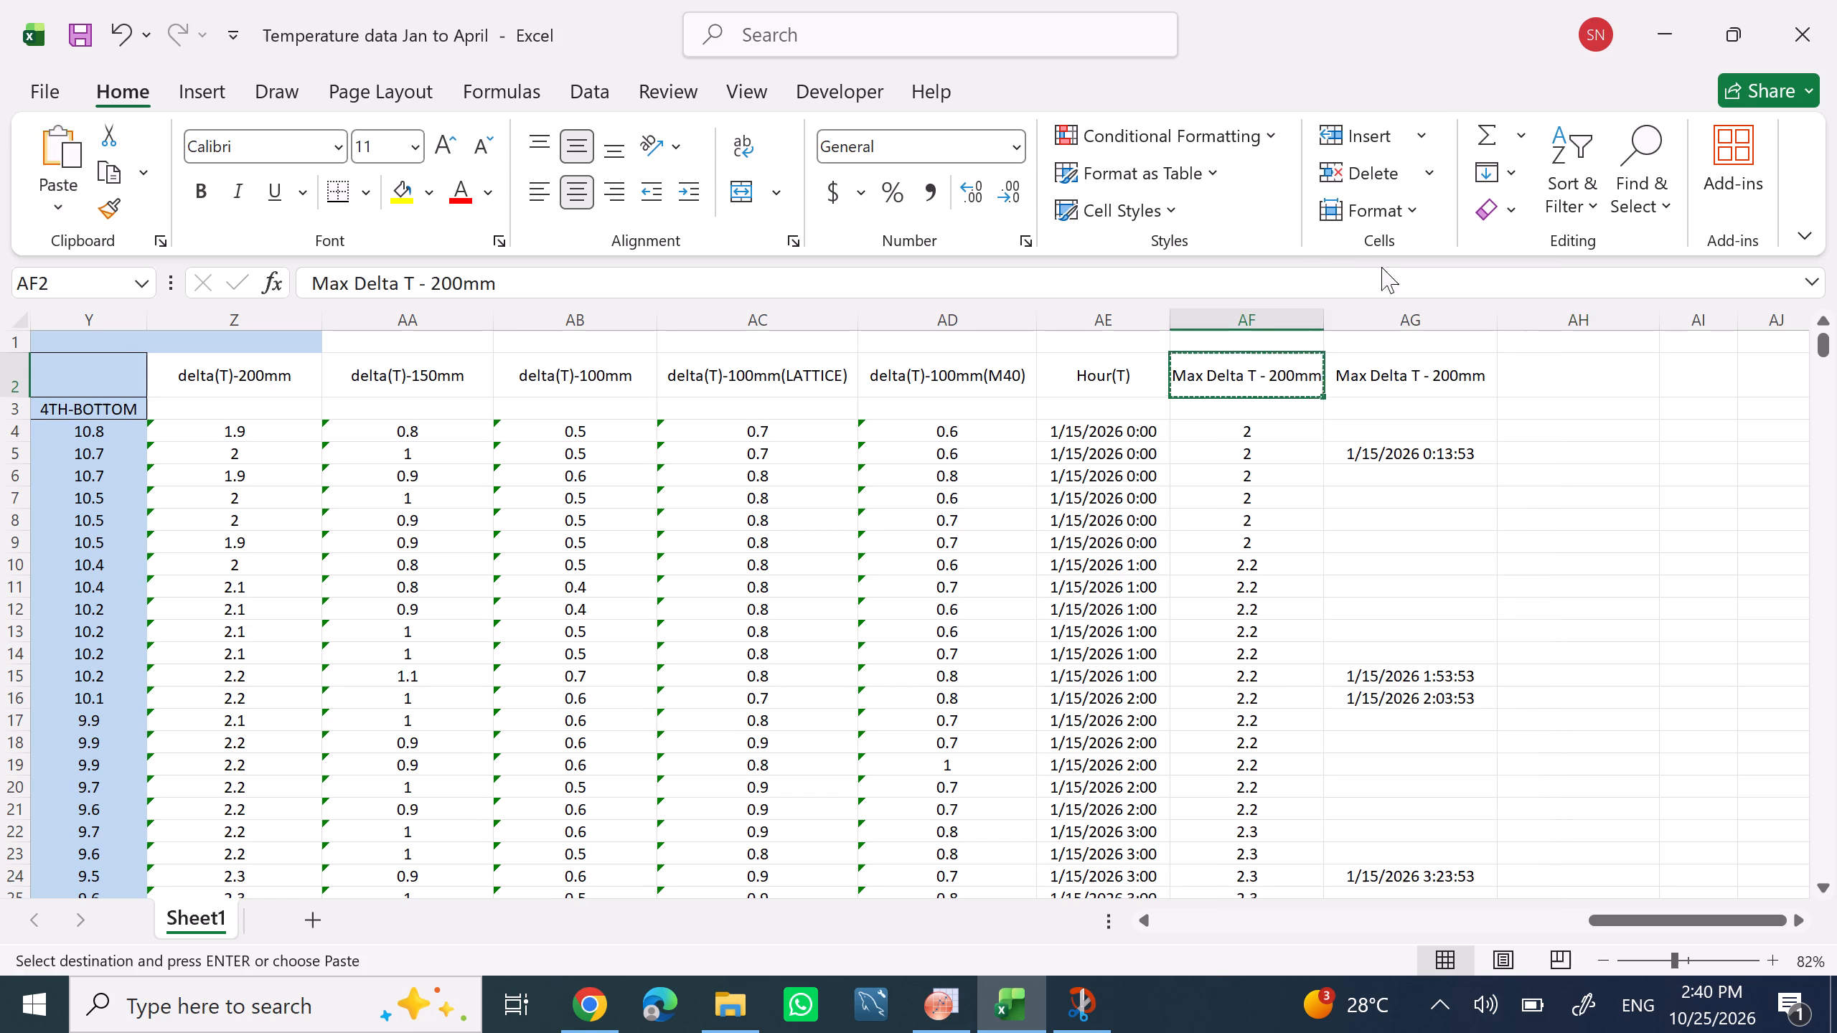
click(1556, 360)
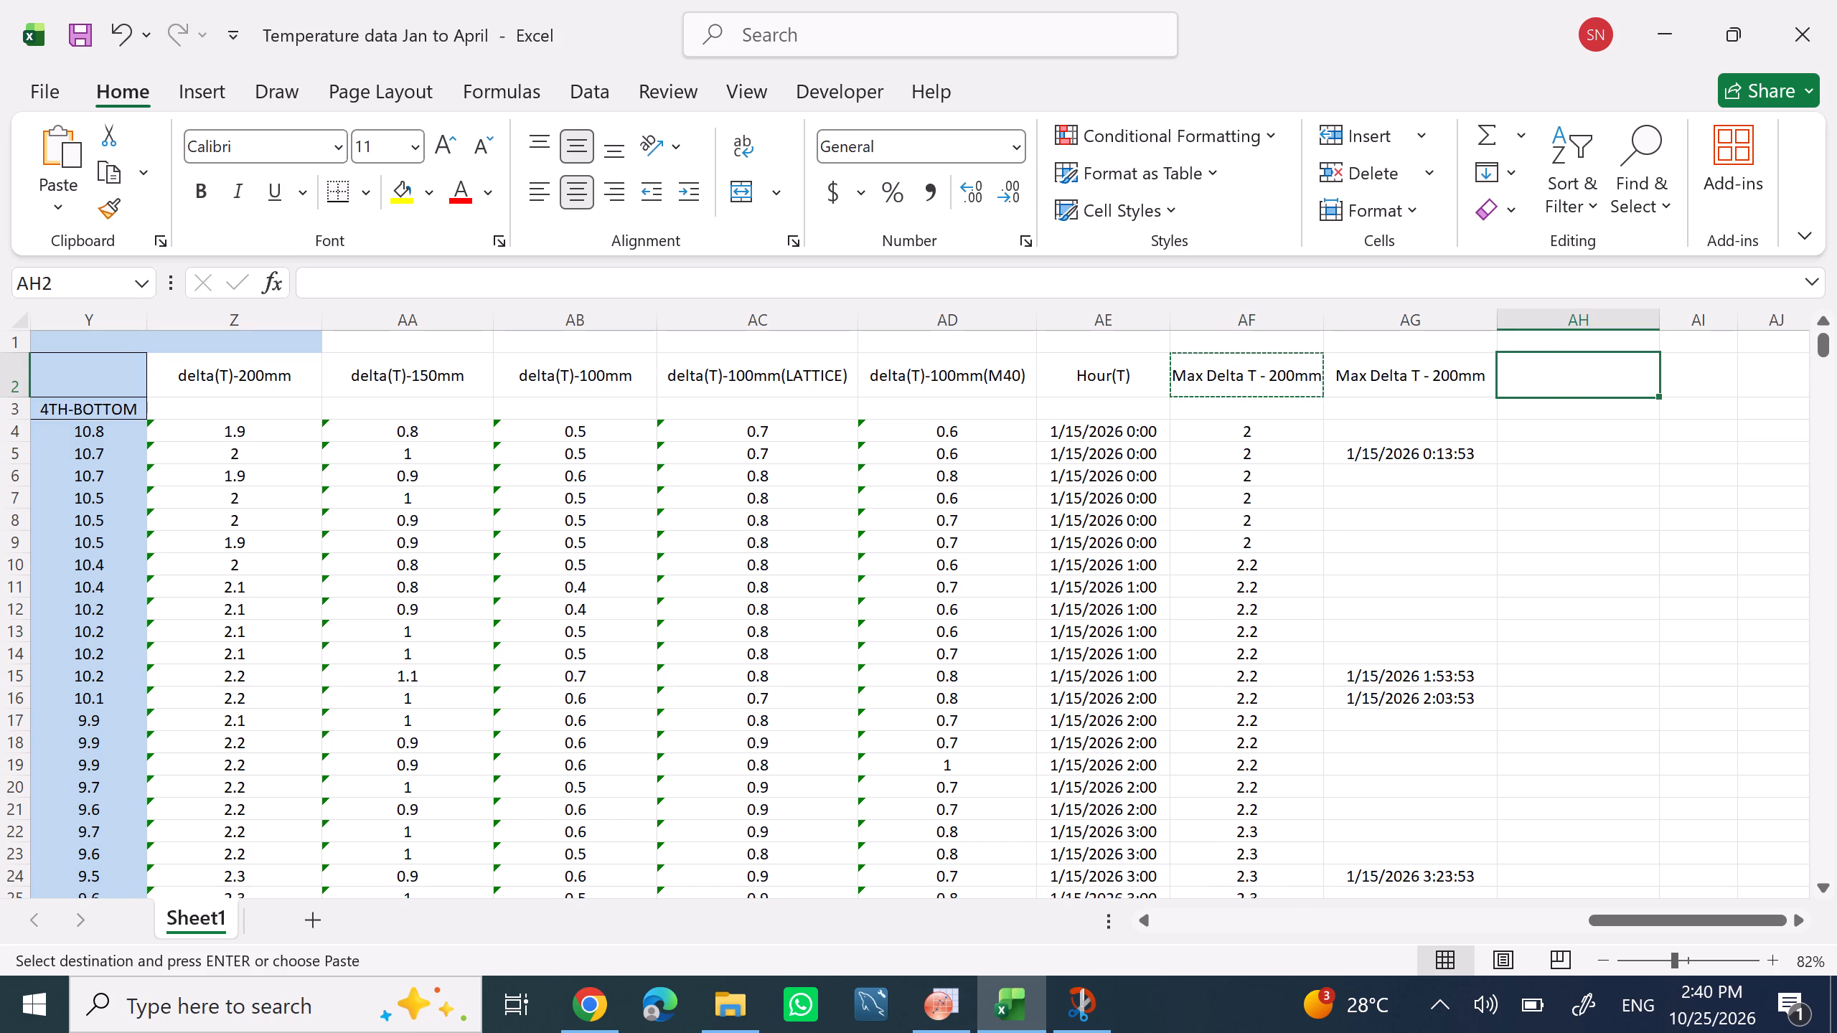
right_click(1552, 368)
click(1310, 343)
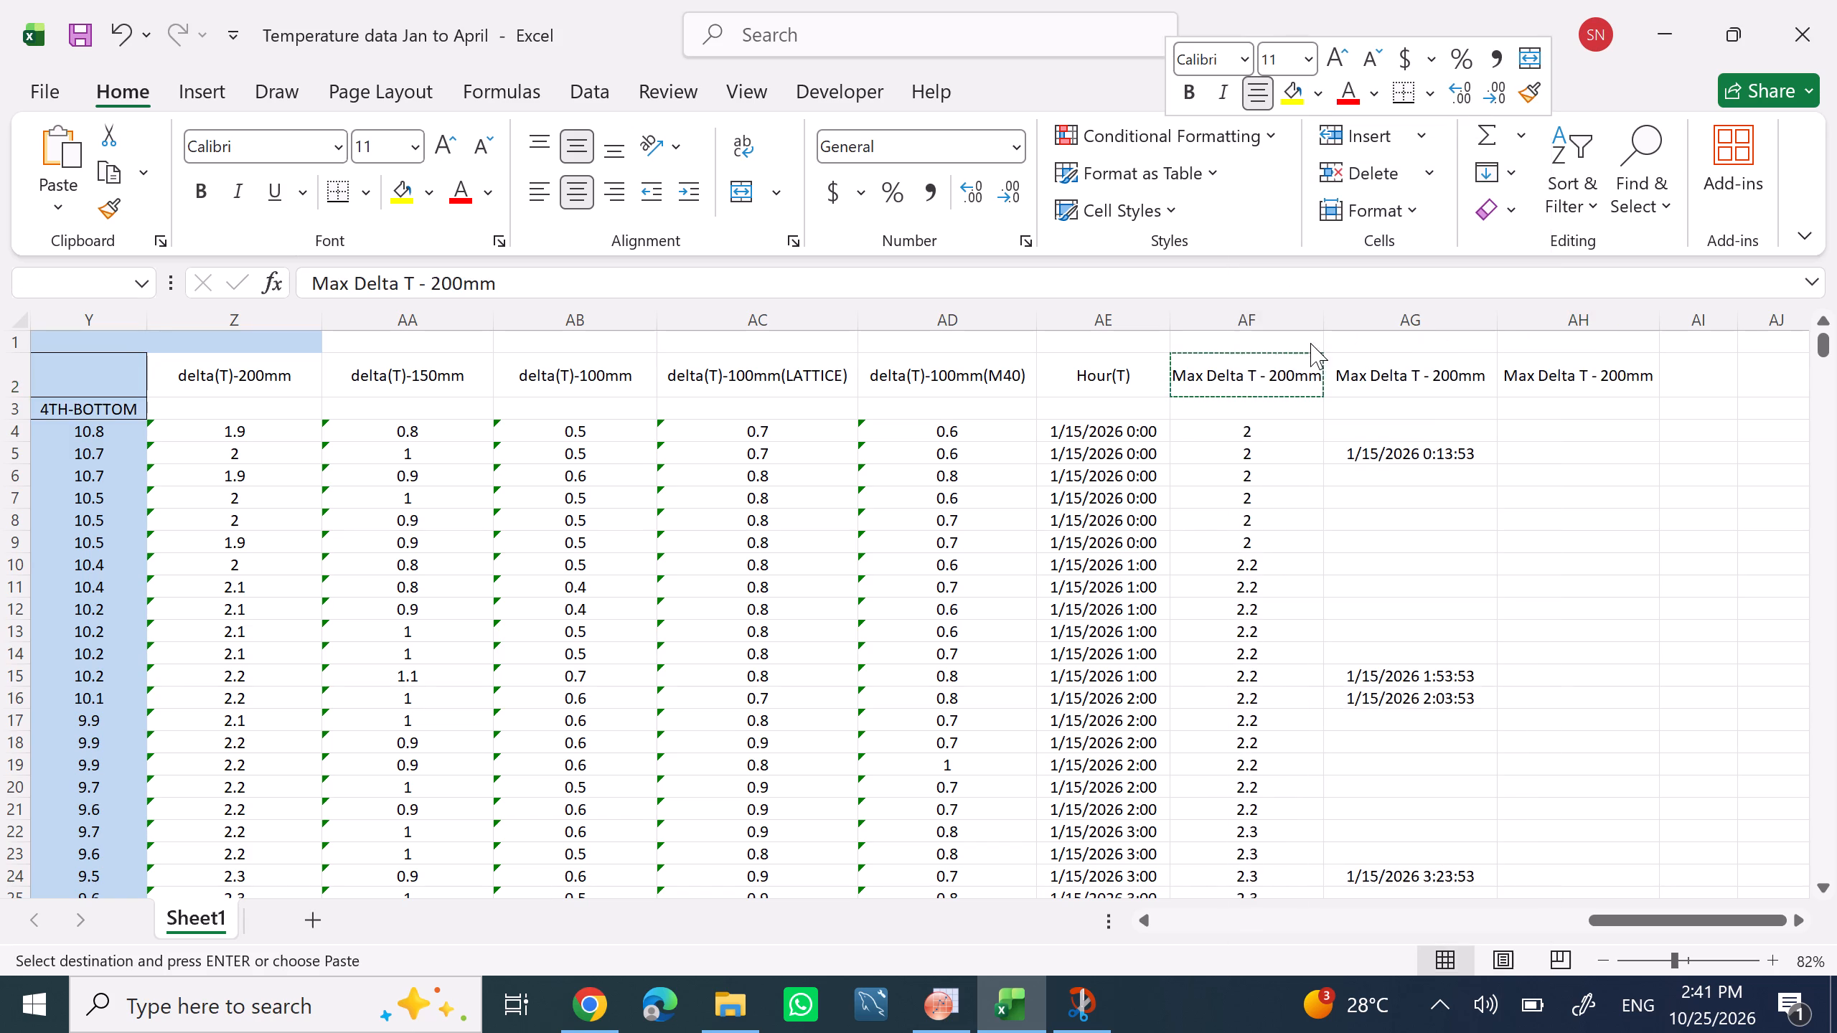
Change the heading in AH2 to Max Delta T - 150mm.
click(1633, 372)
click(1617, 372)
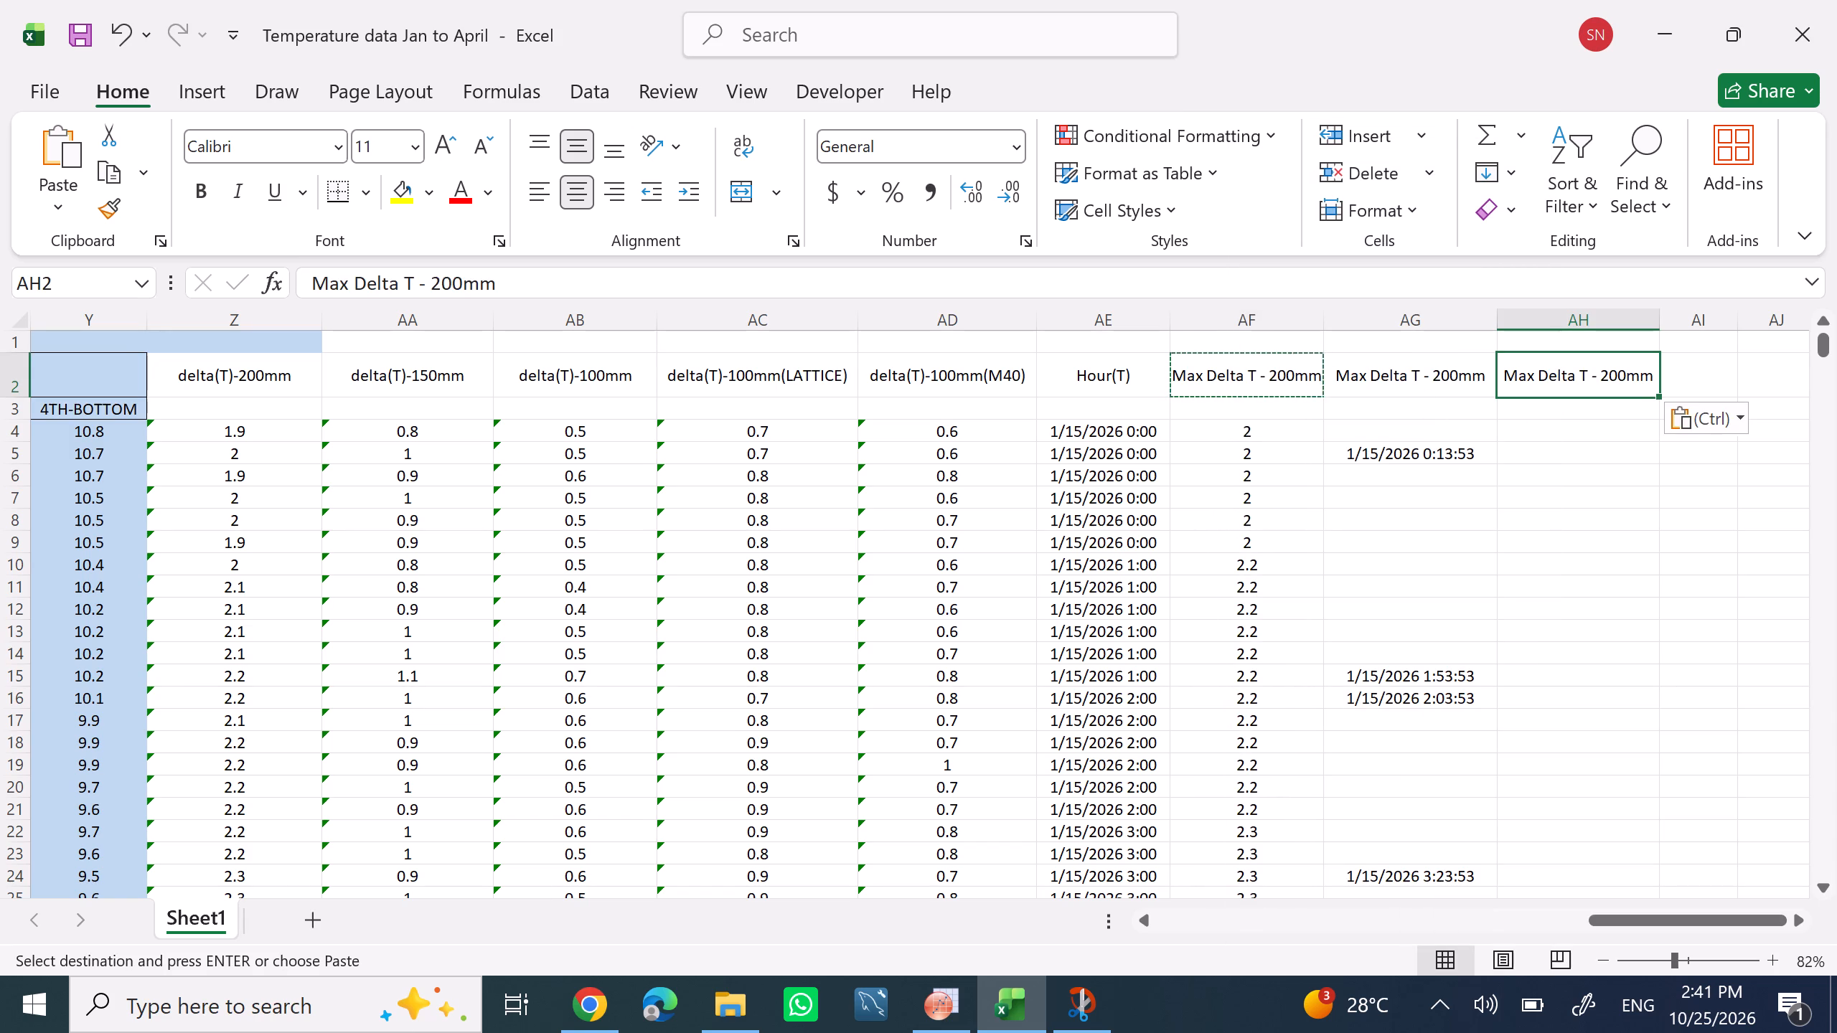
click(1620, 378)
click(443, 285)
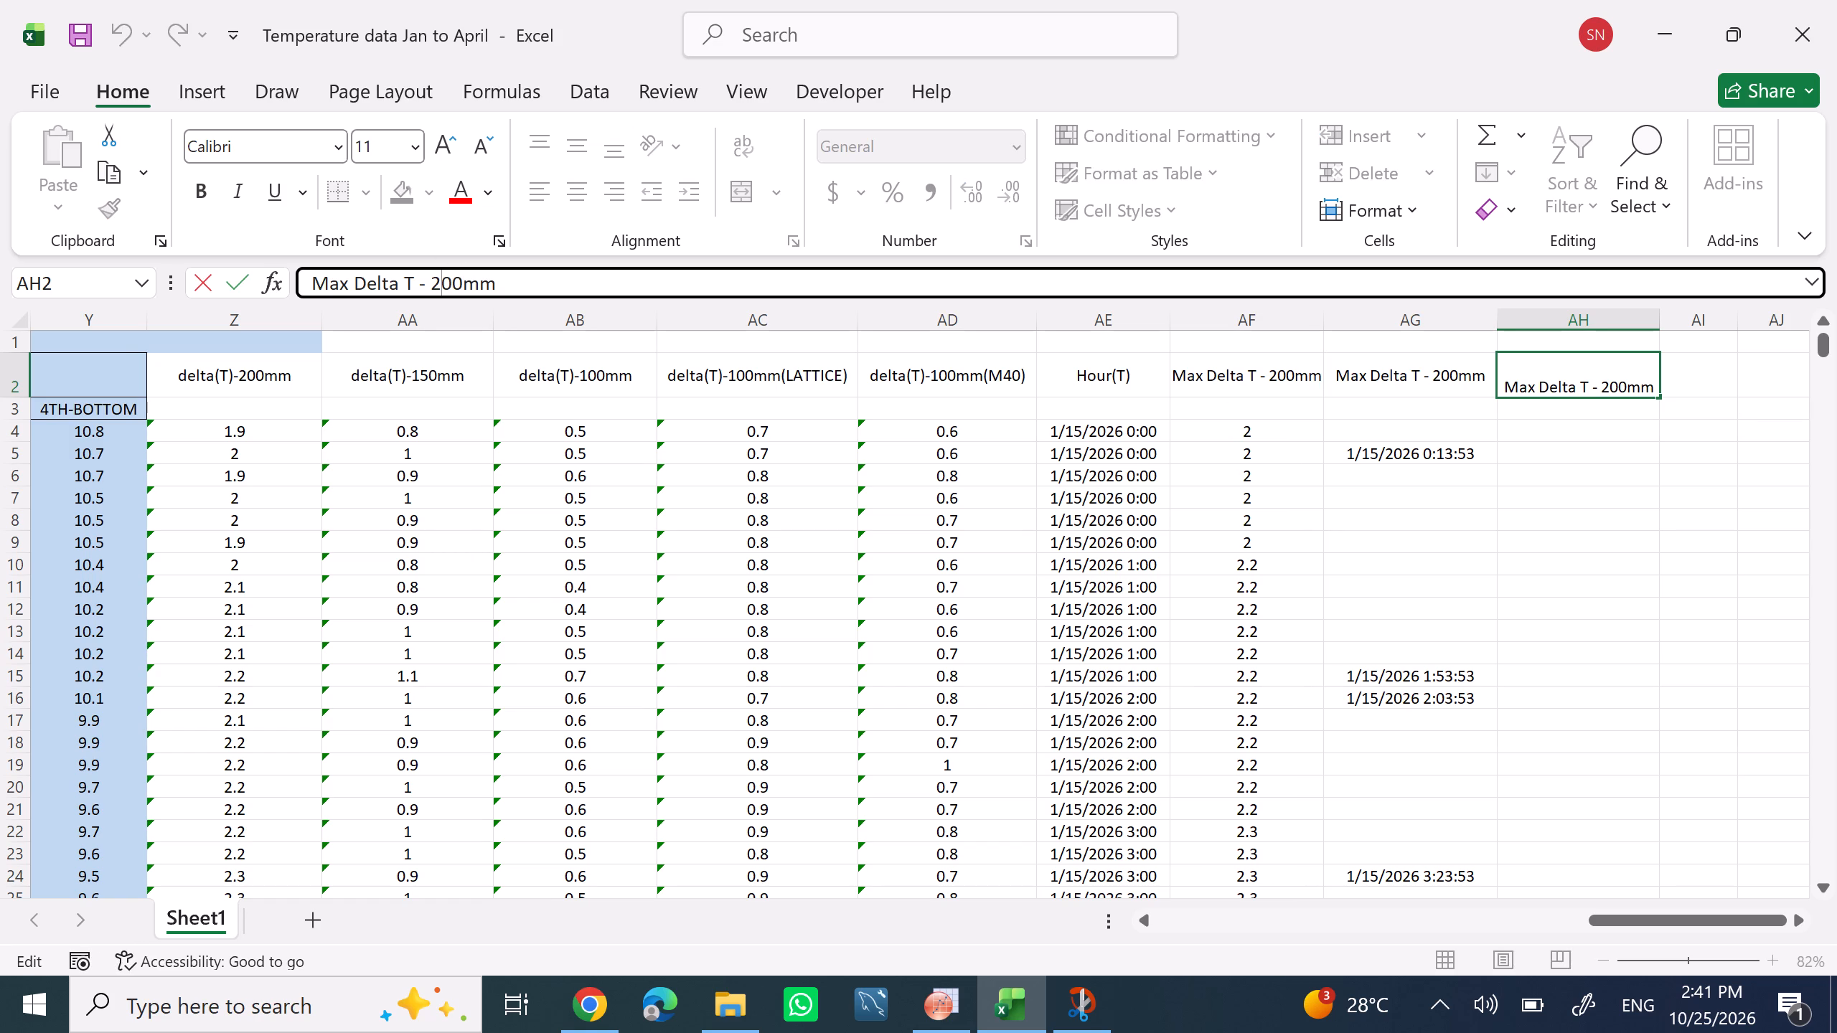
click(451, 285)
key(BackSpace)
key(BackSpace)
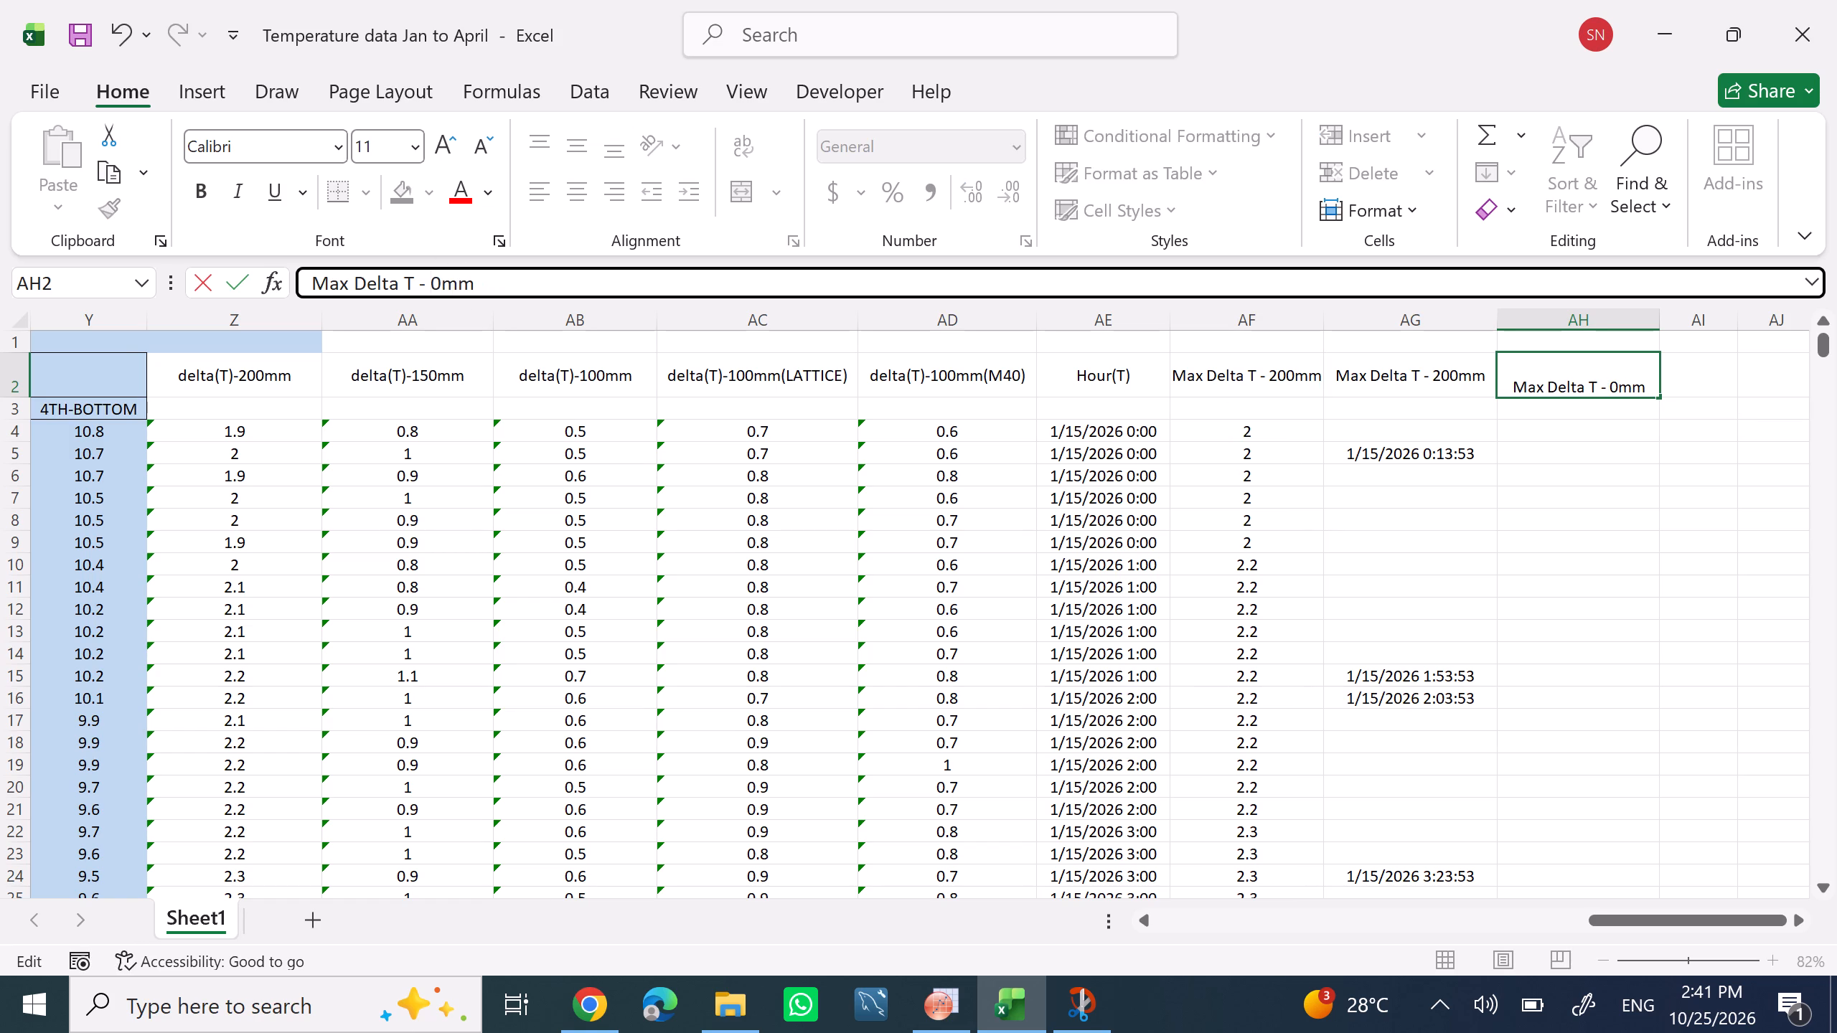
text(15)
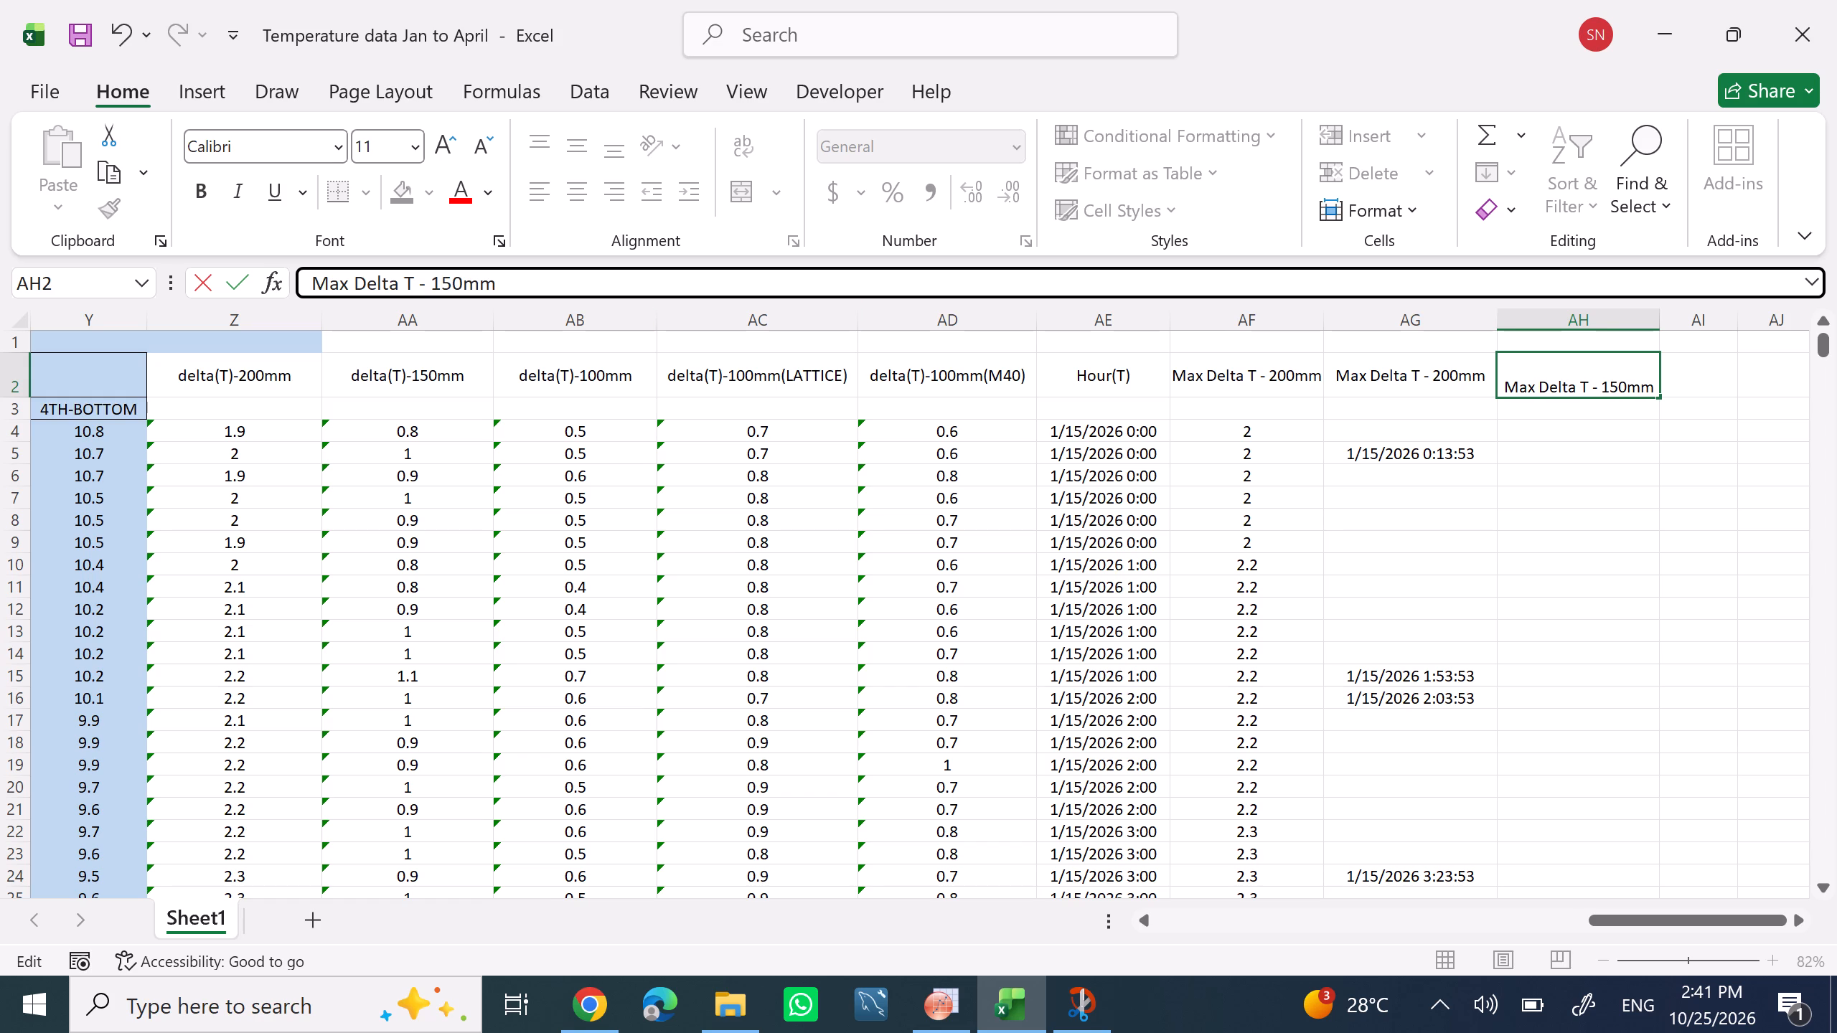
click(1573, 446)
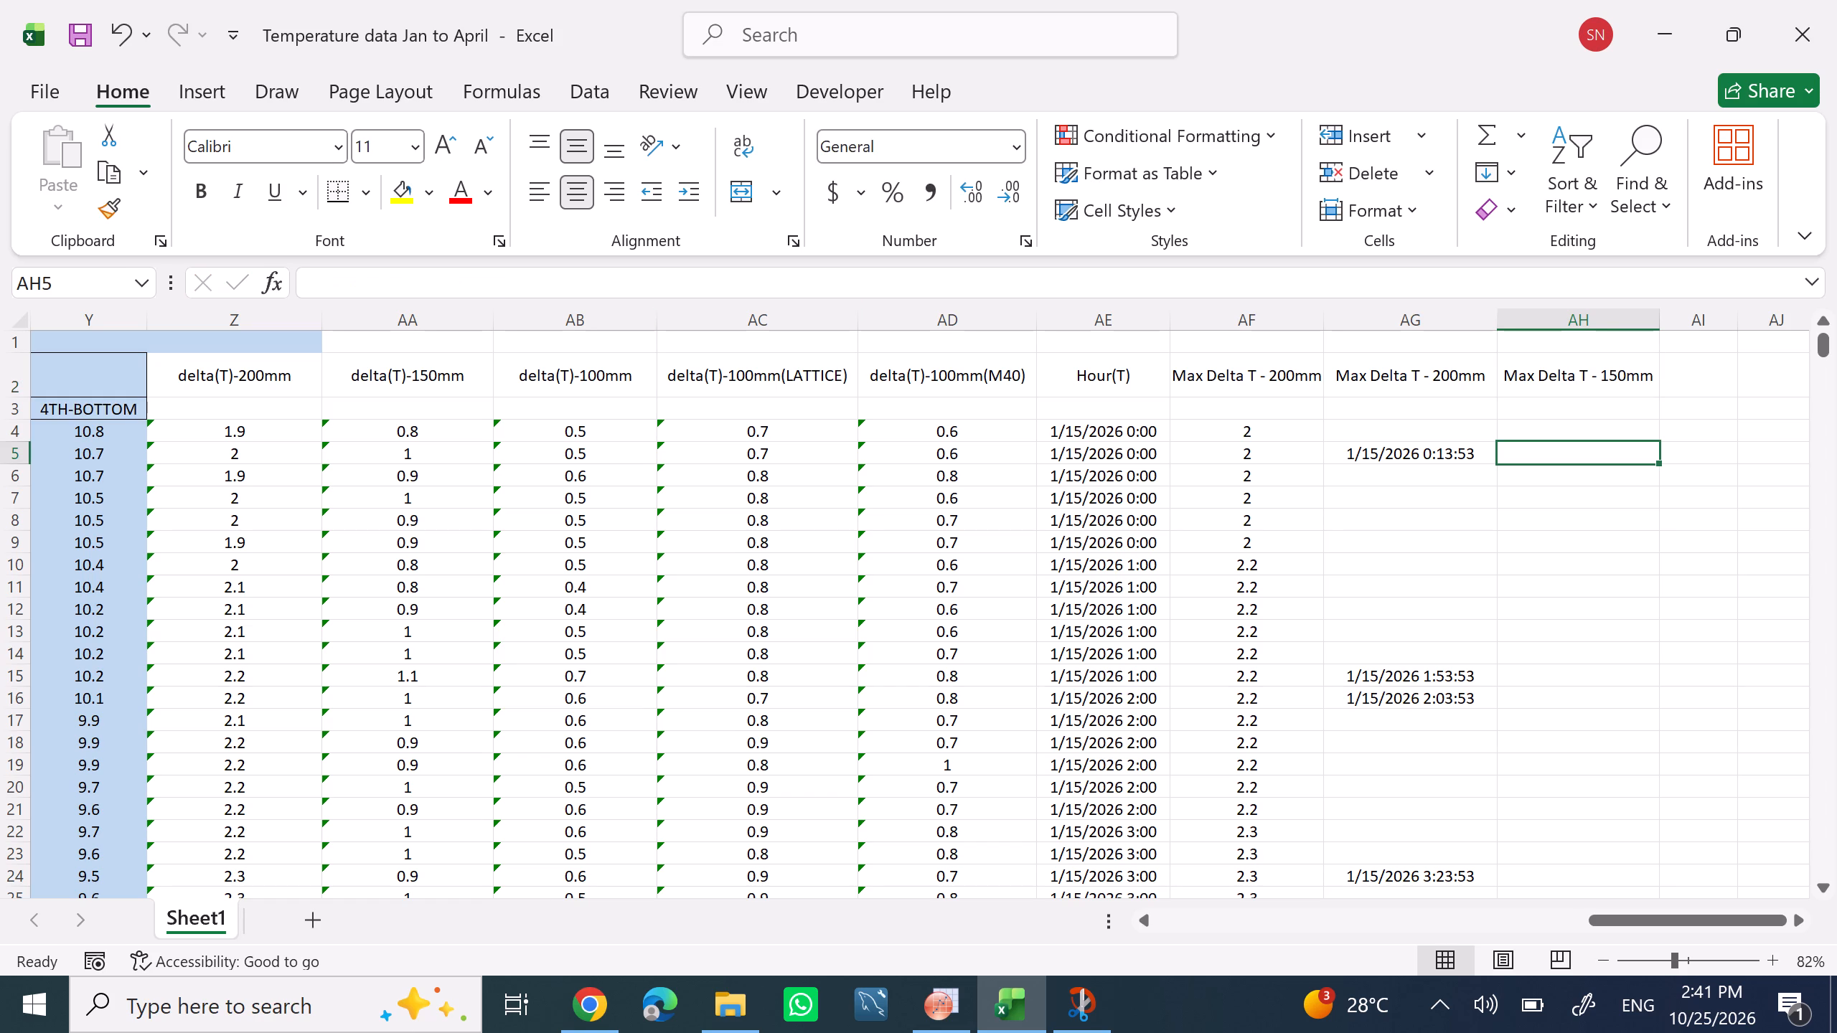
Open the Hour(T) formula in AE4 to examine how it is built.
click(1578, 428)
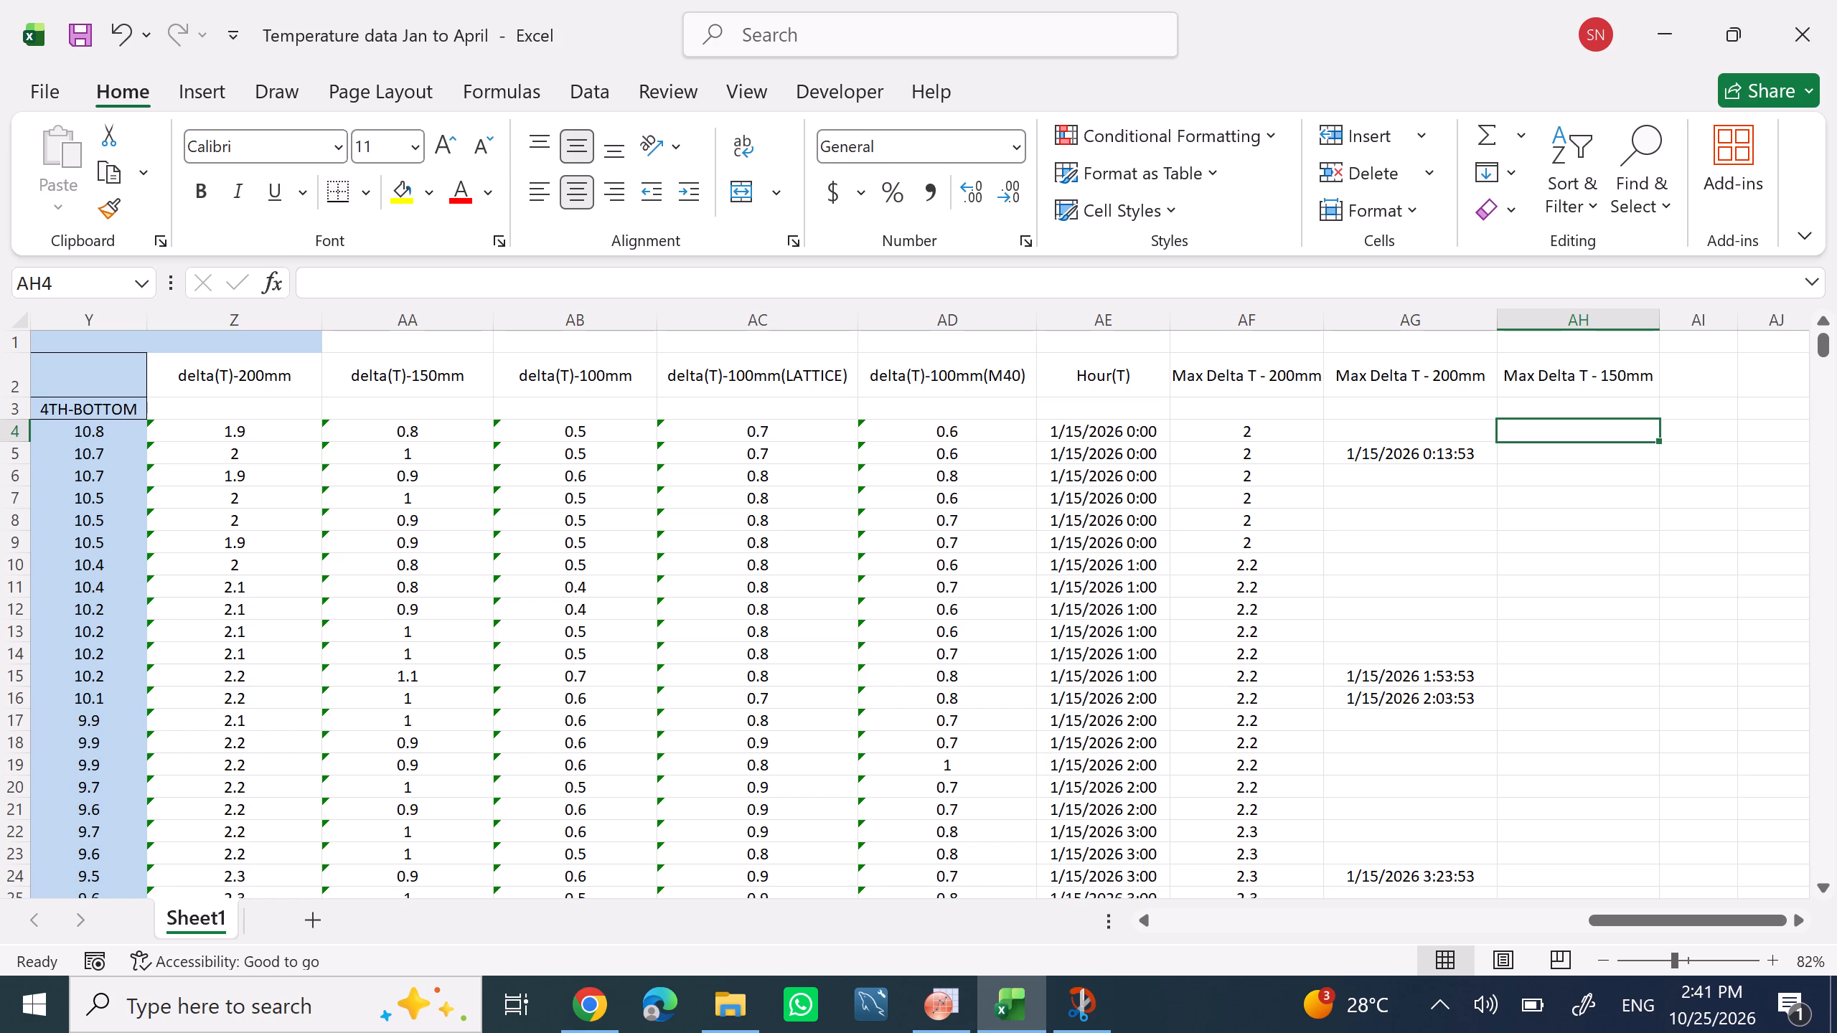
click(1068, 438)
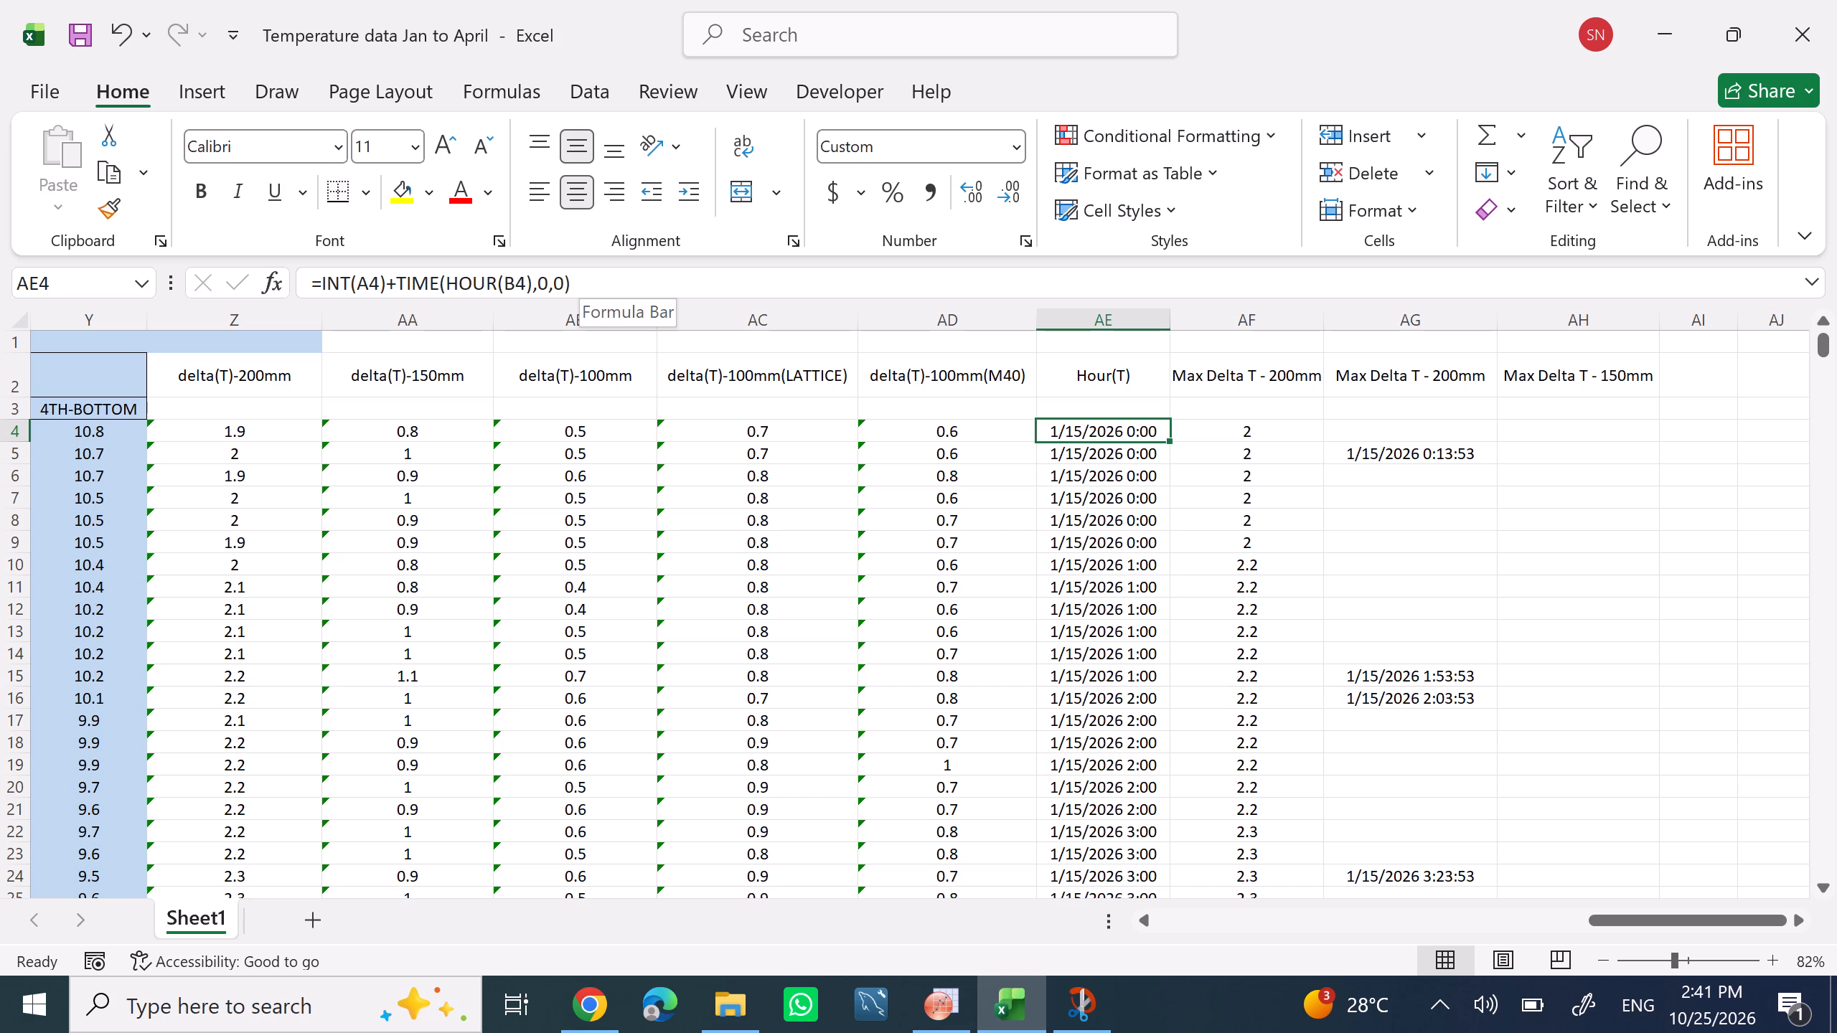
drag(596, 284, 284, 273)
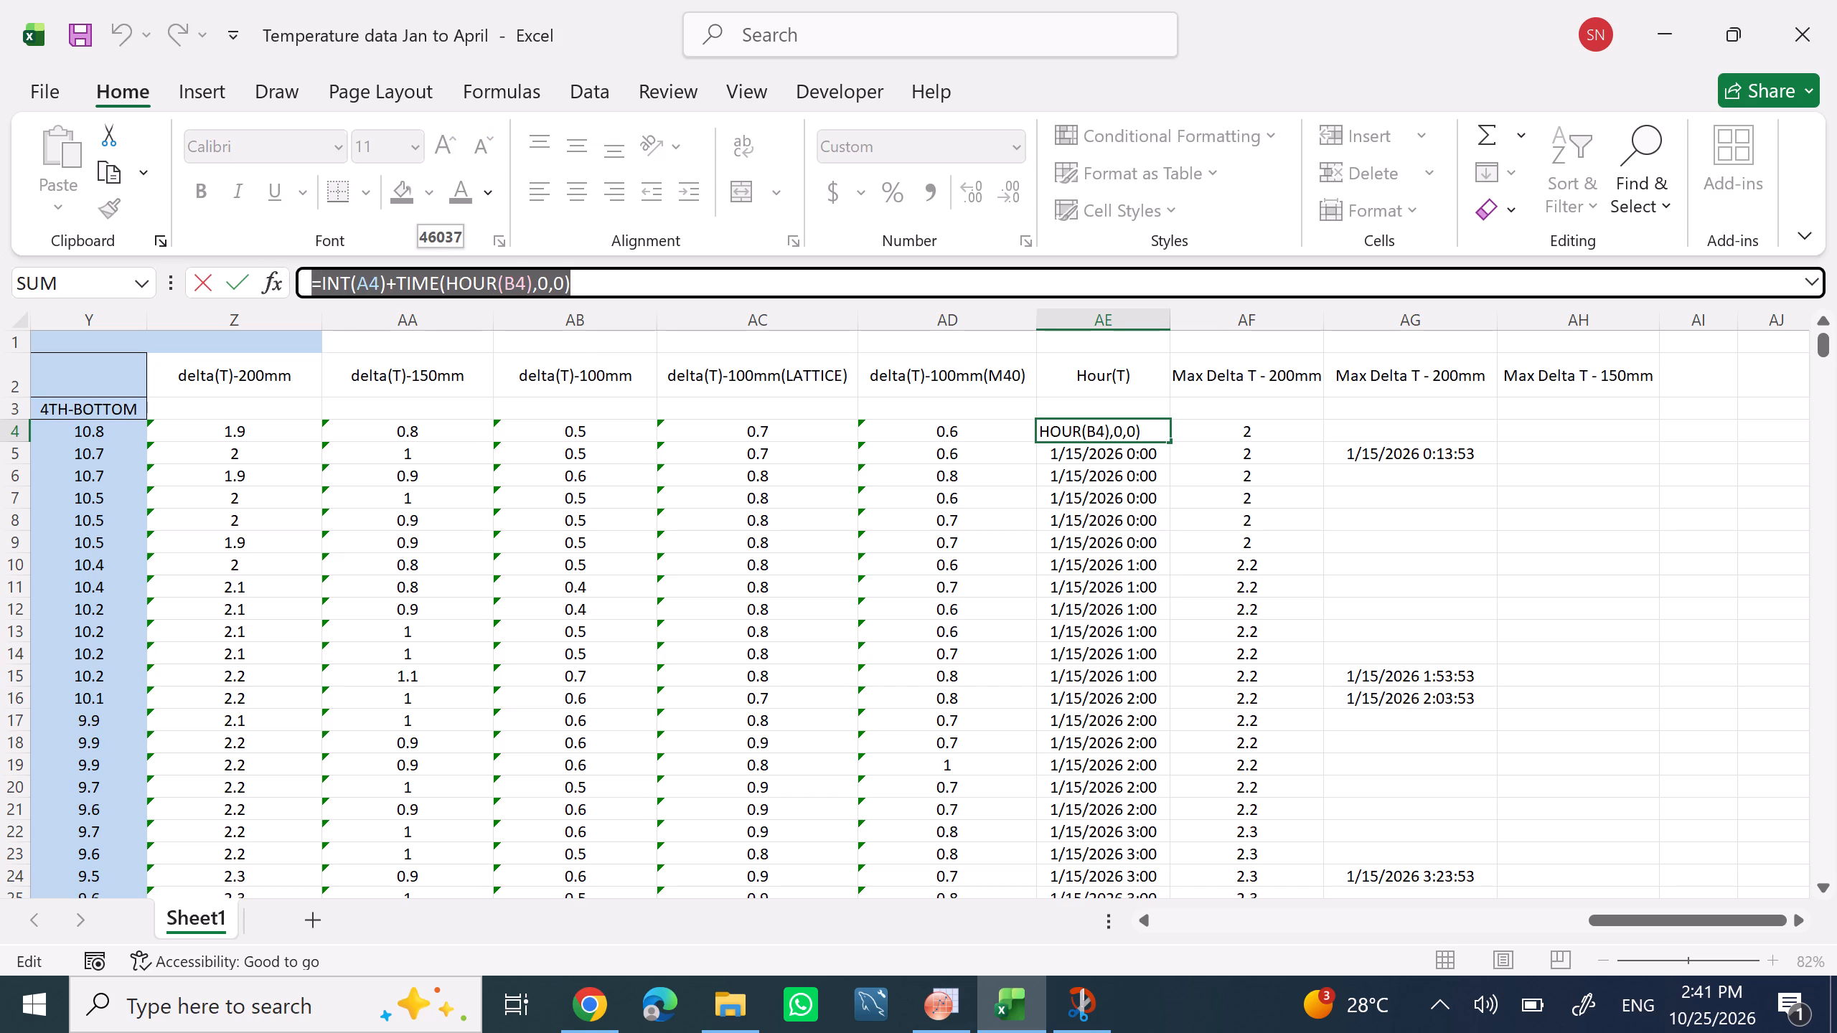
click(583, 290)
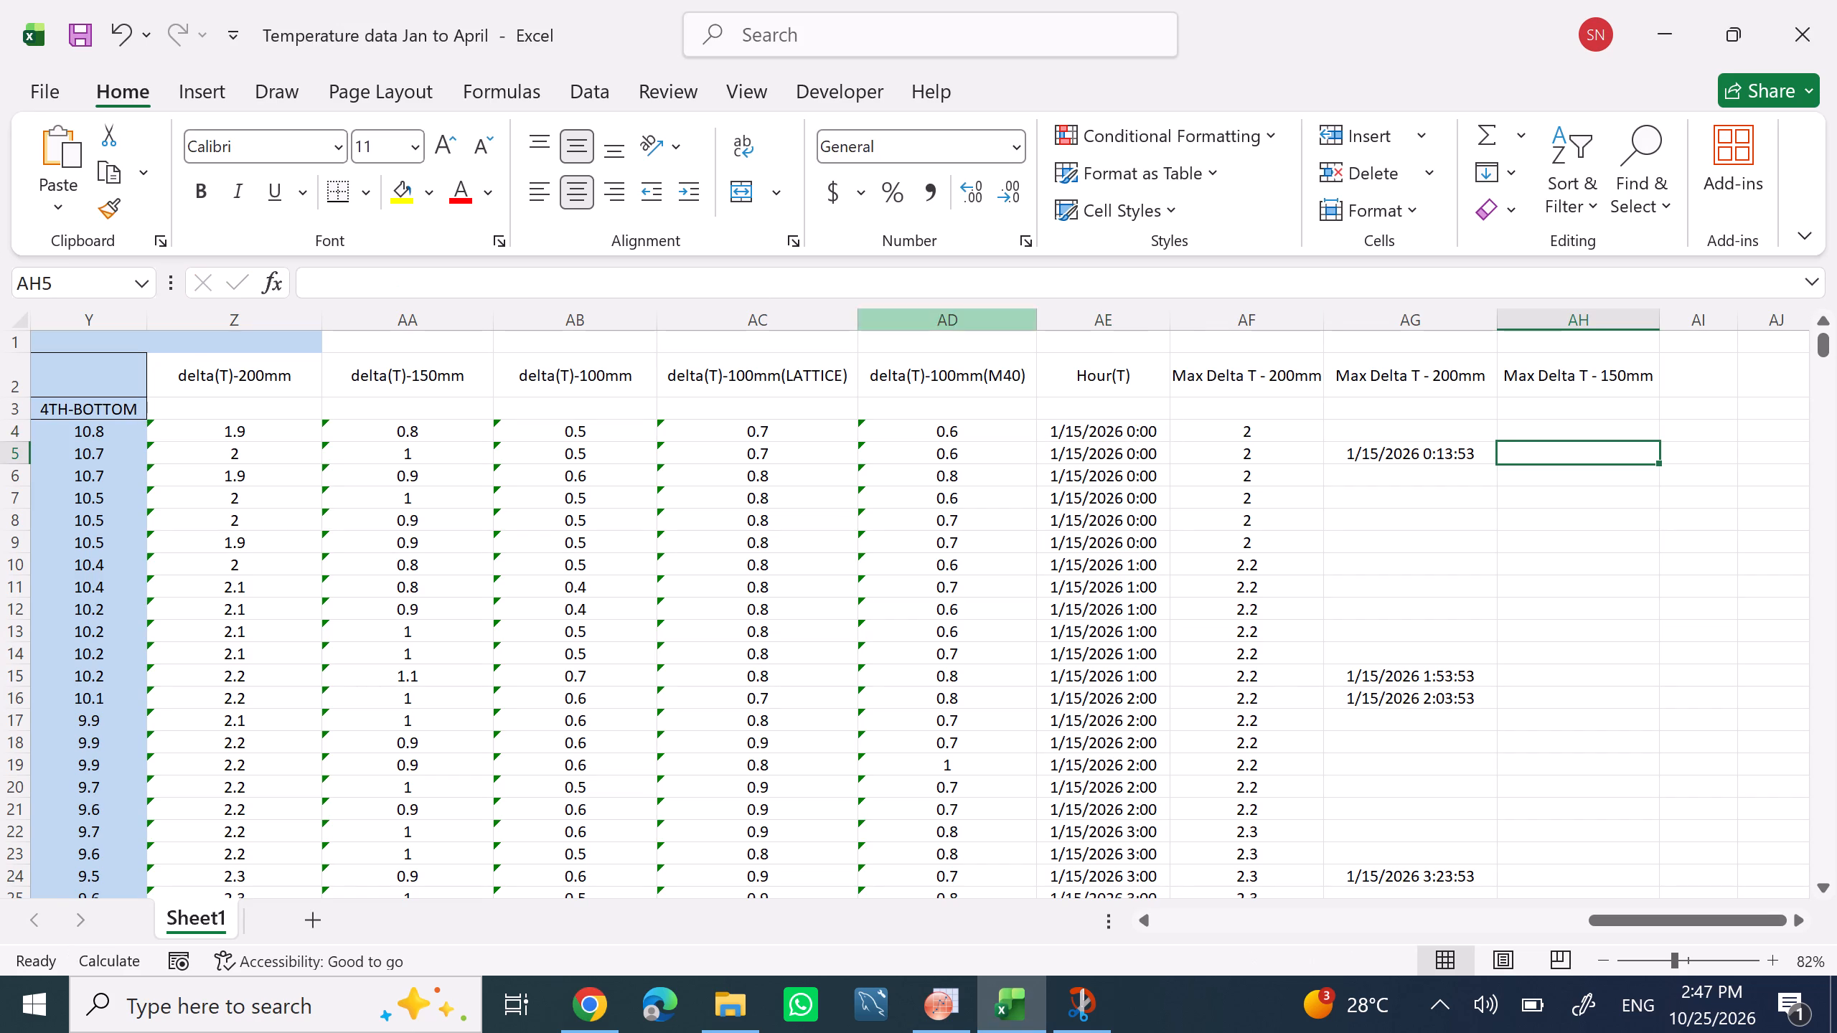
click(522, 286)
right_click(522, 286)
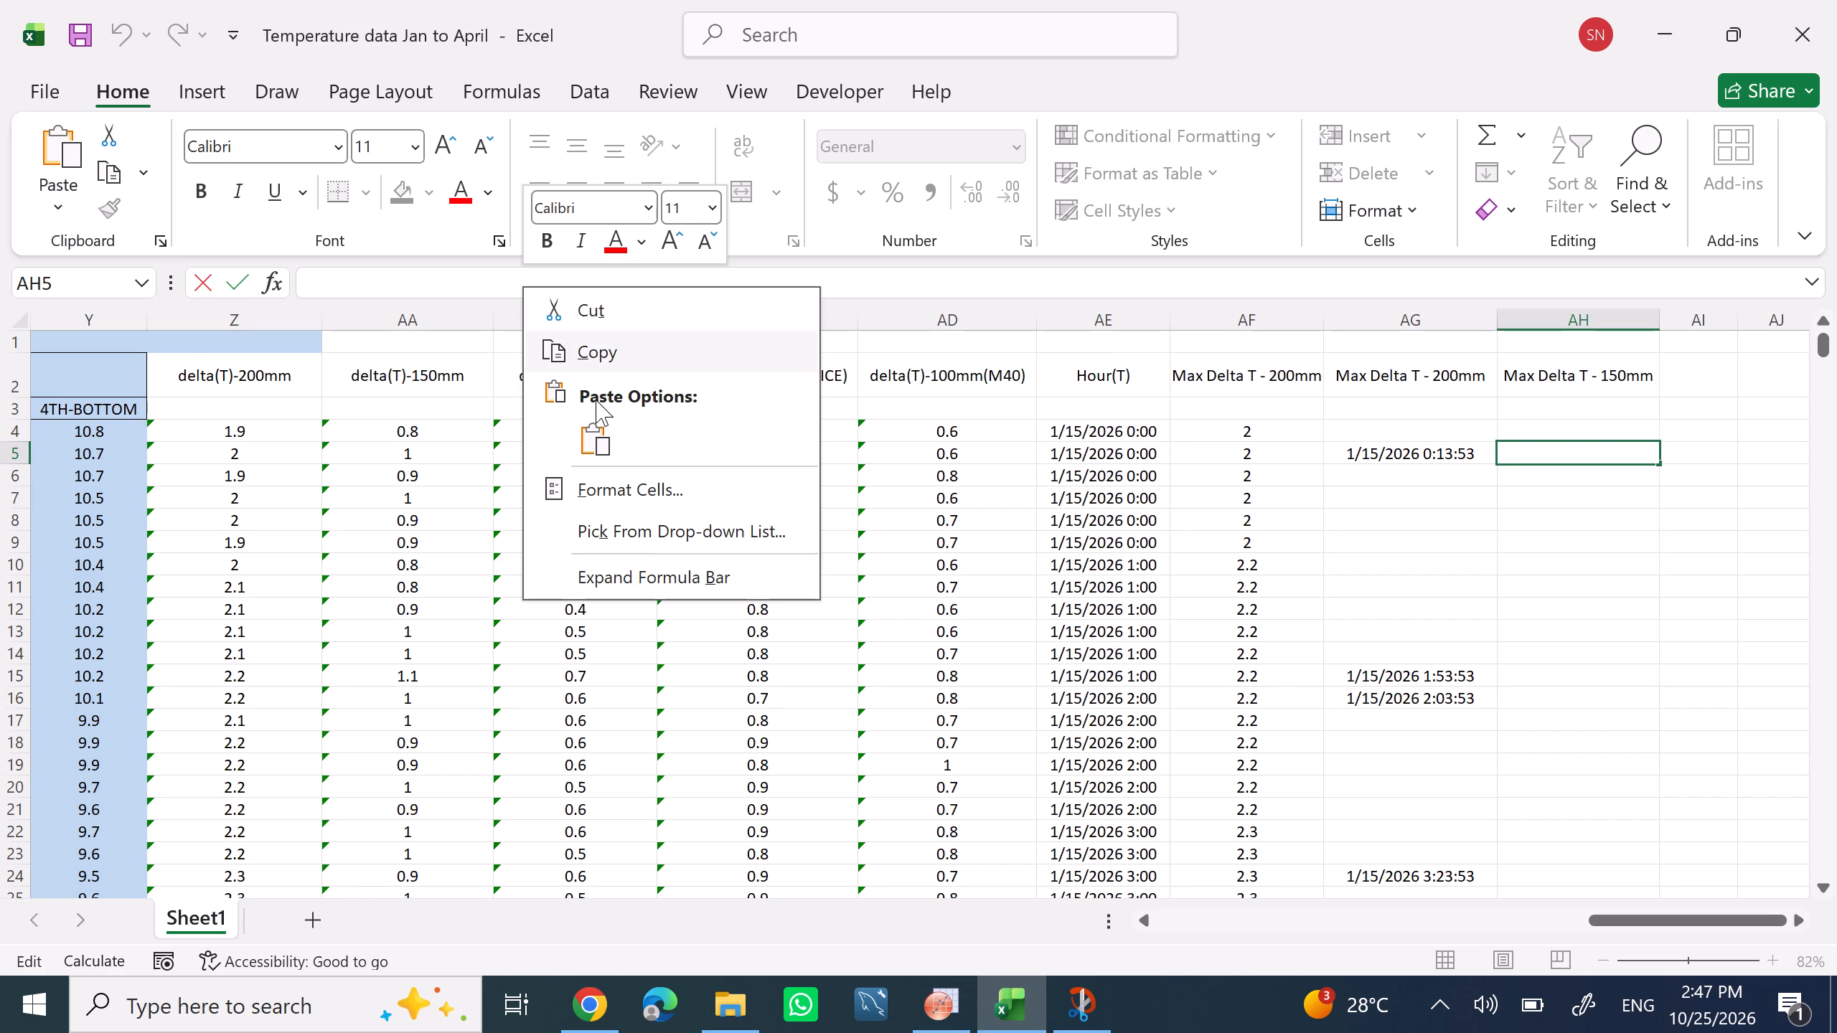
click(596, 426)
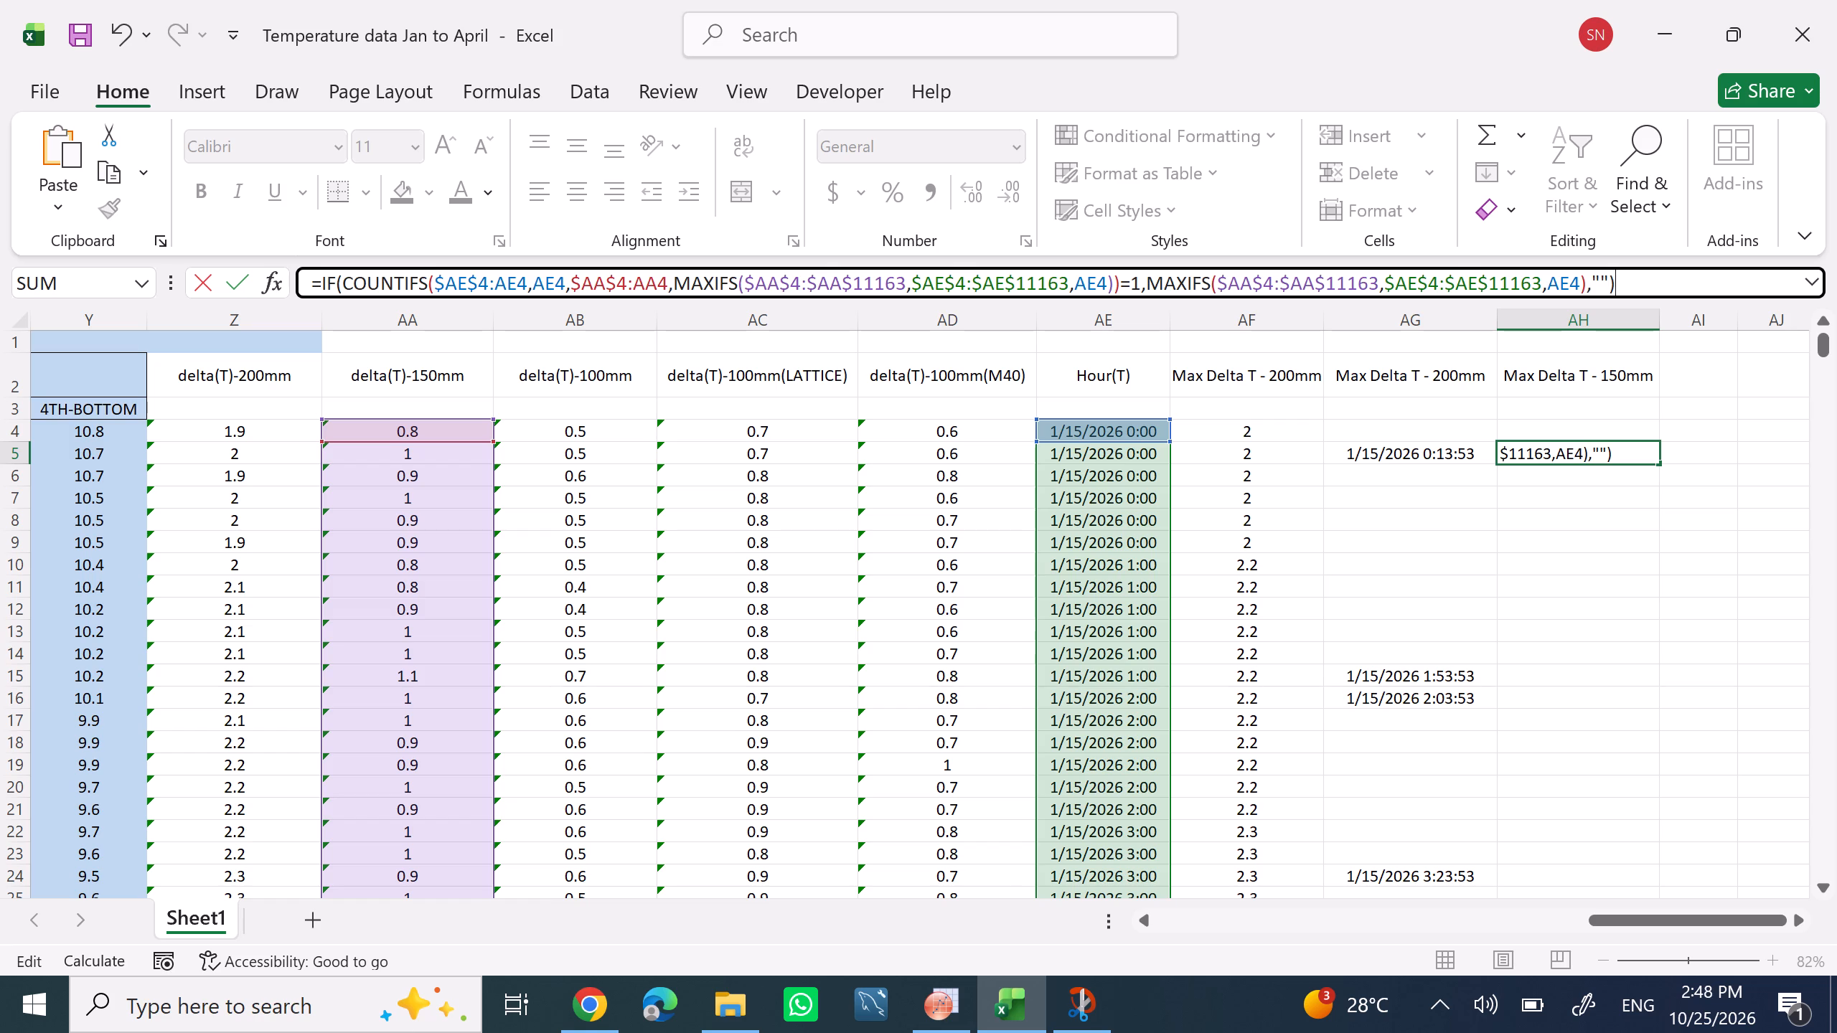
key(Return)
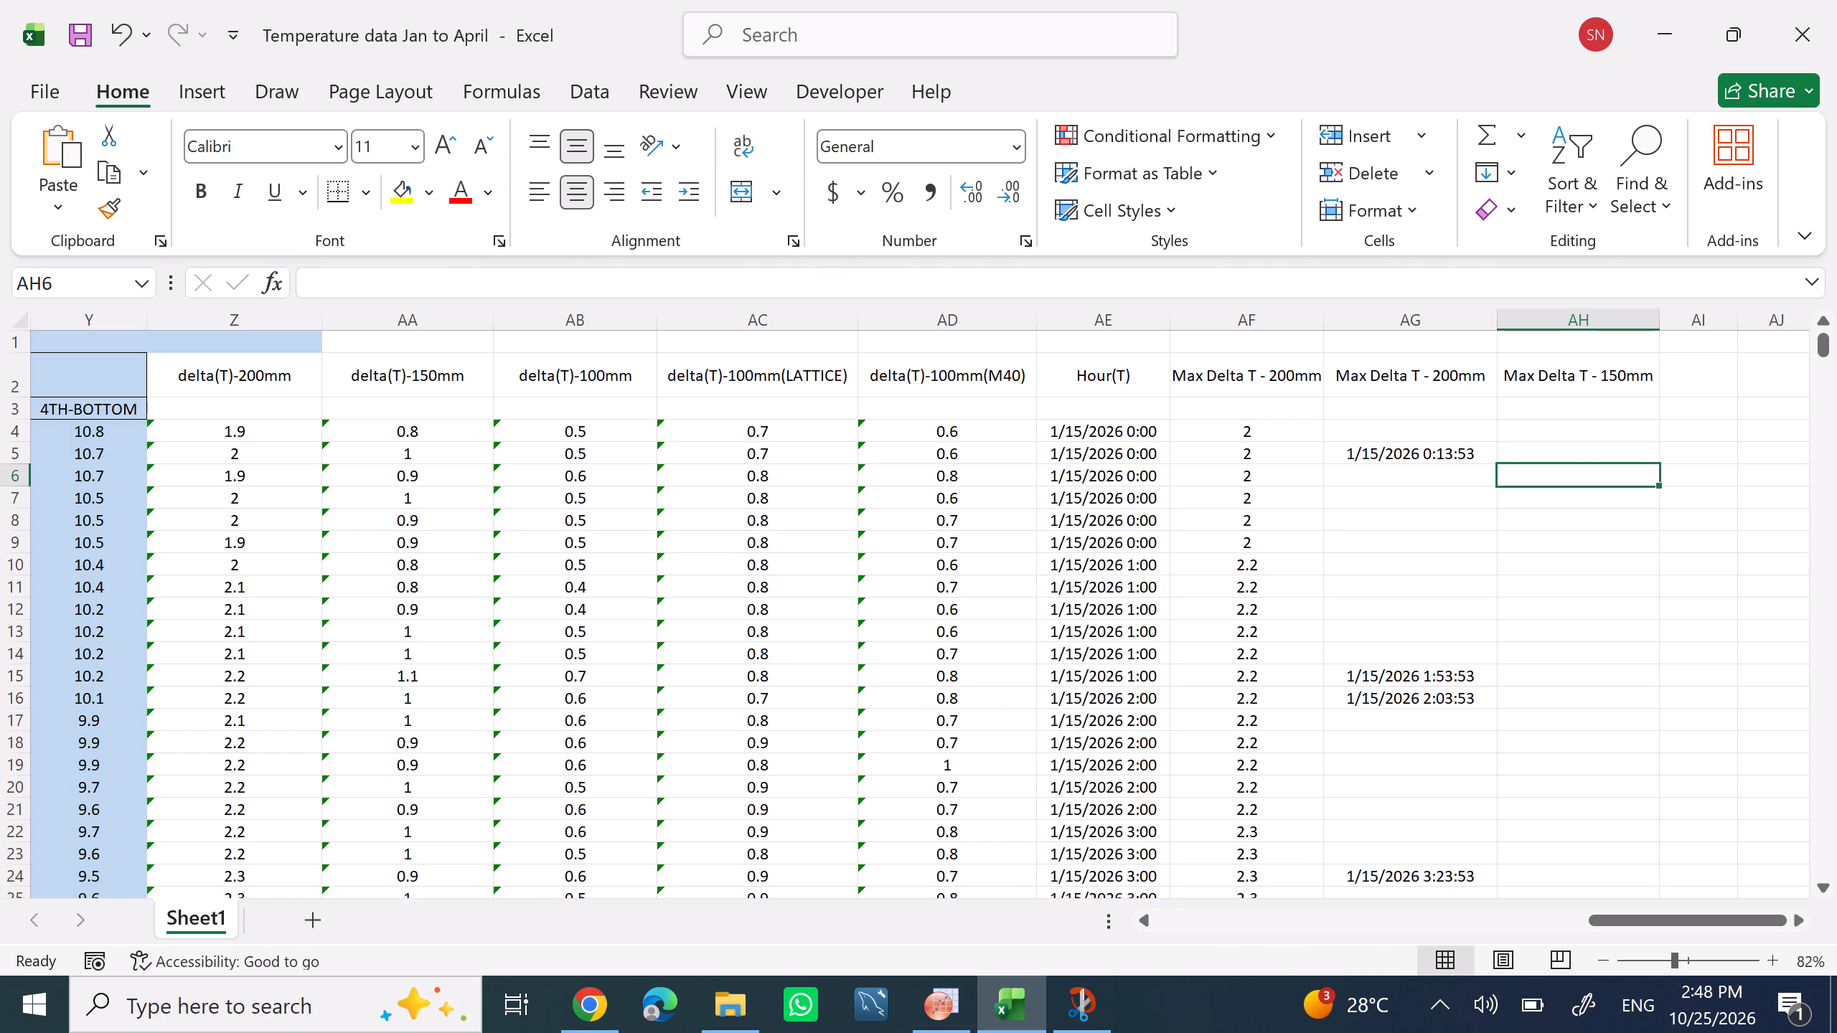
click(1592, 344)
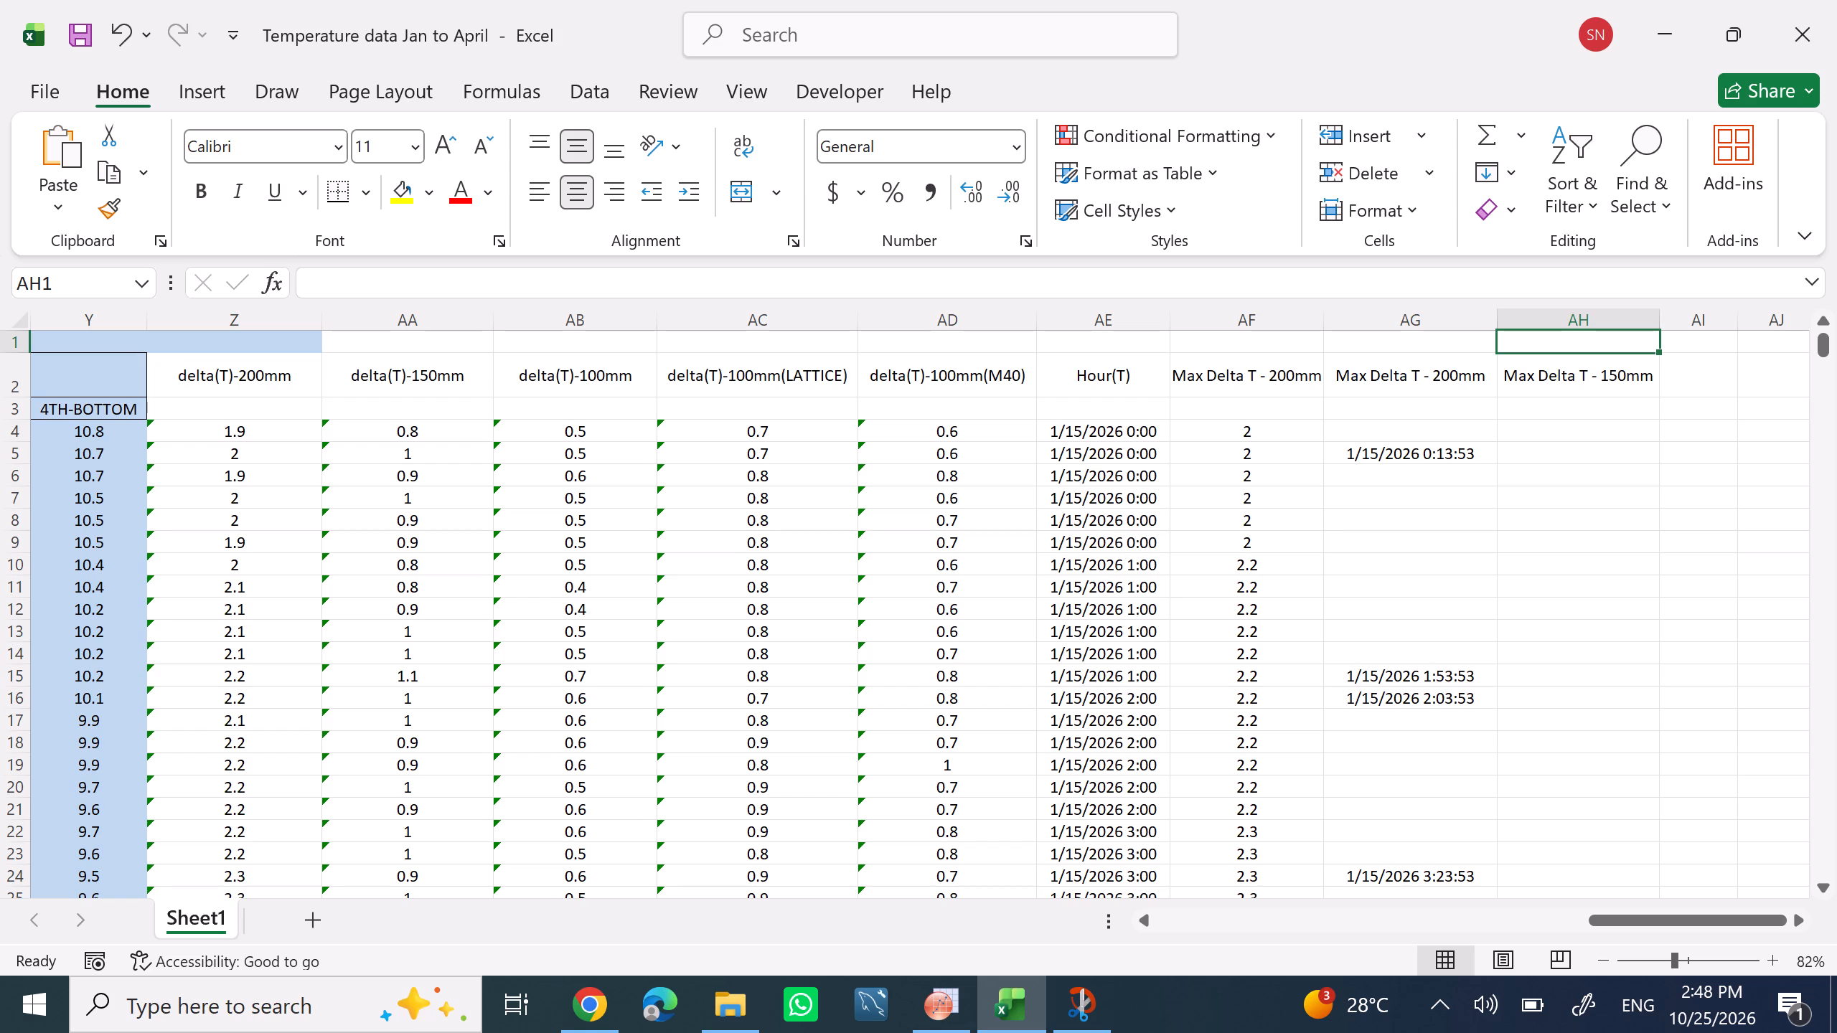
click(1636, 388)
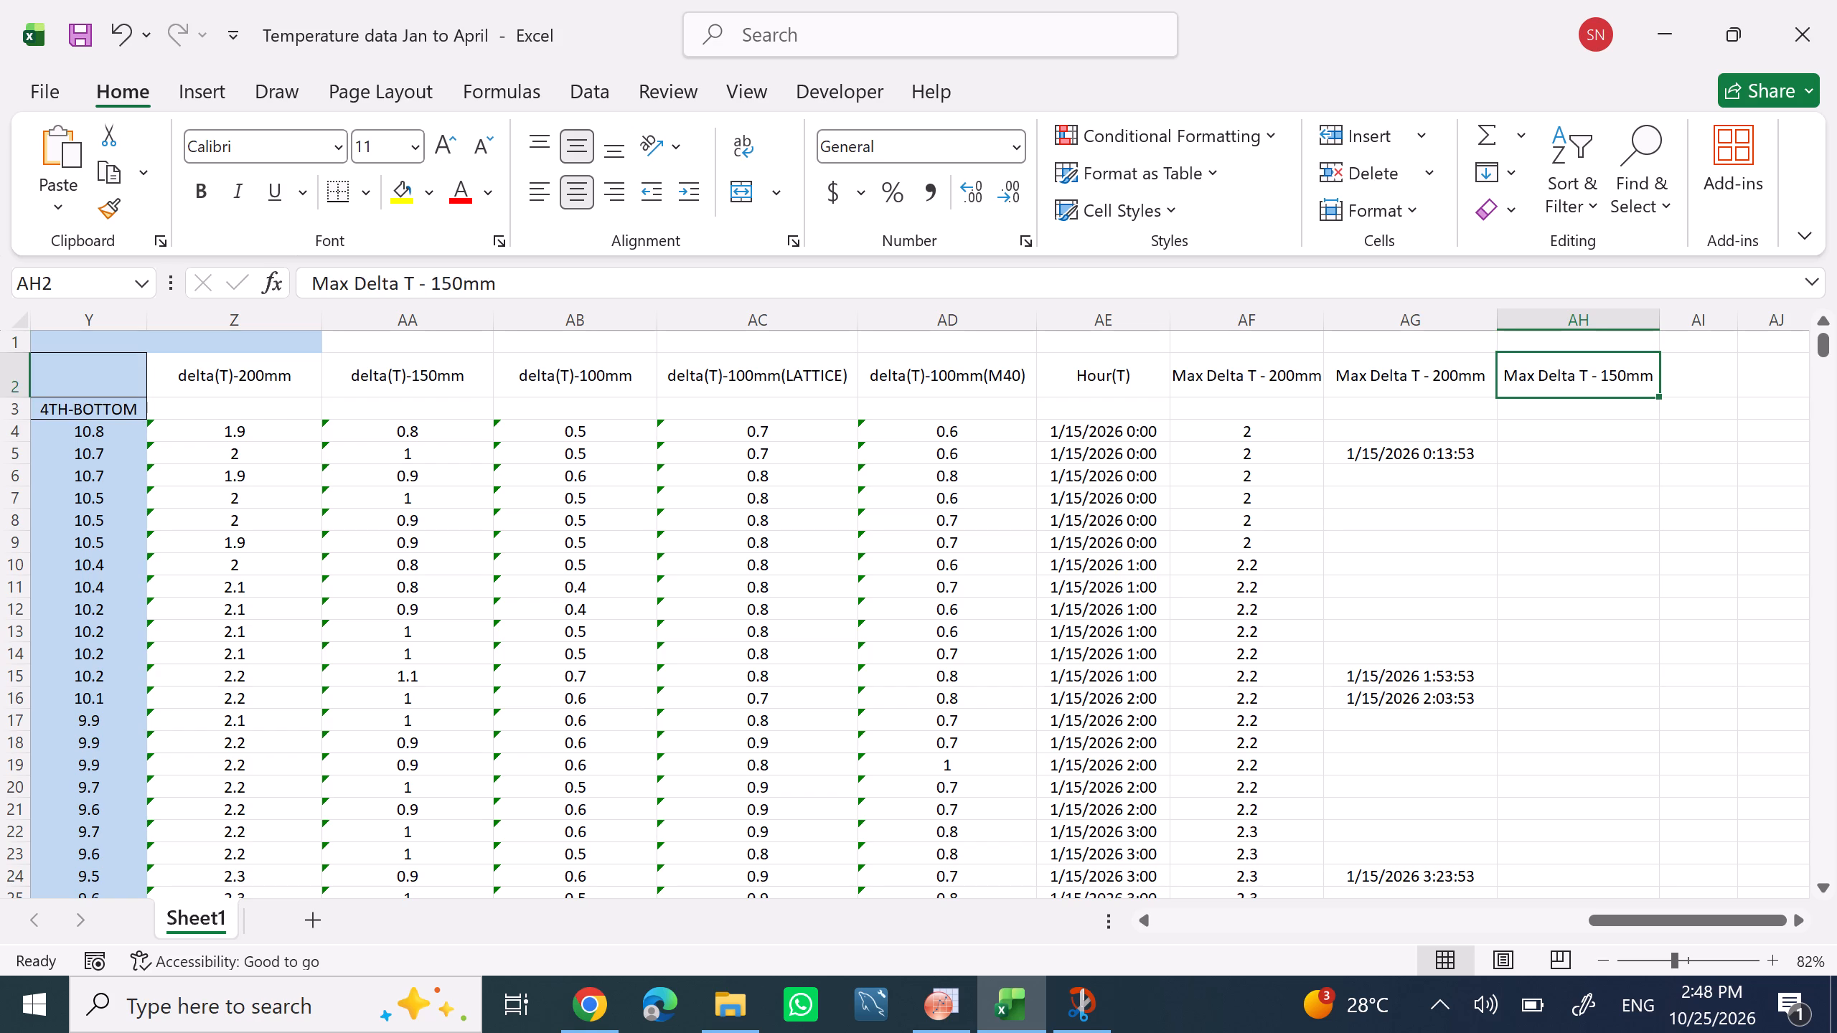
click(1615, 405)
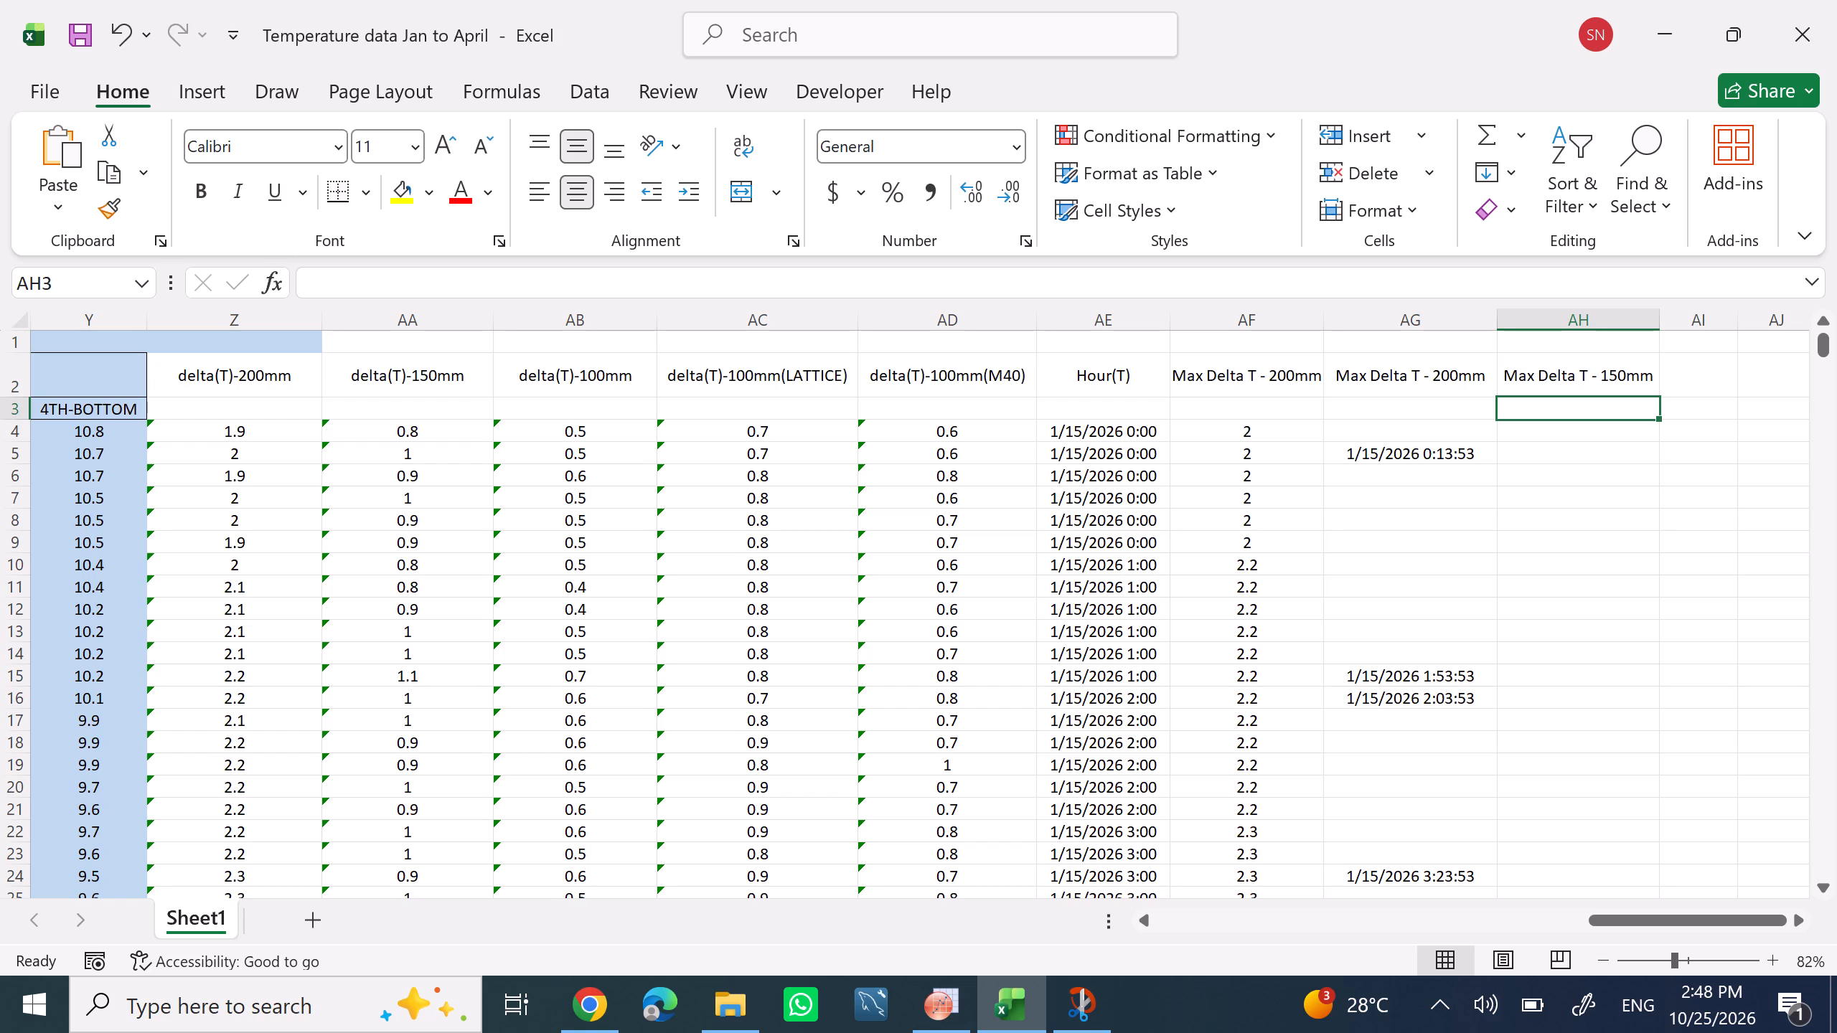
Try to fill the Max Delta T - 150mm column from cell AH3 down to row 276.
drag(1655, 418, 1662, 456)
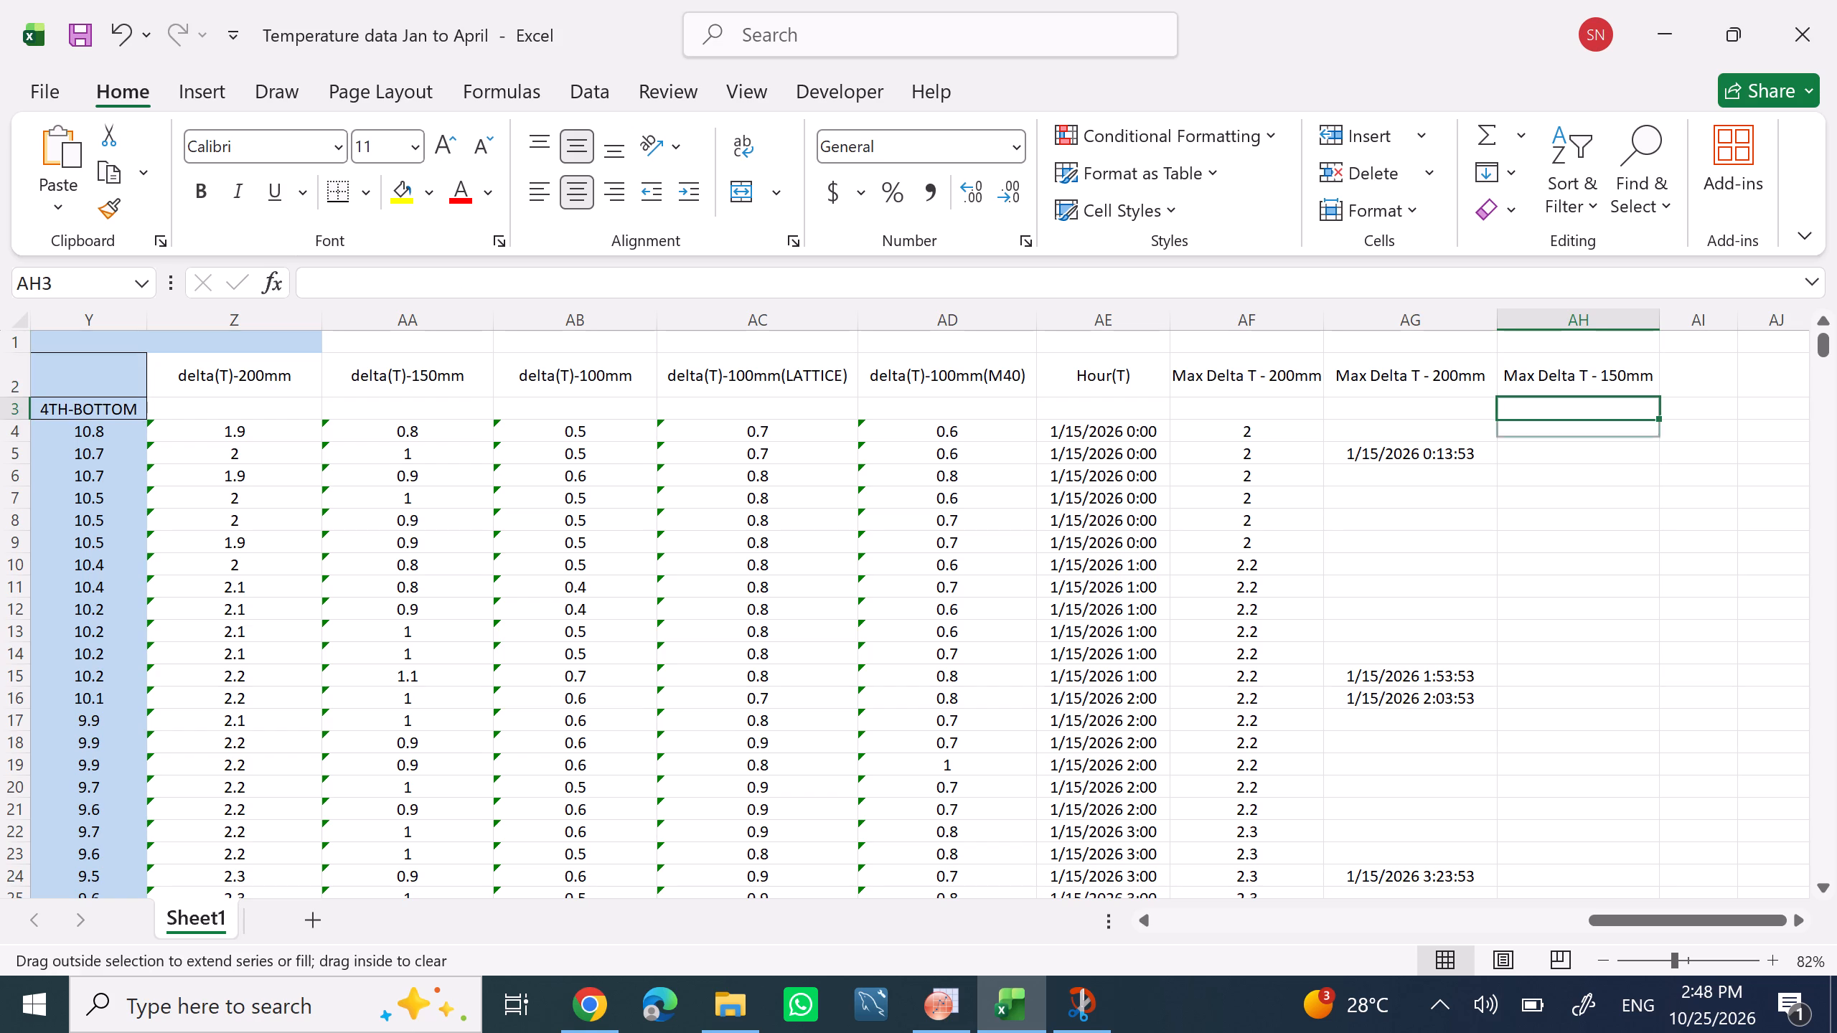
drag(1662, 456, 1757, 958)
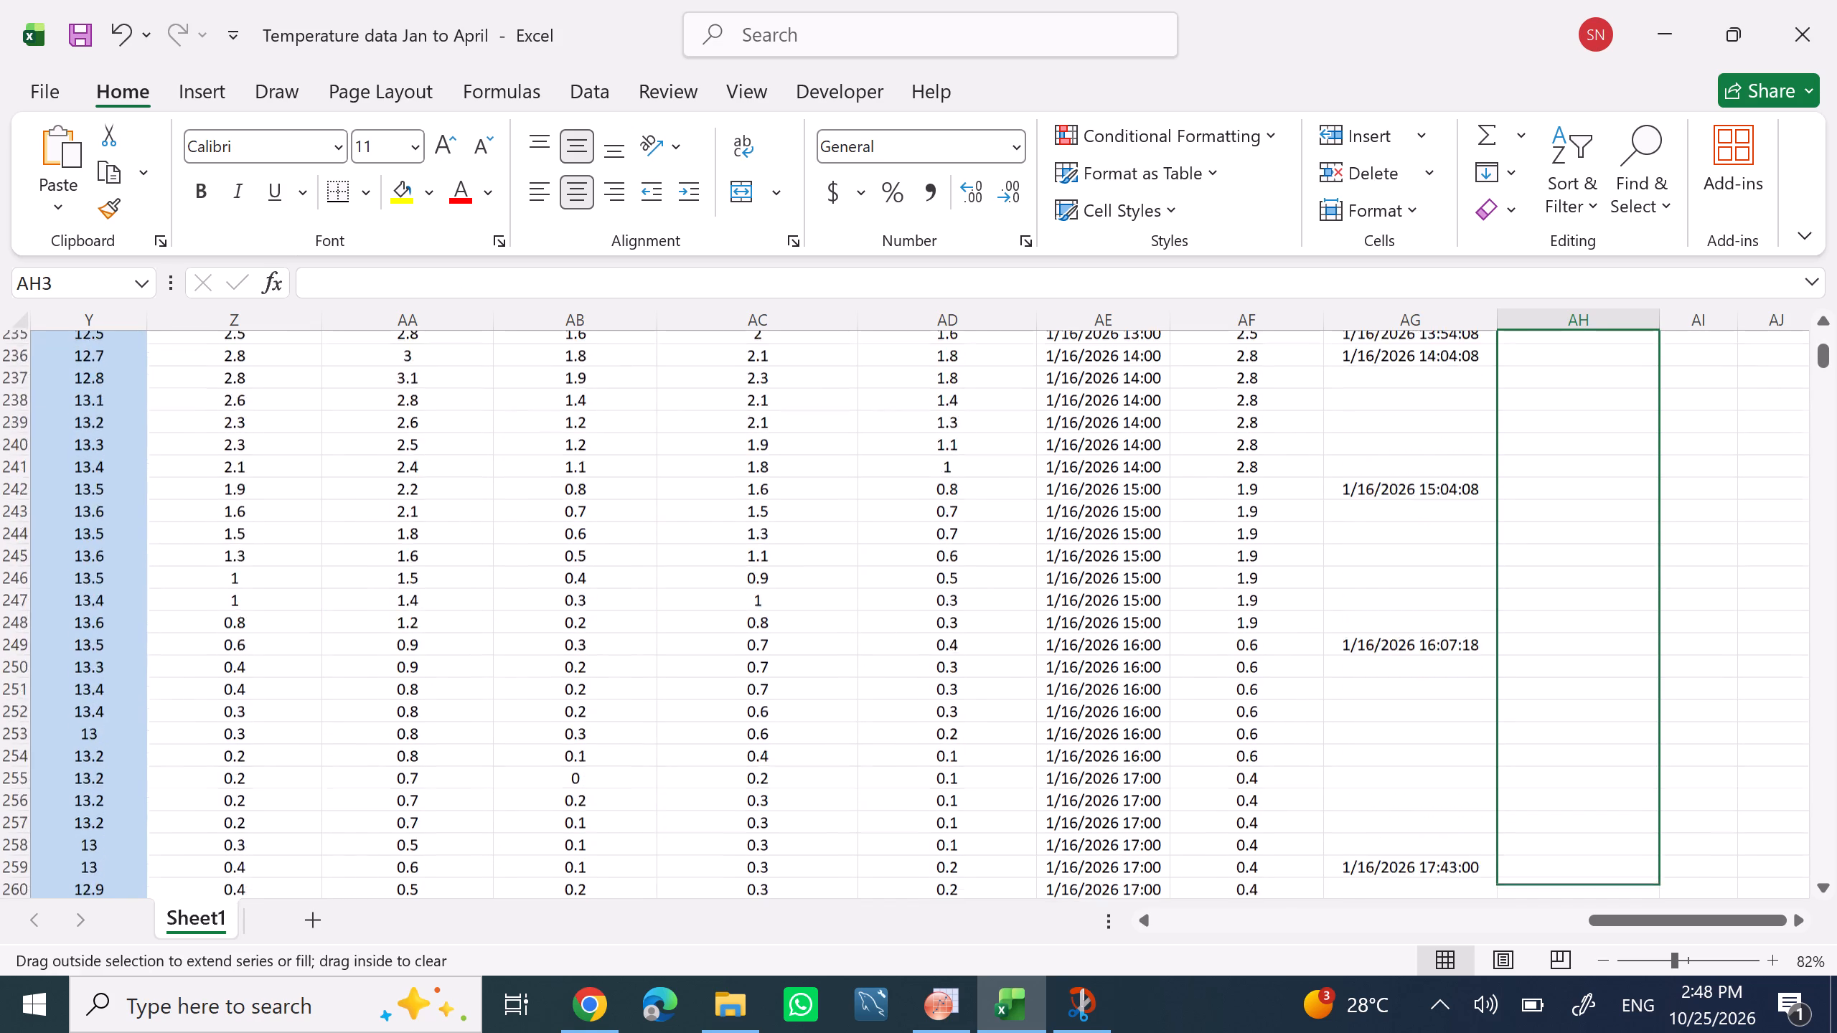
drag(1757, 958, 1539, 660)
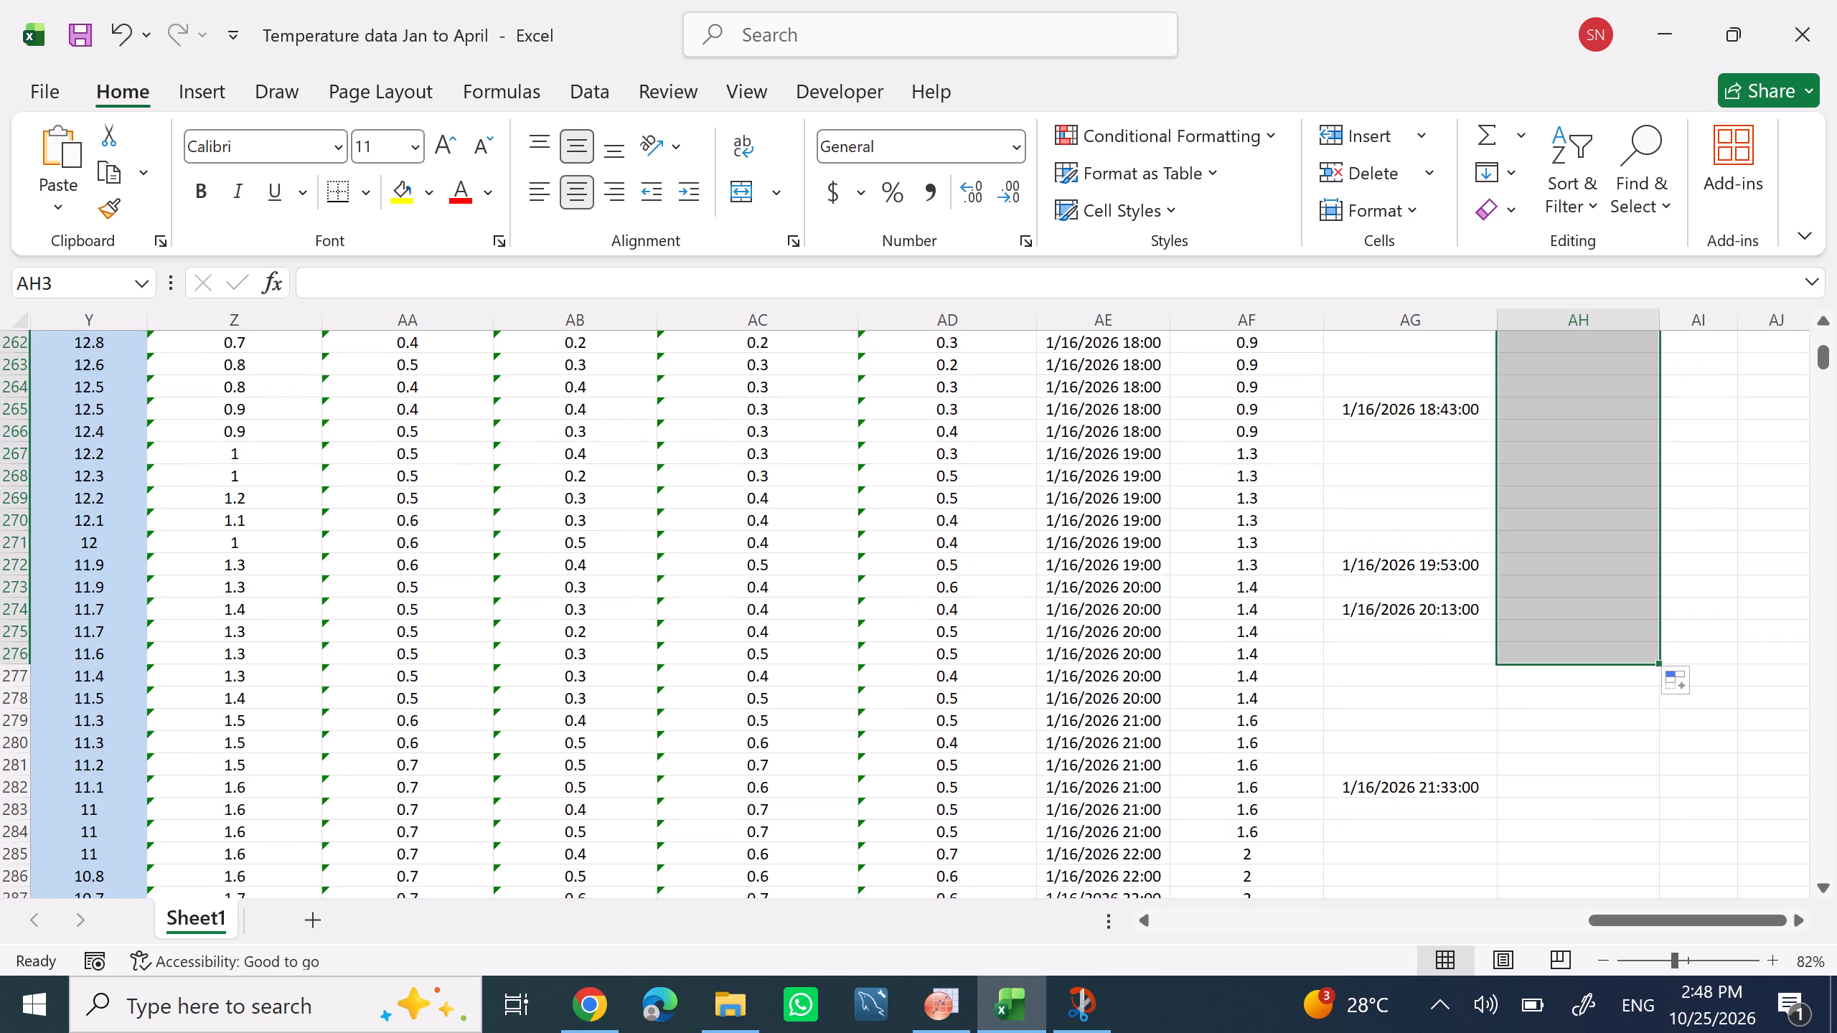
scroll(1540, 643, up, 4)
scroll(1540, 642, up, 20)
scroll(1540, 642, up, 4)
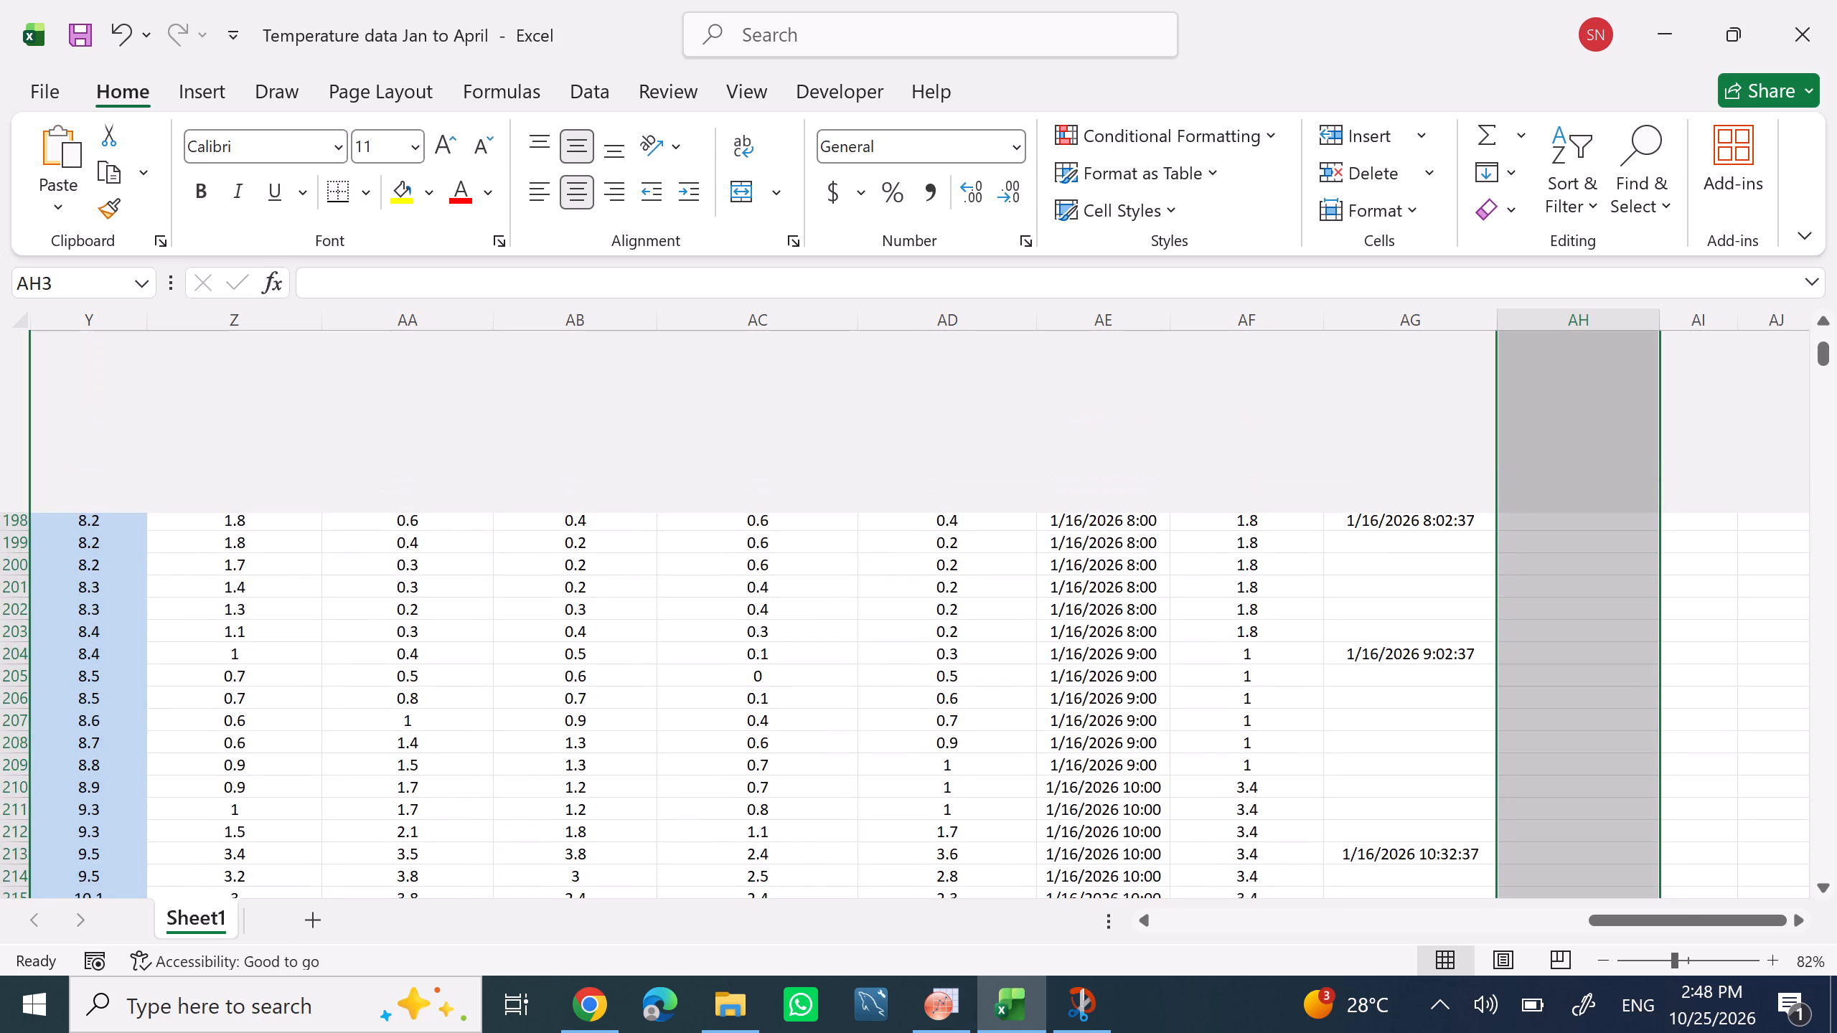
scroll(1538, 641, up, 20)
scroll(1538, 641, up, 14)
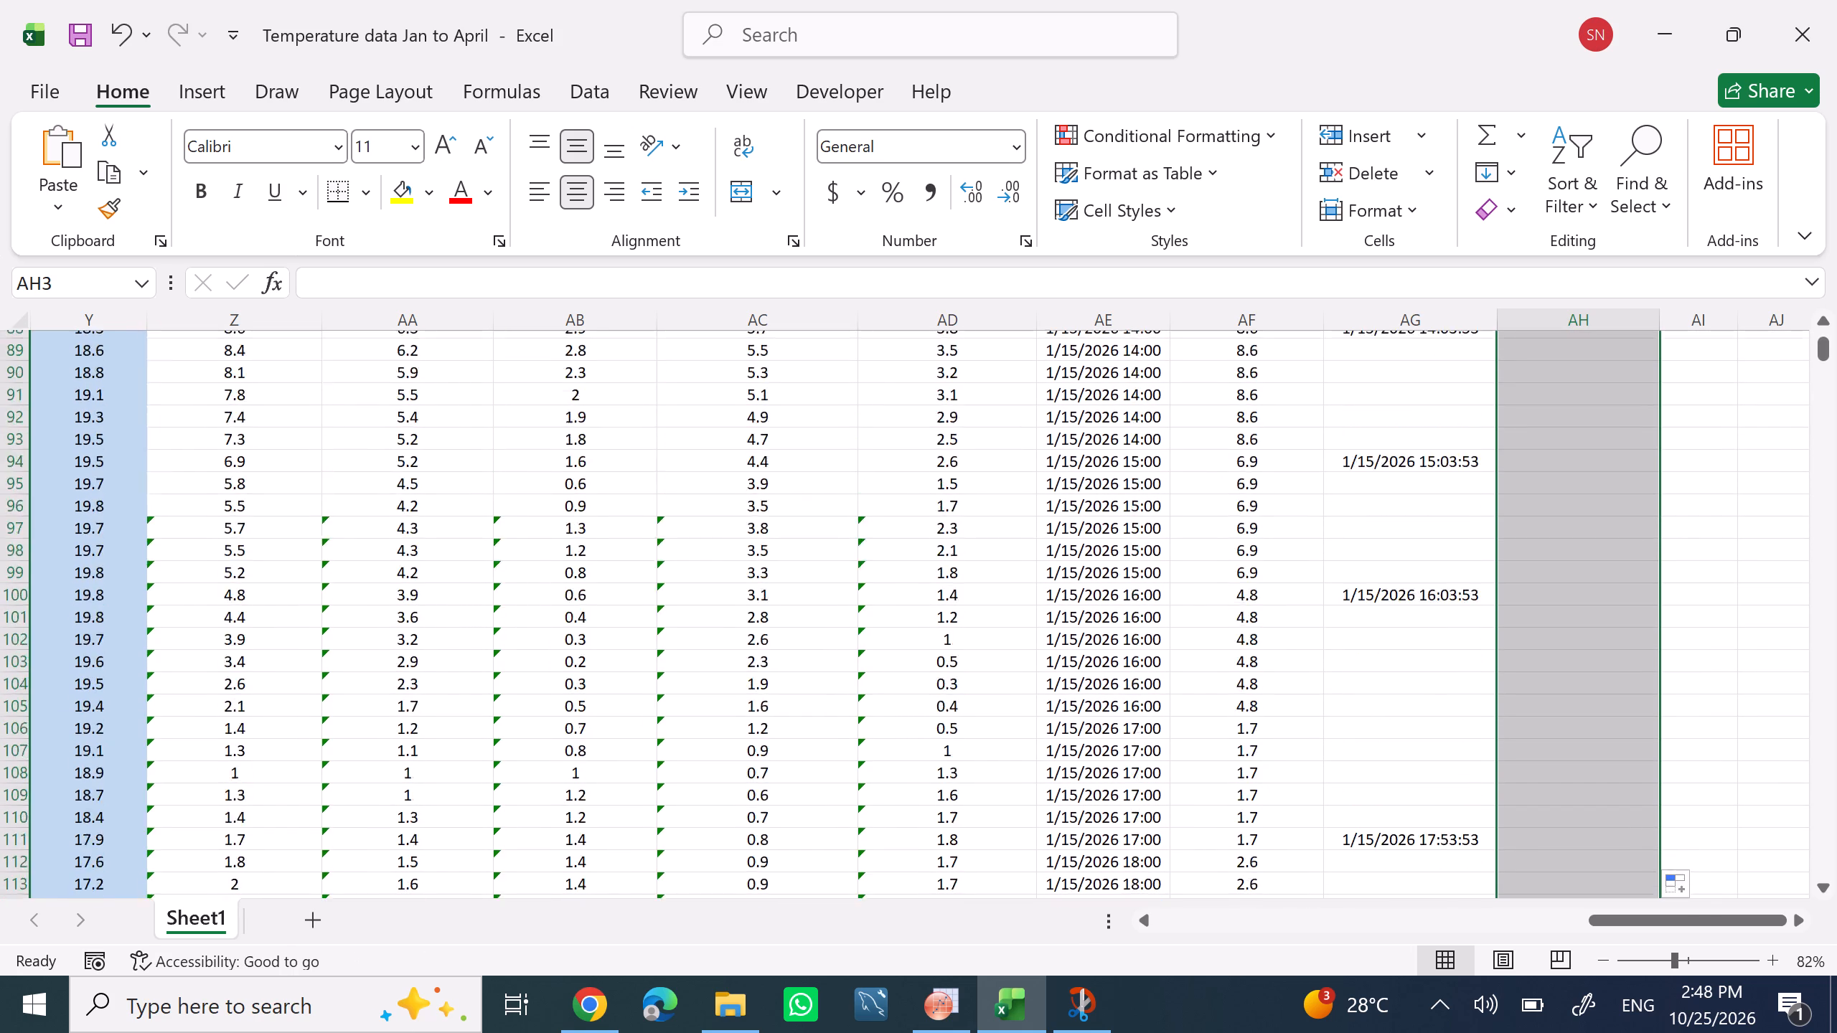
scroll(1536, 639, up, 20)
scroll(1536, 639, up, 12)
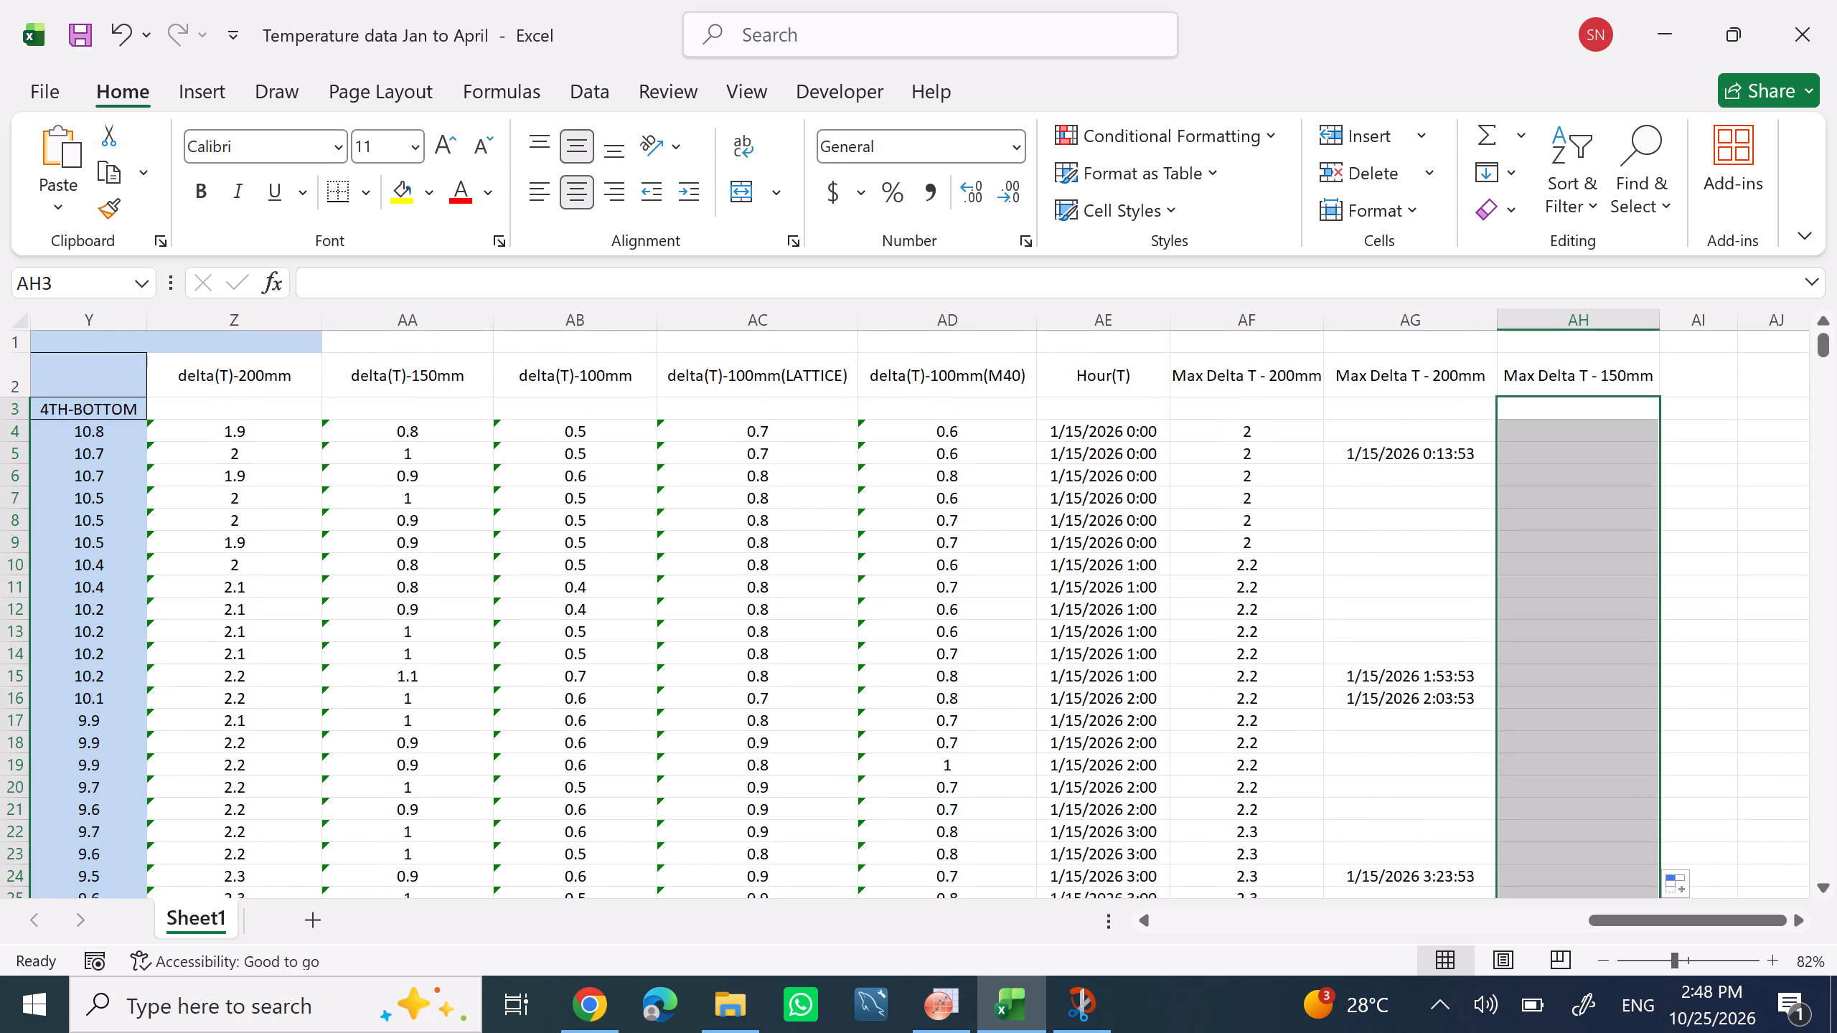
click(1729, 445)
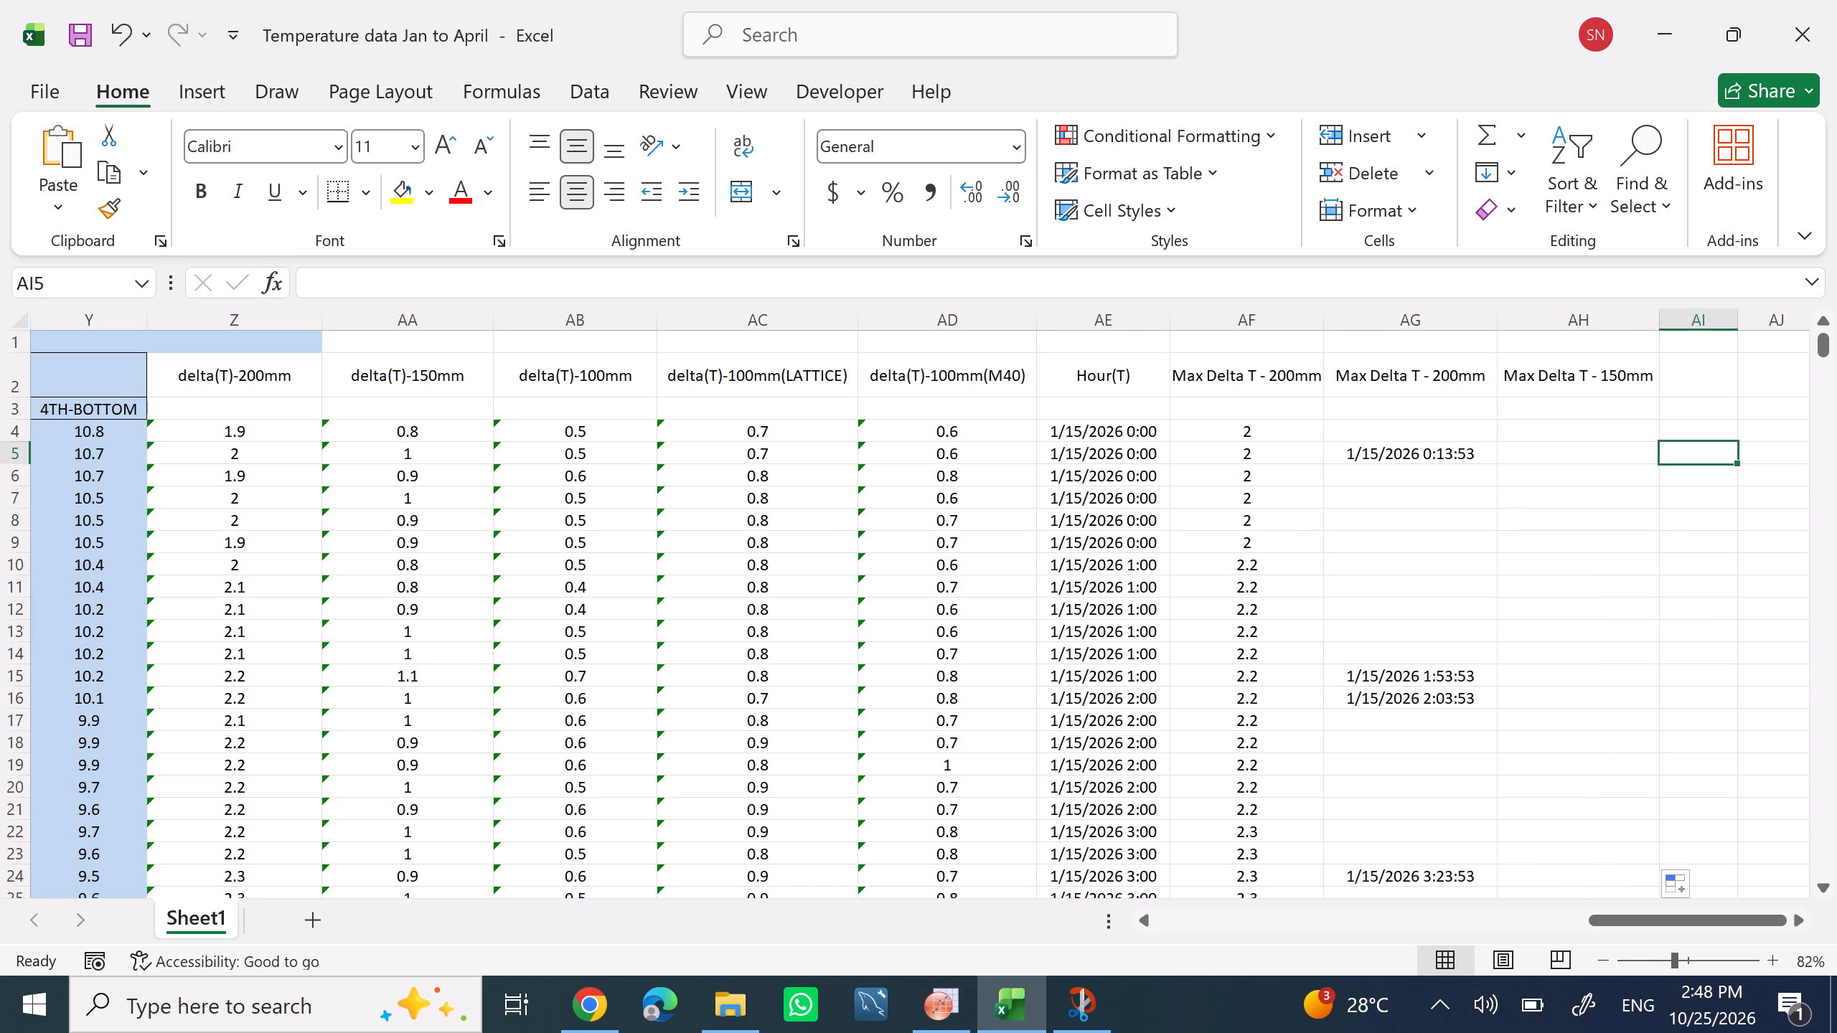
Fill cell AH4 down the Max Delta T - 150mm column to the last data row, 11152.
click(1575, 438)
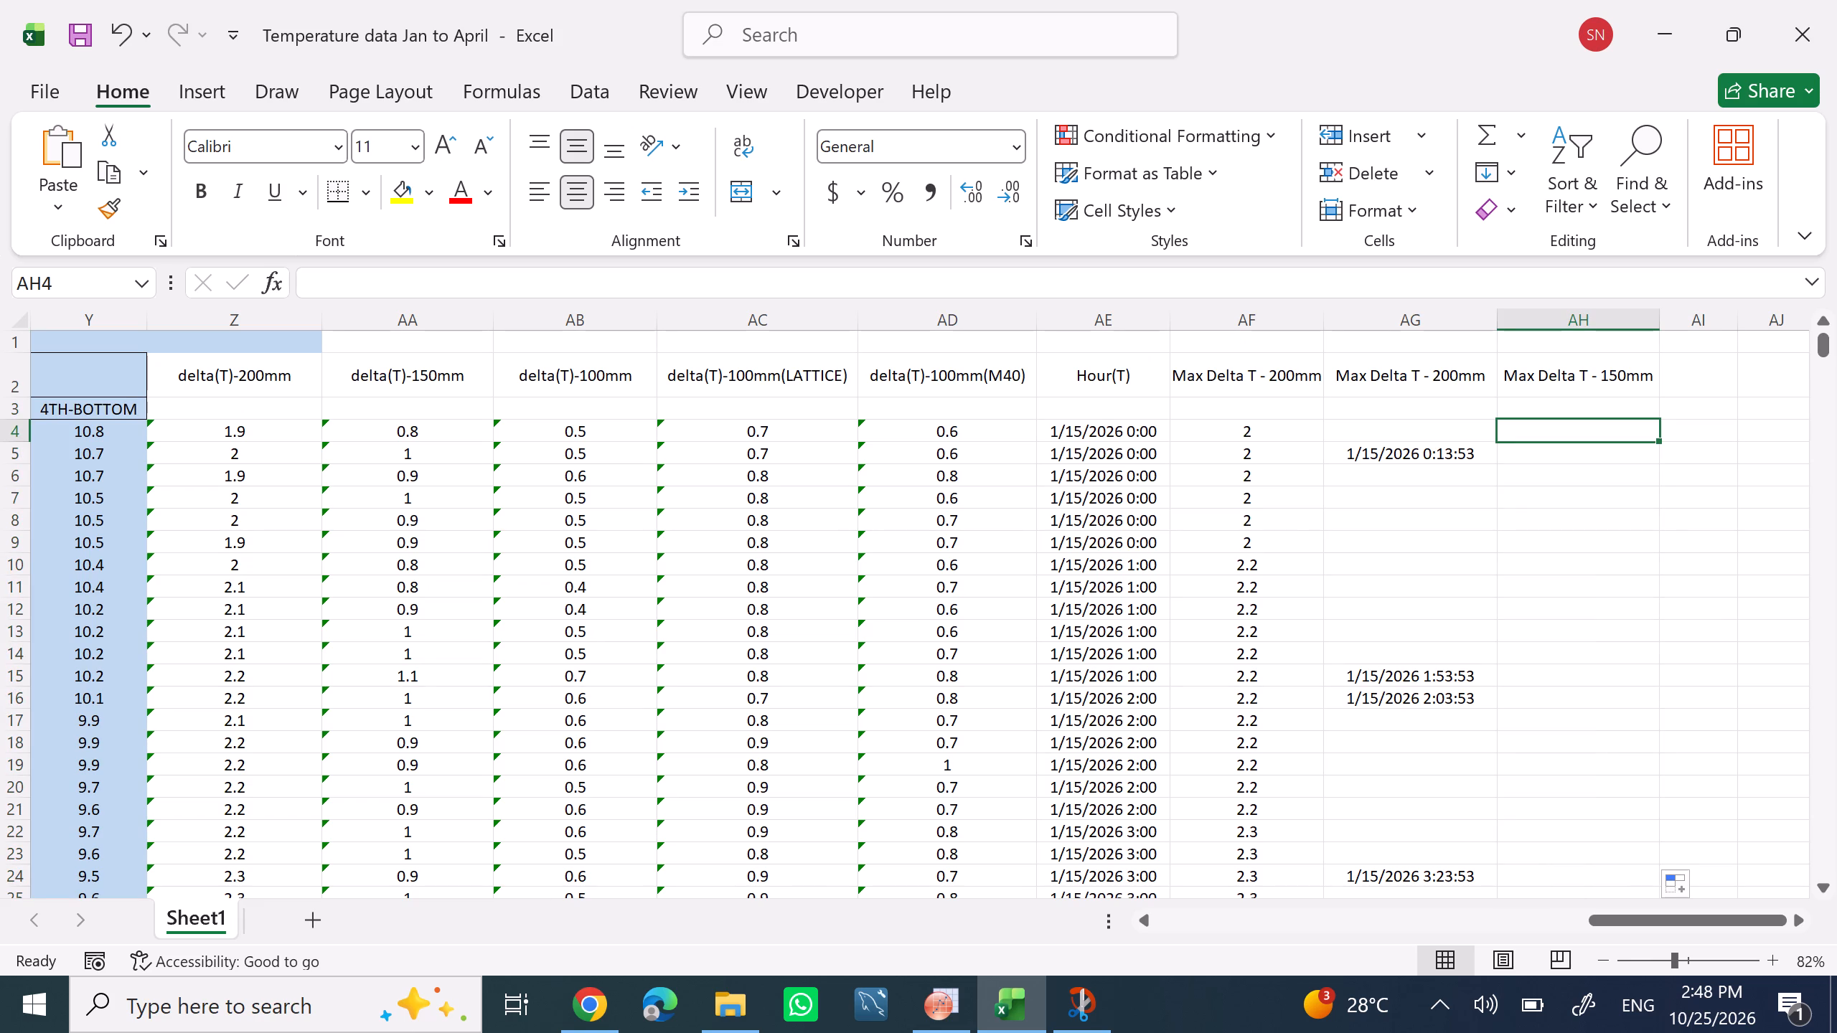
drag(1664, 438, 1705, 881)
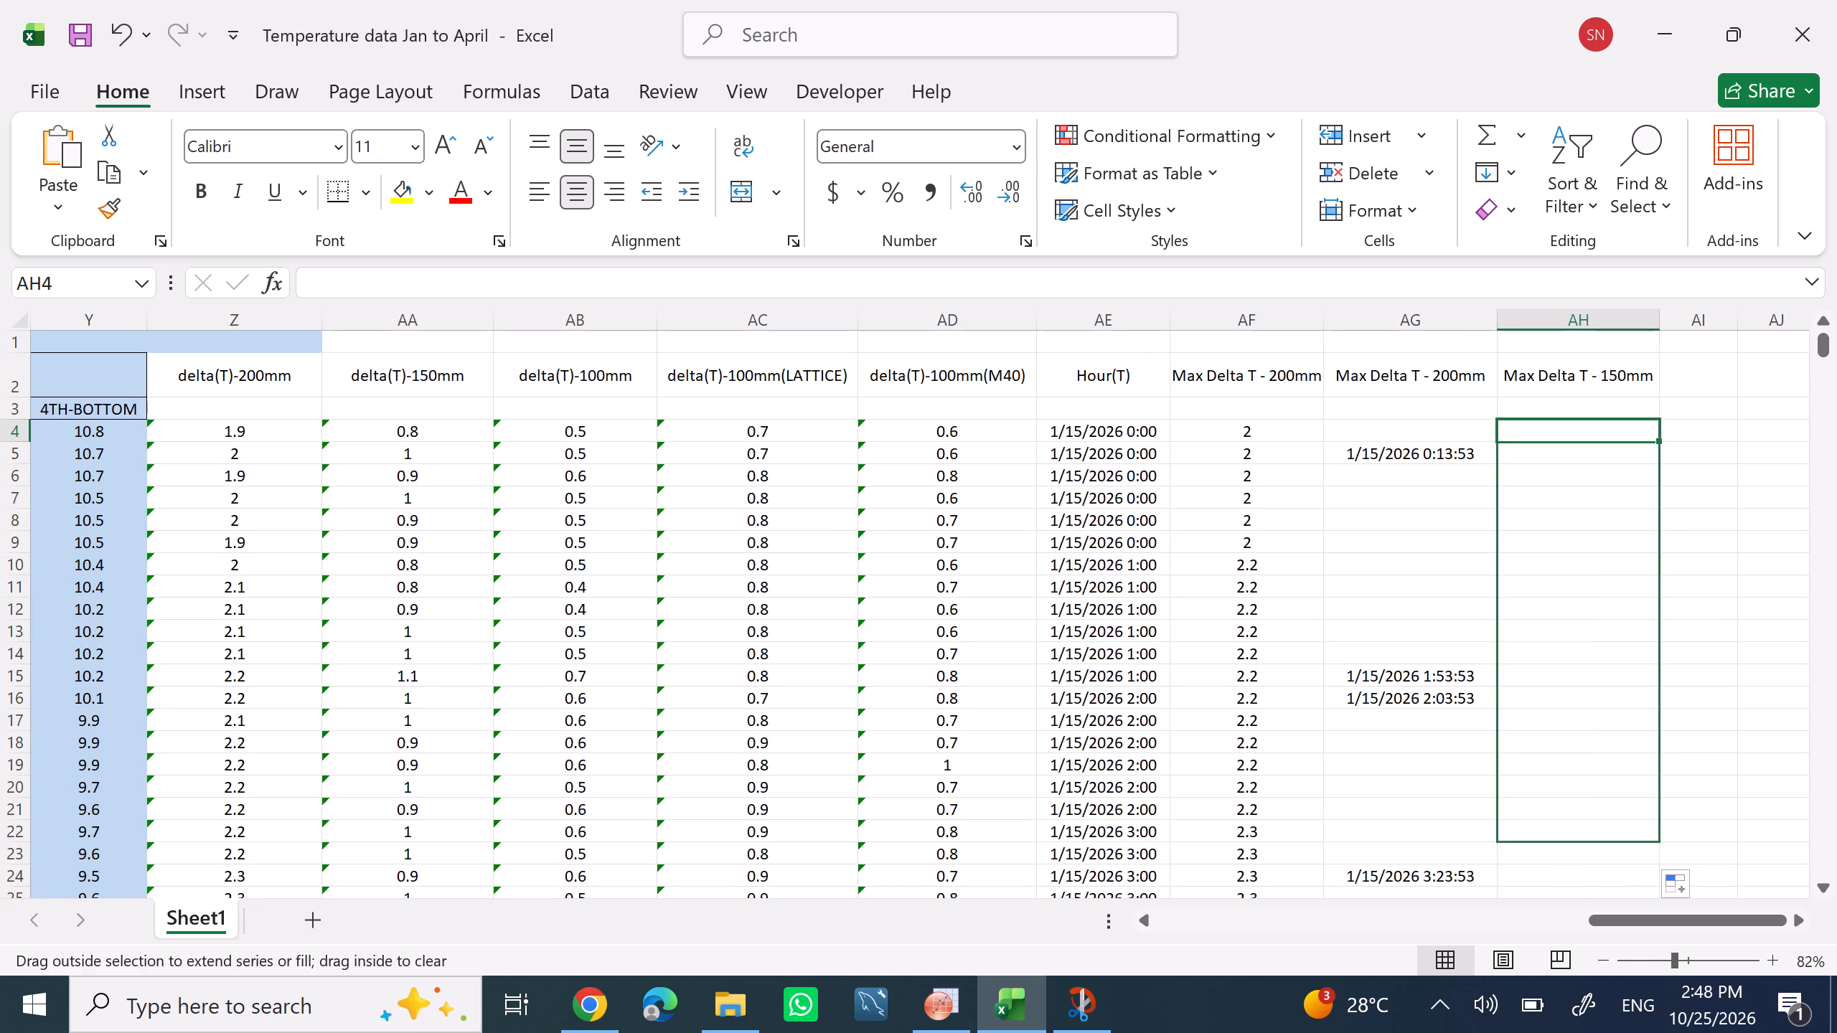
drag(1705, 881, 1706, 1027)
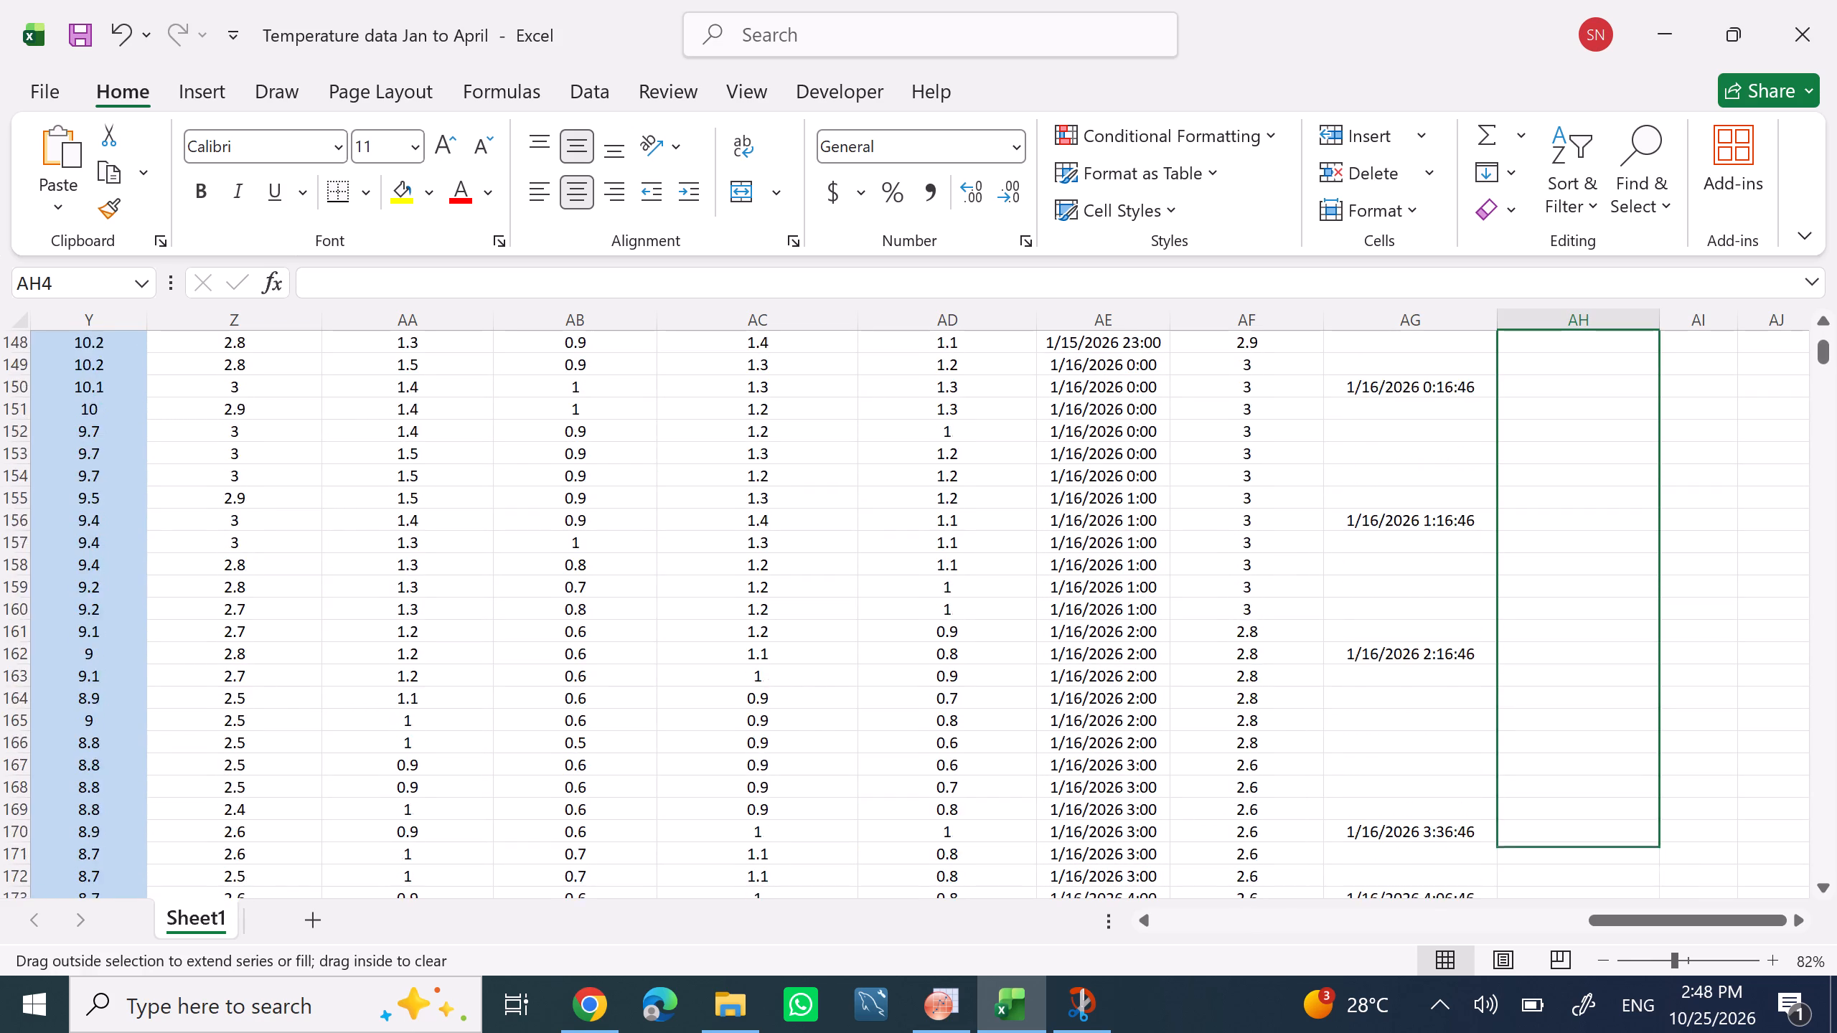
drag(1706, 1027, 1678, 1032)
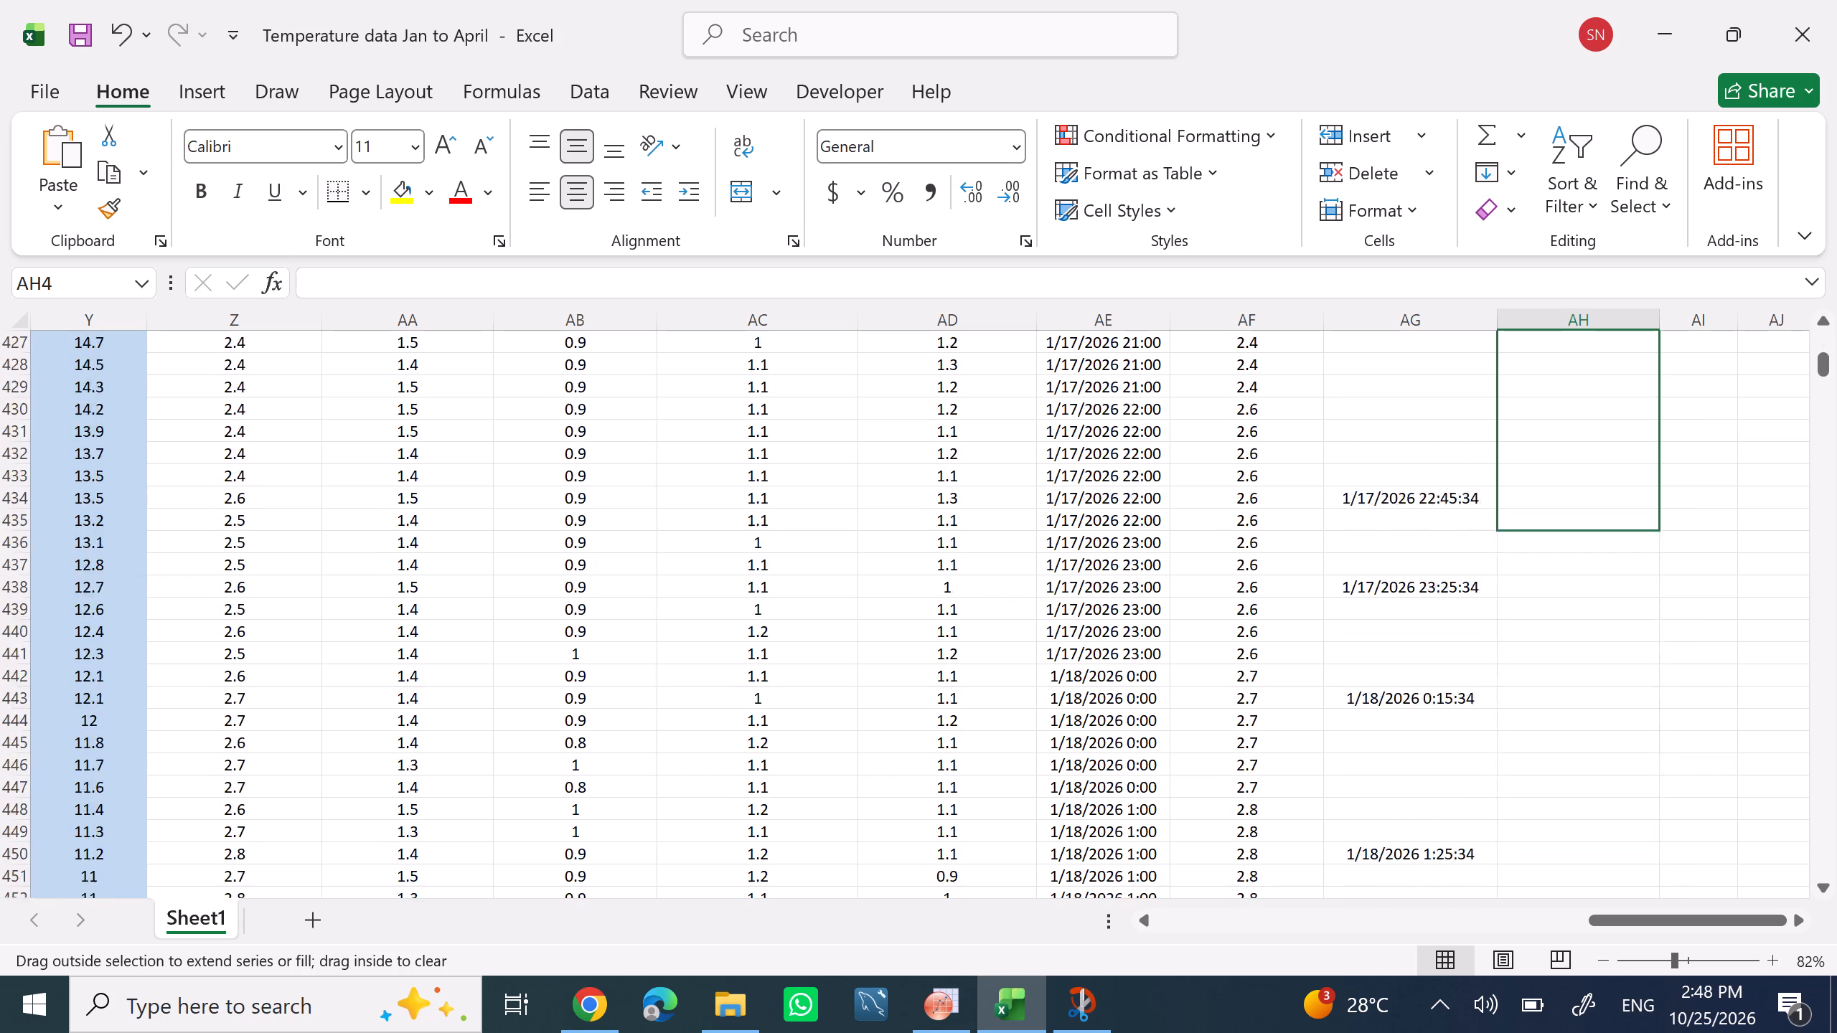
drag(1678, 1032, 1660, 1032)
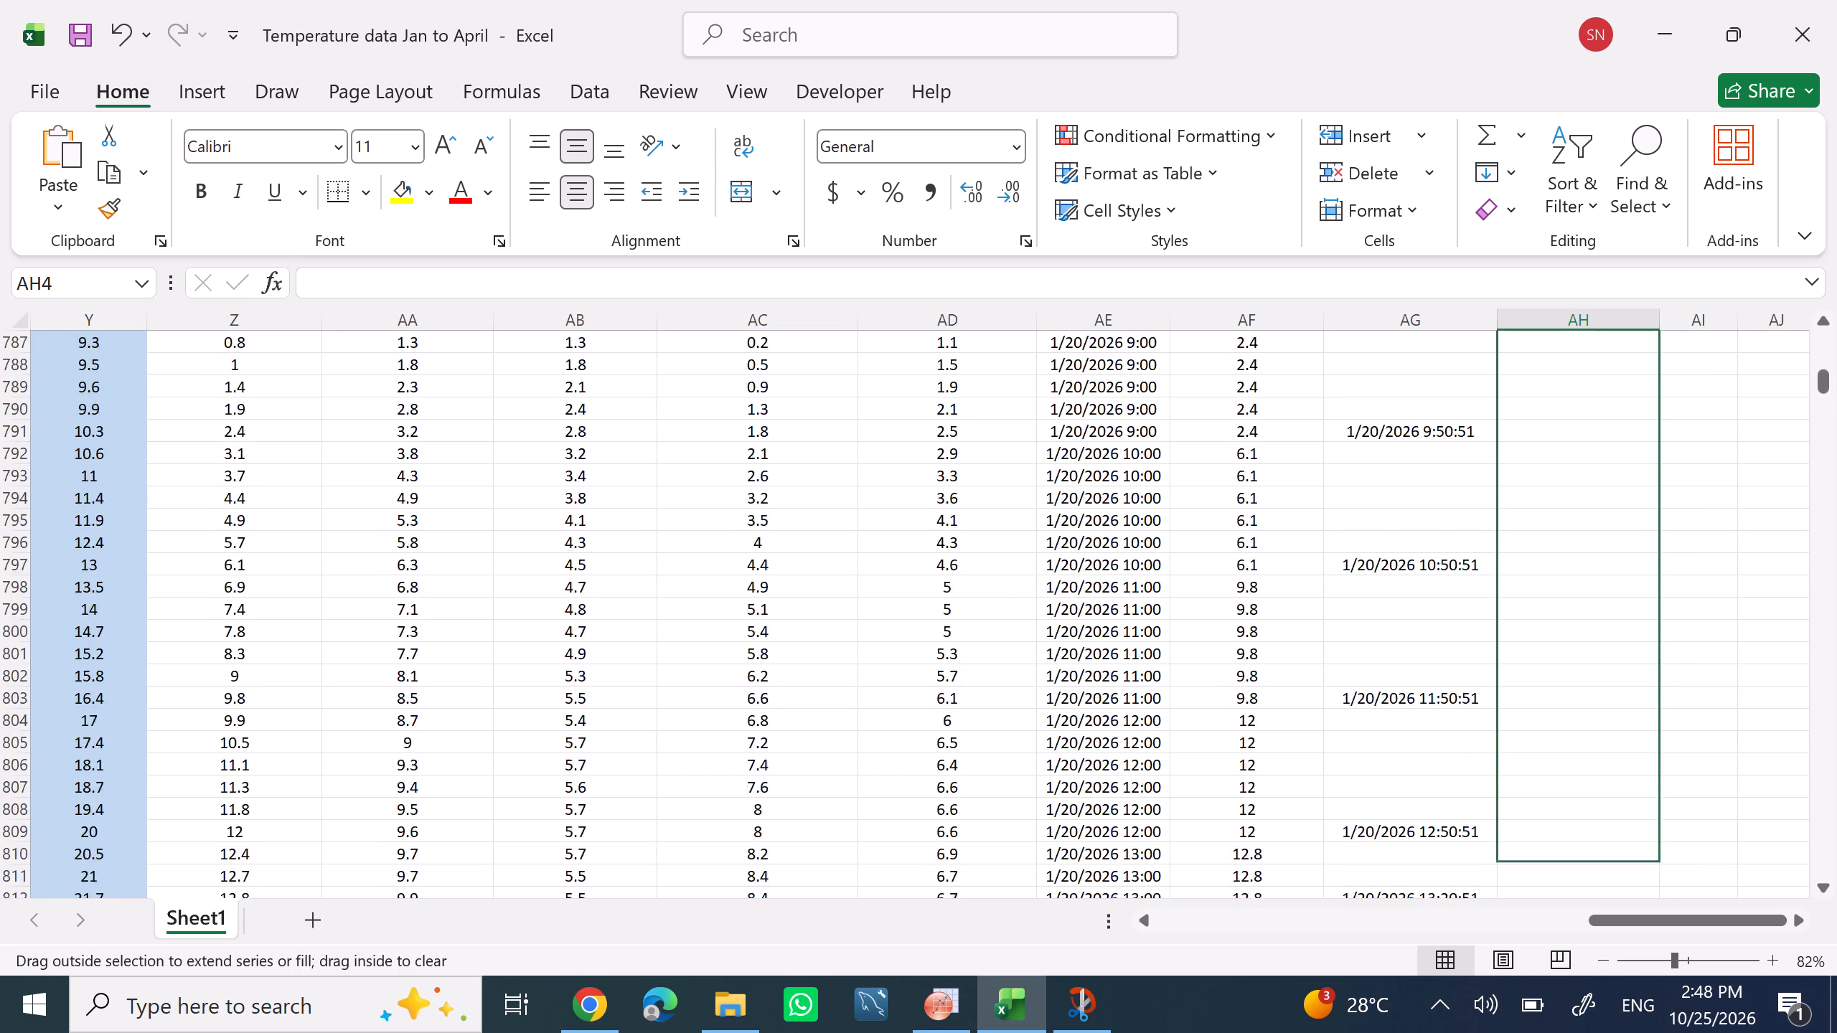
drag(1660, 1032, 1658, 1032)
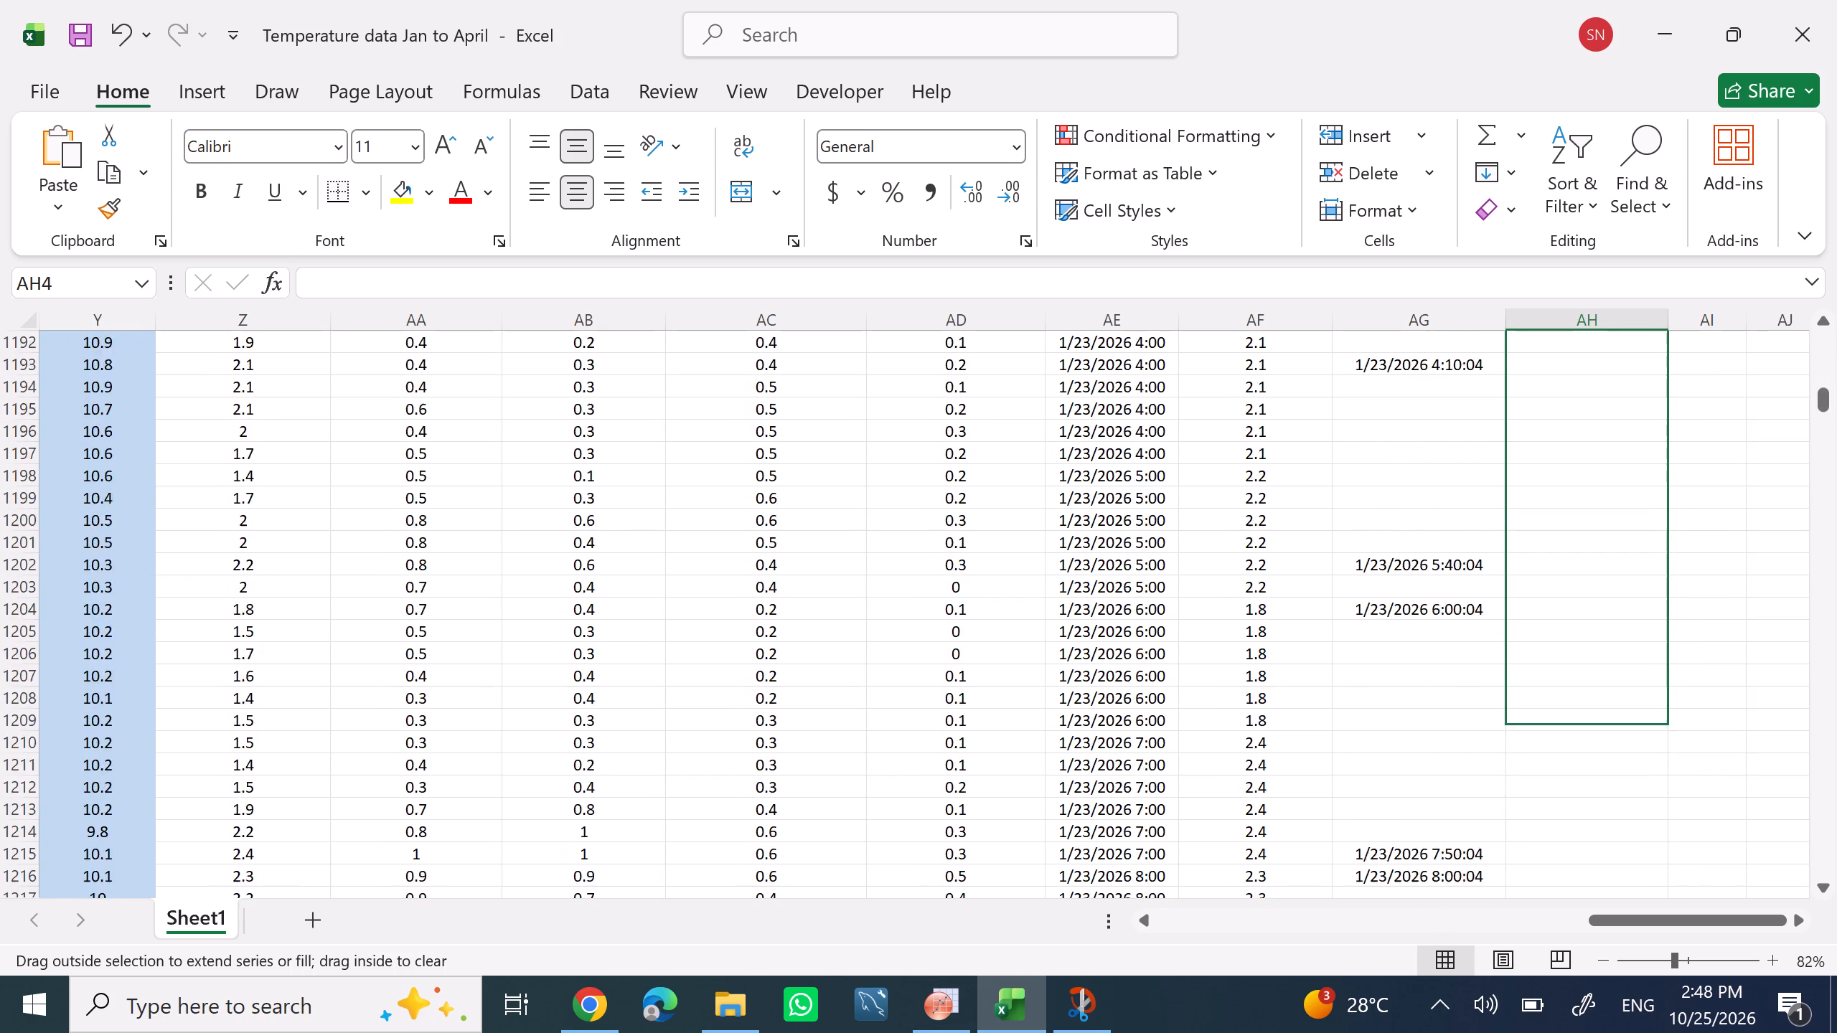
drag(1658, 1032, 1657, 1032)
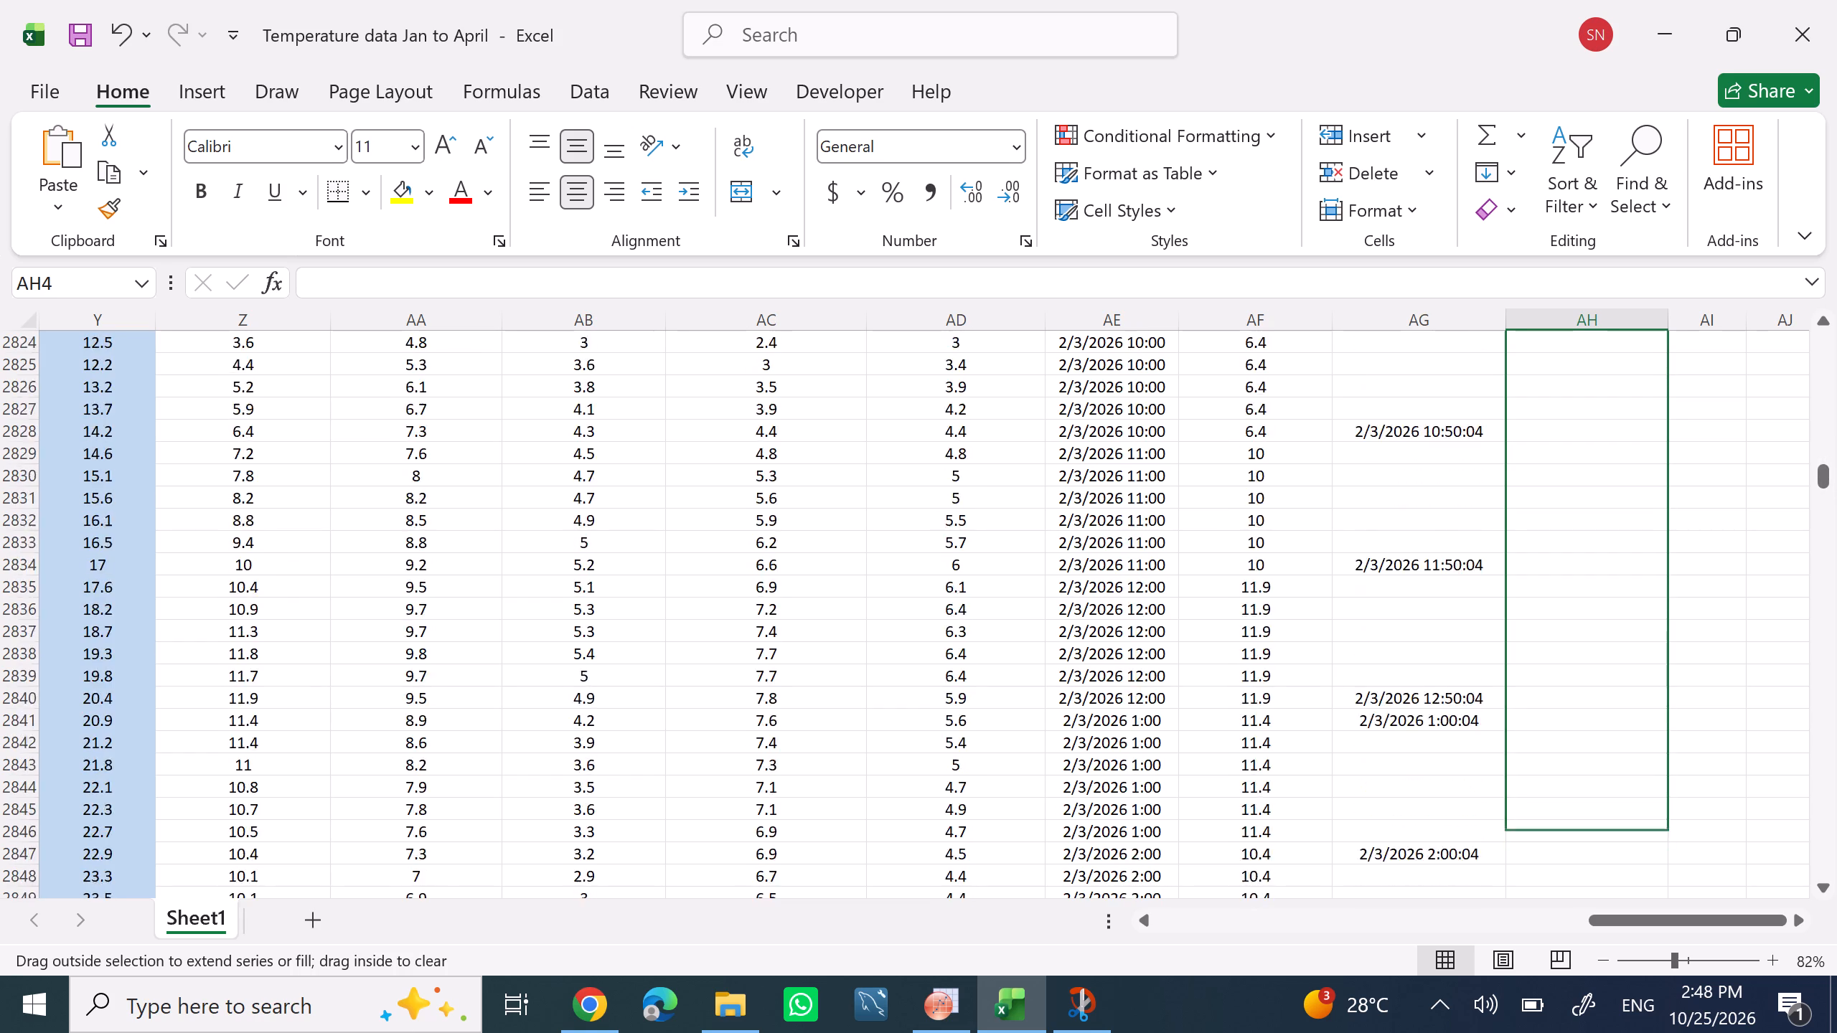
drag(1657, 1032, 1655, 1032)
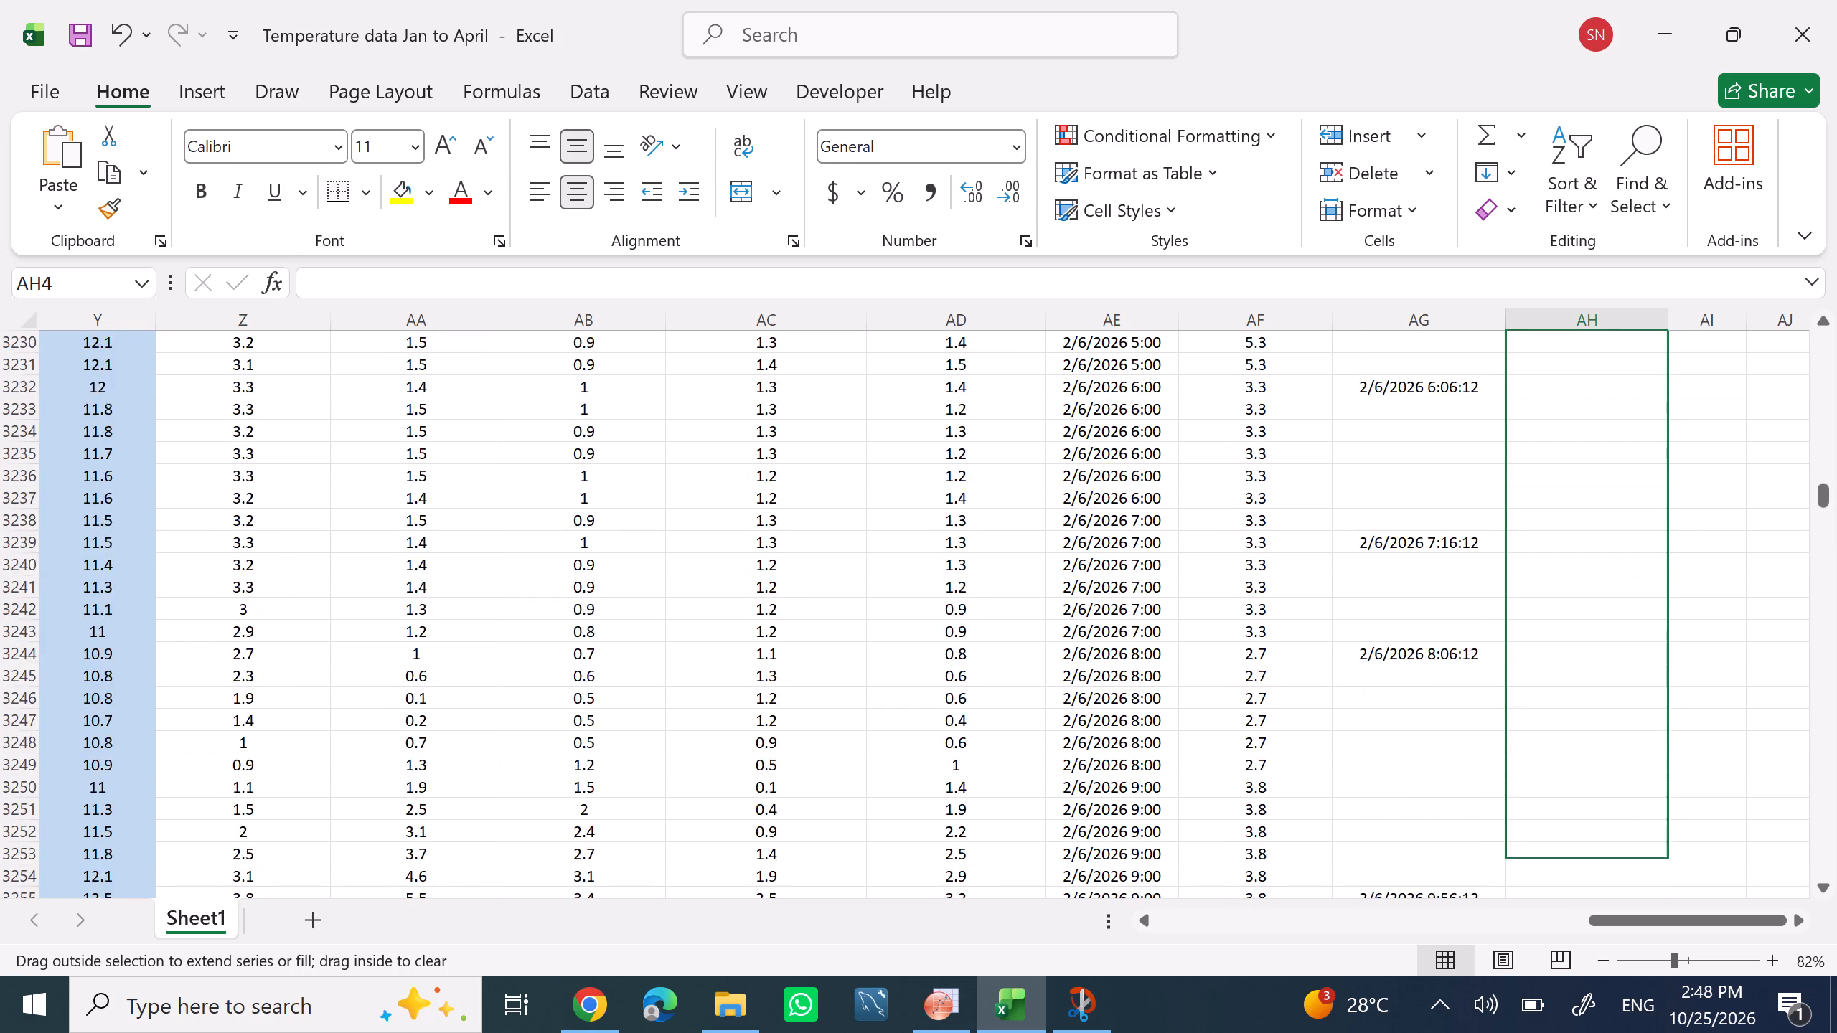
drag(1655, 1032, 1653, 1032)
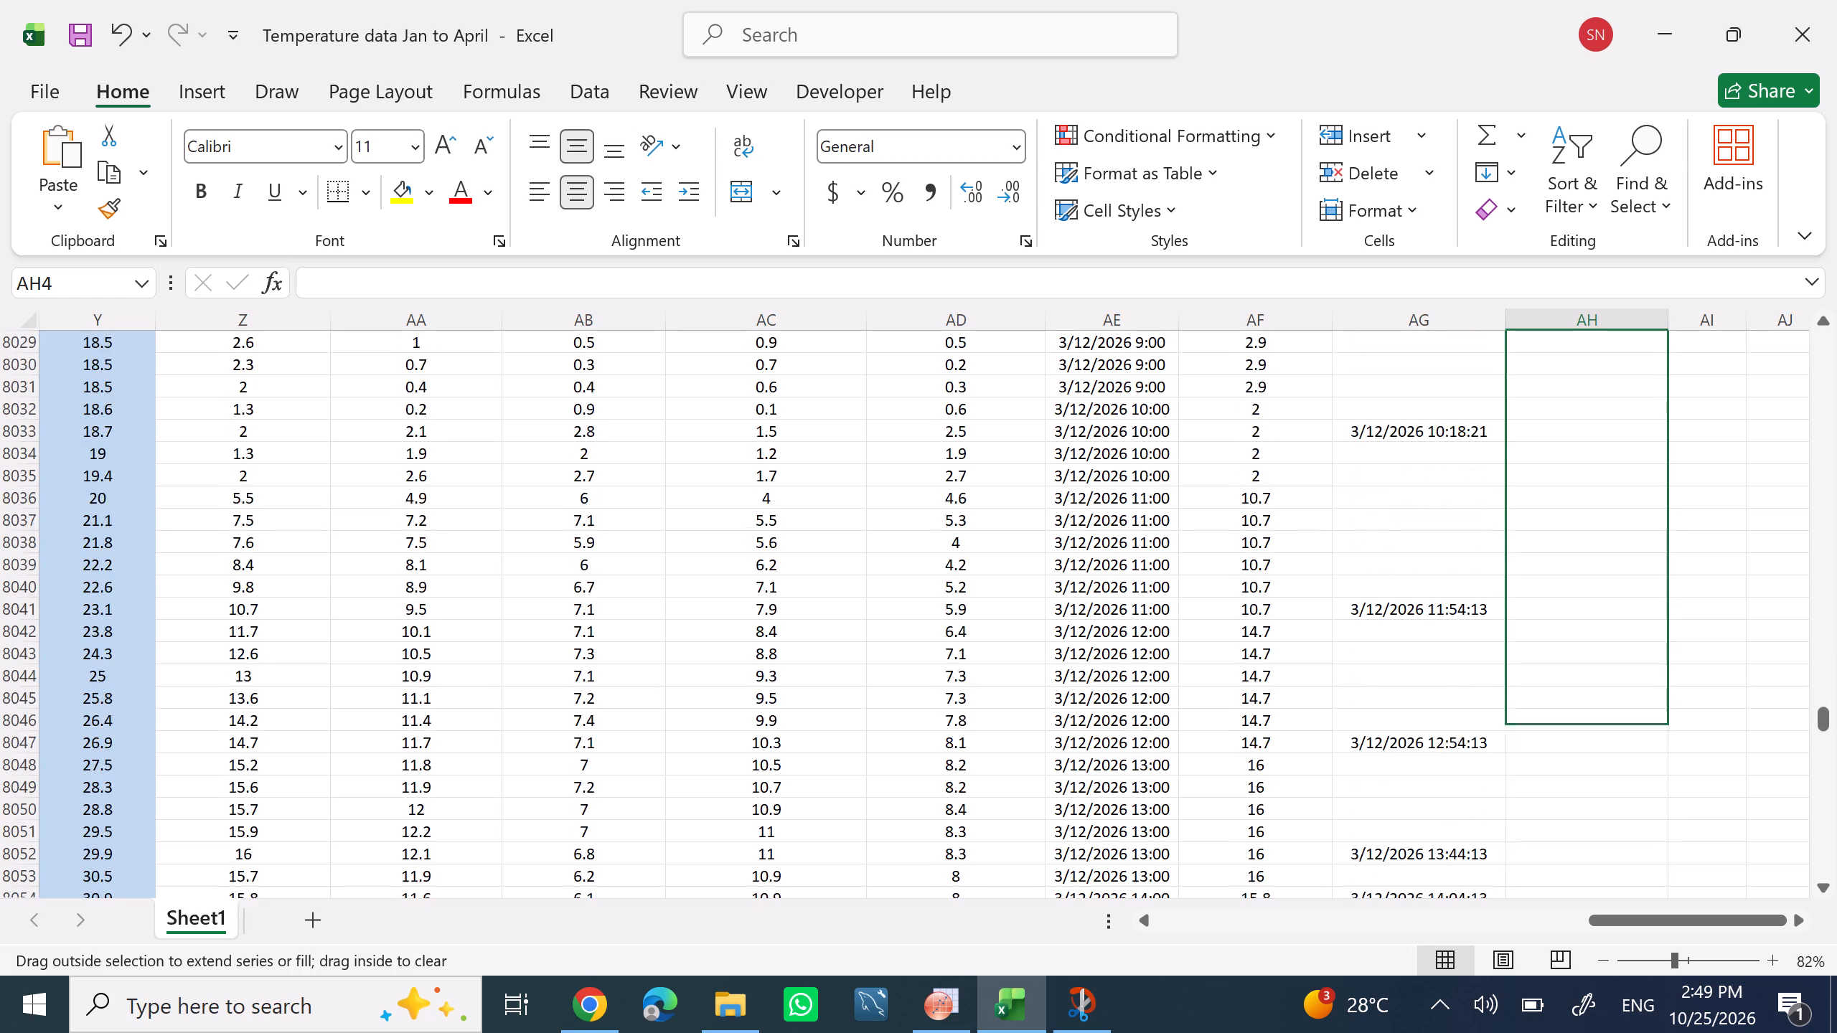
drag(1653, 1032, 1653, 1032)
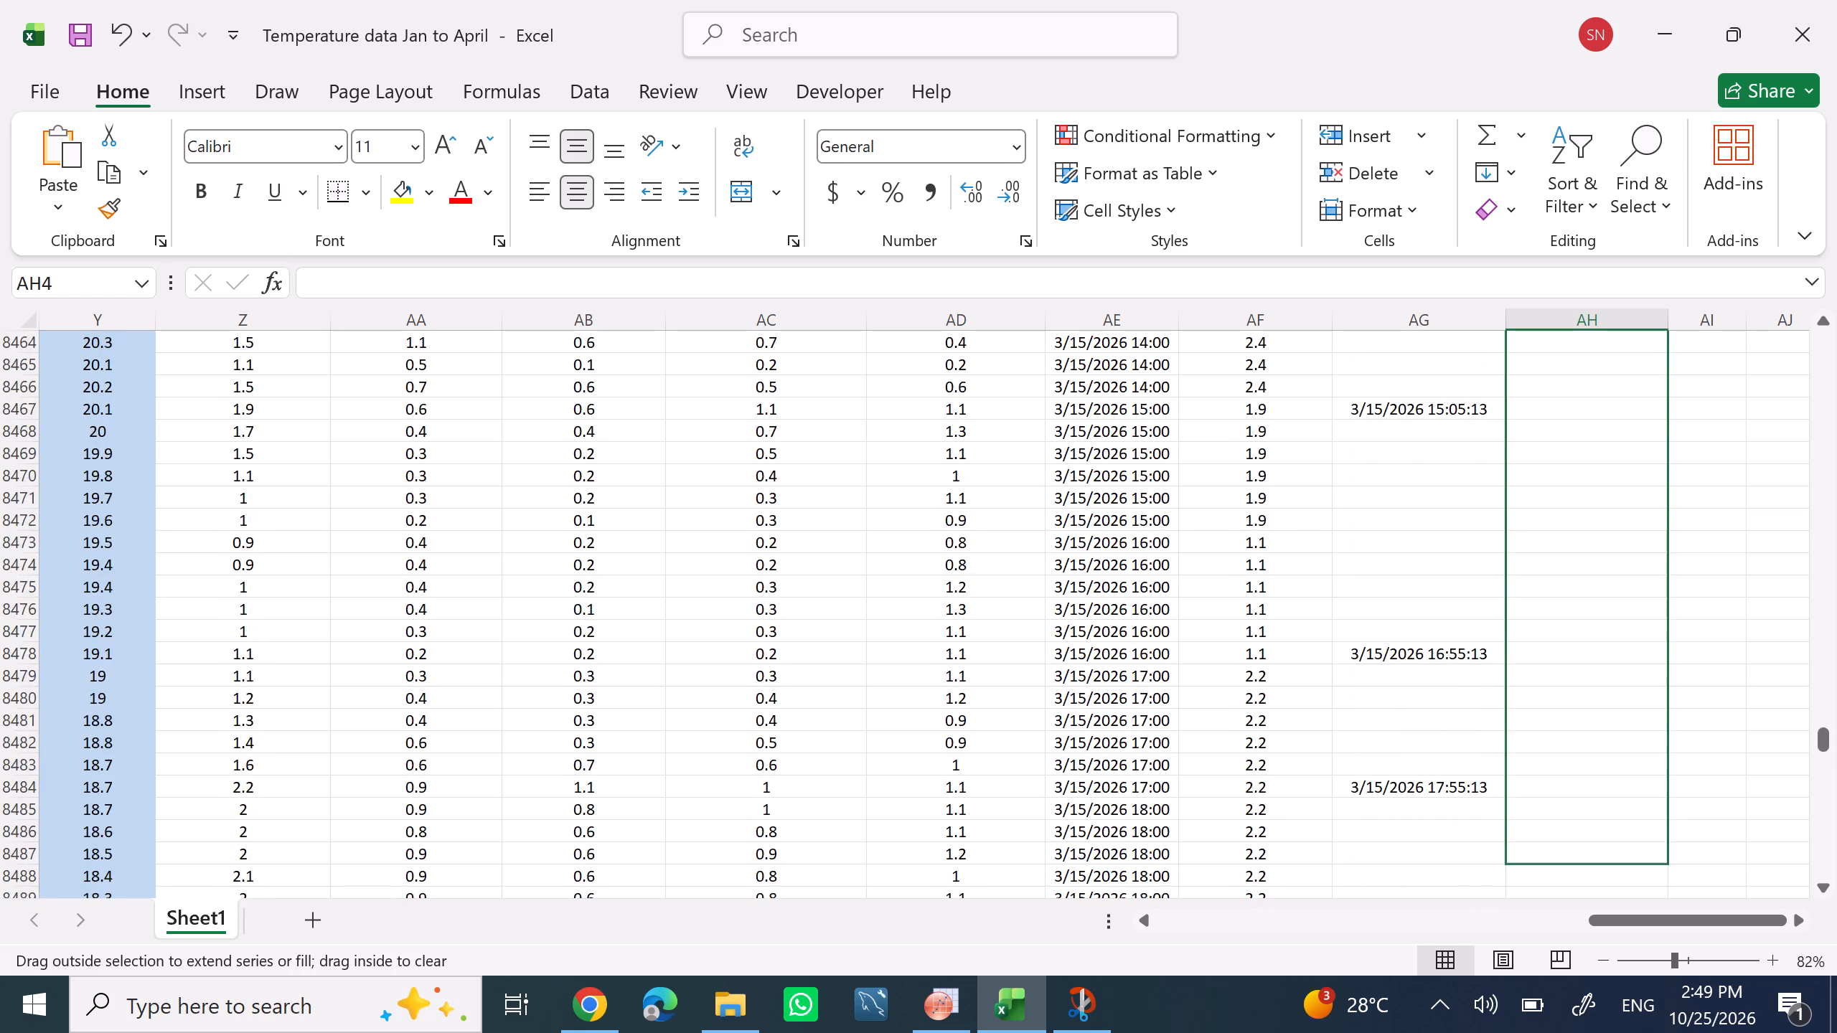
drag(1653, 1032, 1662, 1032)
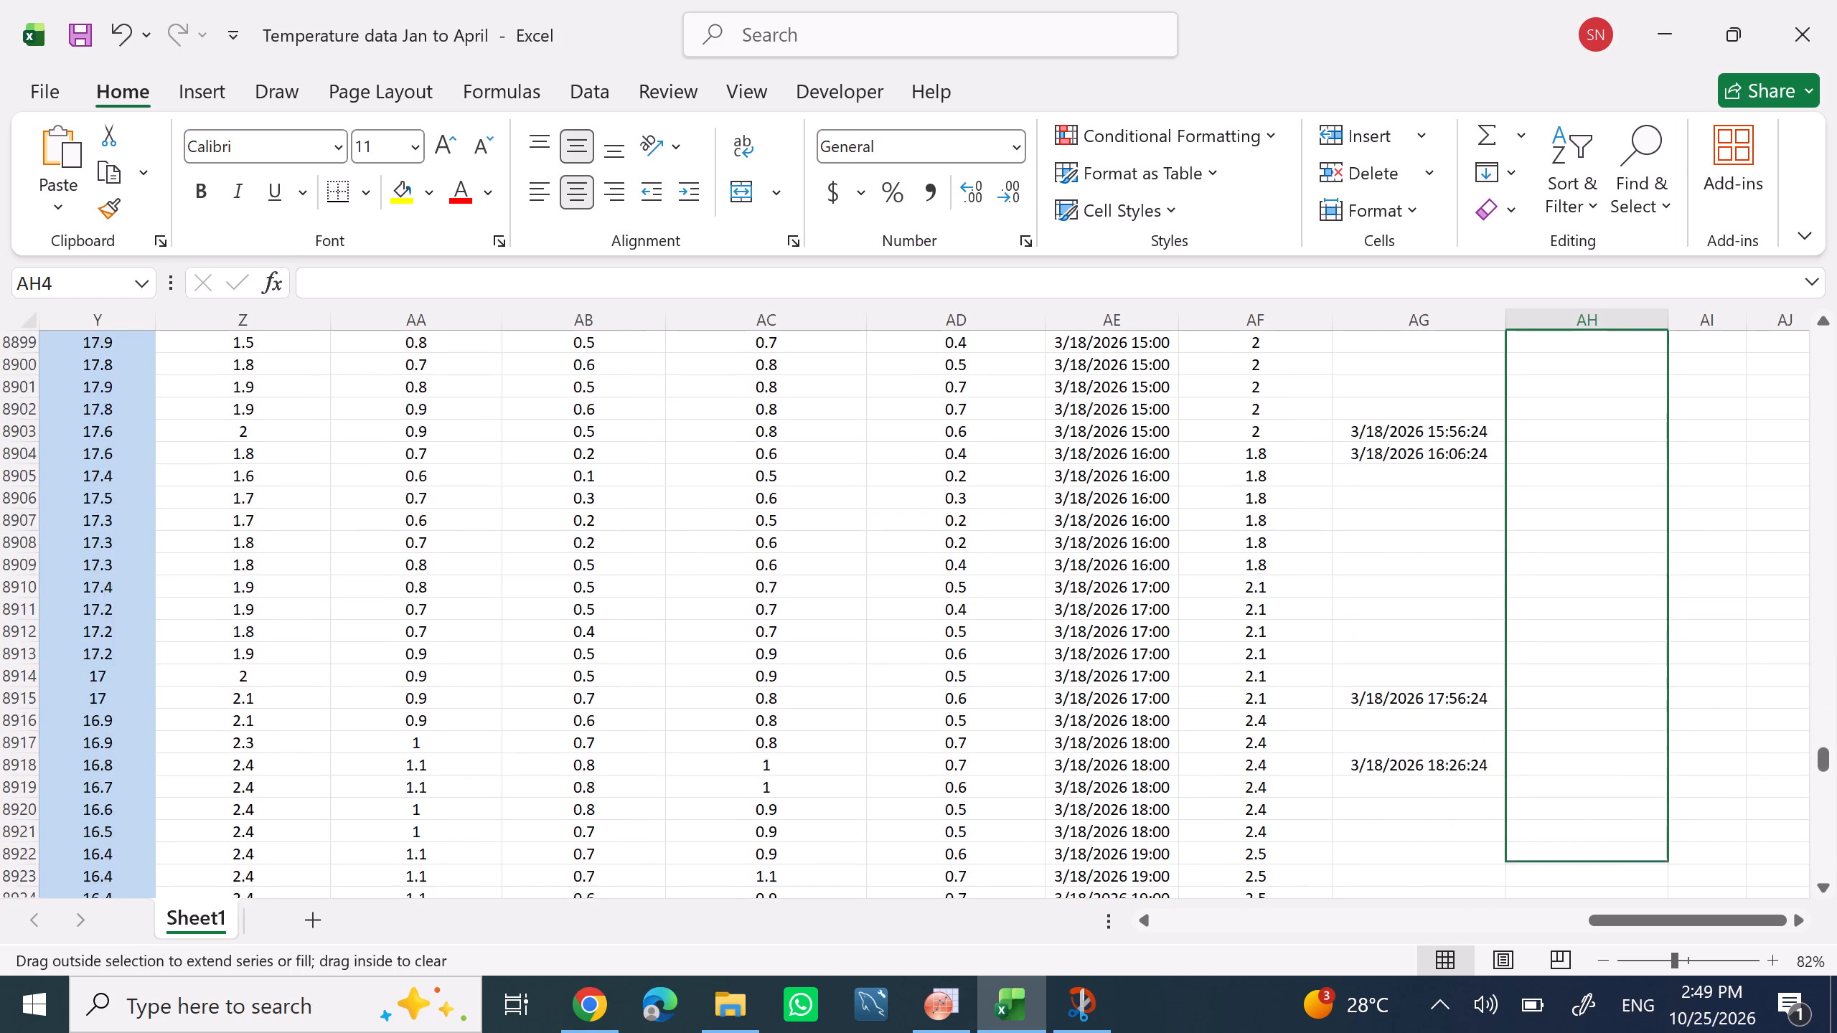
drag(1662, 1032, 1655, 1032)
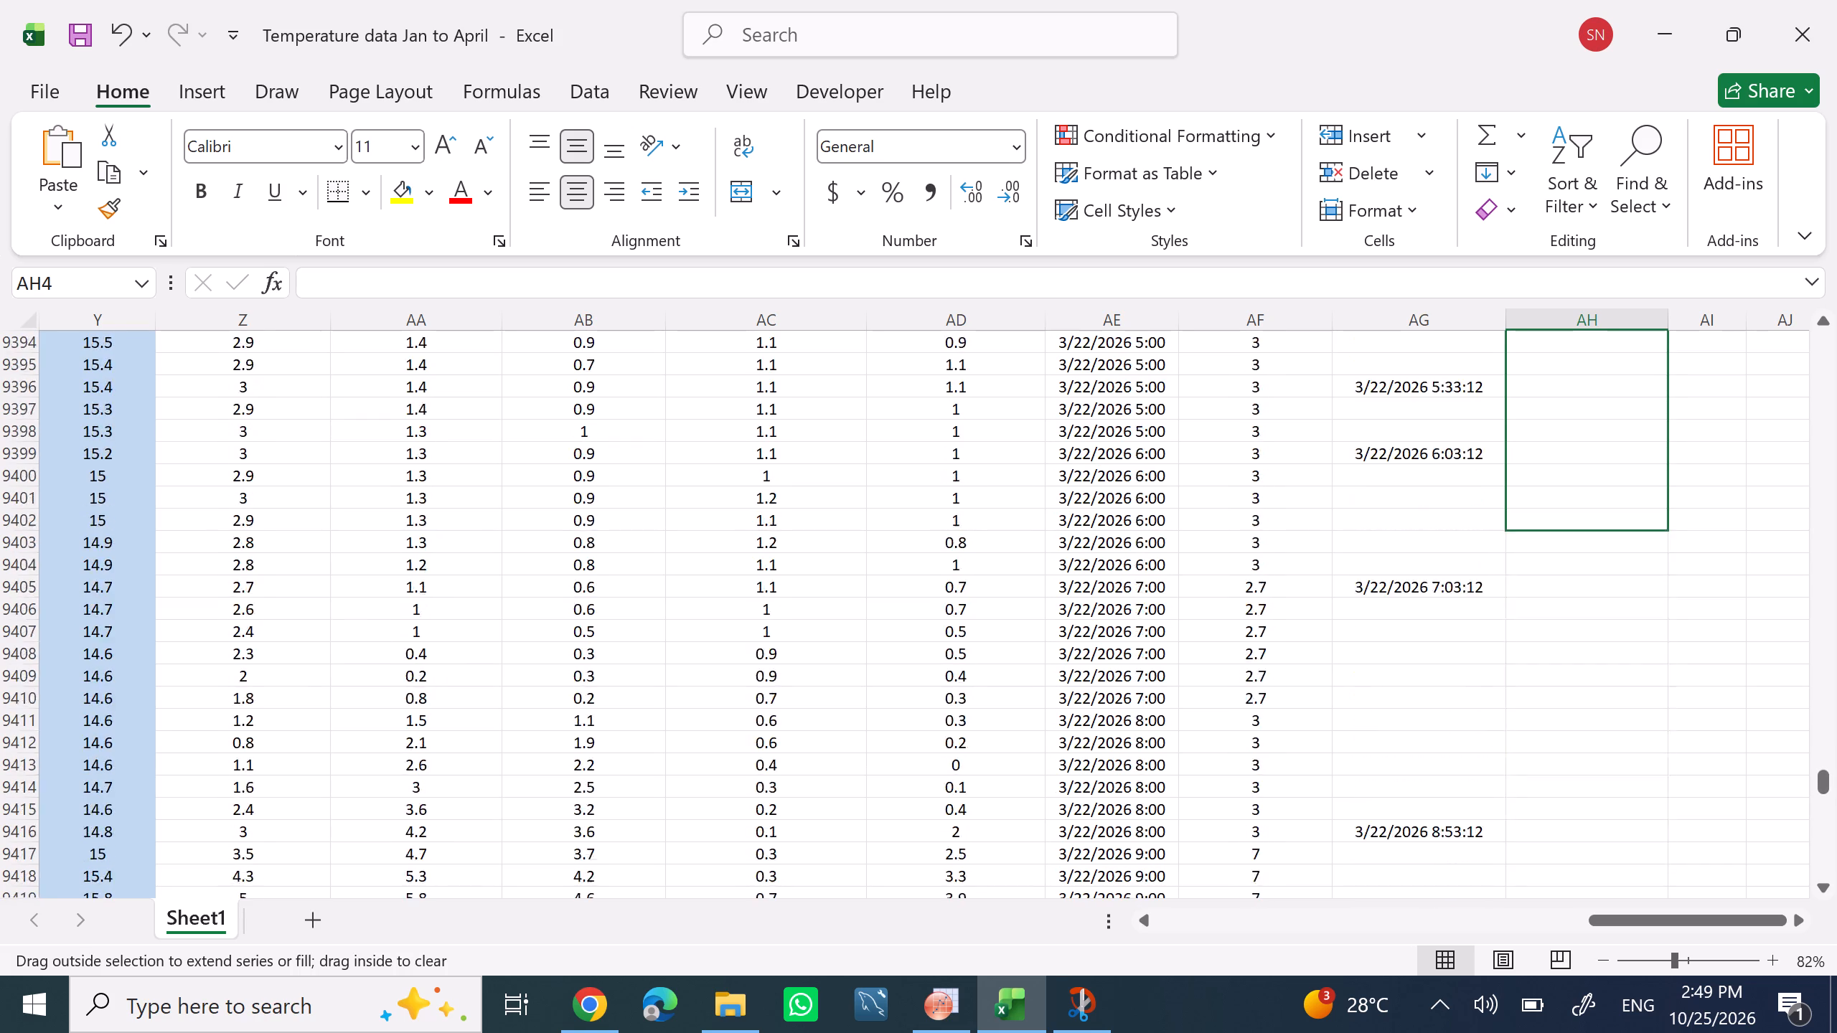
drag(1655, 1032, 1648, 1032)
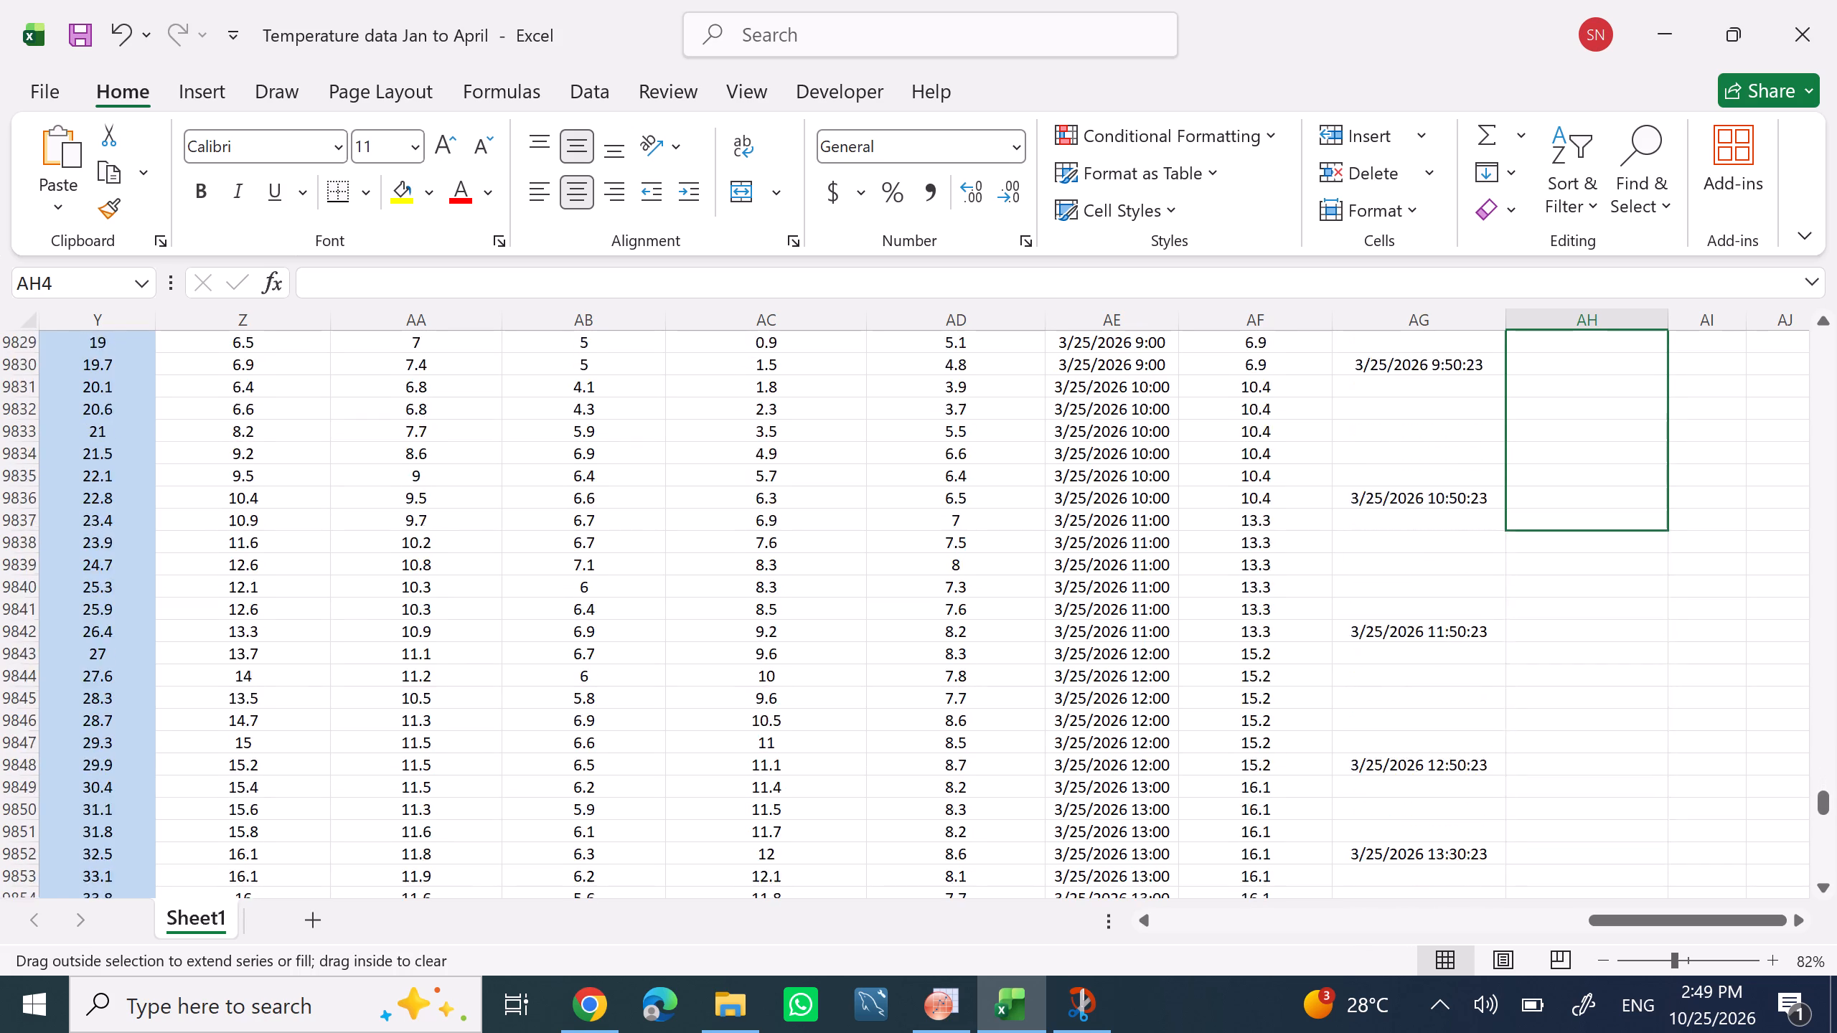
drag(1648, 1032, 1622, 1032)
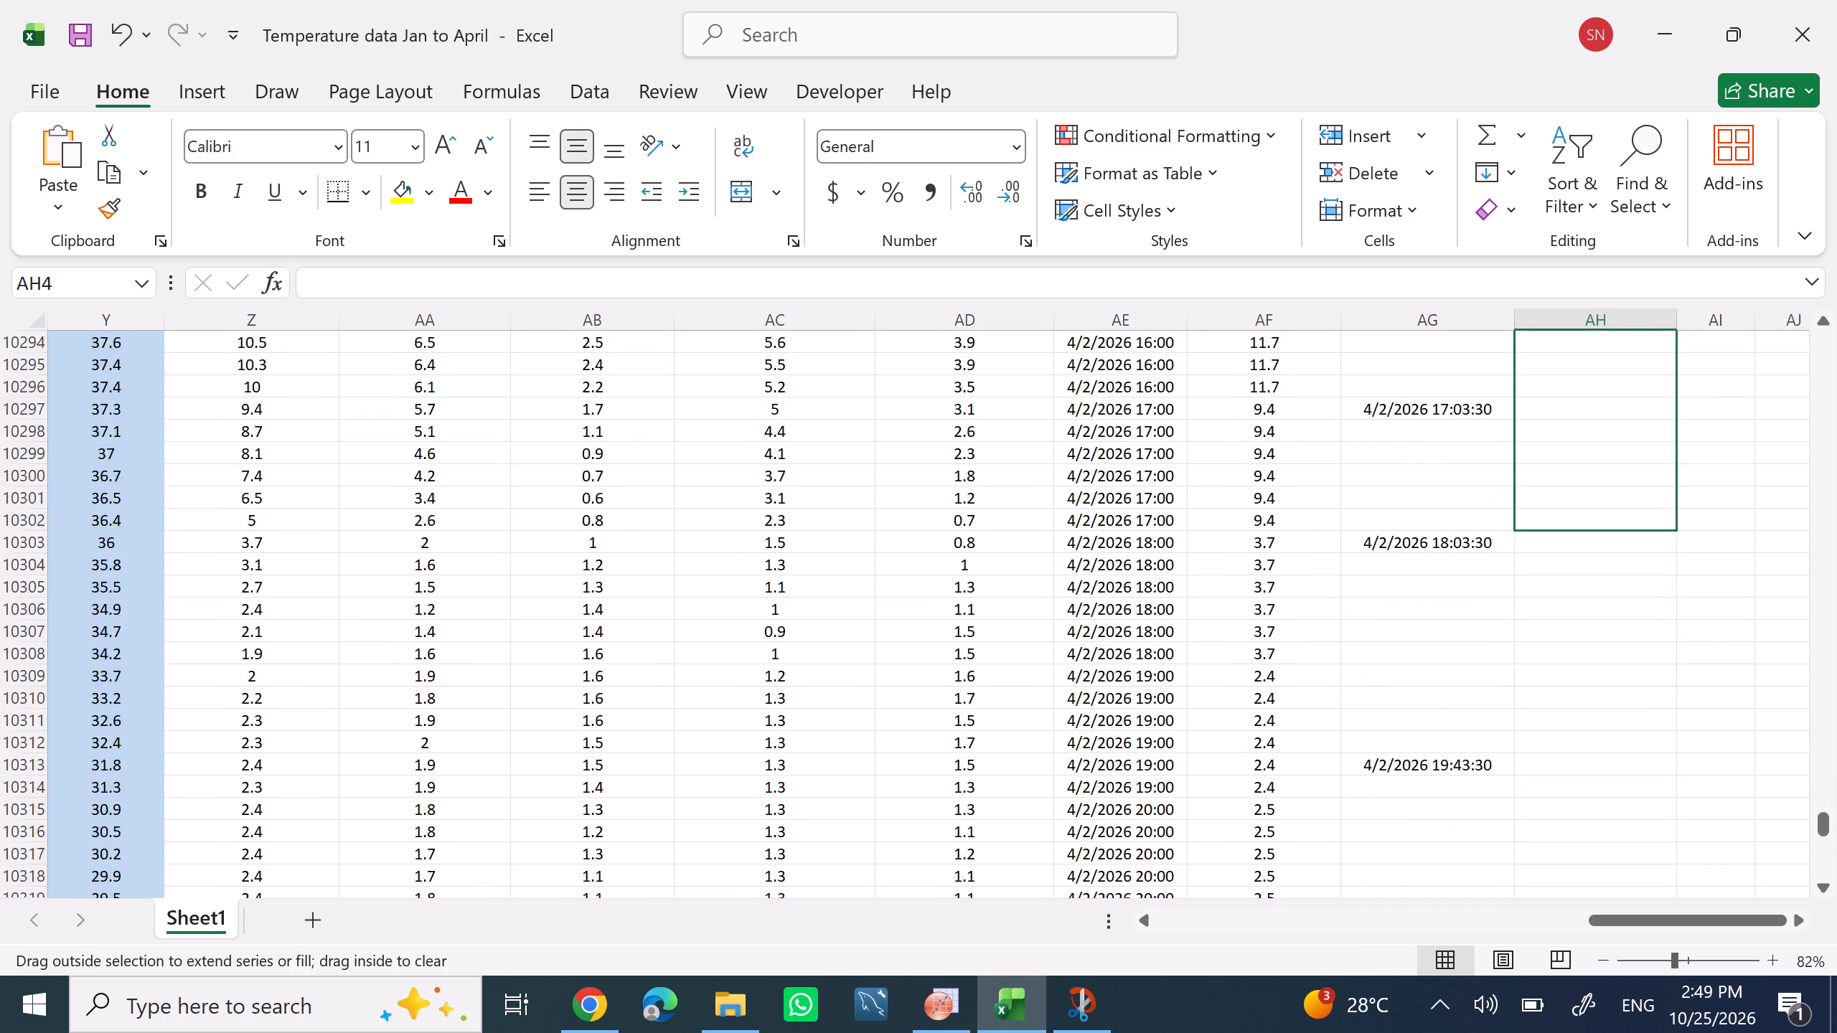
drag(1622, 1032, 1627, 1032)
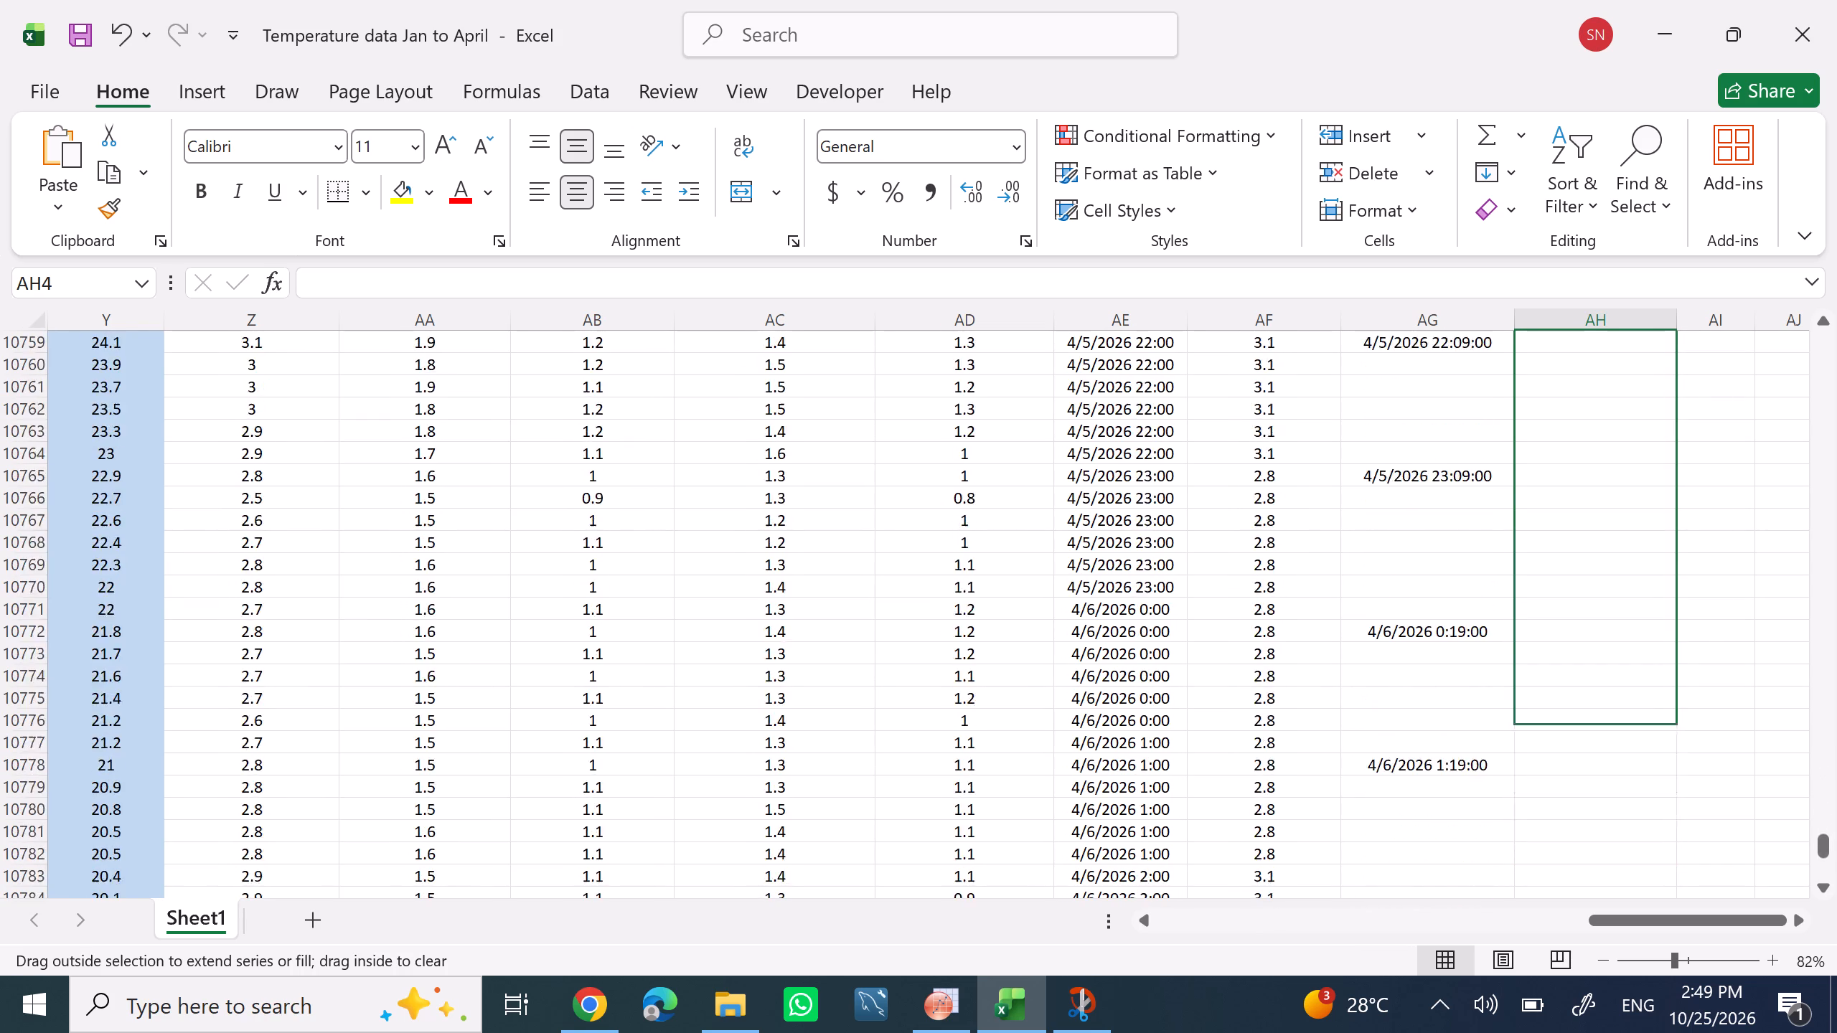
drag(1627, 1032, 1611, 1032)
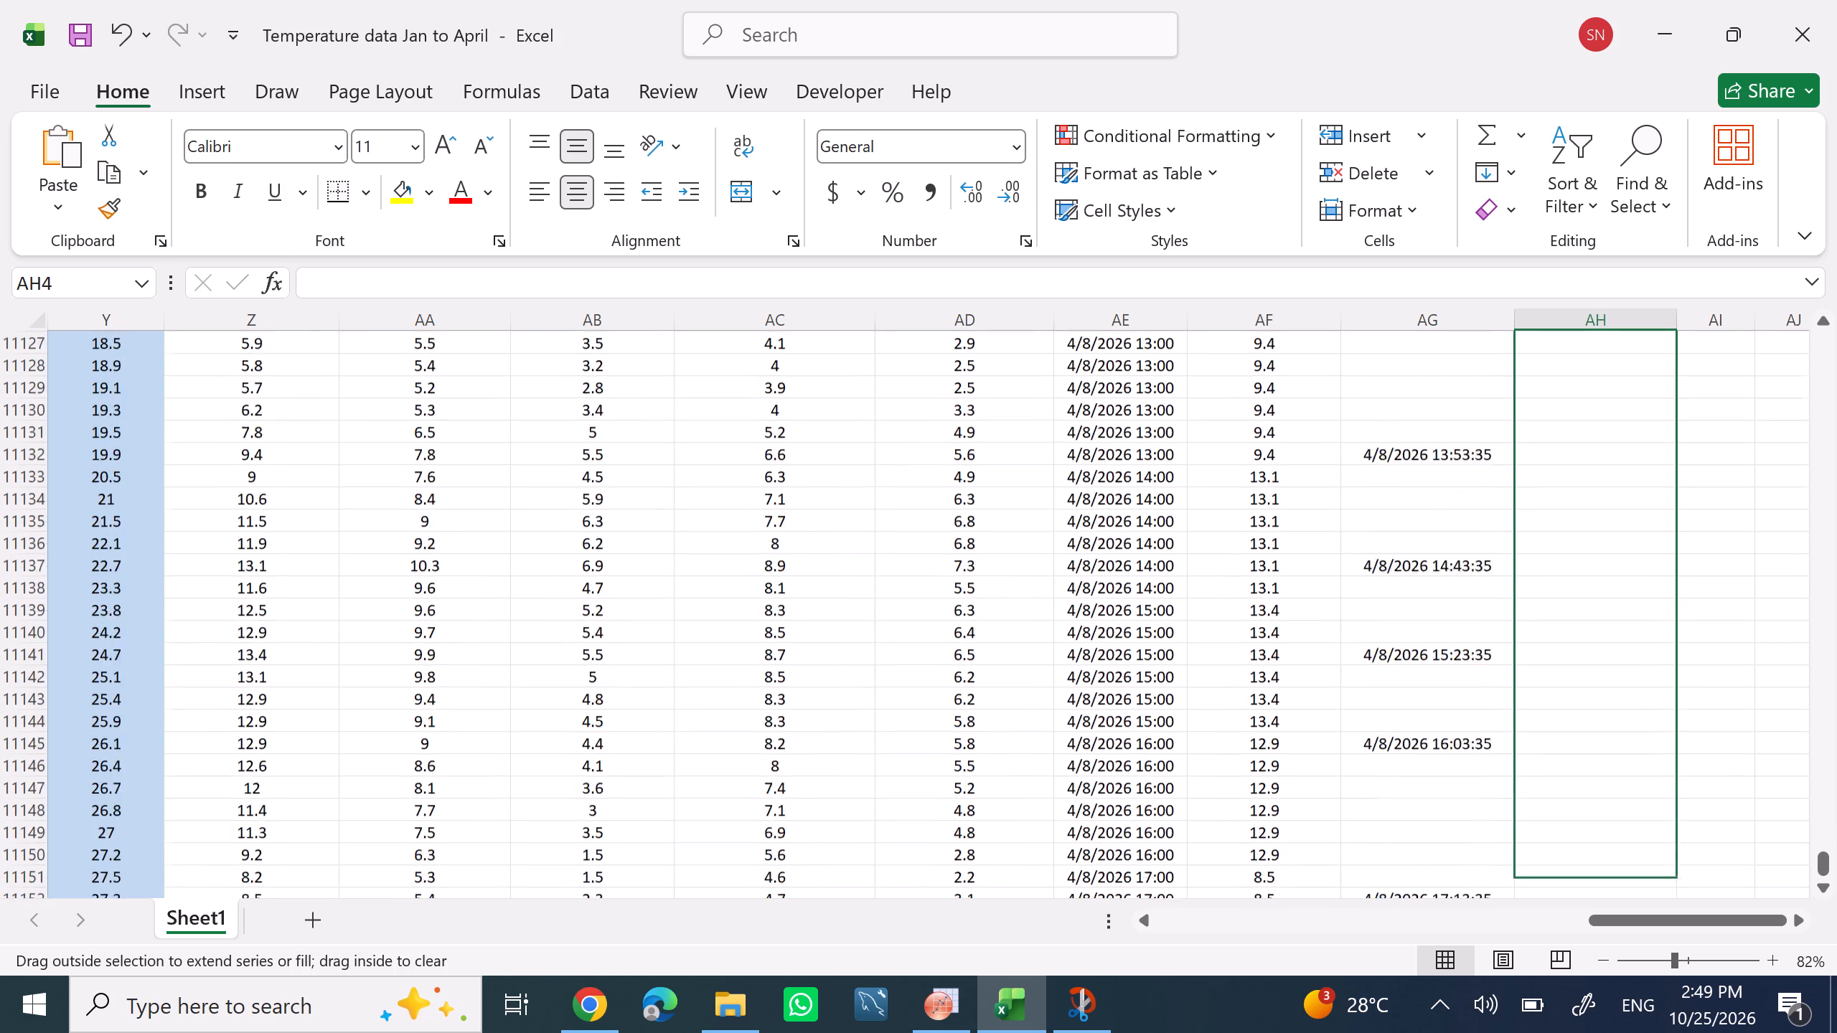
drag(1611, 1032, 1383, 309)
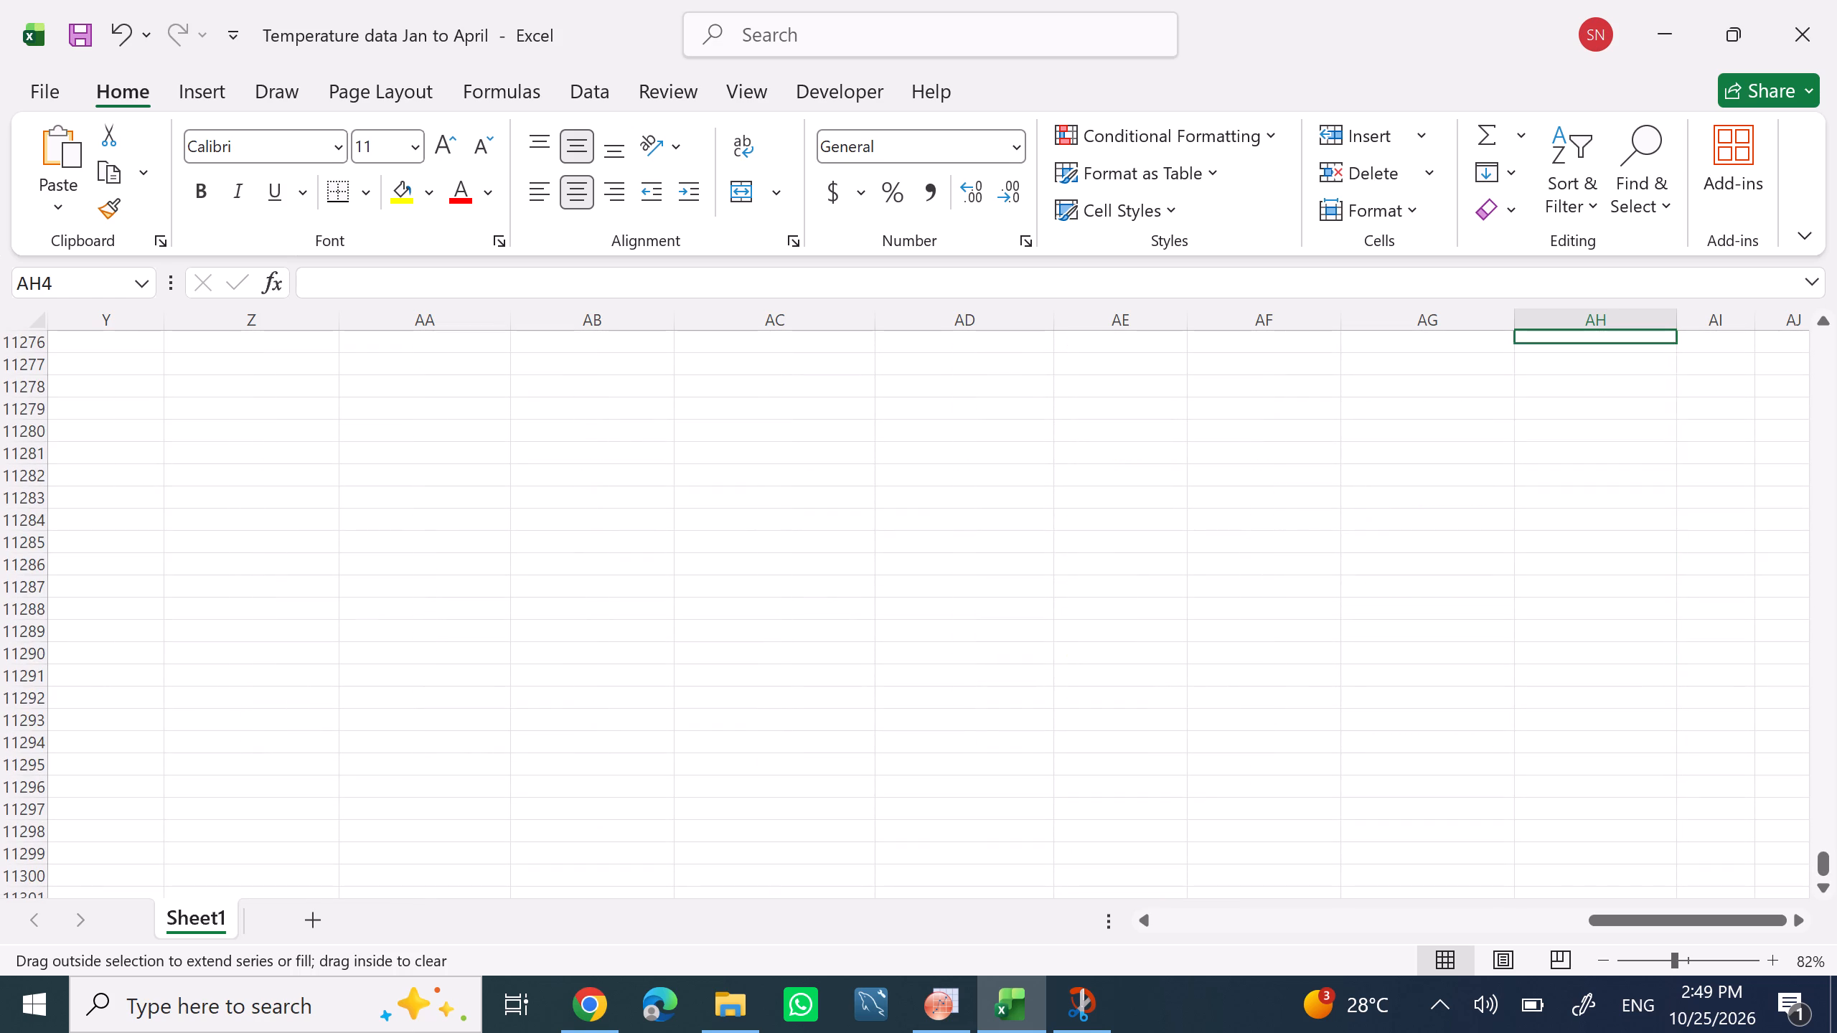
drag(1383, 309, 1428, 269)
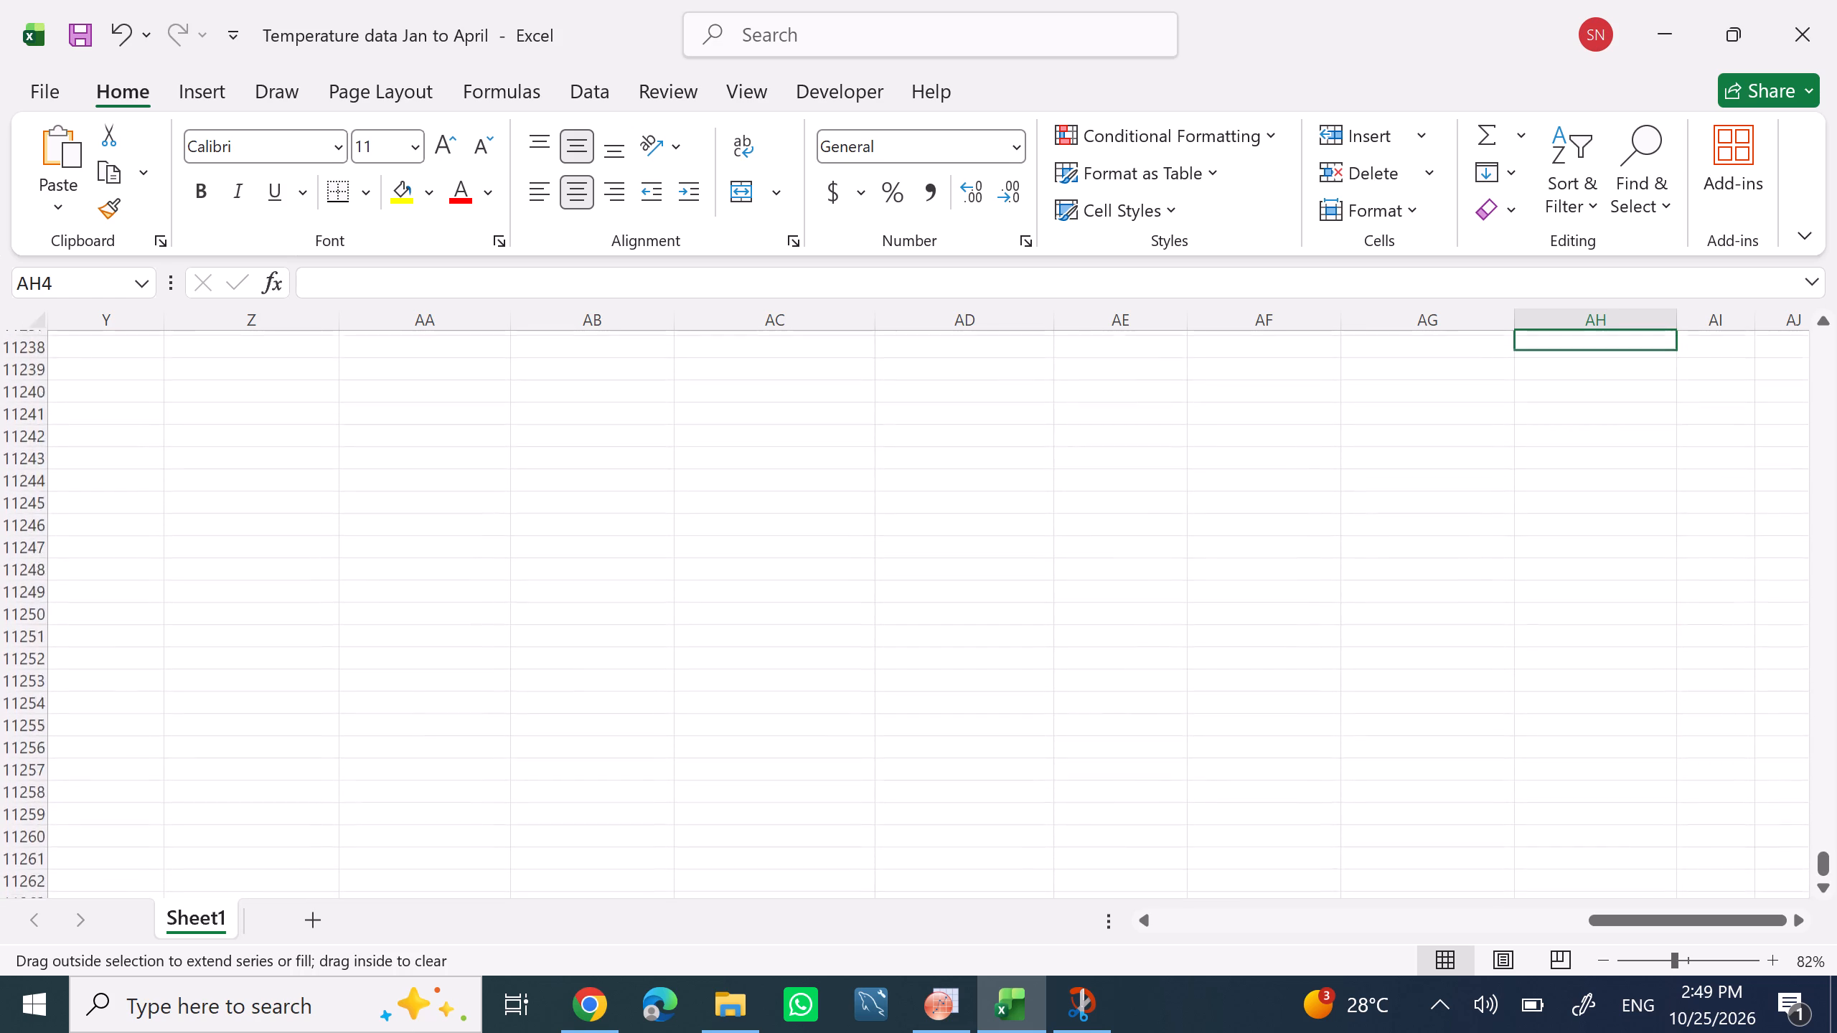
drag(1428, 269, 1309, 209)
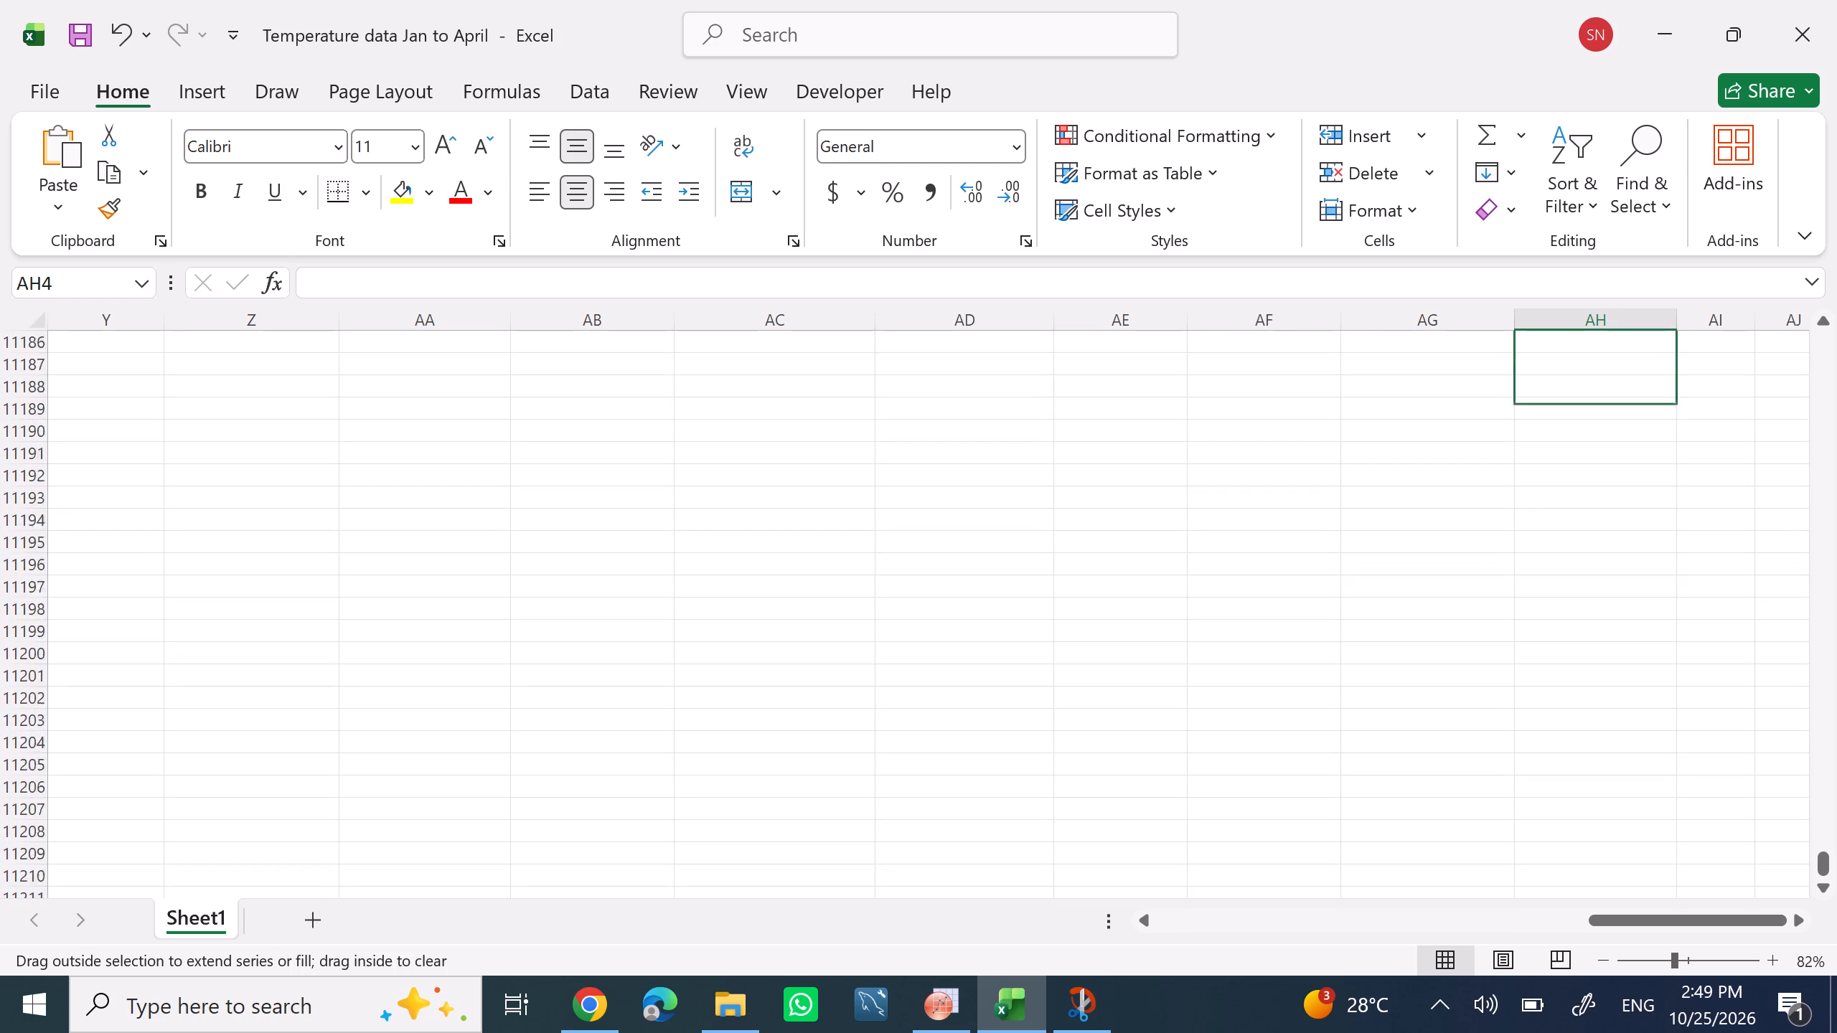
drag(1309, 209, 1182, 241)
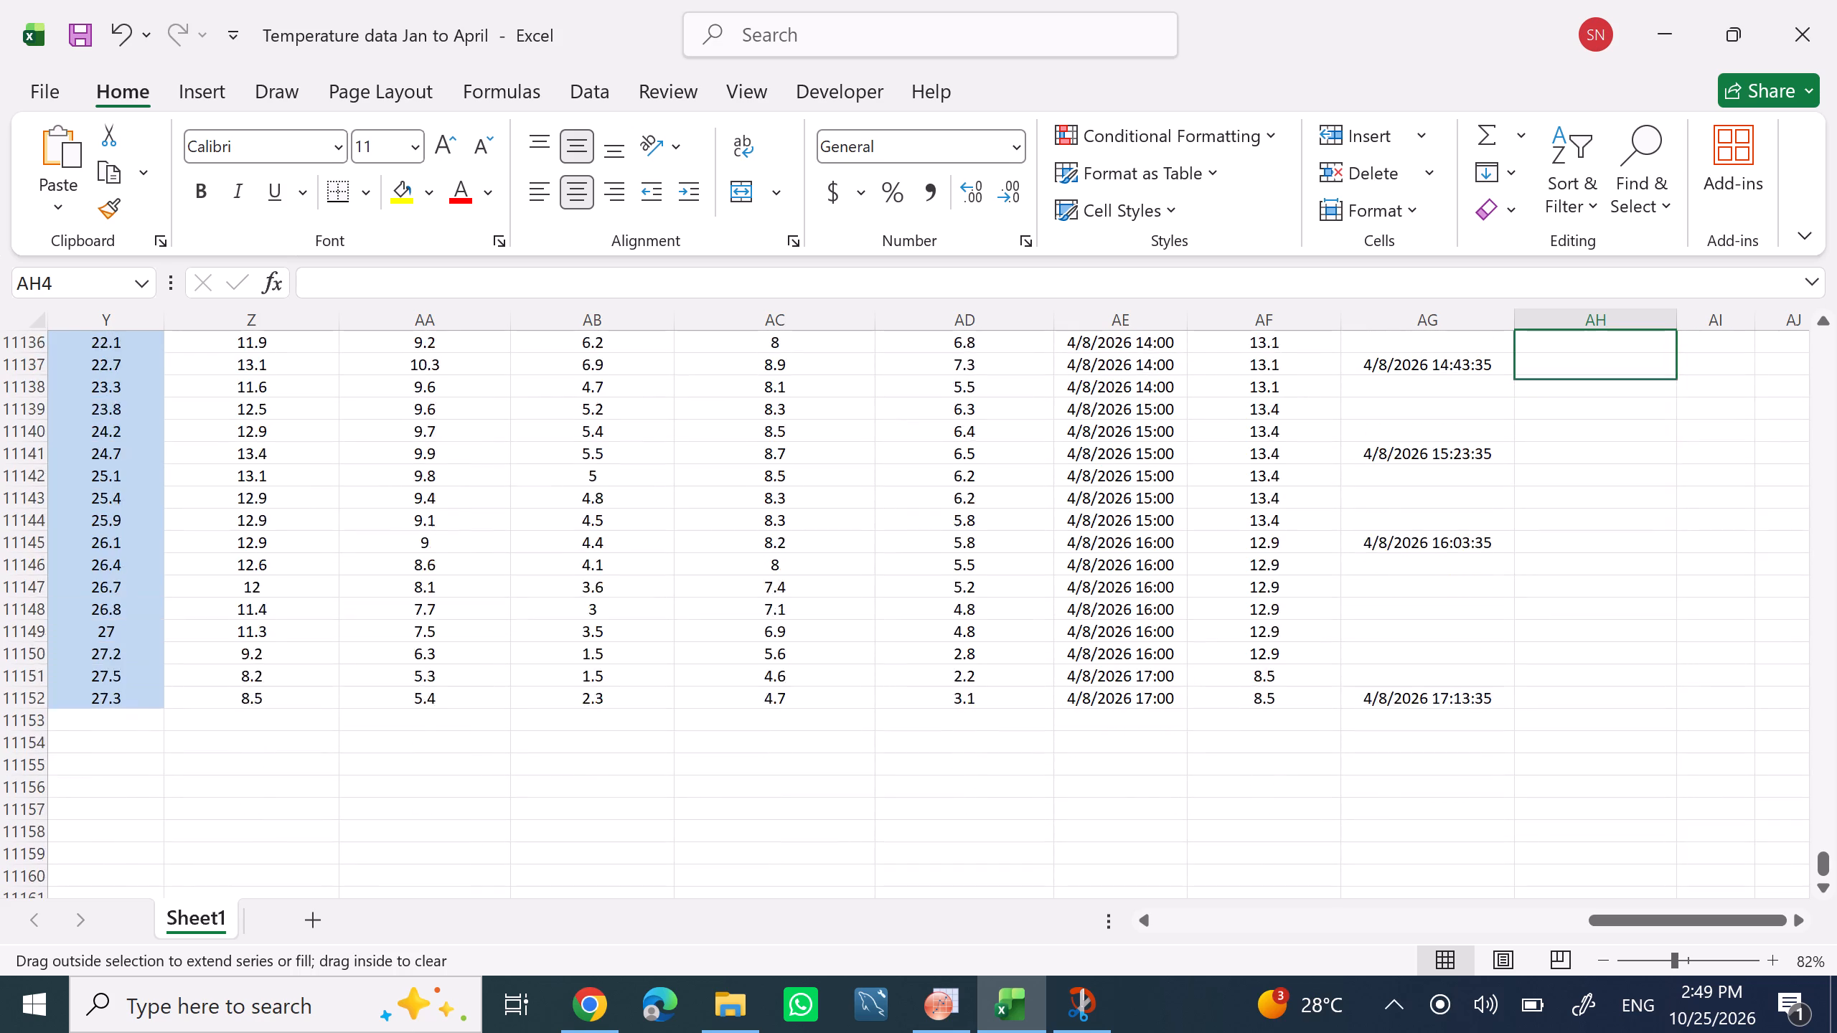
drag(1182, 241, 1535, 684)
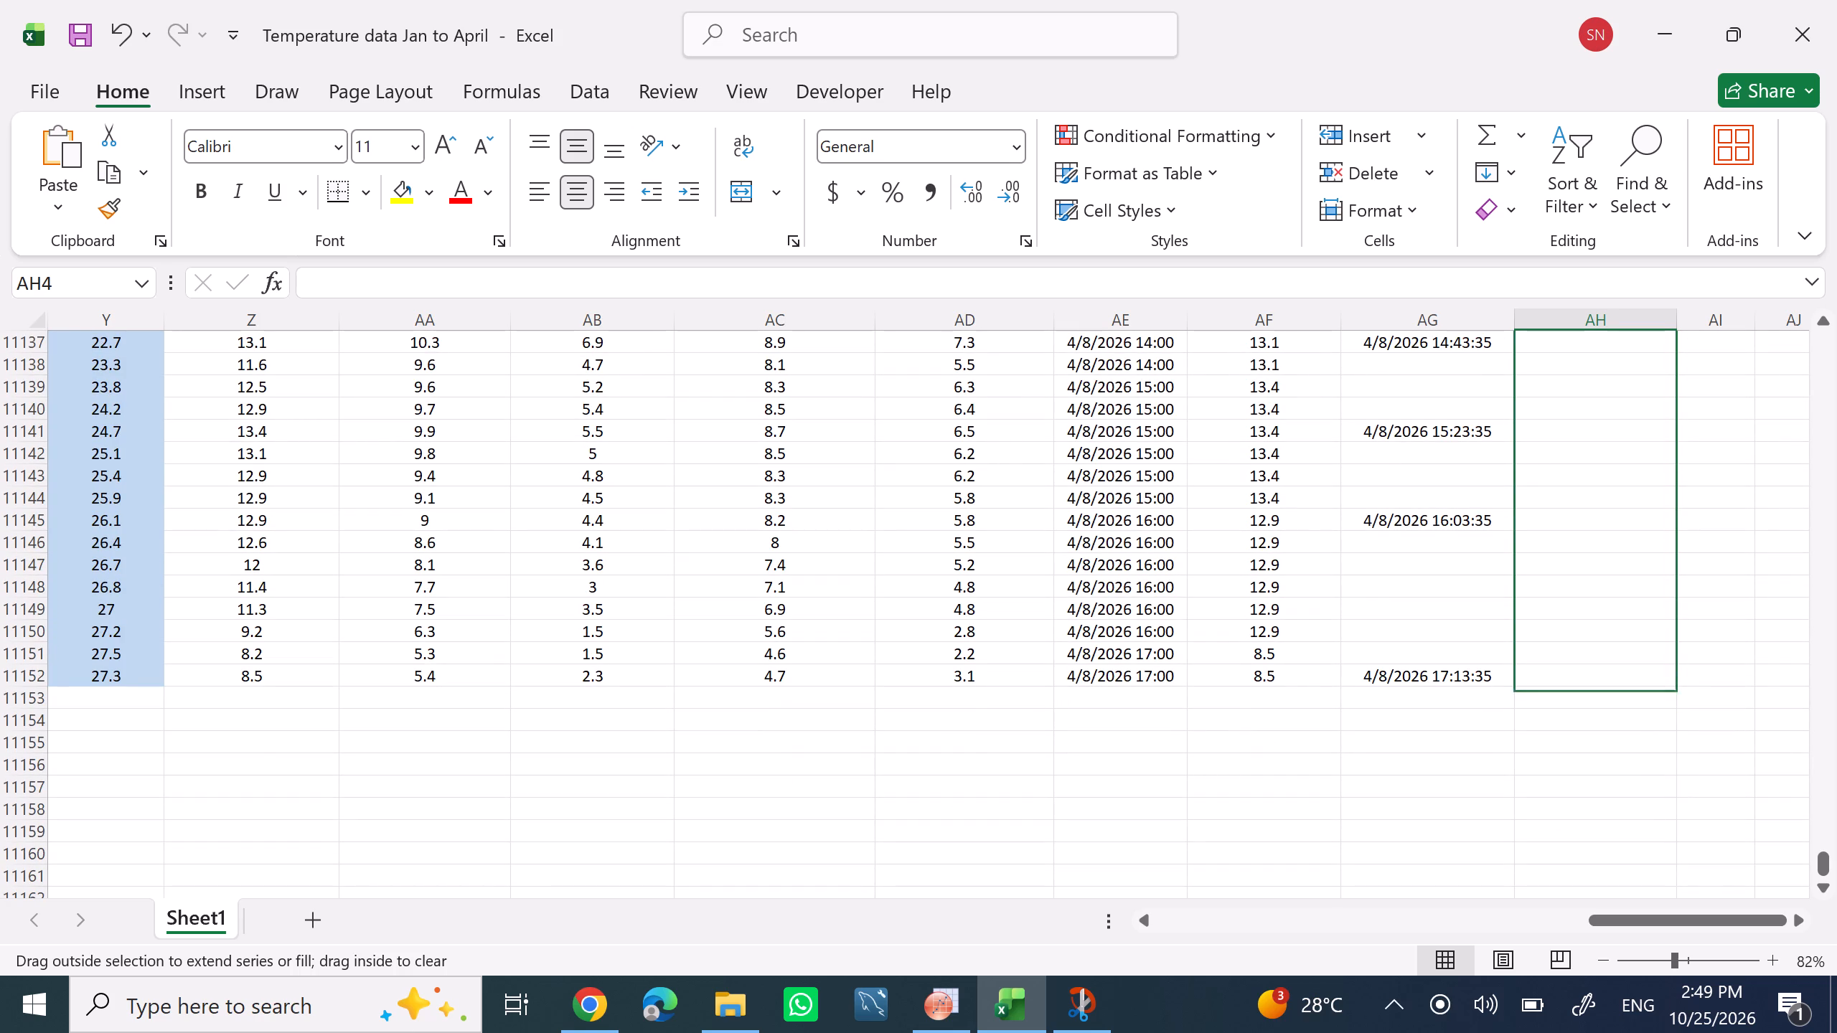
drag(1535, 684, 1536, 679)
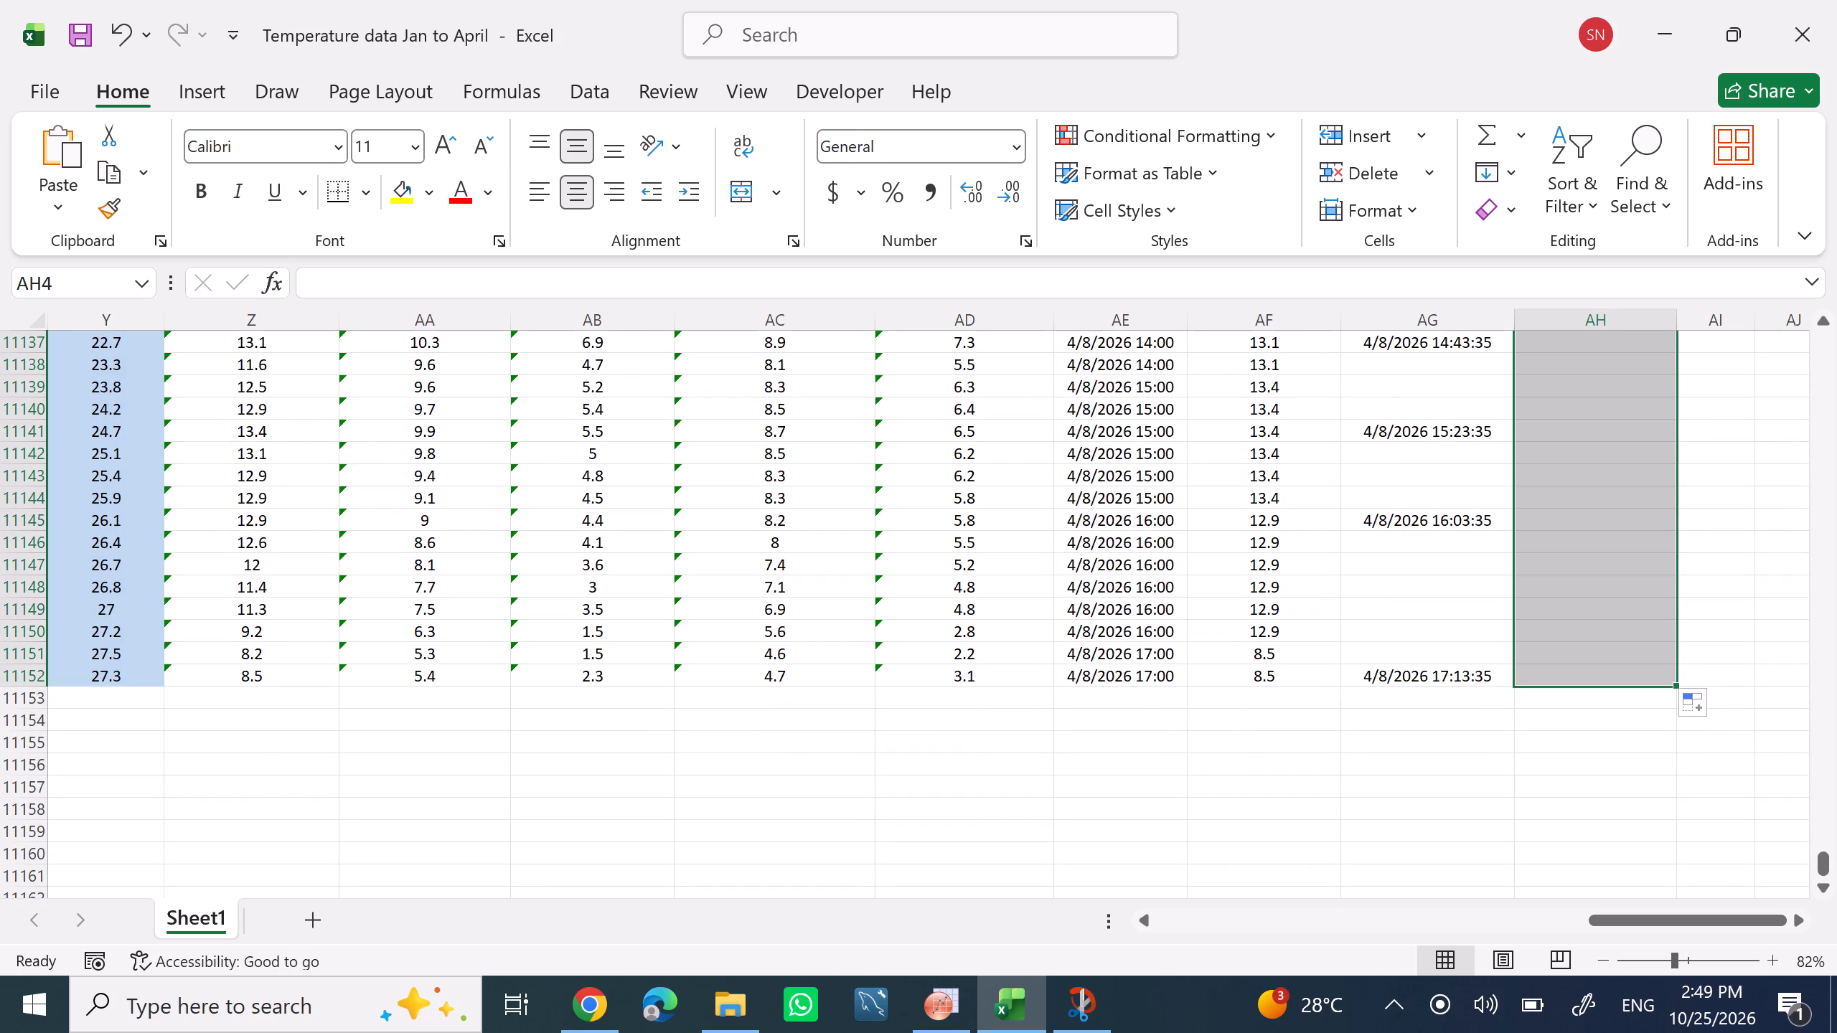
Return to the start of the data and check the filled Max Delta T - 150mm column, including cells AH6 and AH4.
scroll(1477, 805, up, 12)
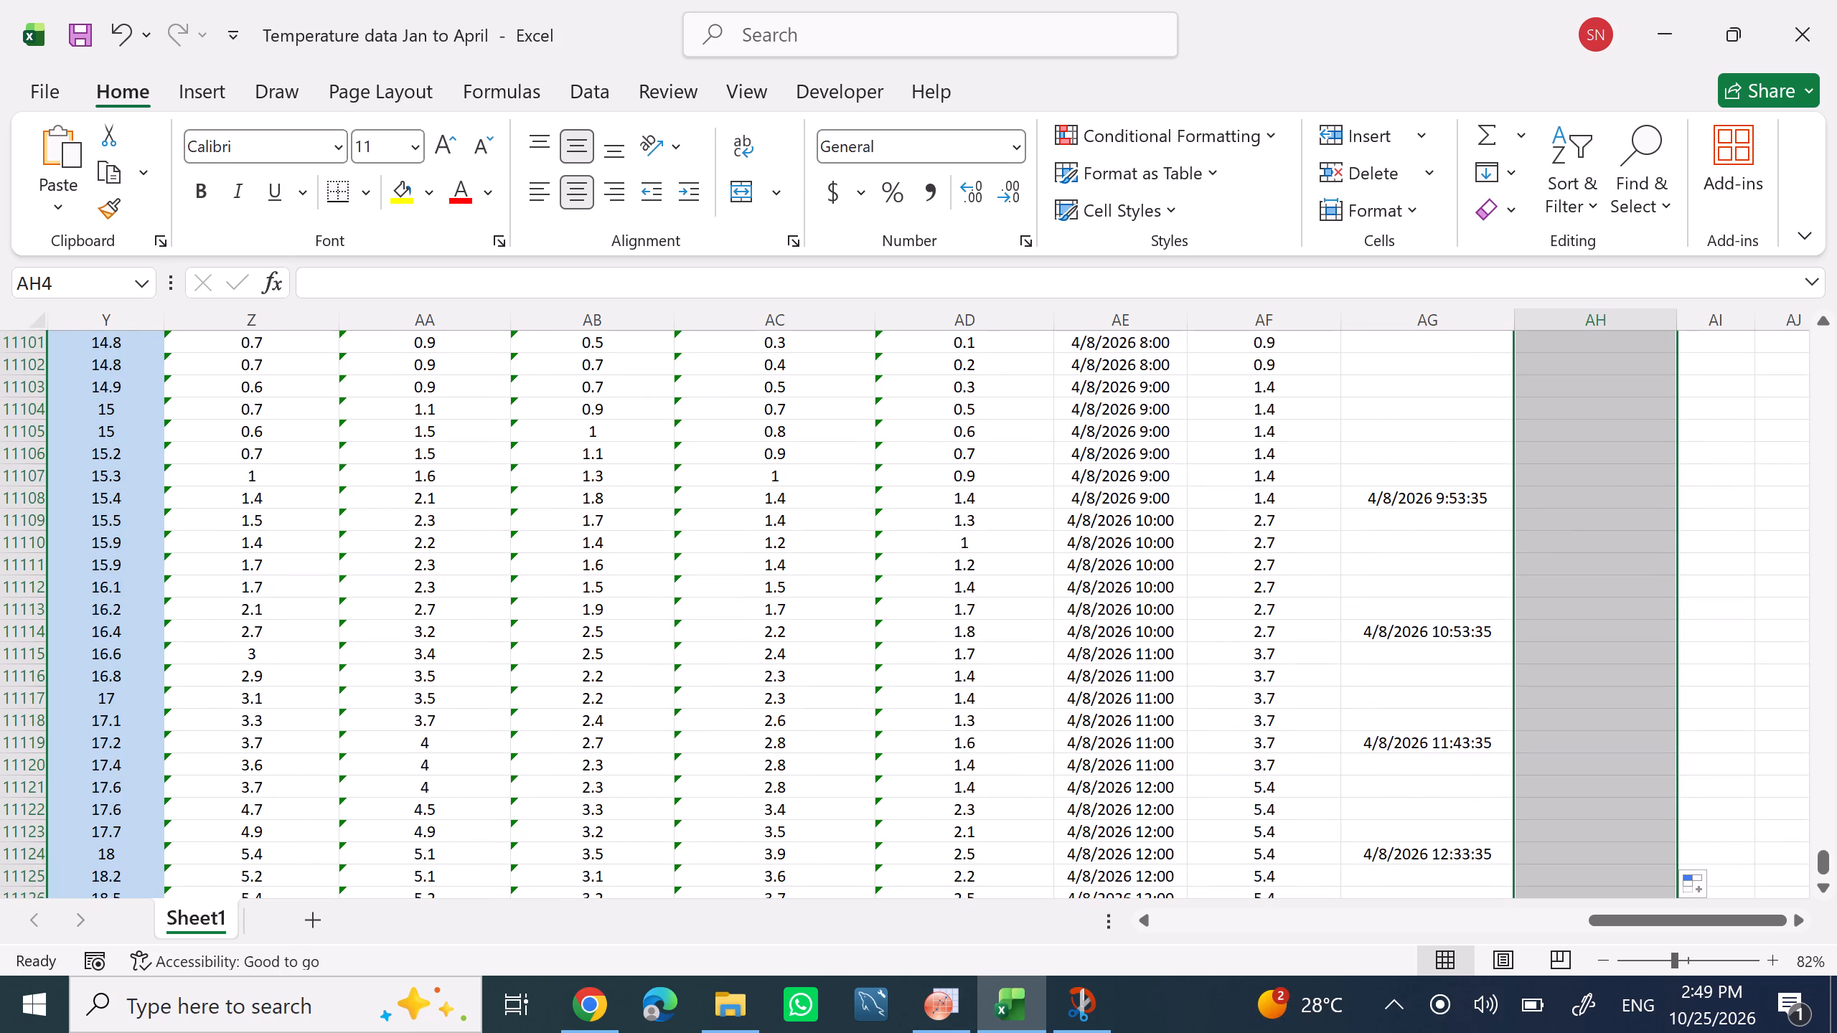
key(Return)
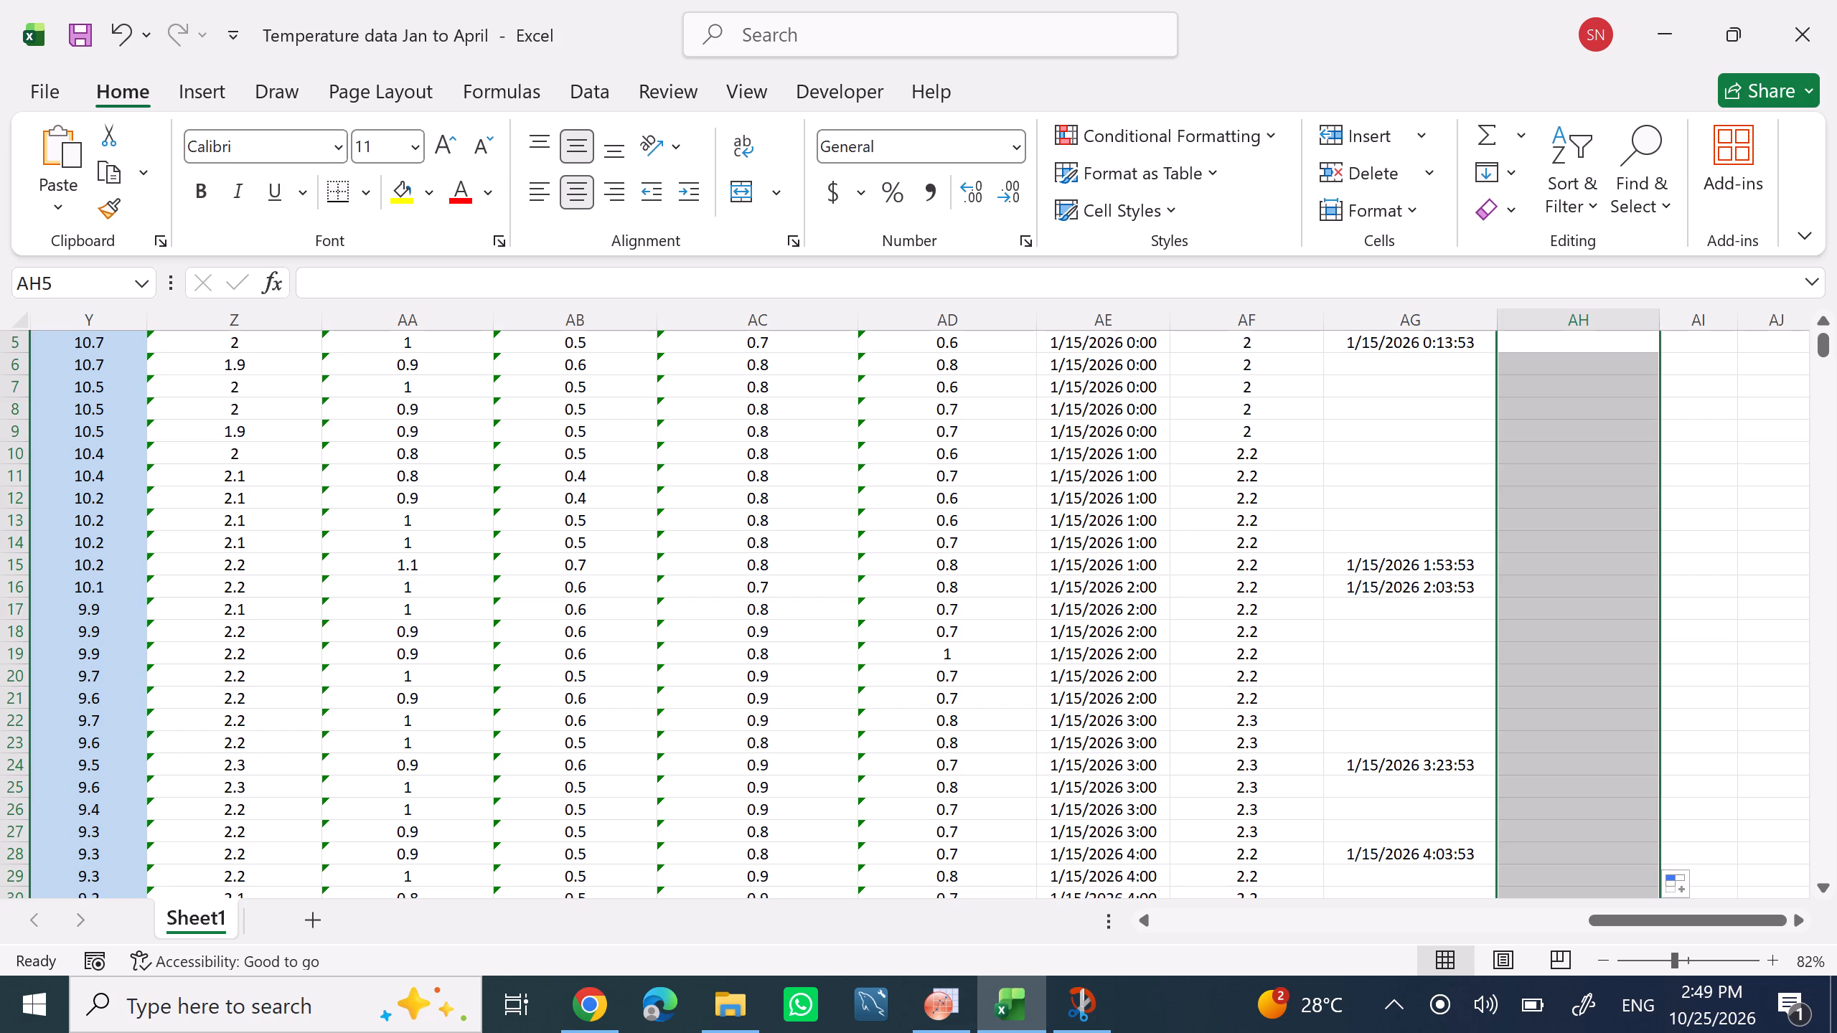
click(1782, 767)
scroll(1574, 783, up, 11)
scroll(1572, 781, down, 6)
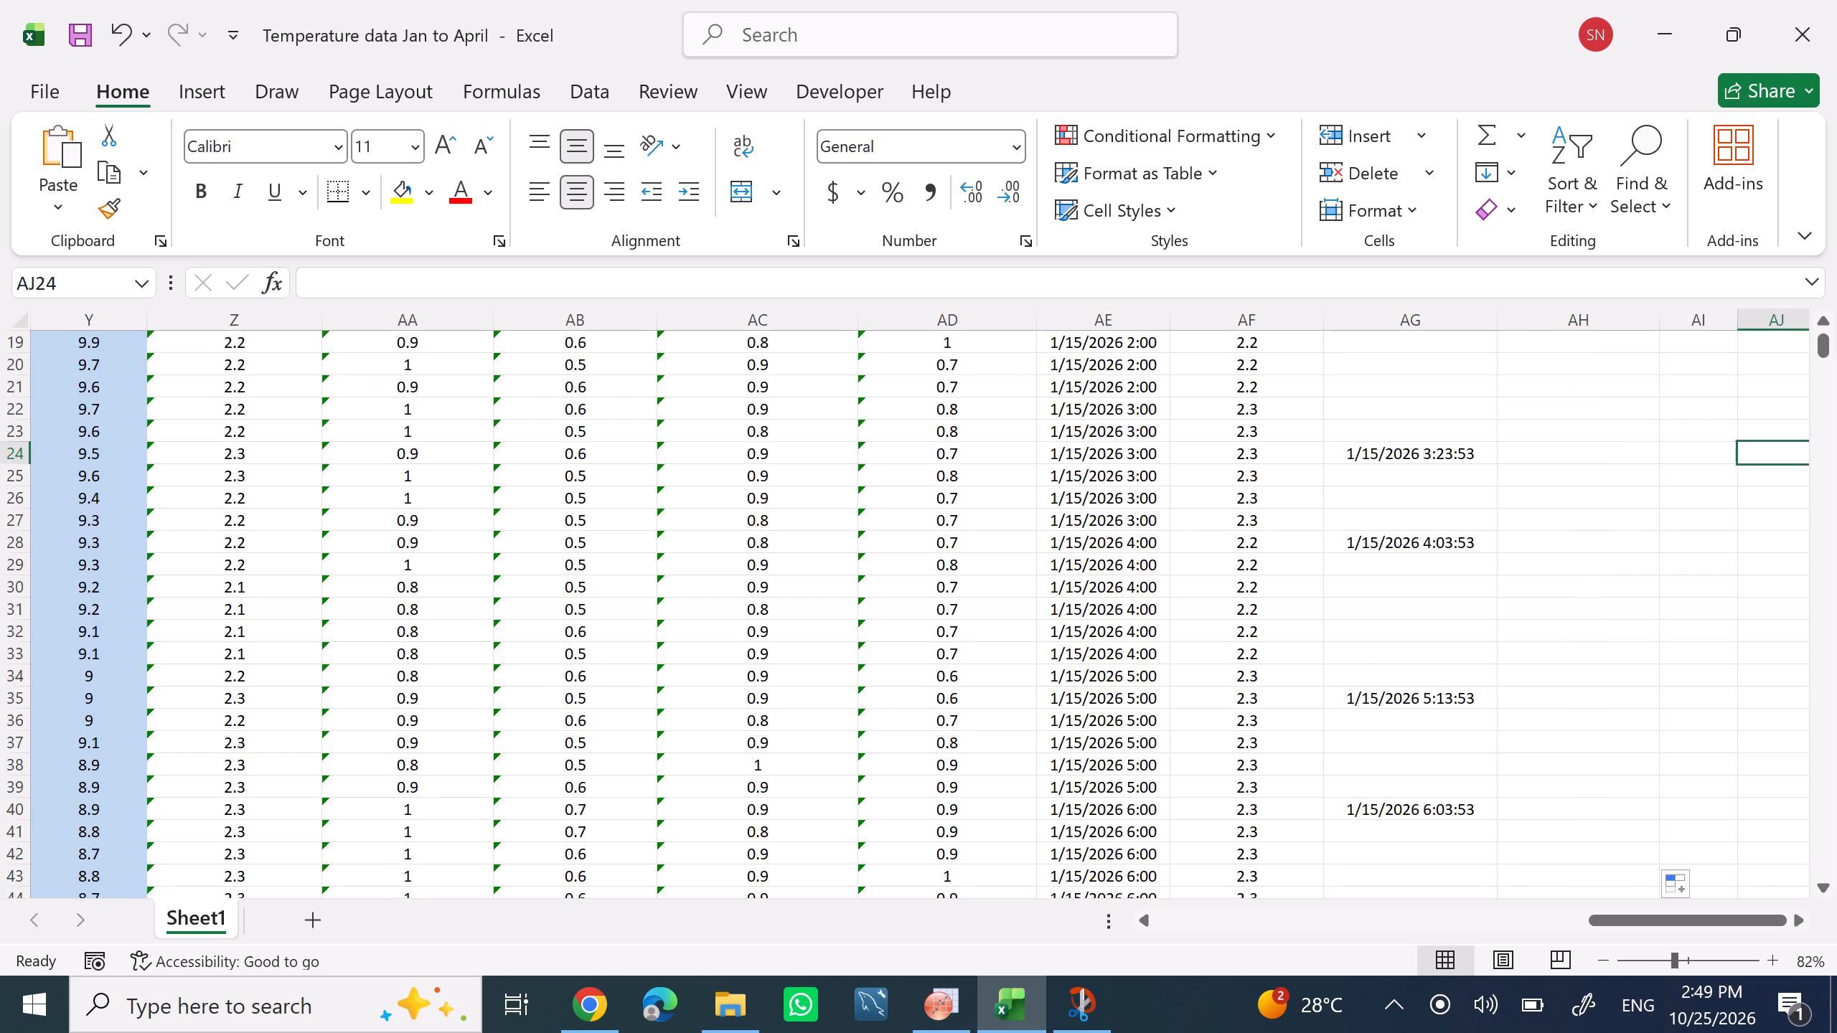
scroll(1572, 781, down, 5)
scroll(1572, 781, up, 14)
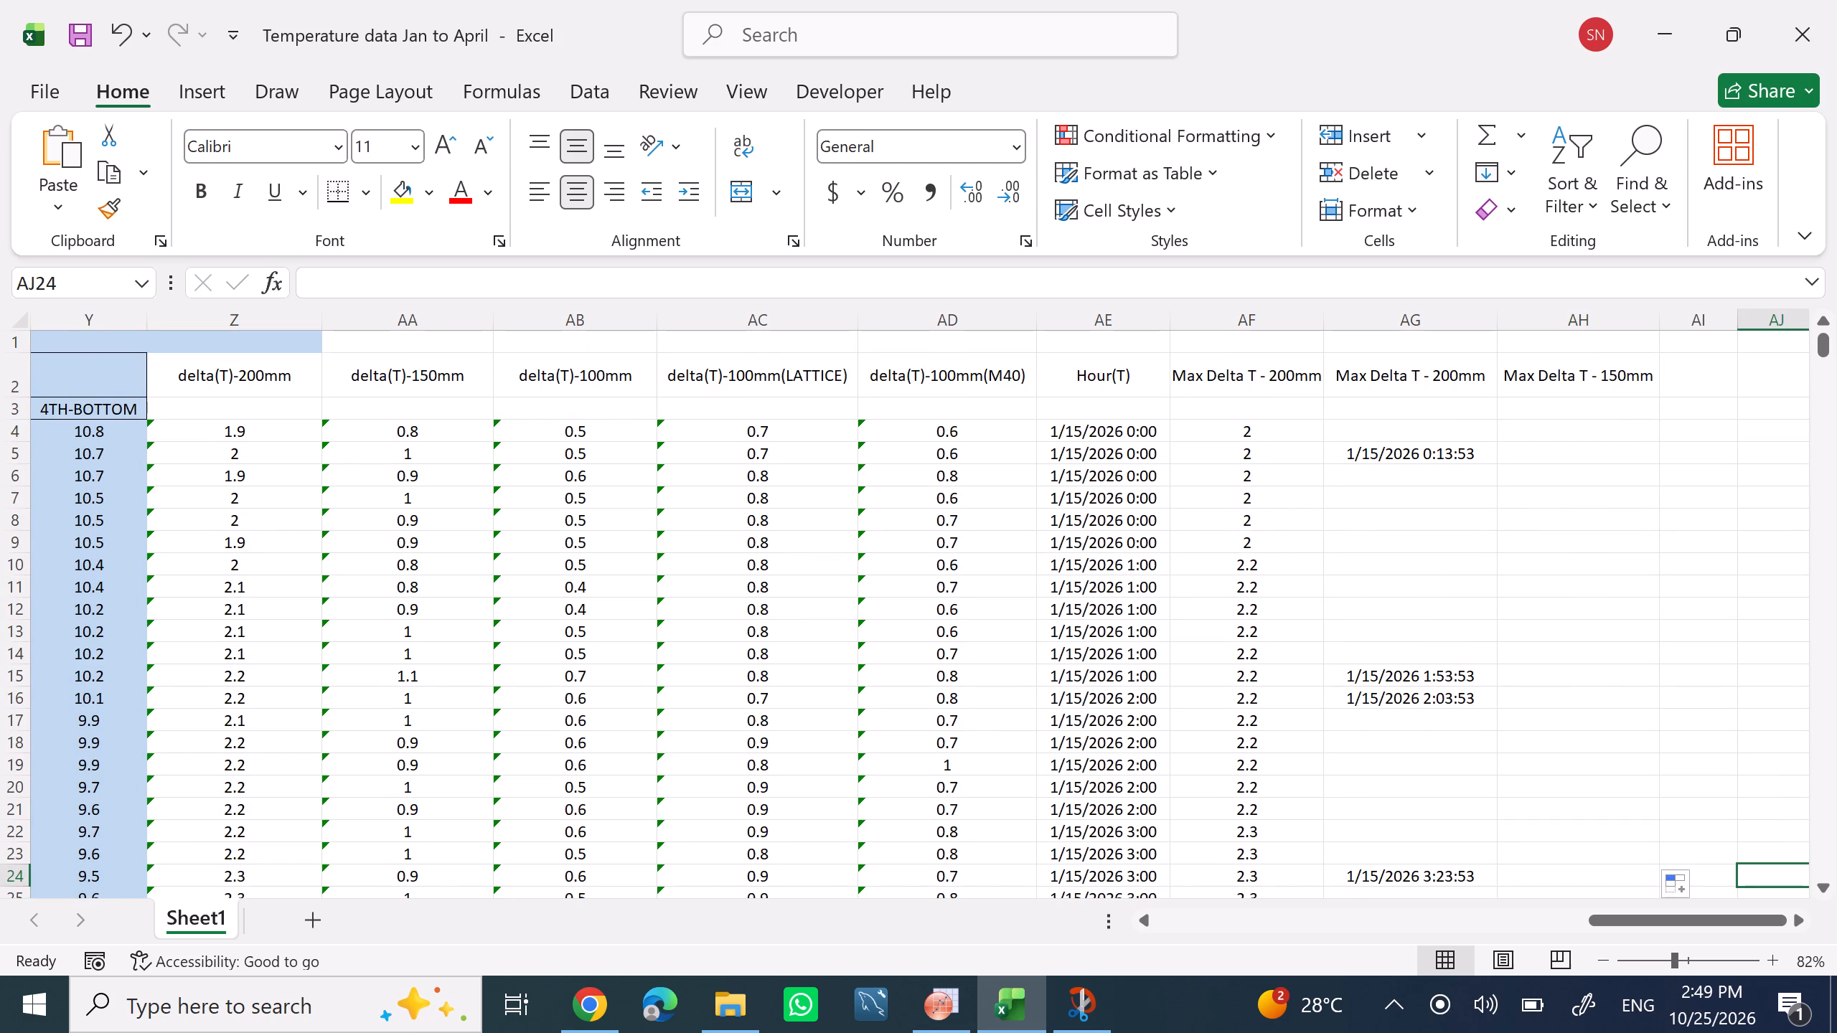
click(1557, 464)
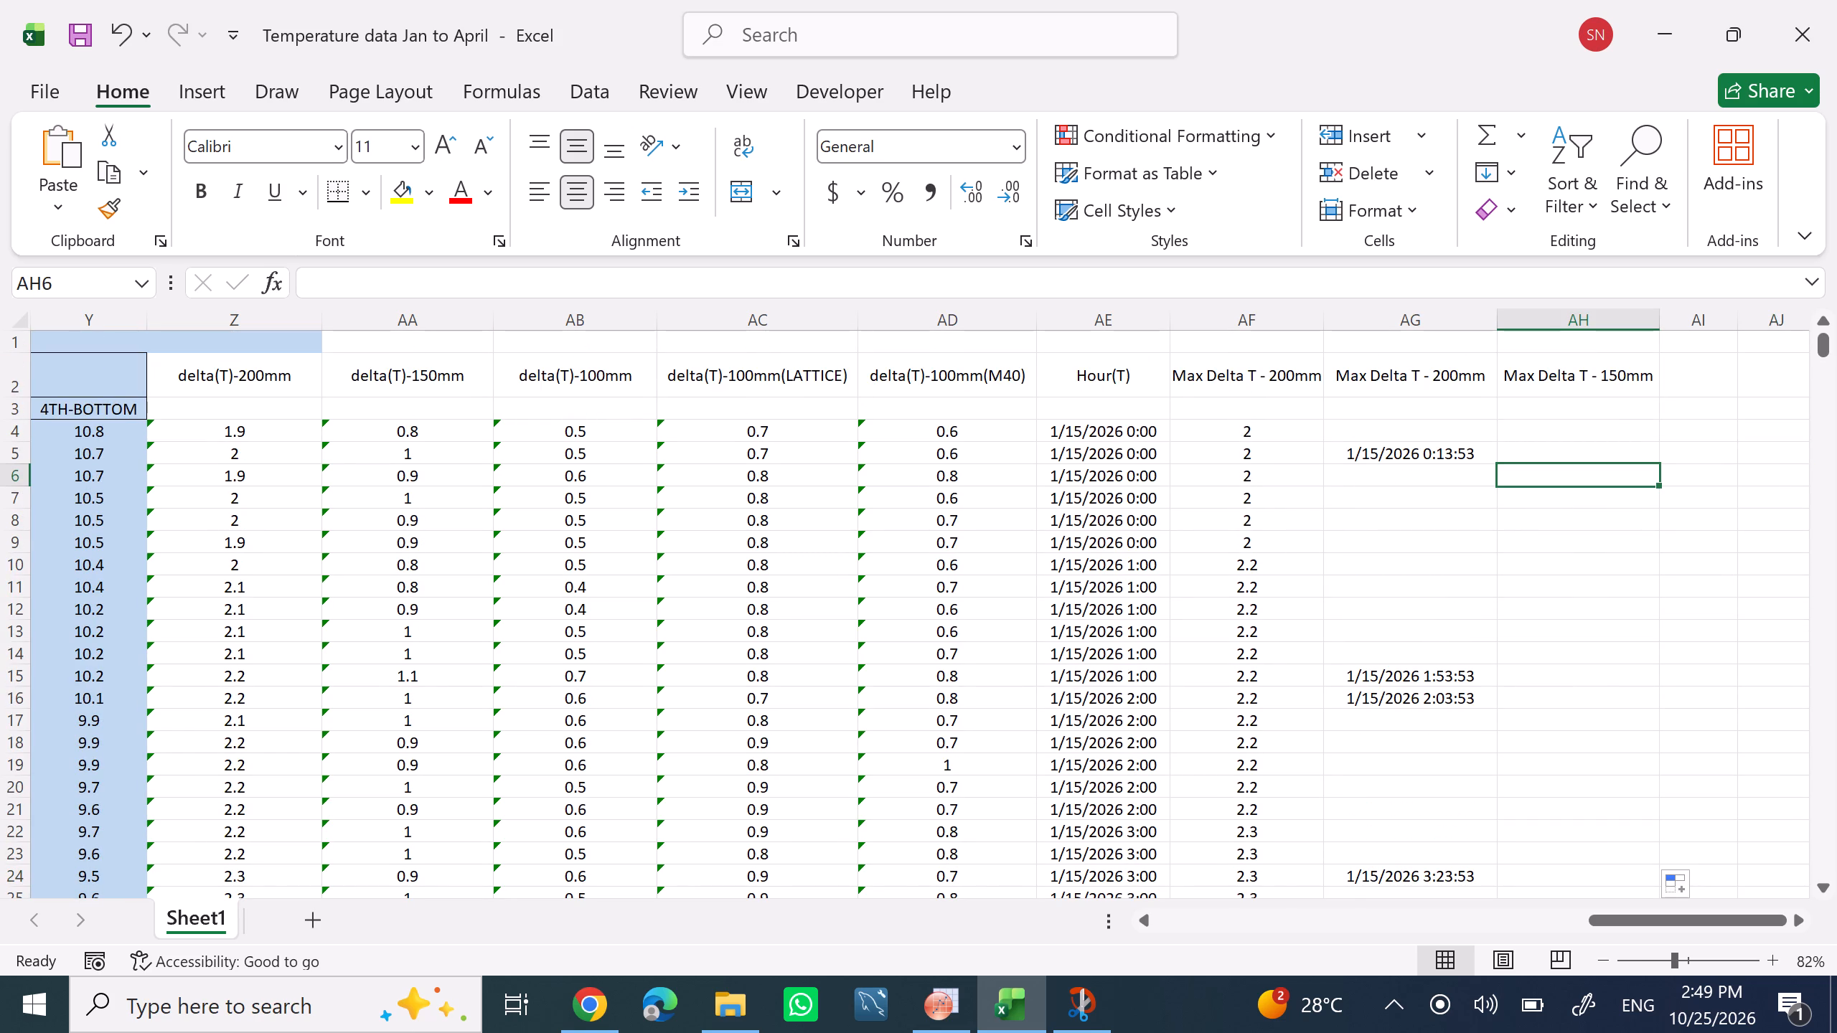
click(1557, 433)
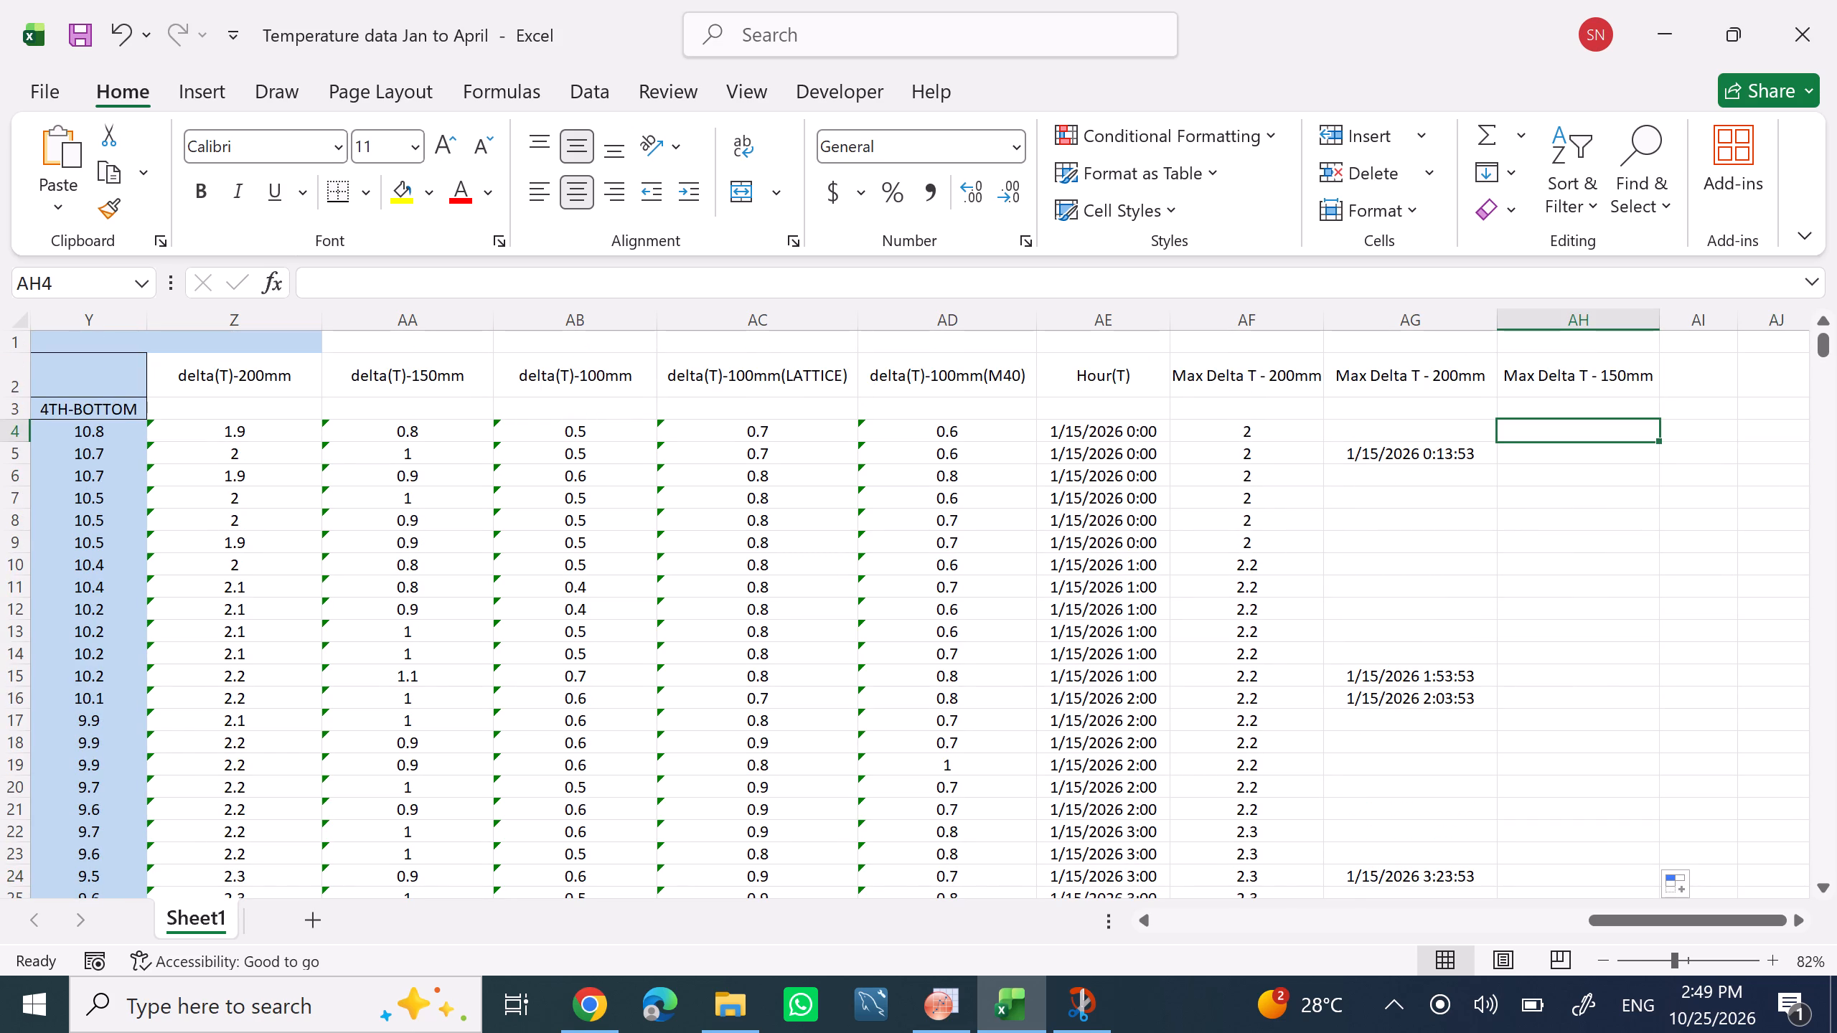
Paste the copied IF(COUNTIFS/MAXIFS) formula, starting at row 4 of columns AE and AA, into cell AH5 under Max Delta T - 150mm.
click(1571, 464)
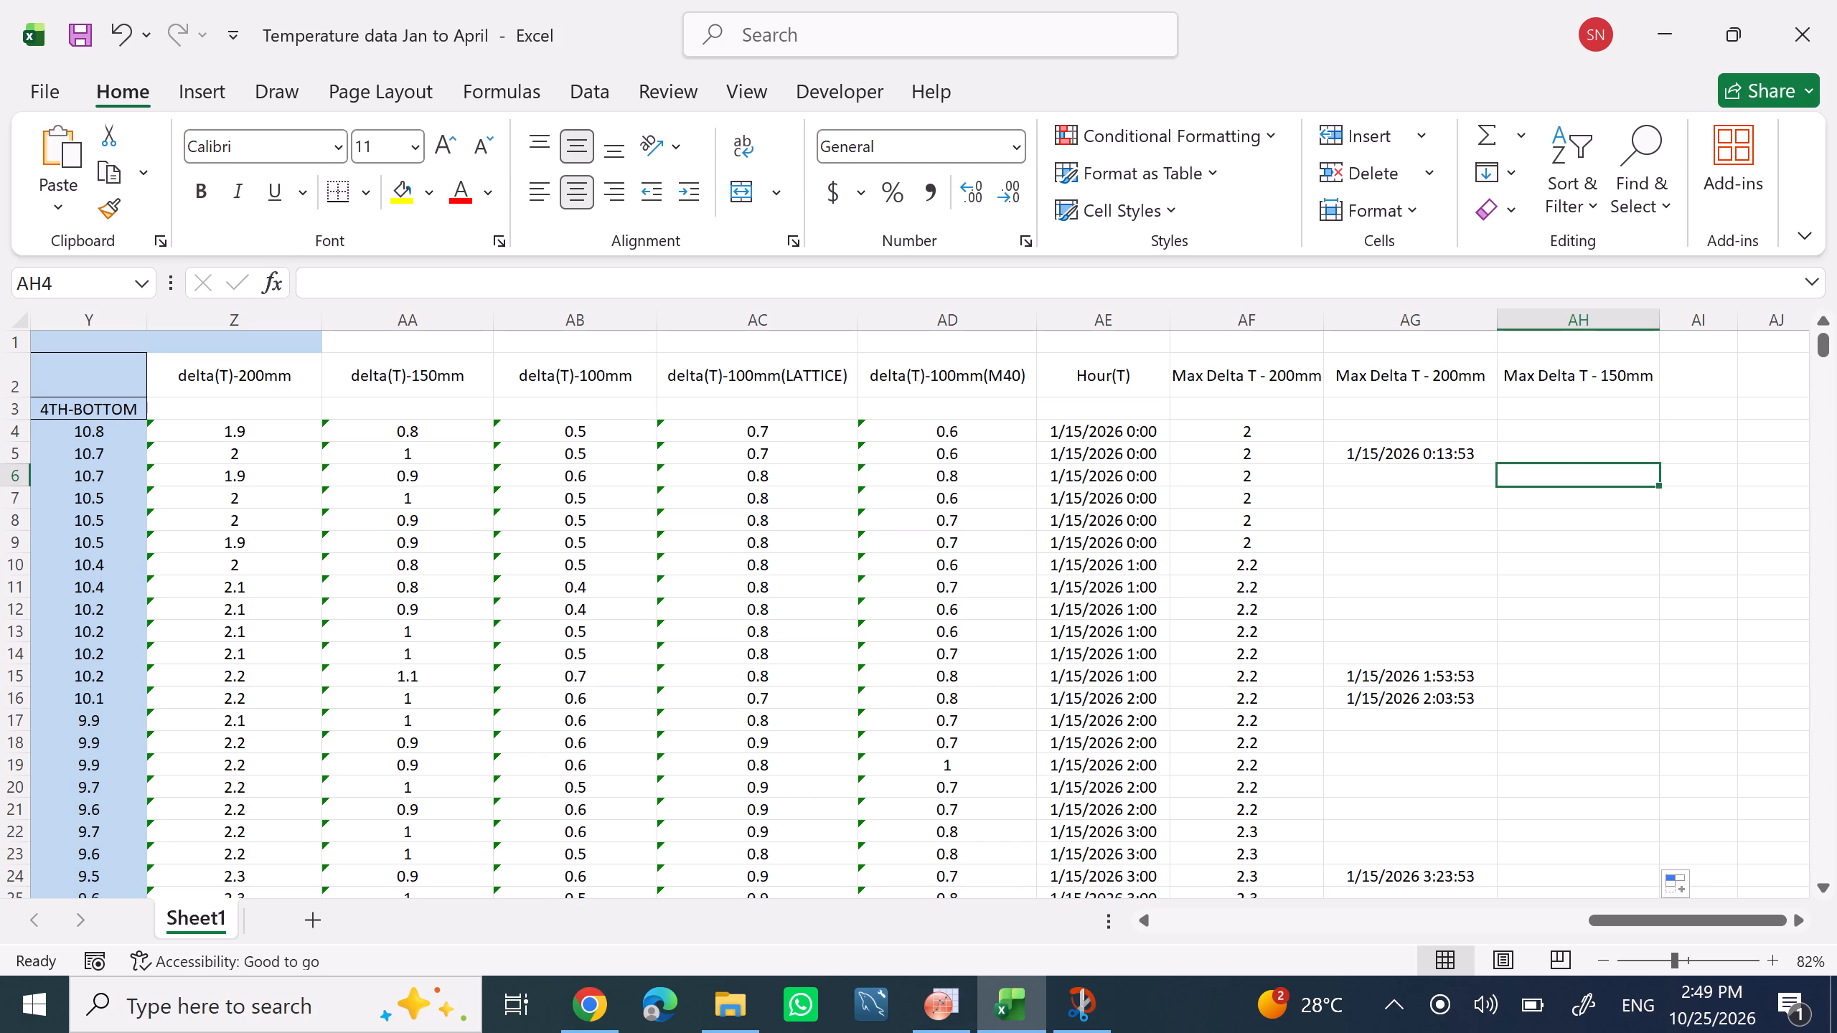
click(1572, 451)
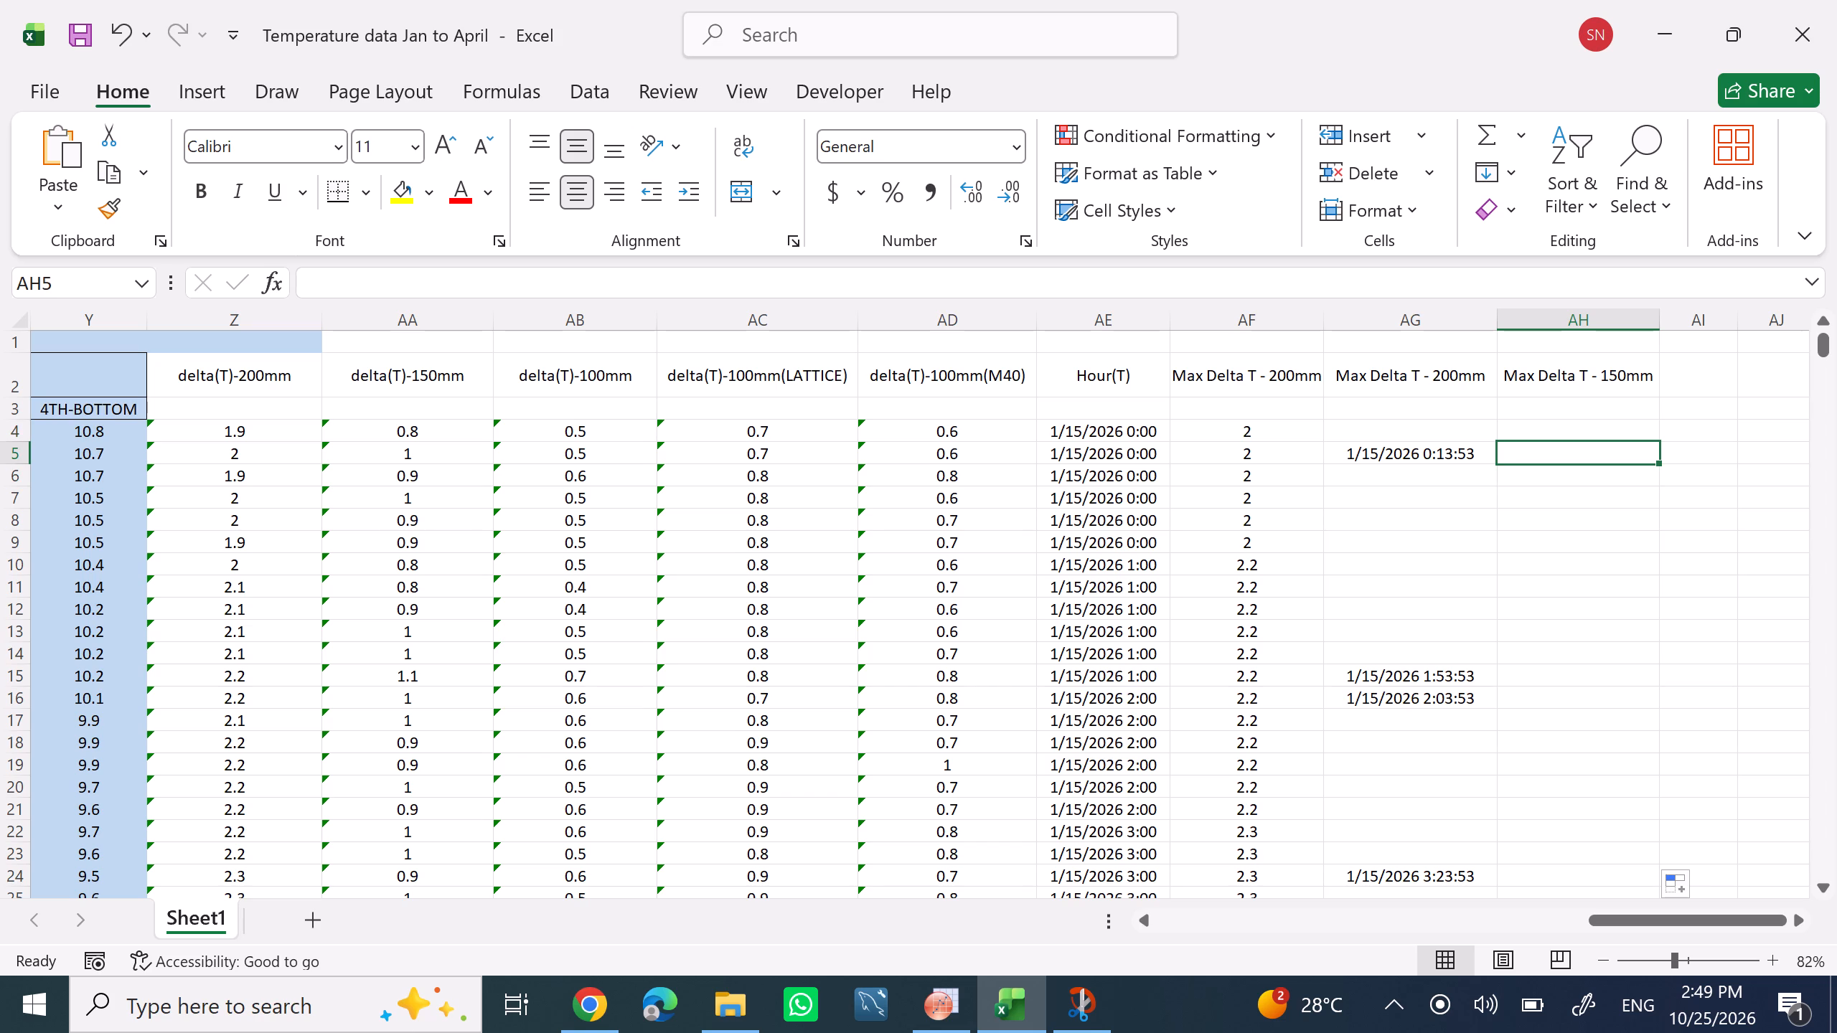
click(1536, 446)
right_click(1536, 446)
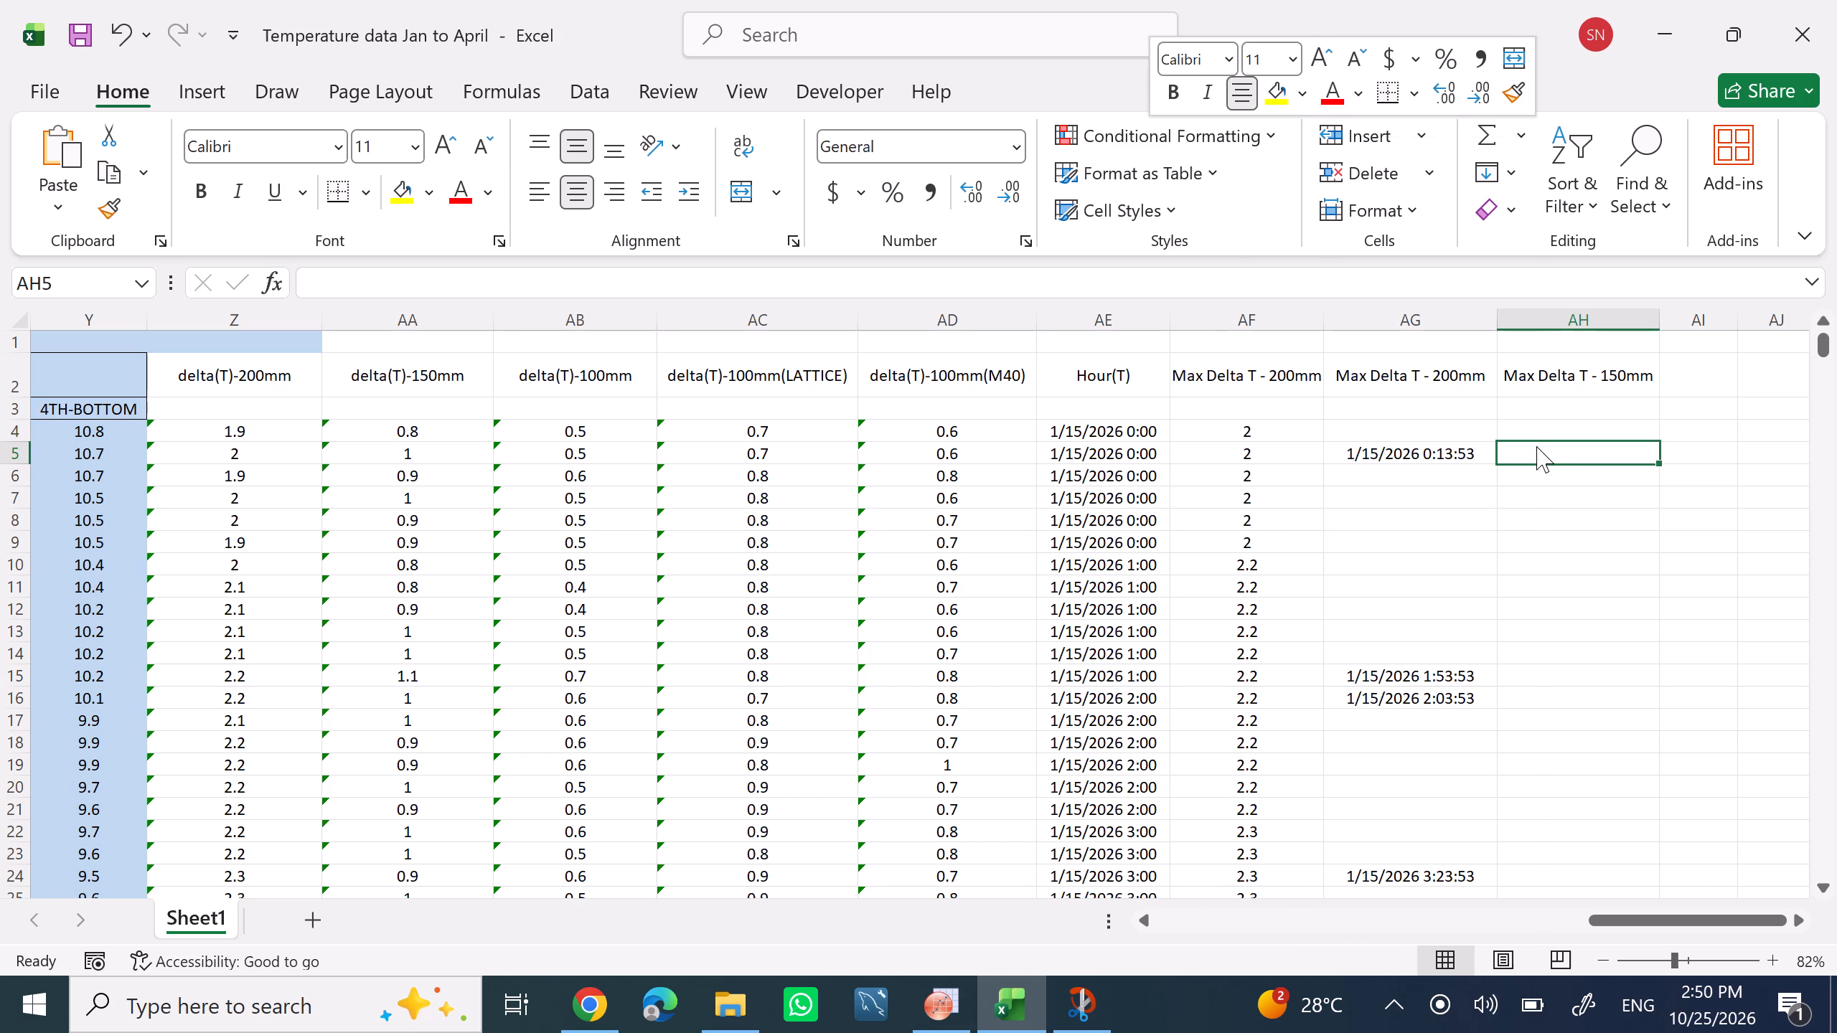
click(1280, 319)
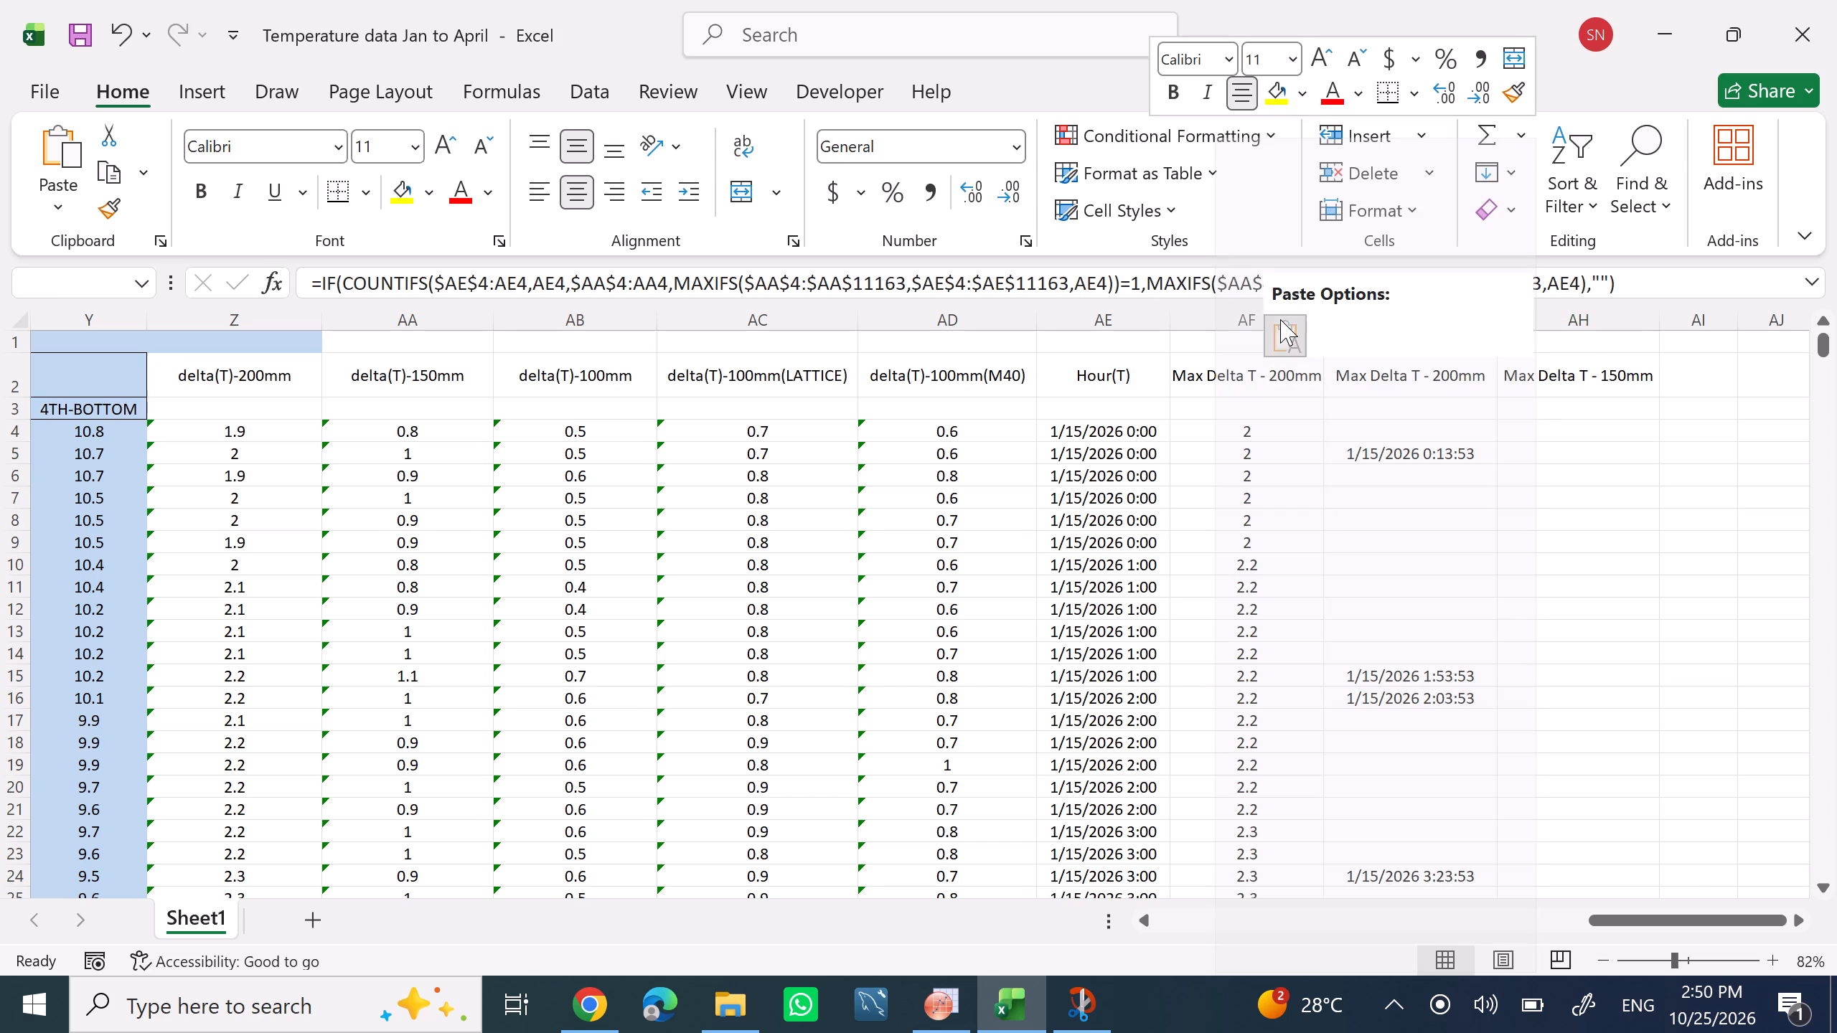
key(Return)
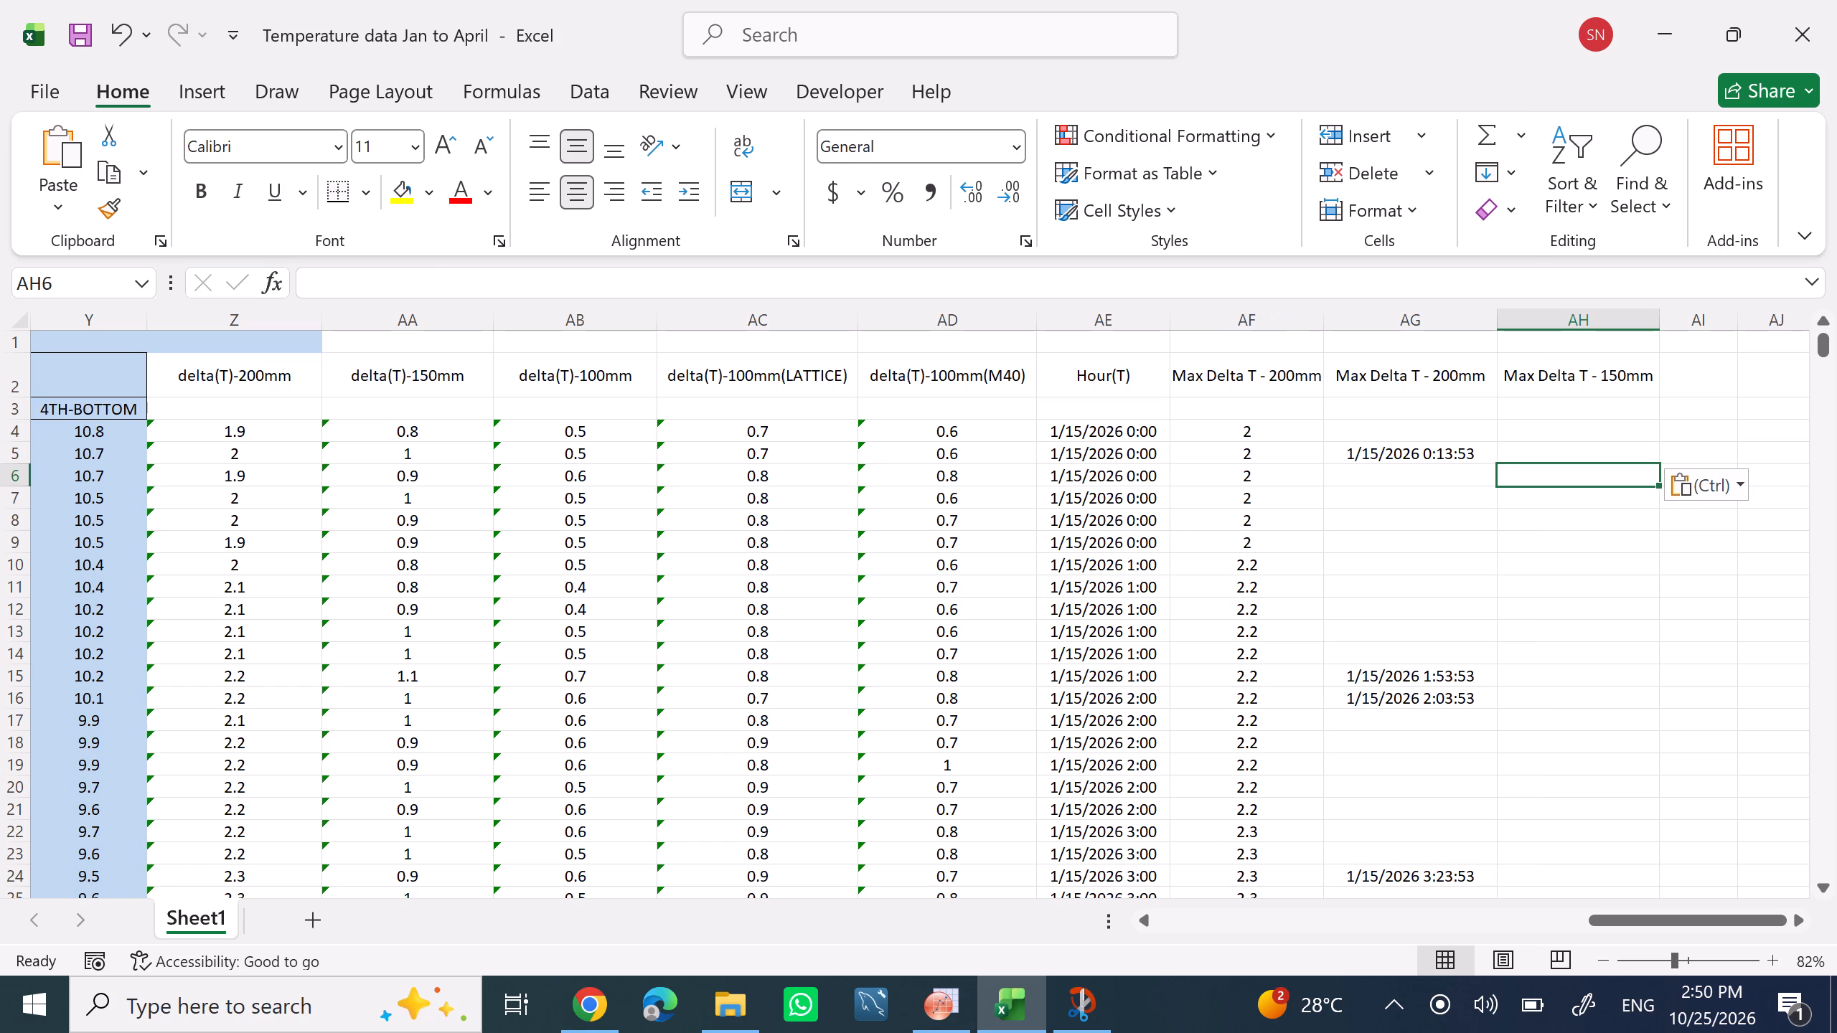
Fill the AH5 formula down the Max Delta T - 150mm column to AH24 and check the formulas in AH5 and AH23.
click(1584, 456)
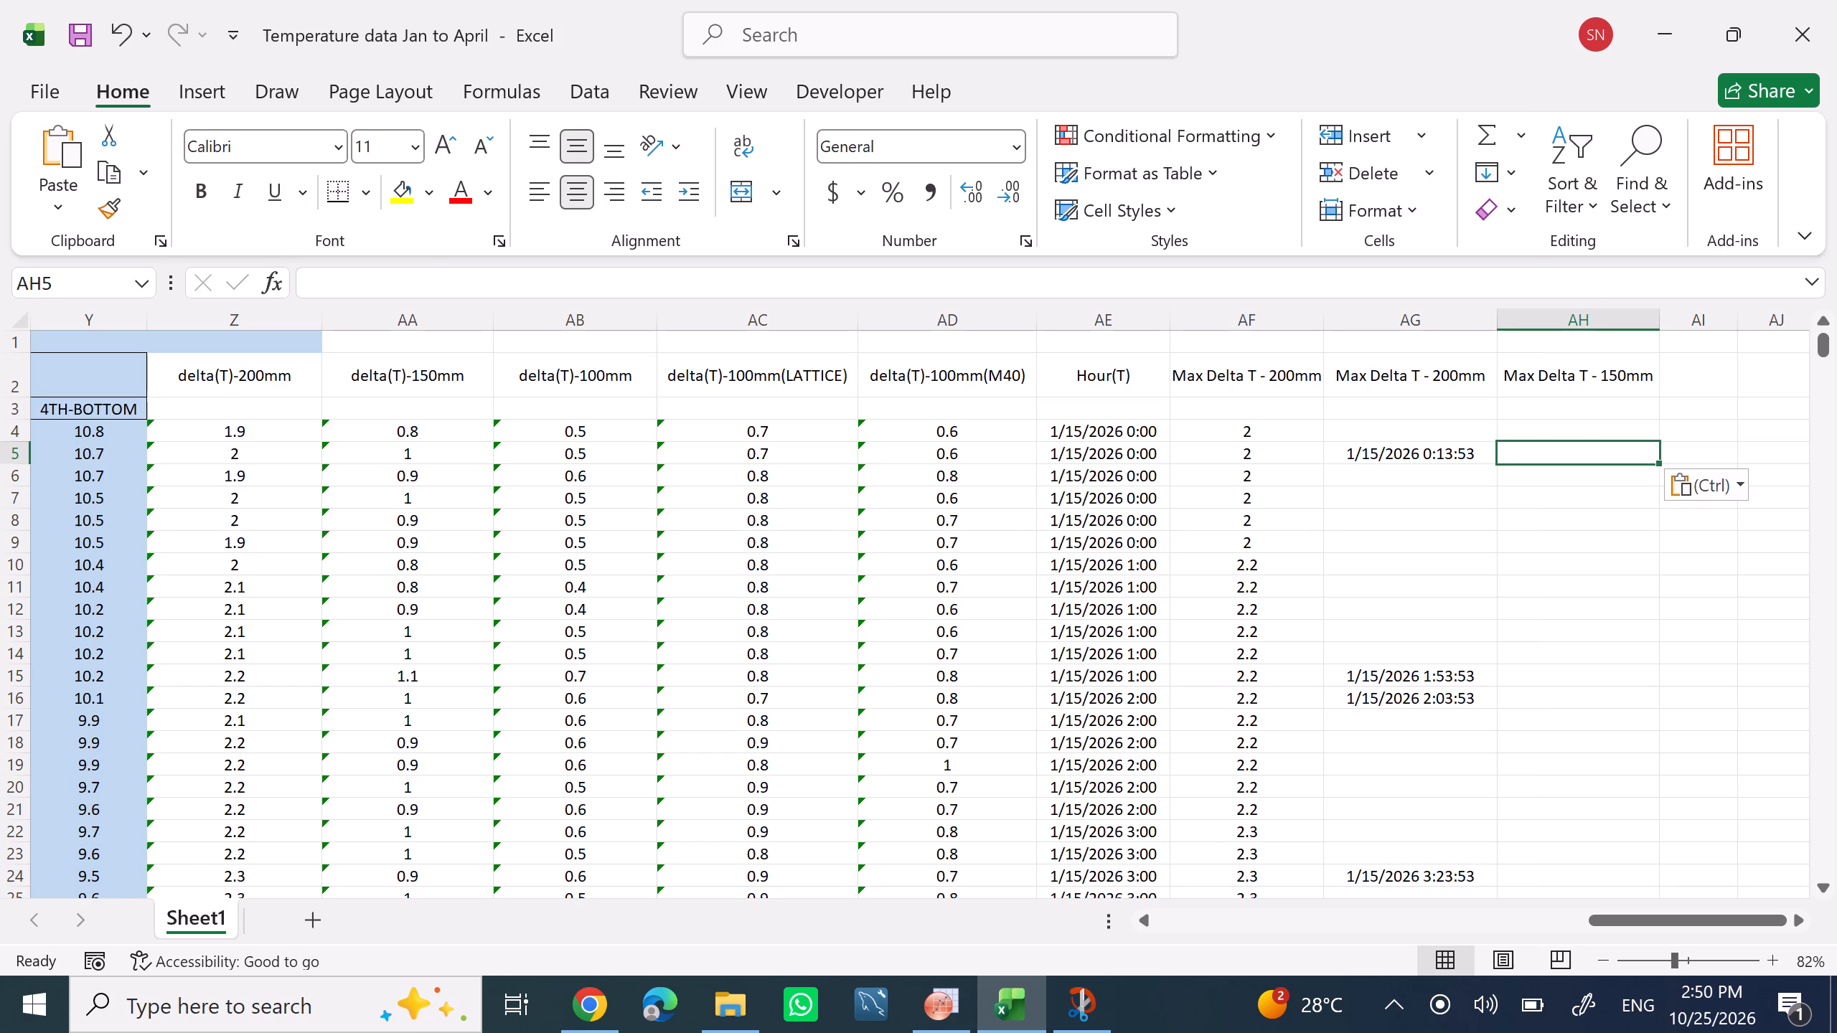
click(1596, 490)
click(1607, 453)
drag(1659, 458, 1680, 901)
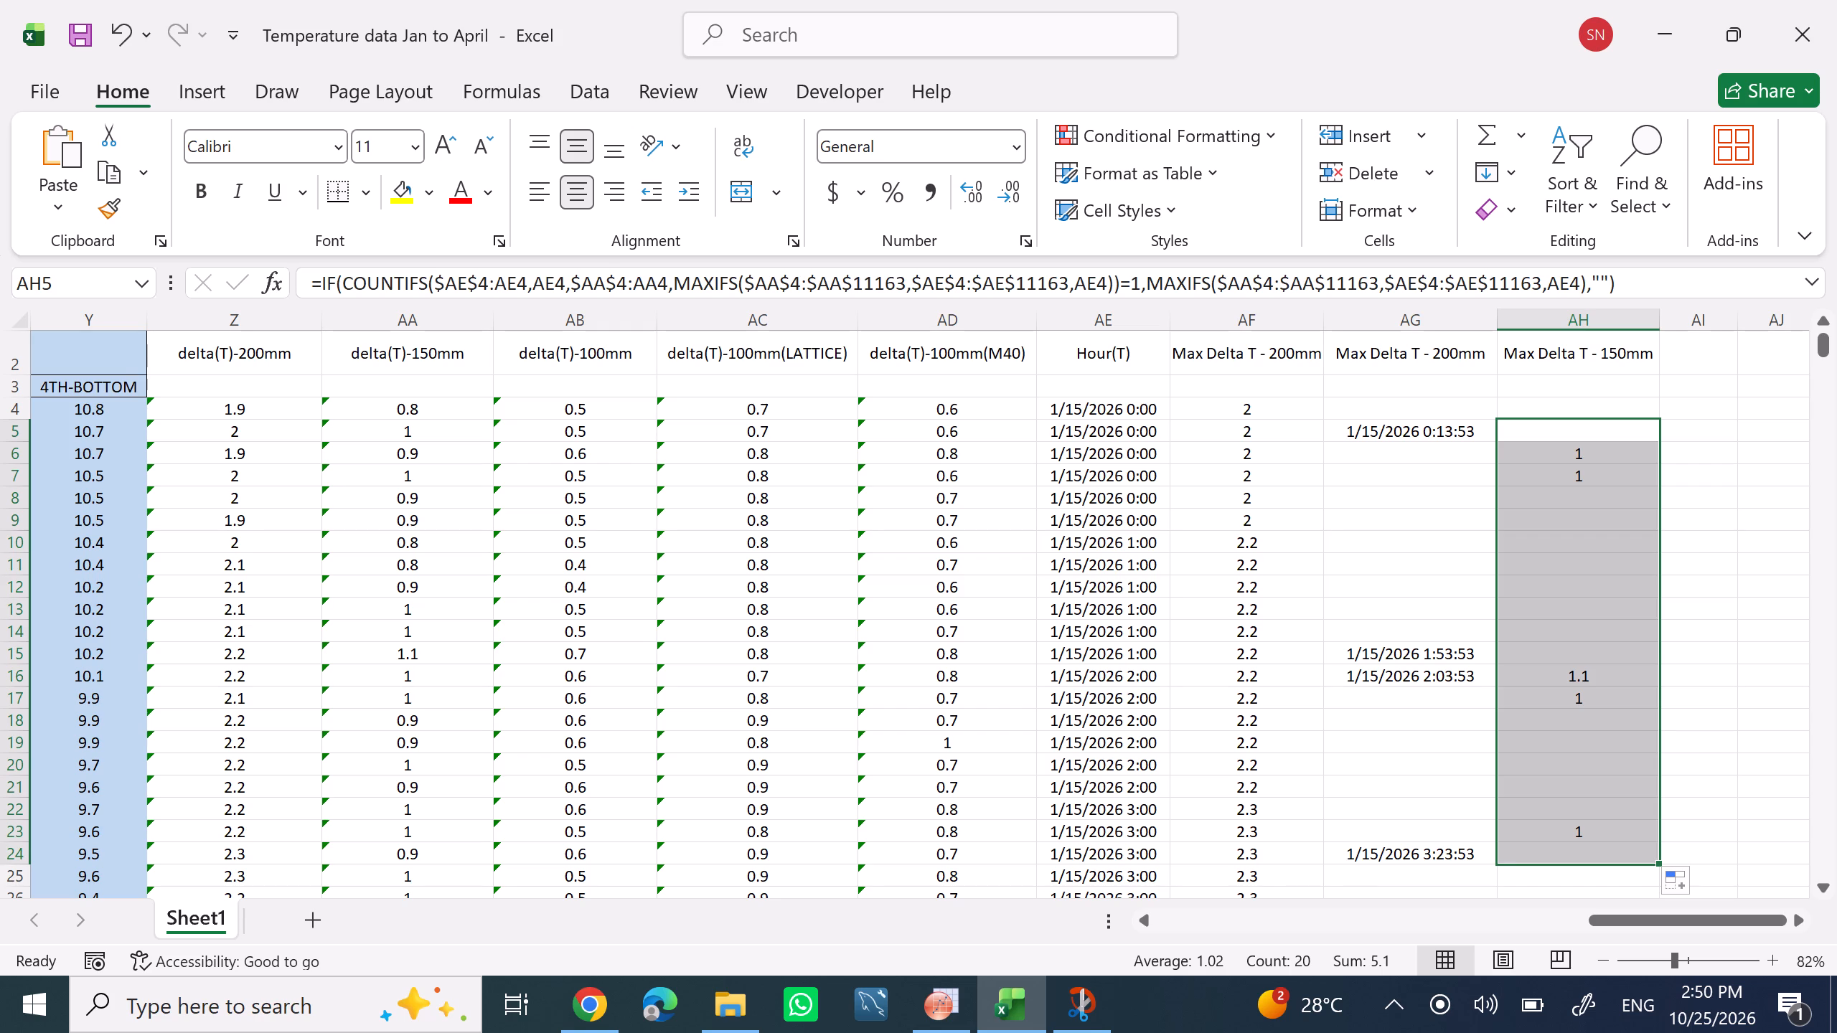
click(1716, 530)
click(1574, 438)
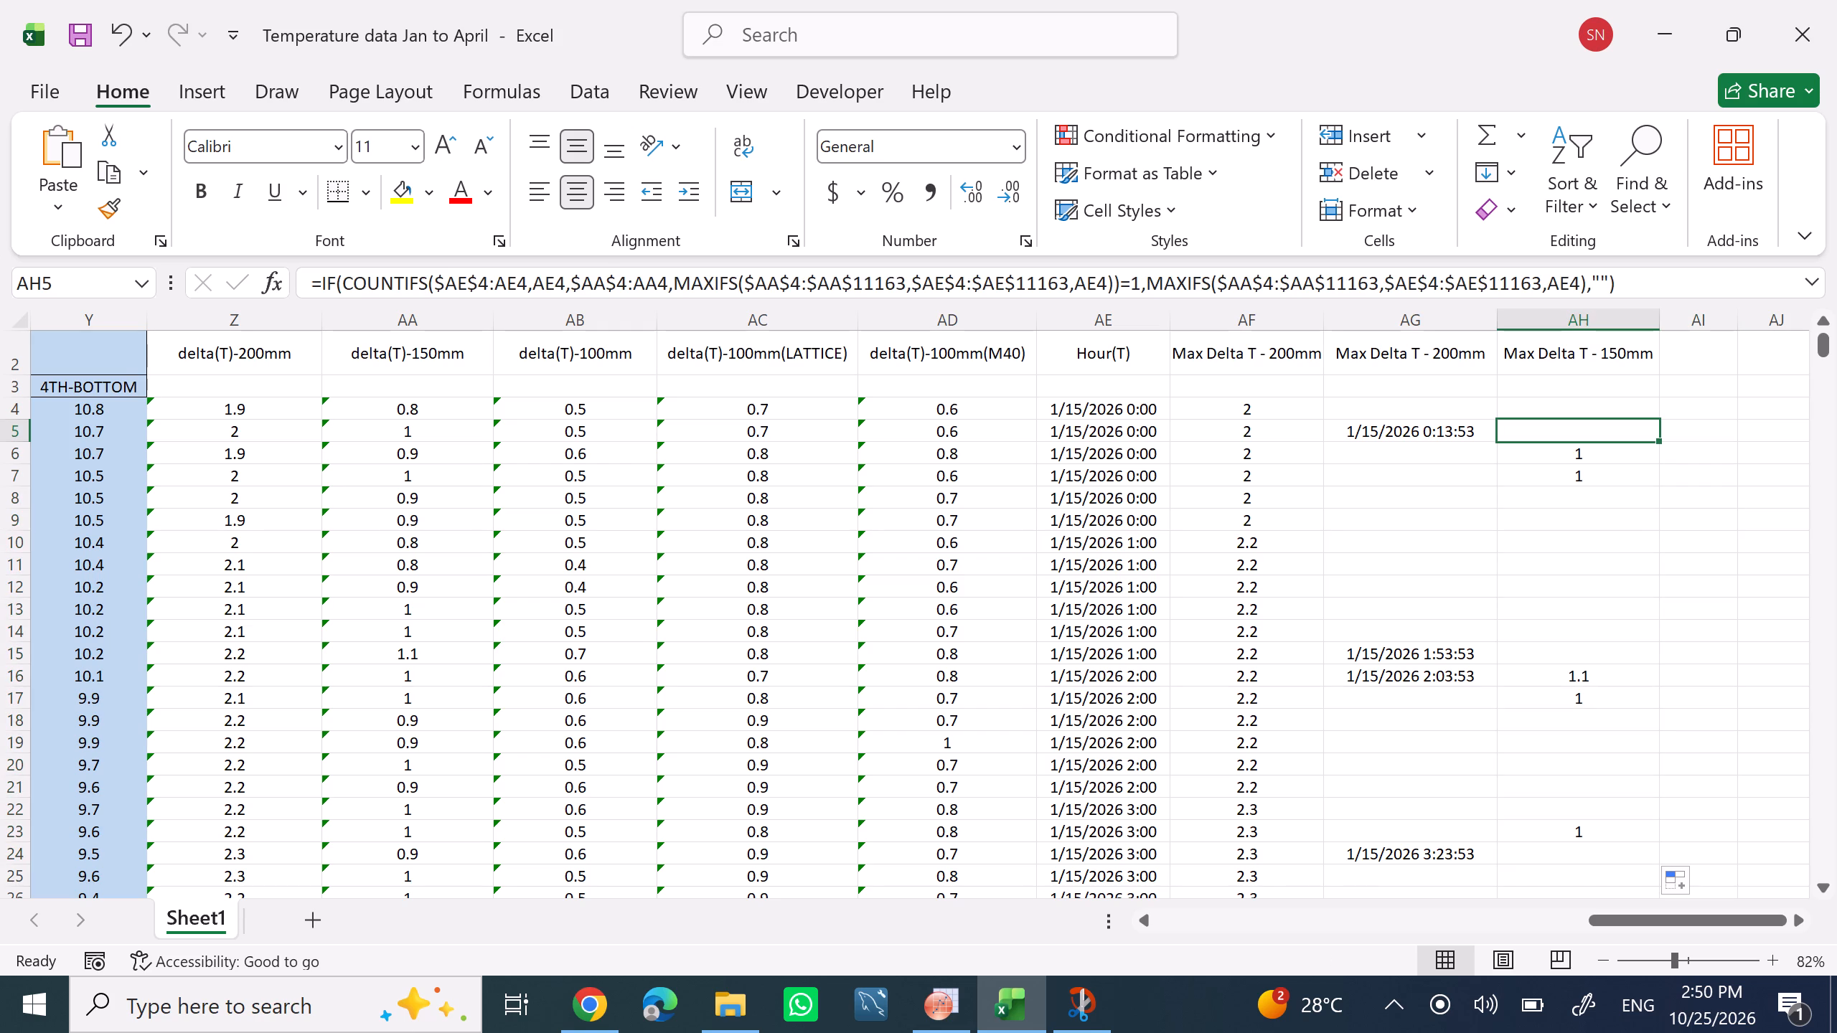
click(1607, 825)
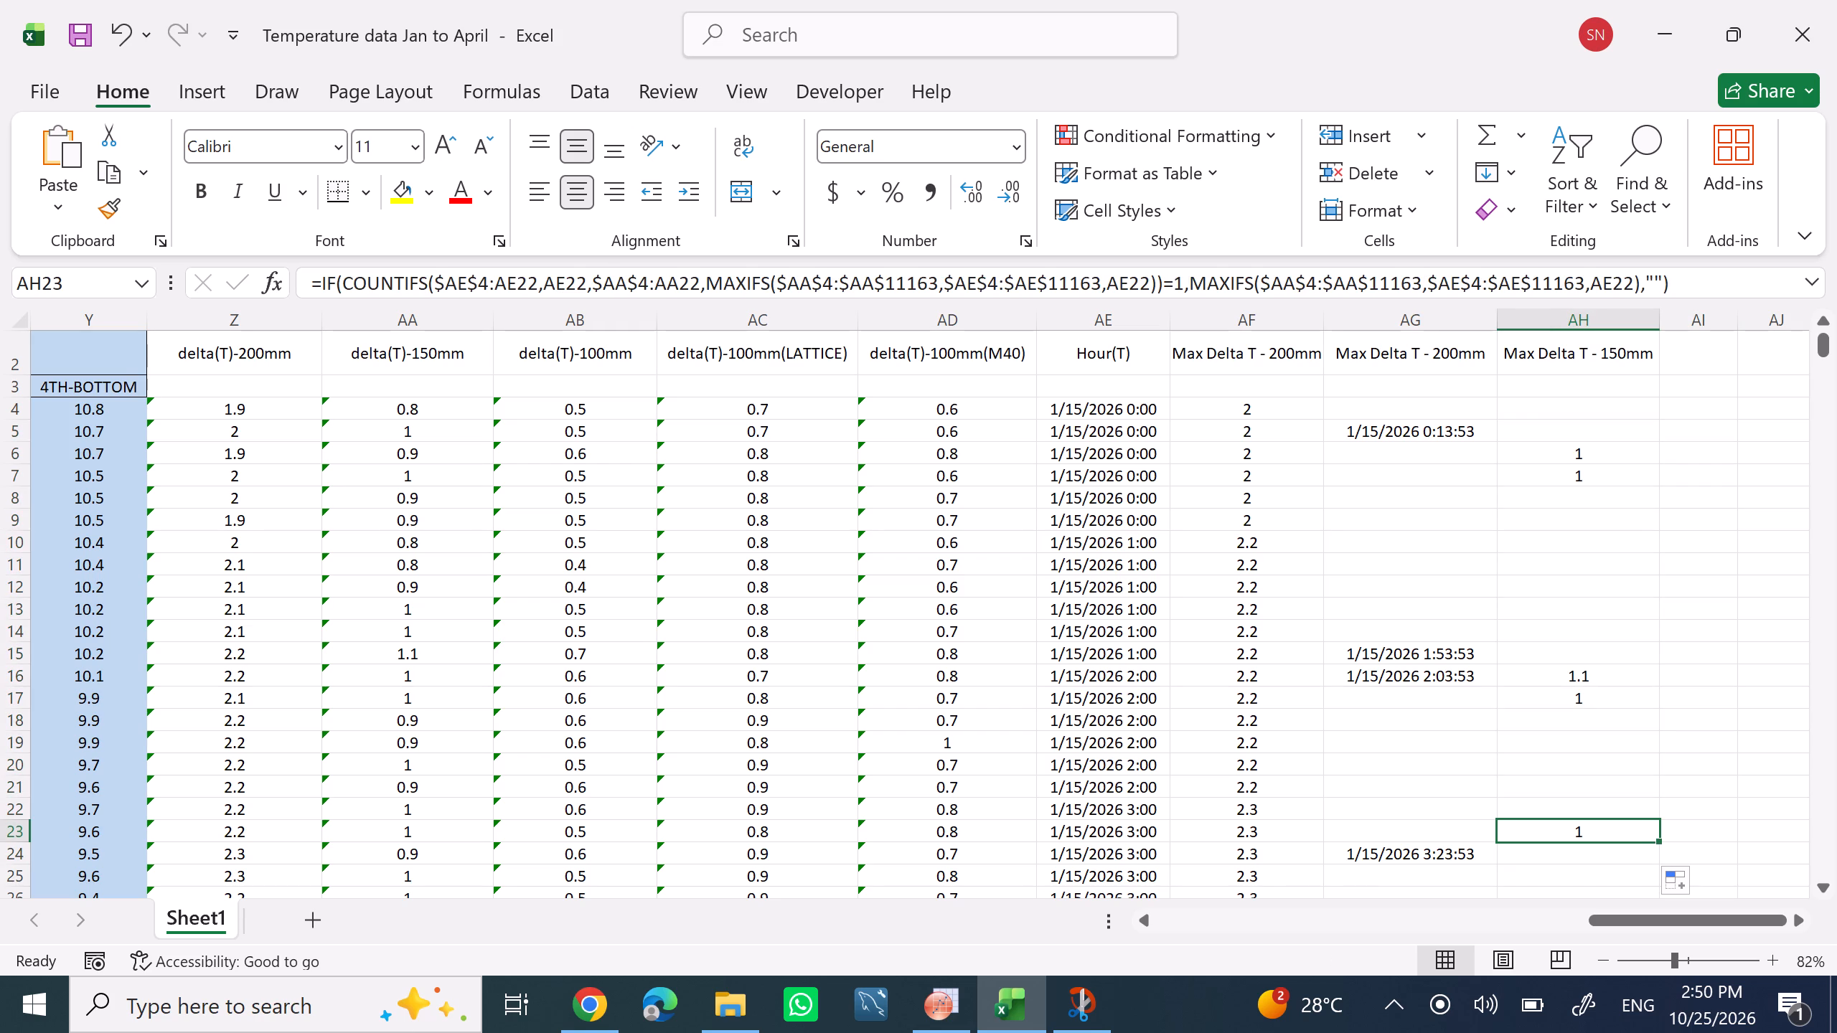
Fill the AH5 formula down the Max Delta T - 150mm column to the last data row, 11152.
click(1597, 432)
scroll(1663, 542, down, 1)
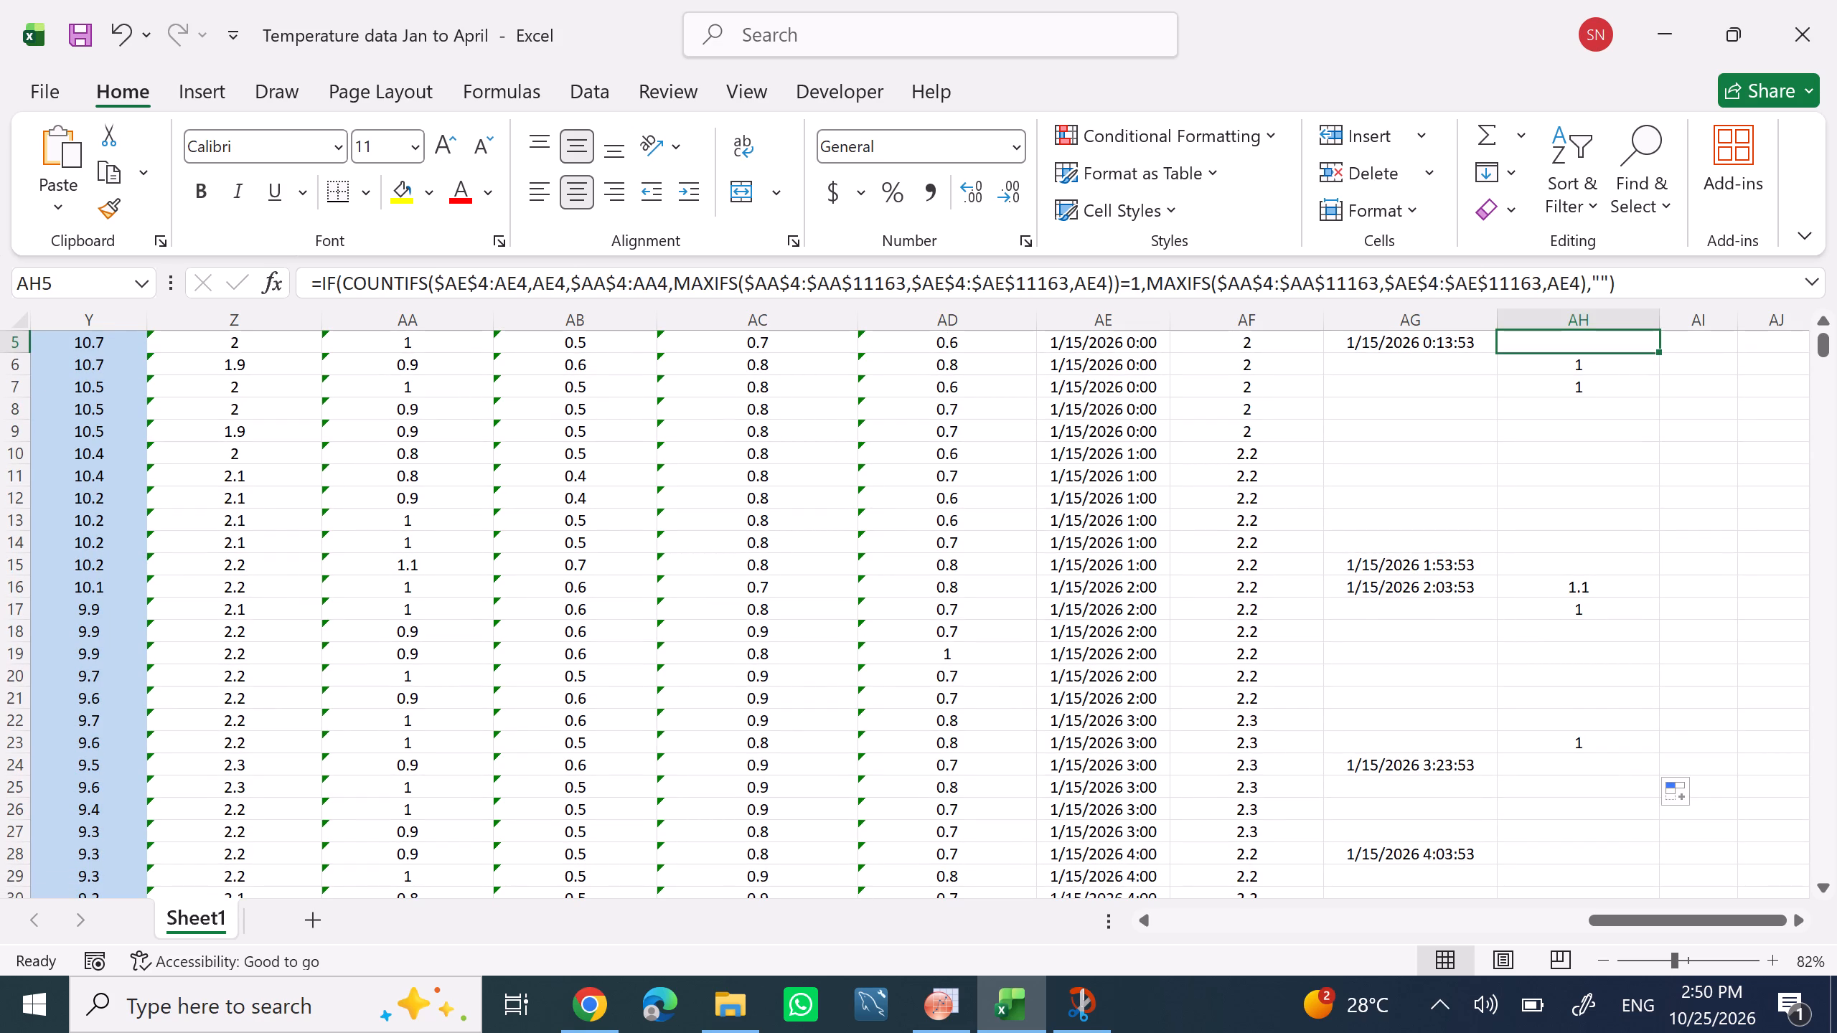
drag(1658, 352, 1696, 1029)
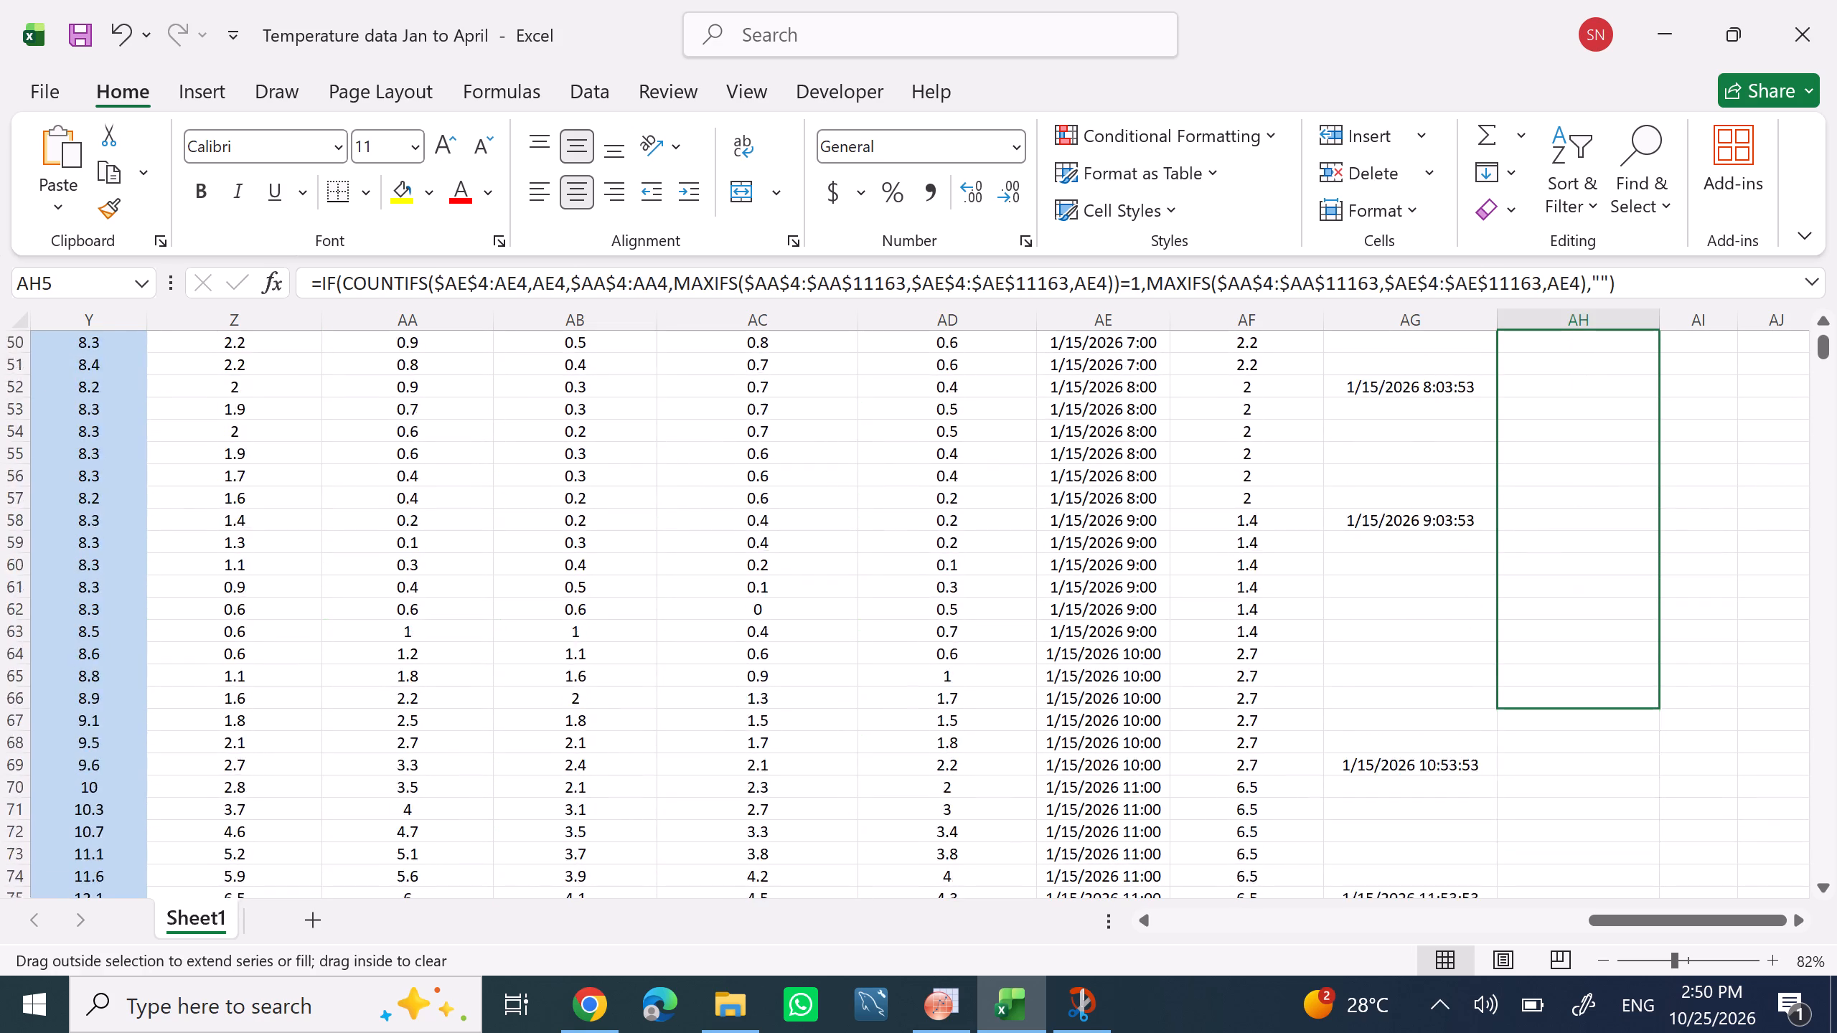
drag(1696, 1029, 1706, 1025)
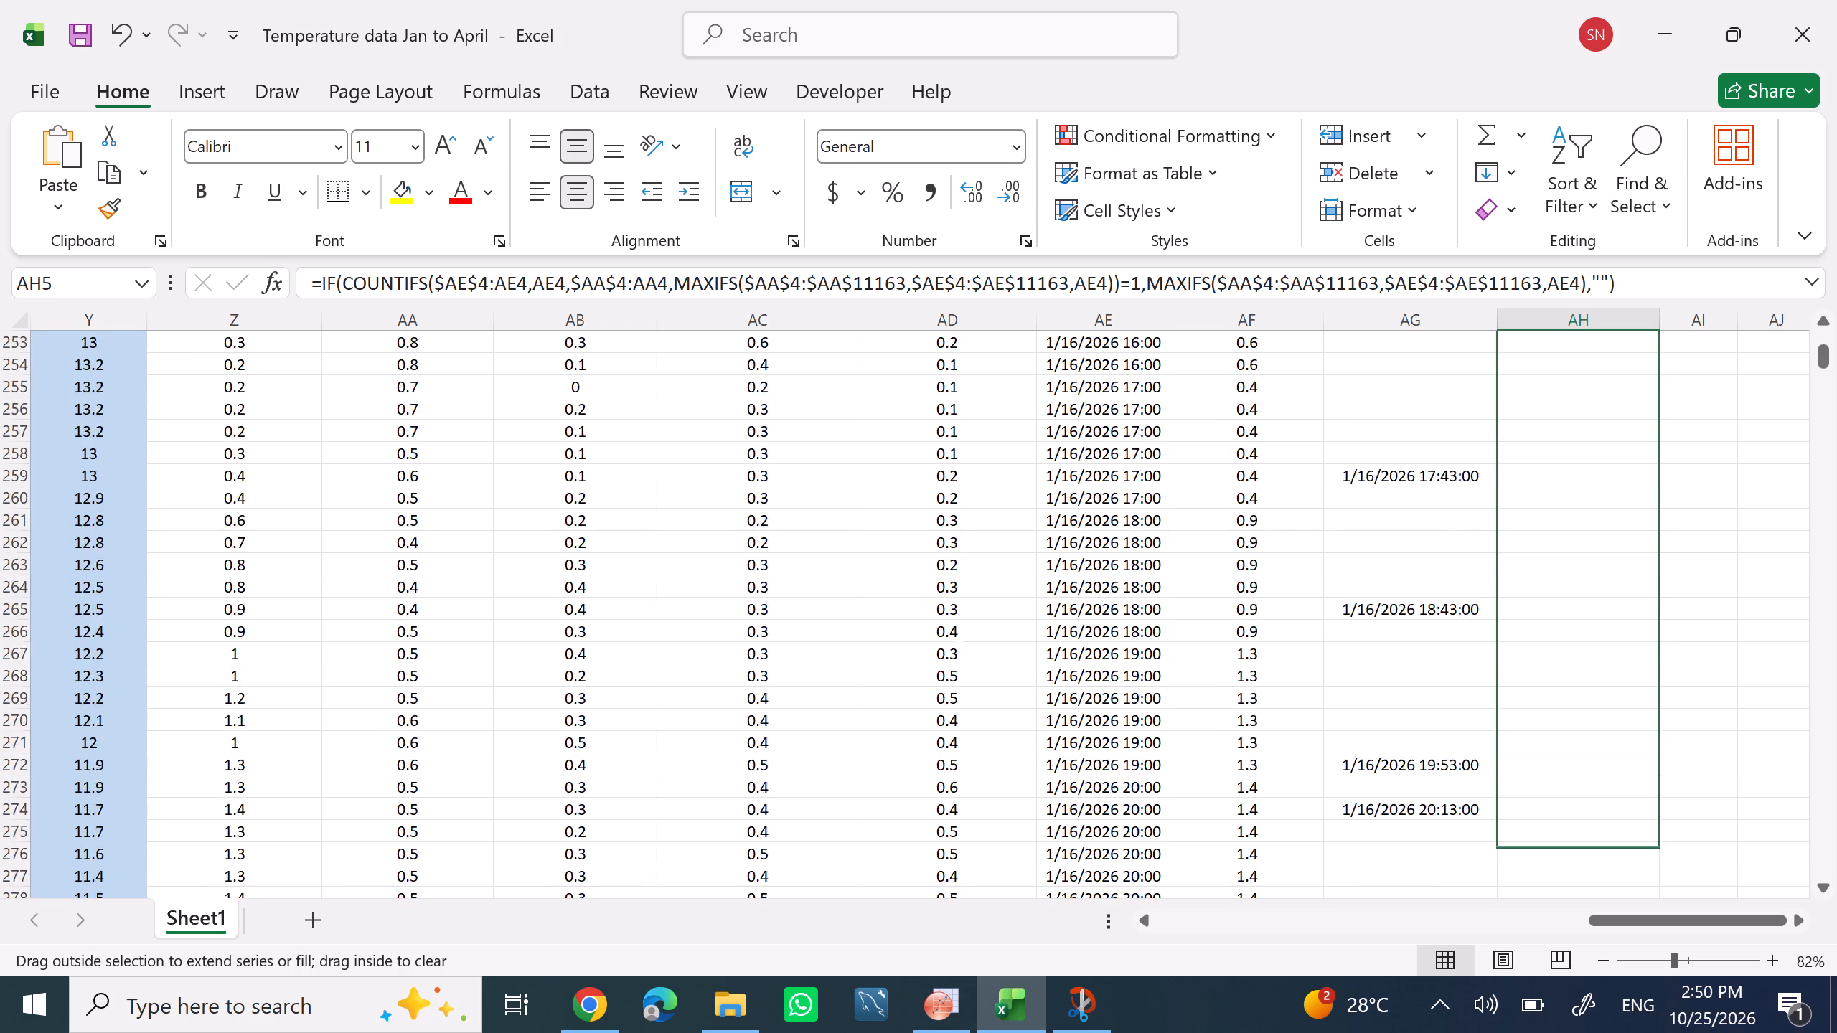
drag(1706, 1025, 1725, 1022)
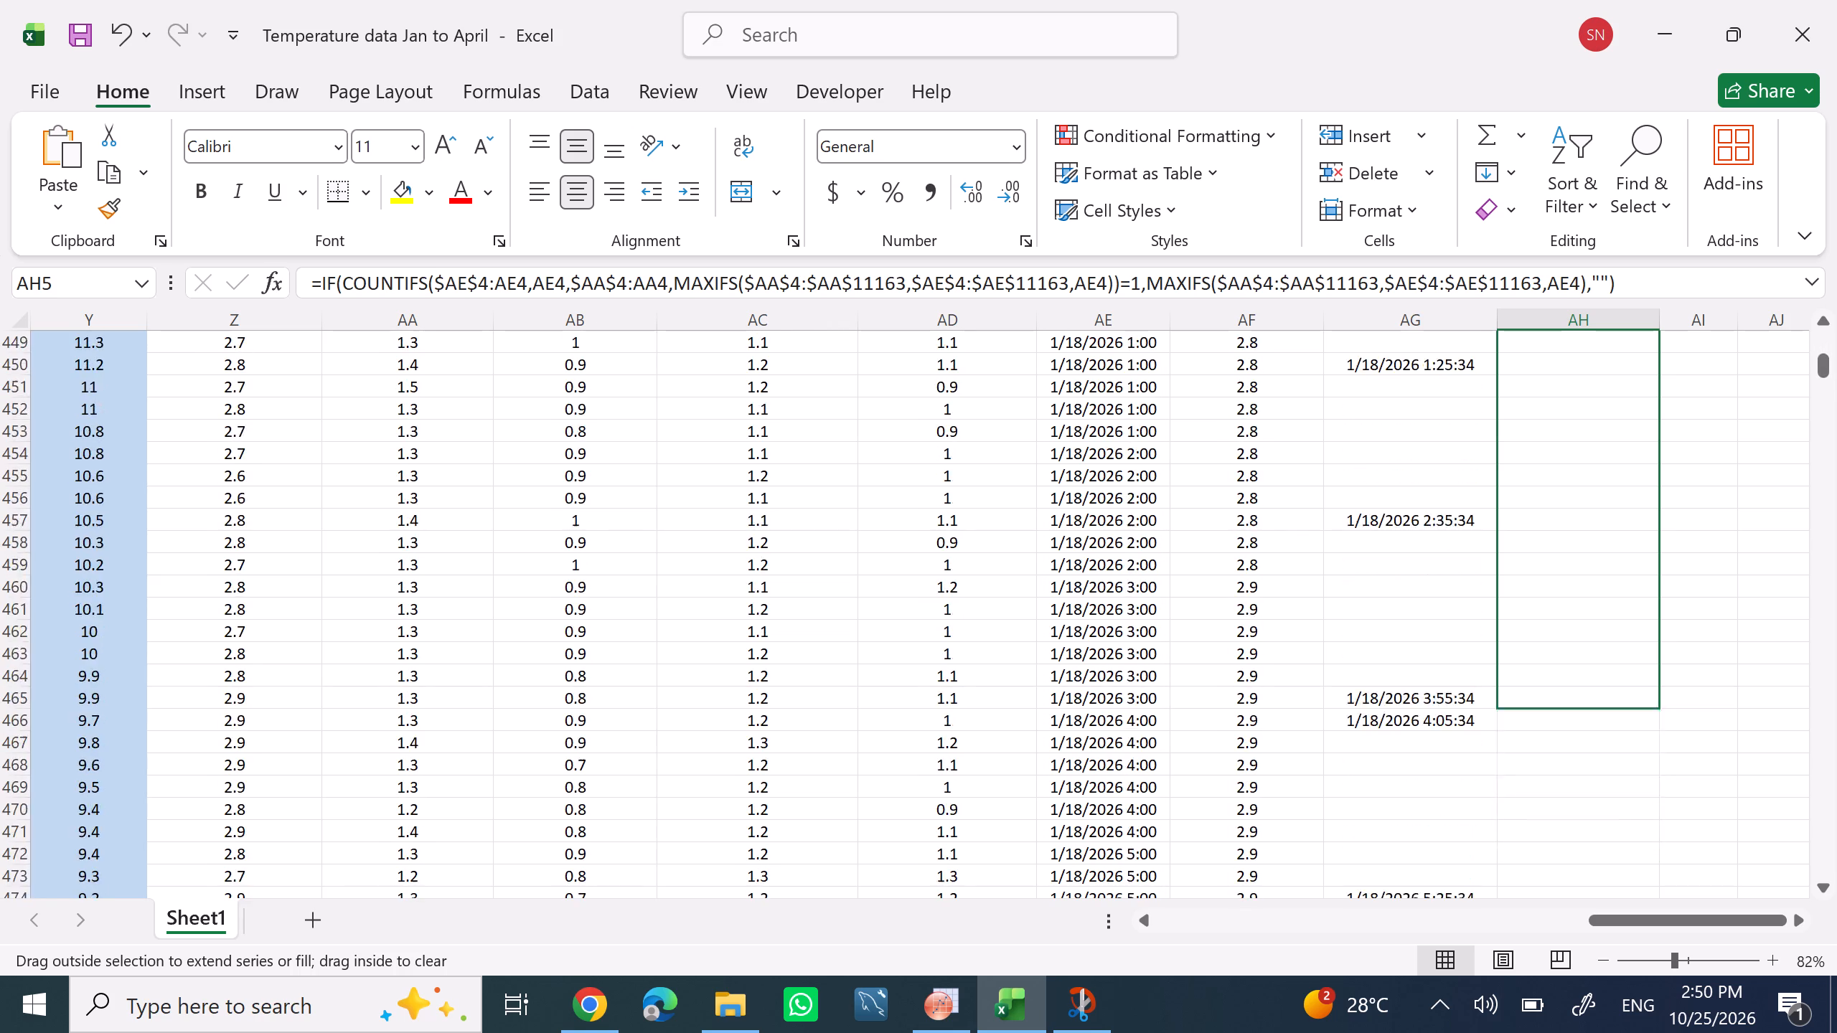
drag(1725, 1022, 1729, 1022)
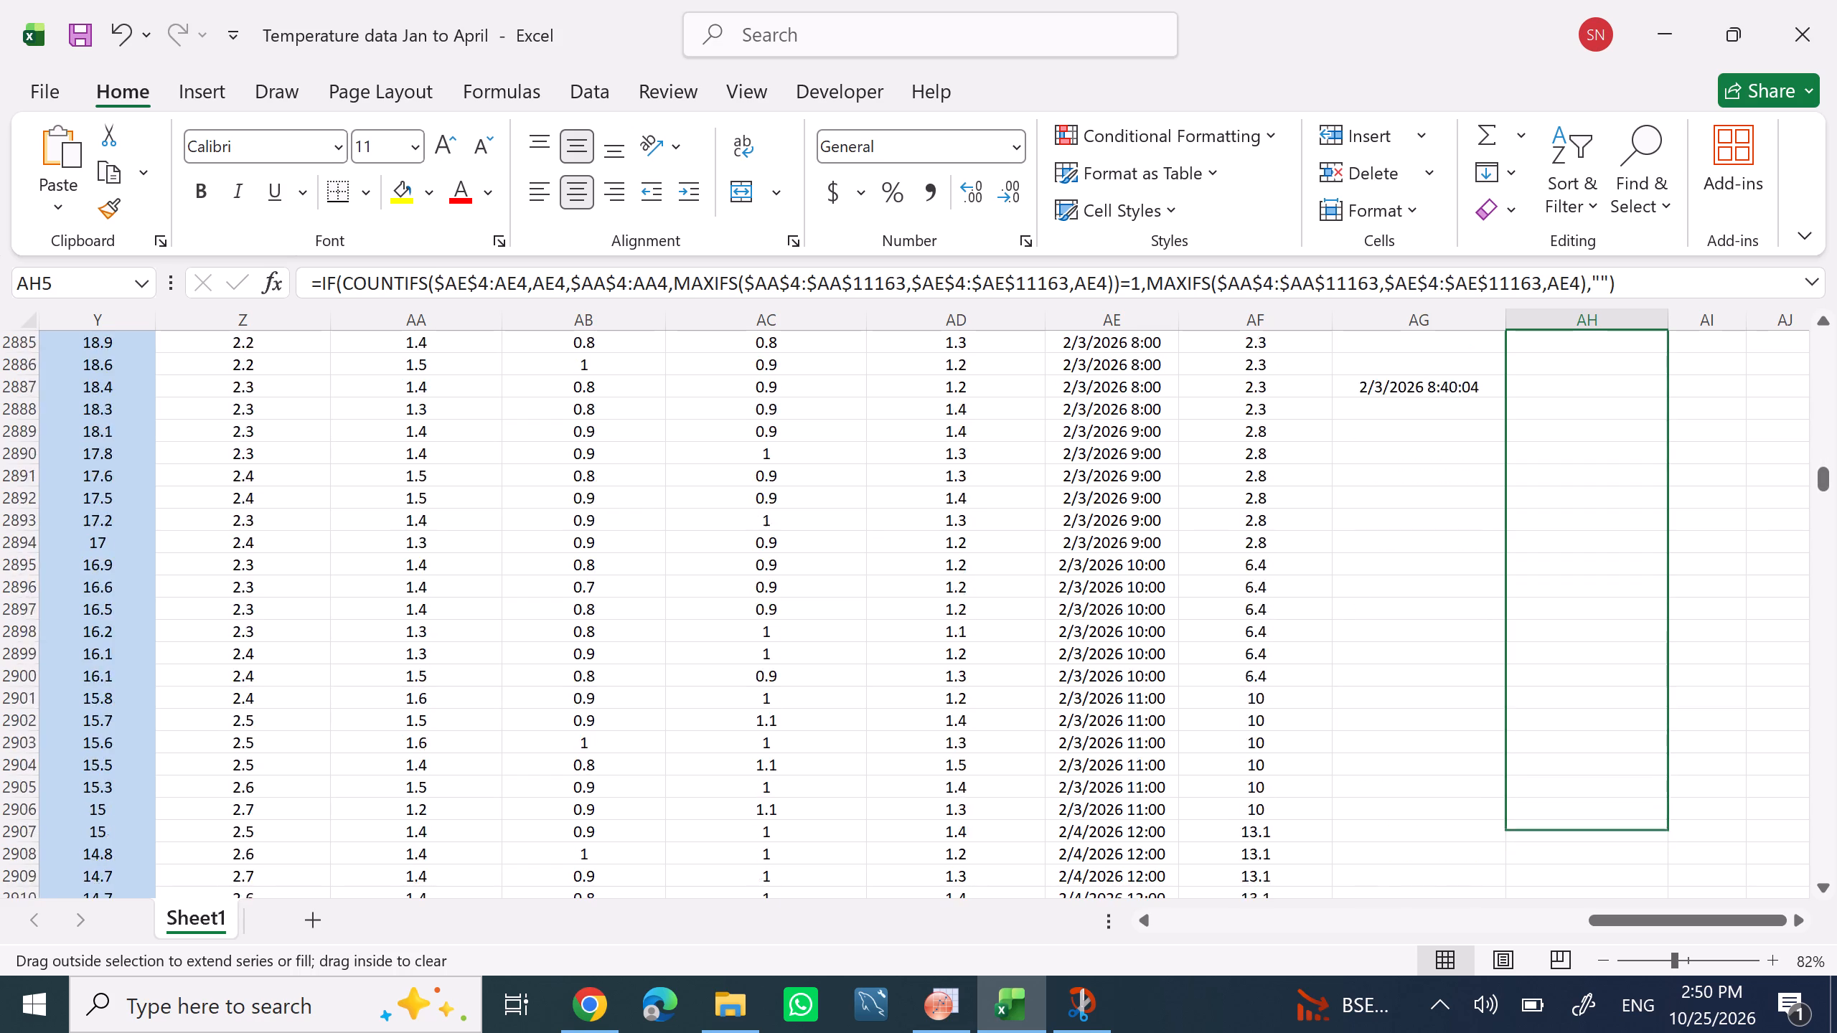
drag(1729, 1022, 1736, 1016)
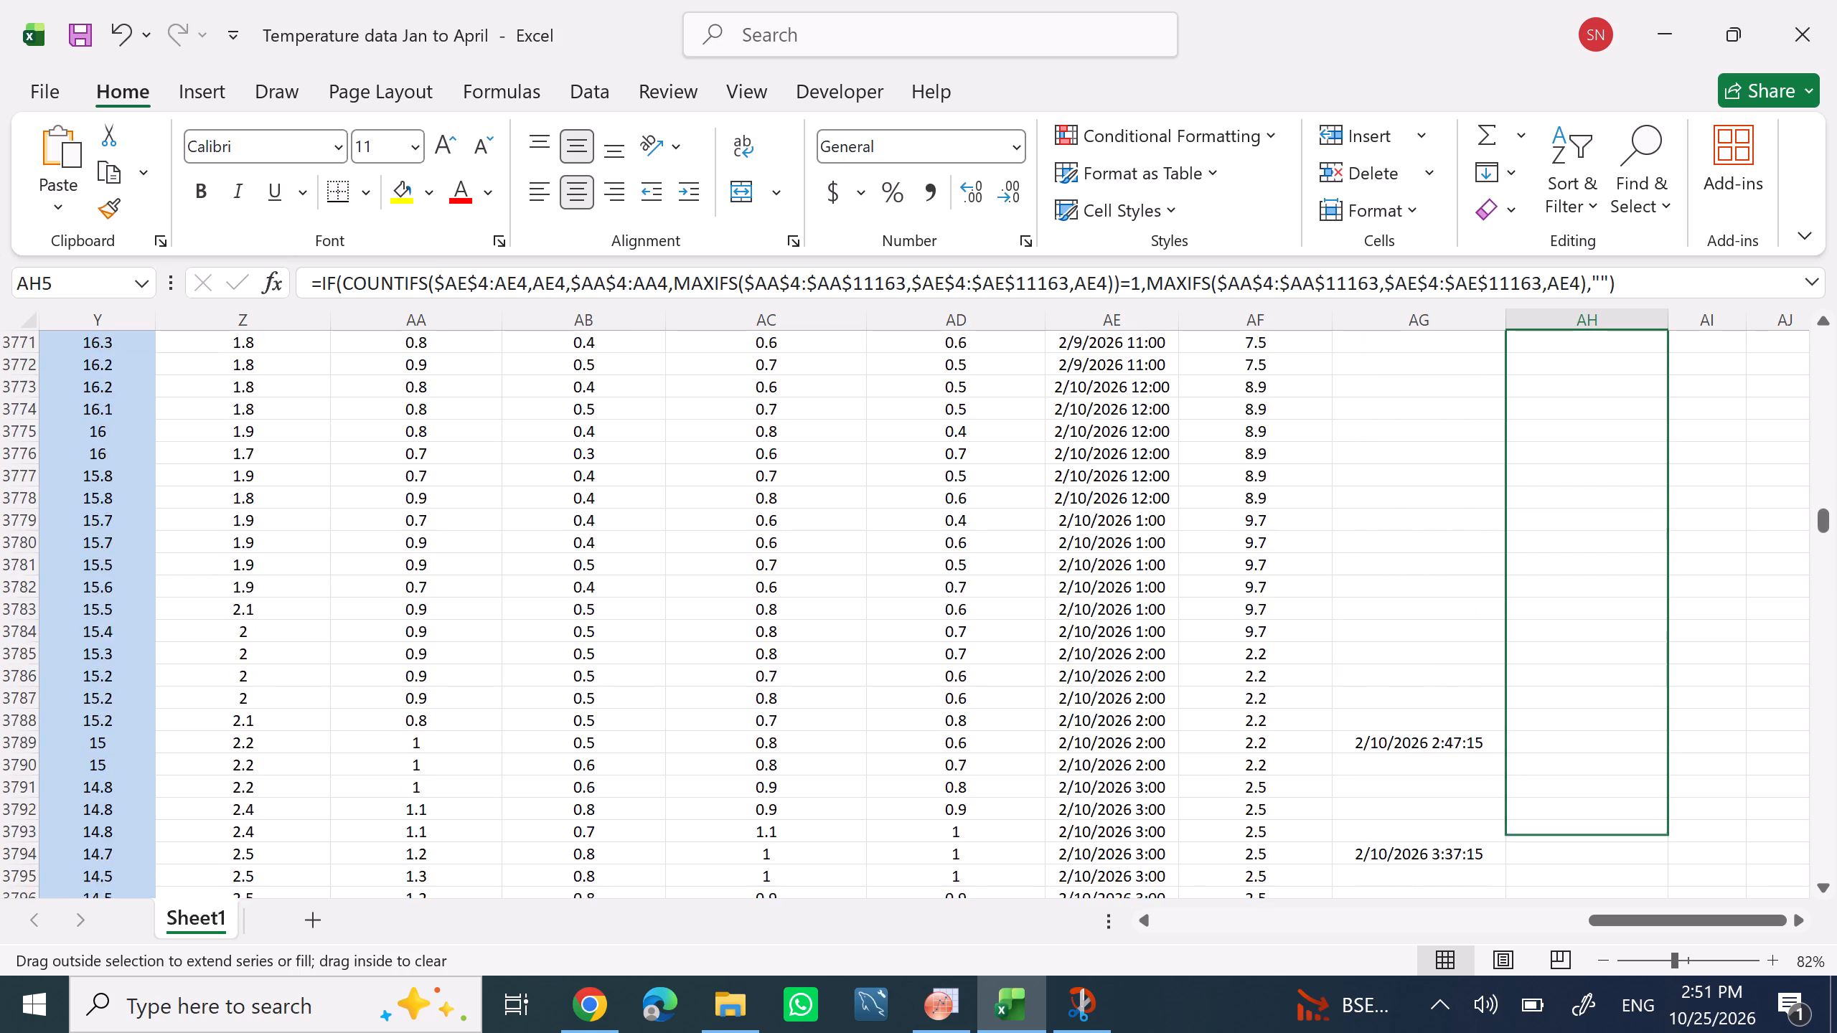
drag(1736, 1016, 1736, 1017)
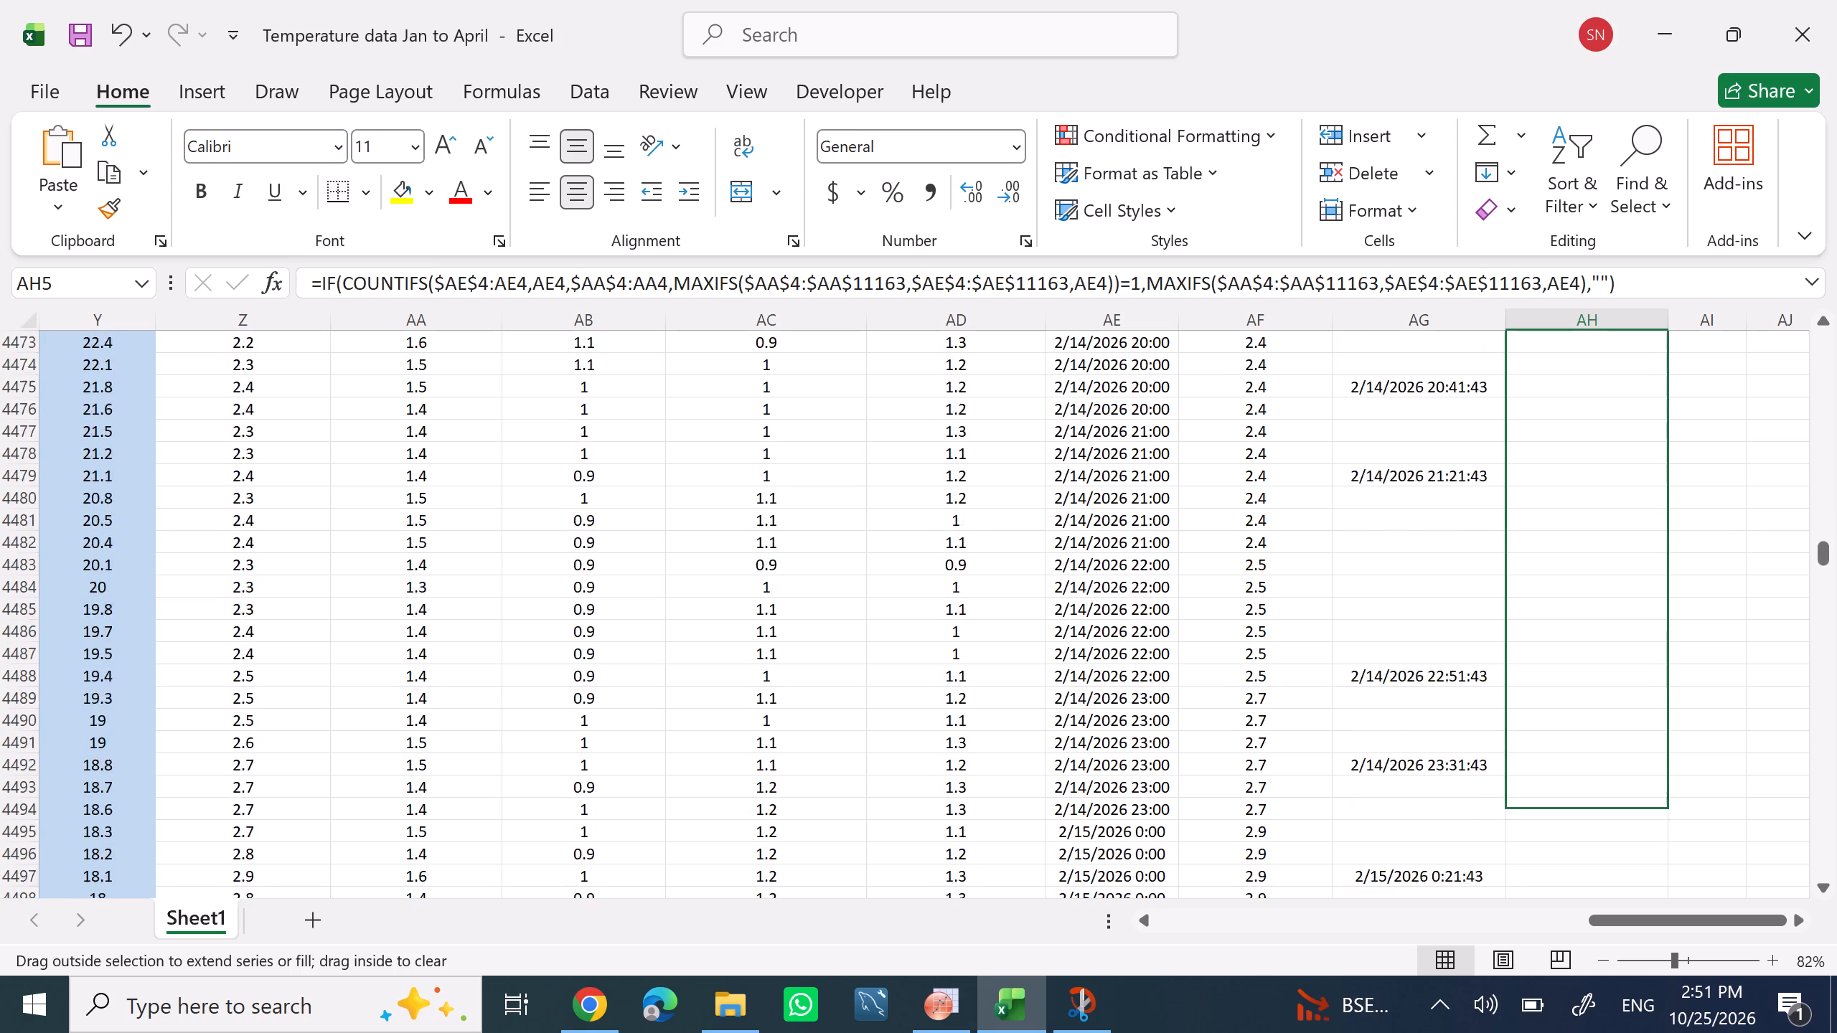
drag(1736, 1017, 1734, 1023)
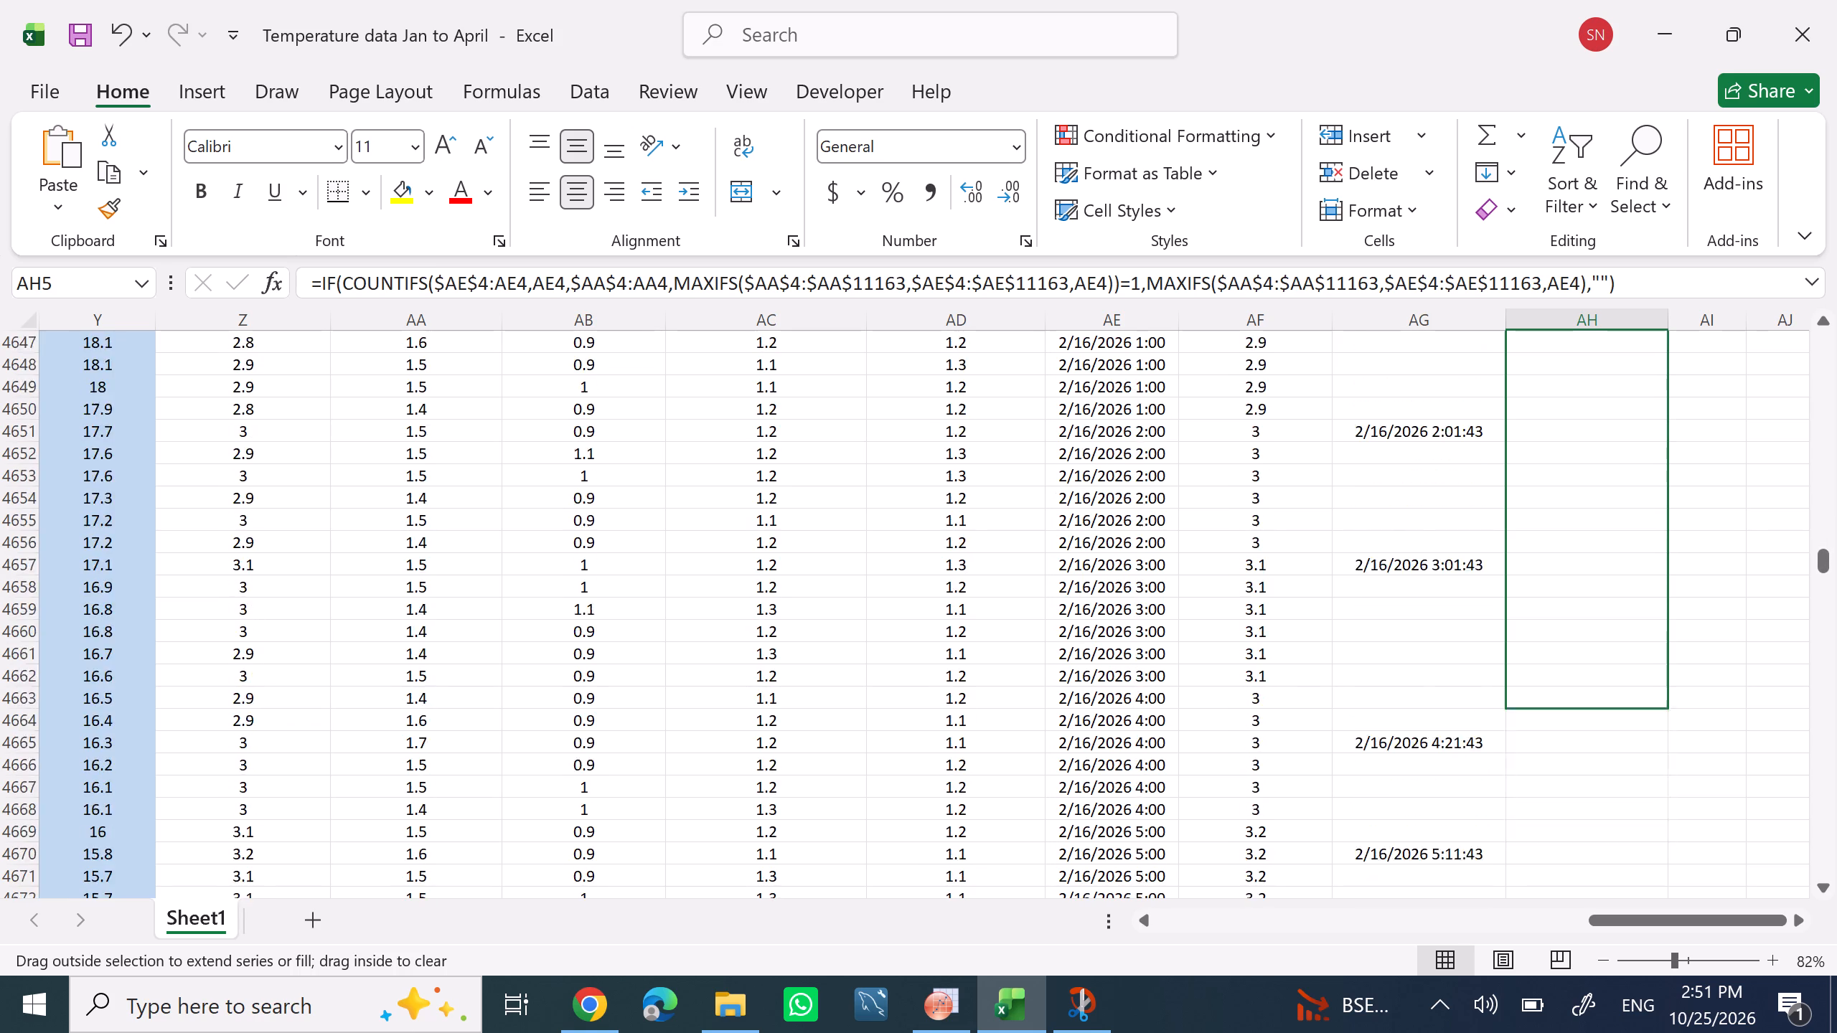
drag(1734, 1023, 1745, 1015)
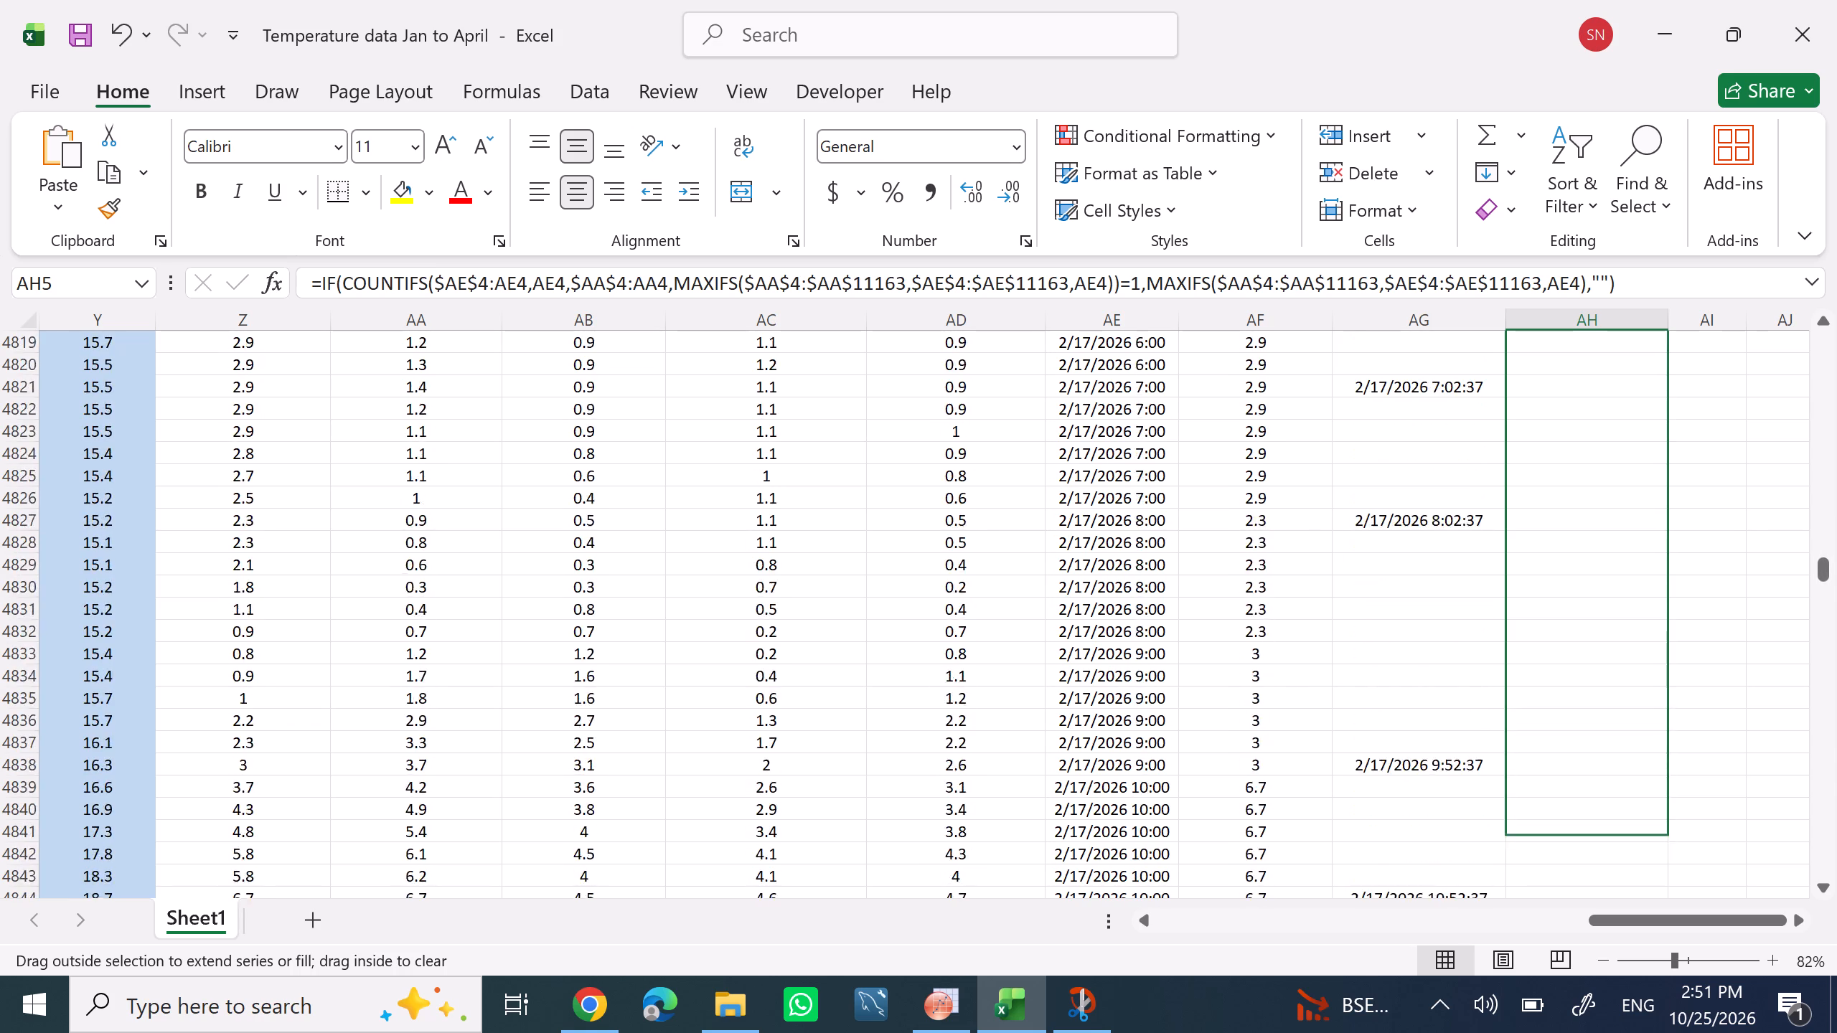
drag(1745, 1015, 1758, 1013)
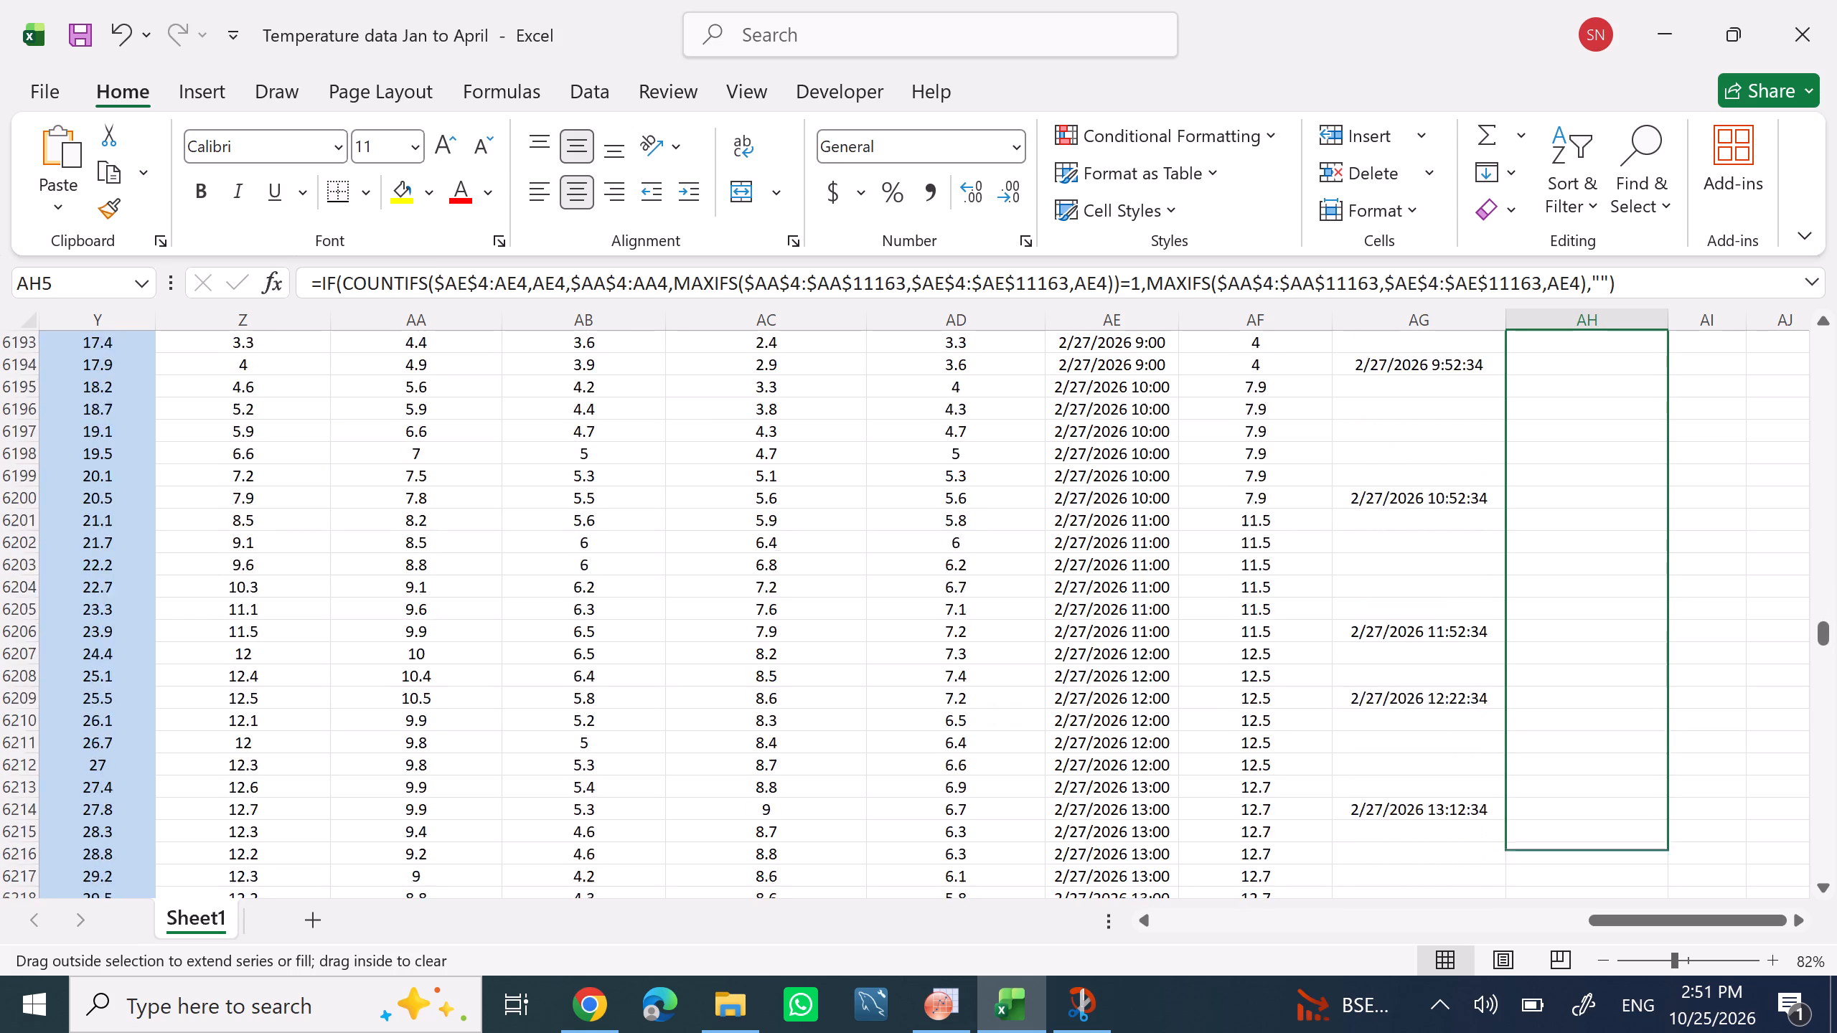
drag(1758, 1013, 1760, 1013)
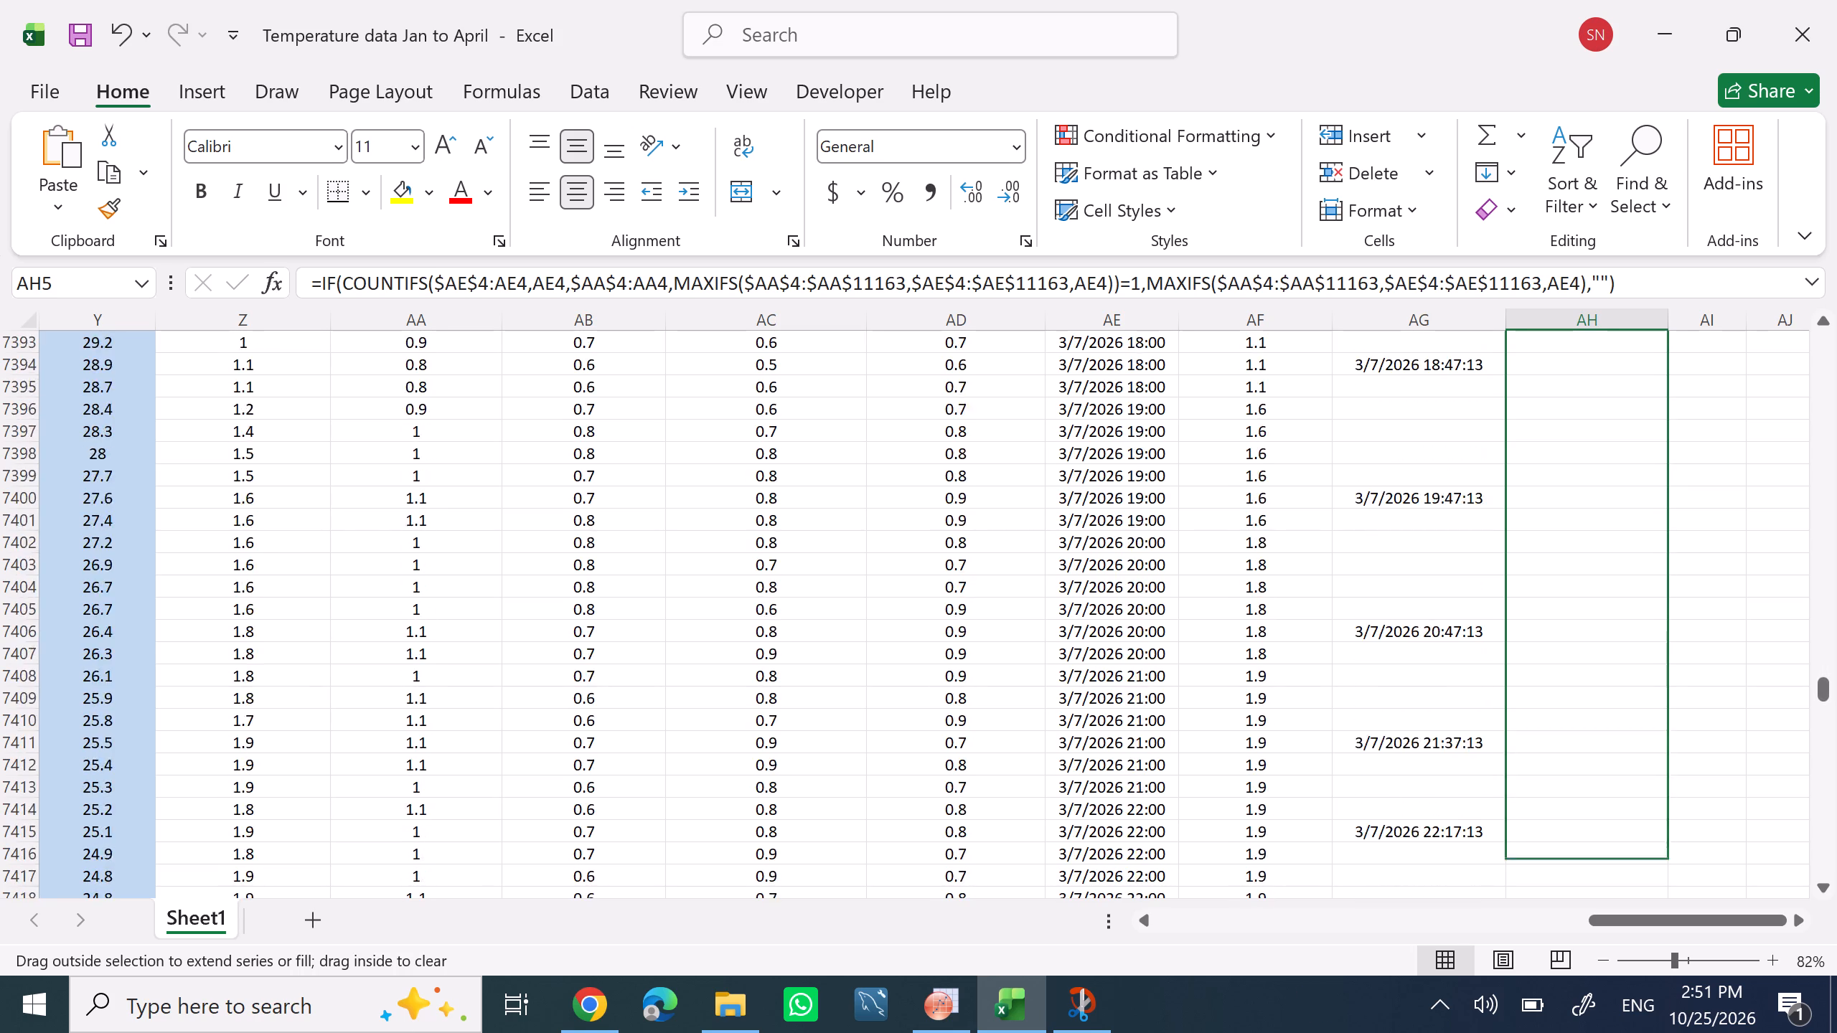
drag(1760, 1013, 1762, 1013)
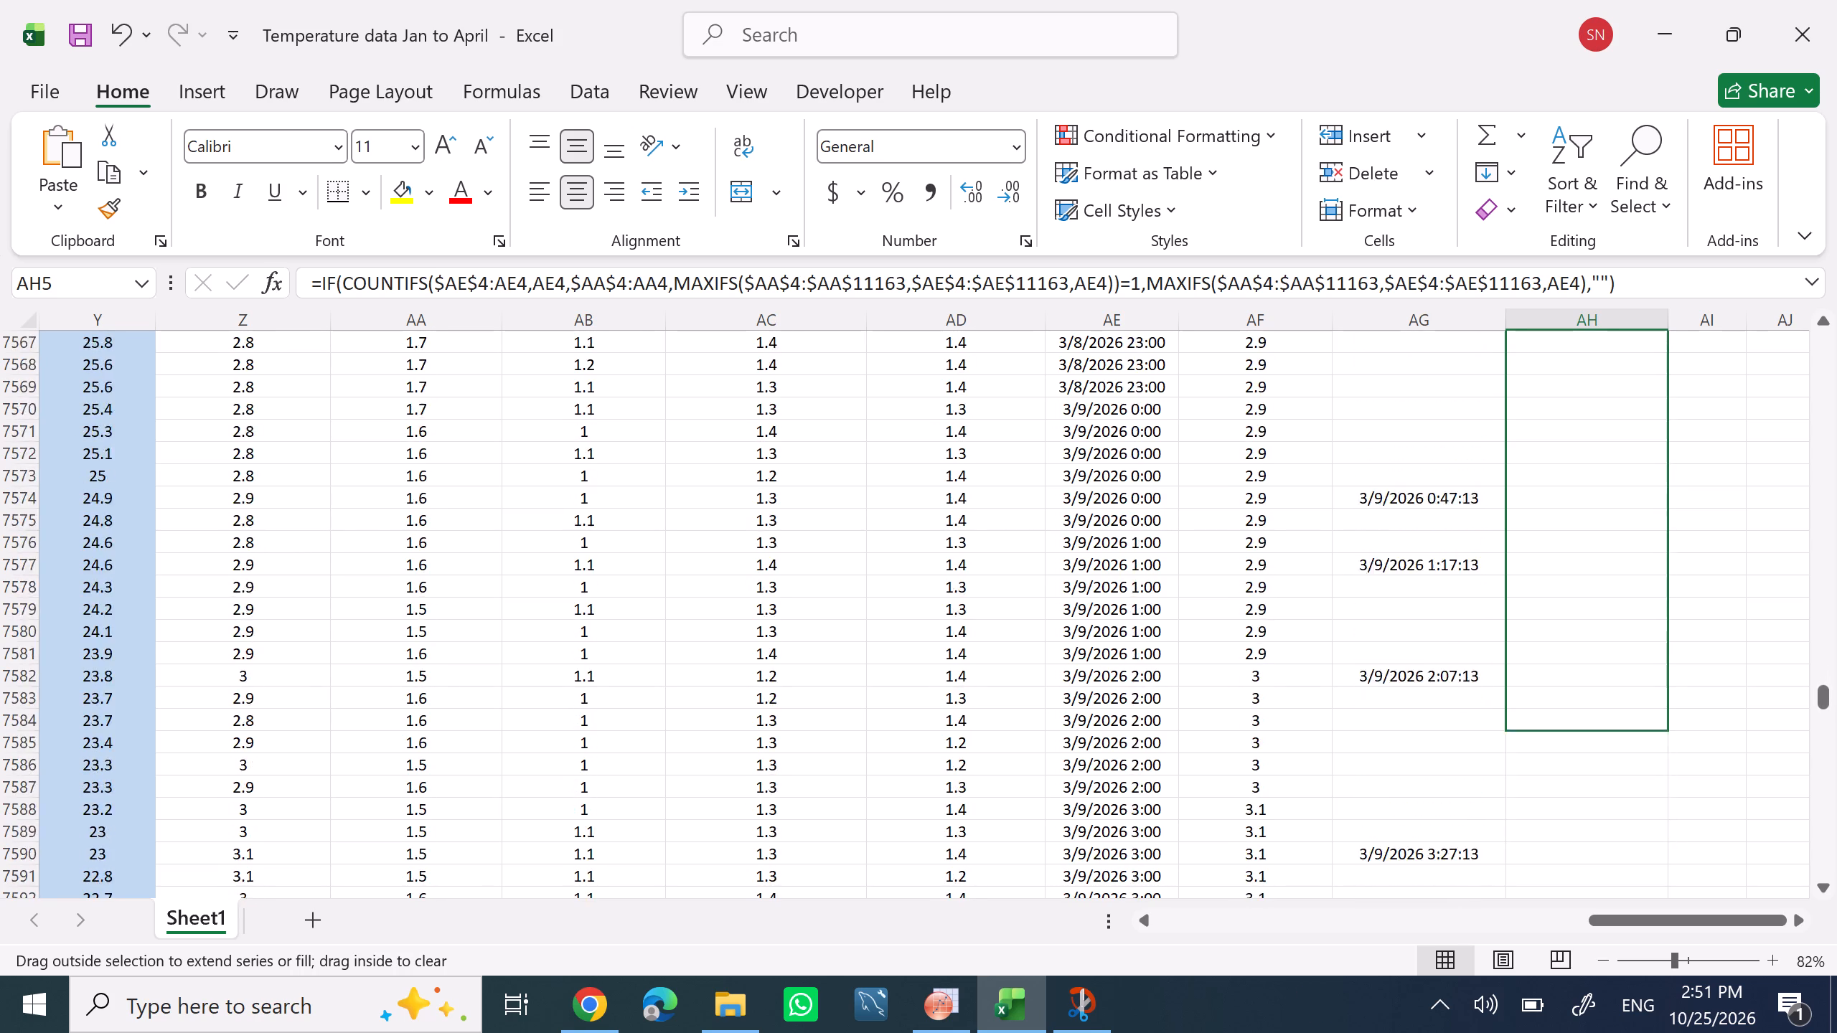
drag(1762, 1013, 1741, 1032)
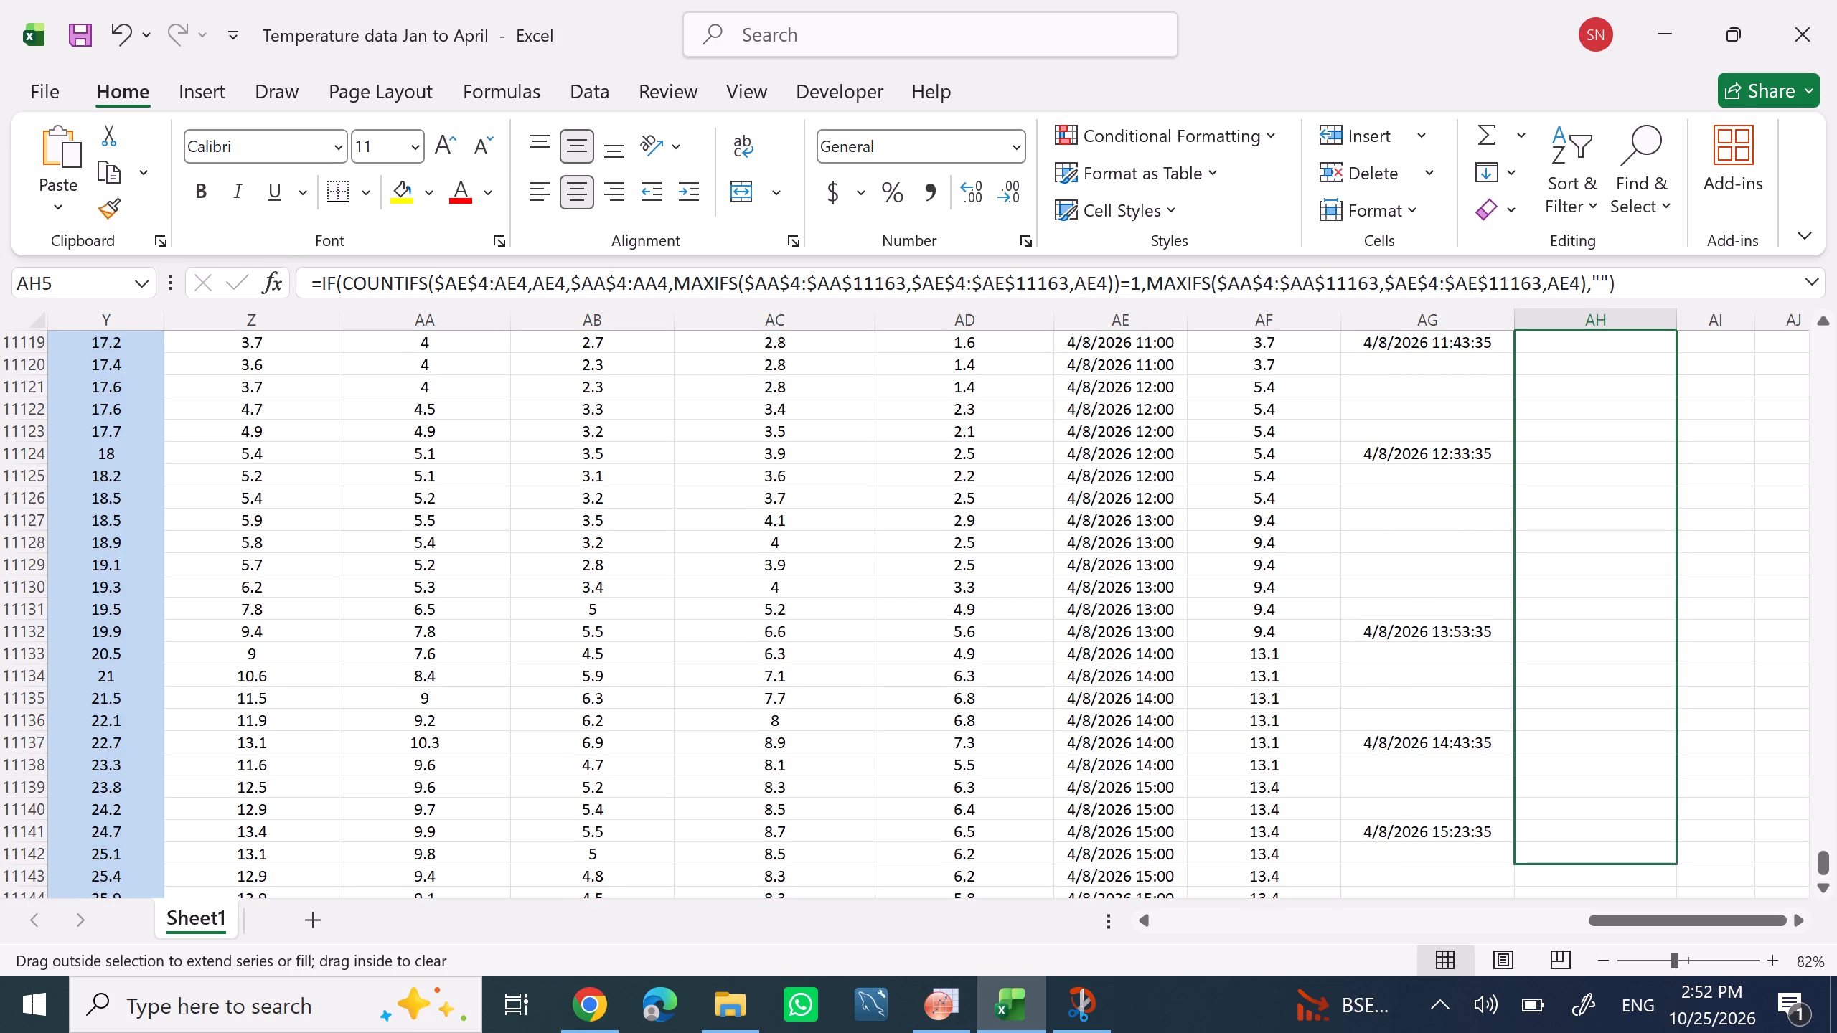
drag(1741, 1032, 1424, 358)
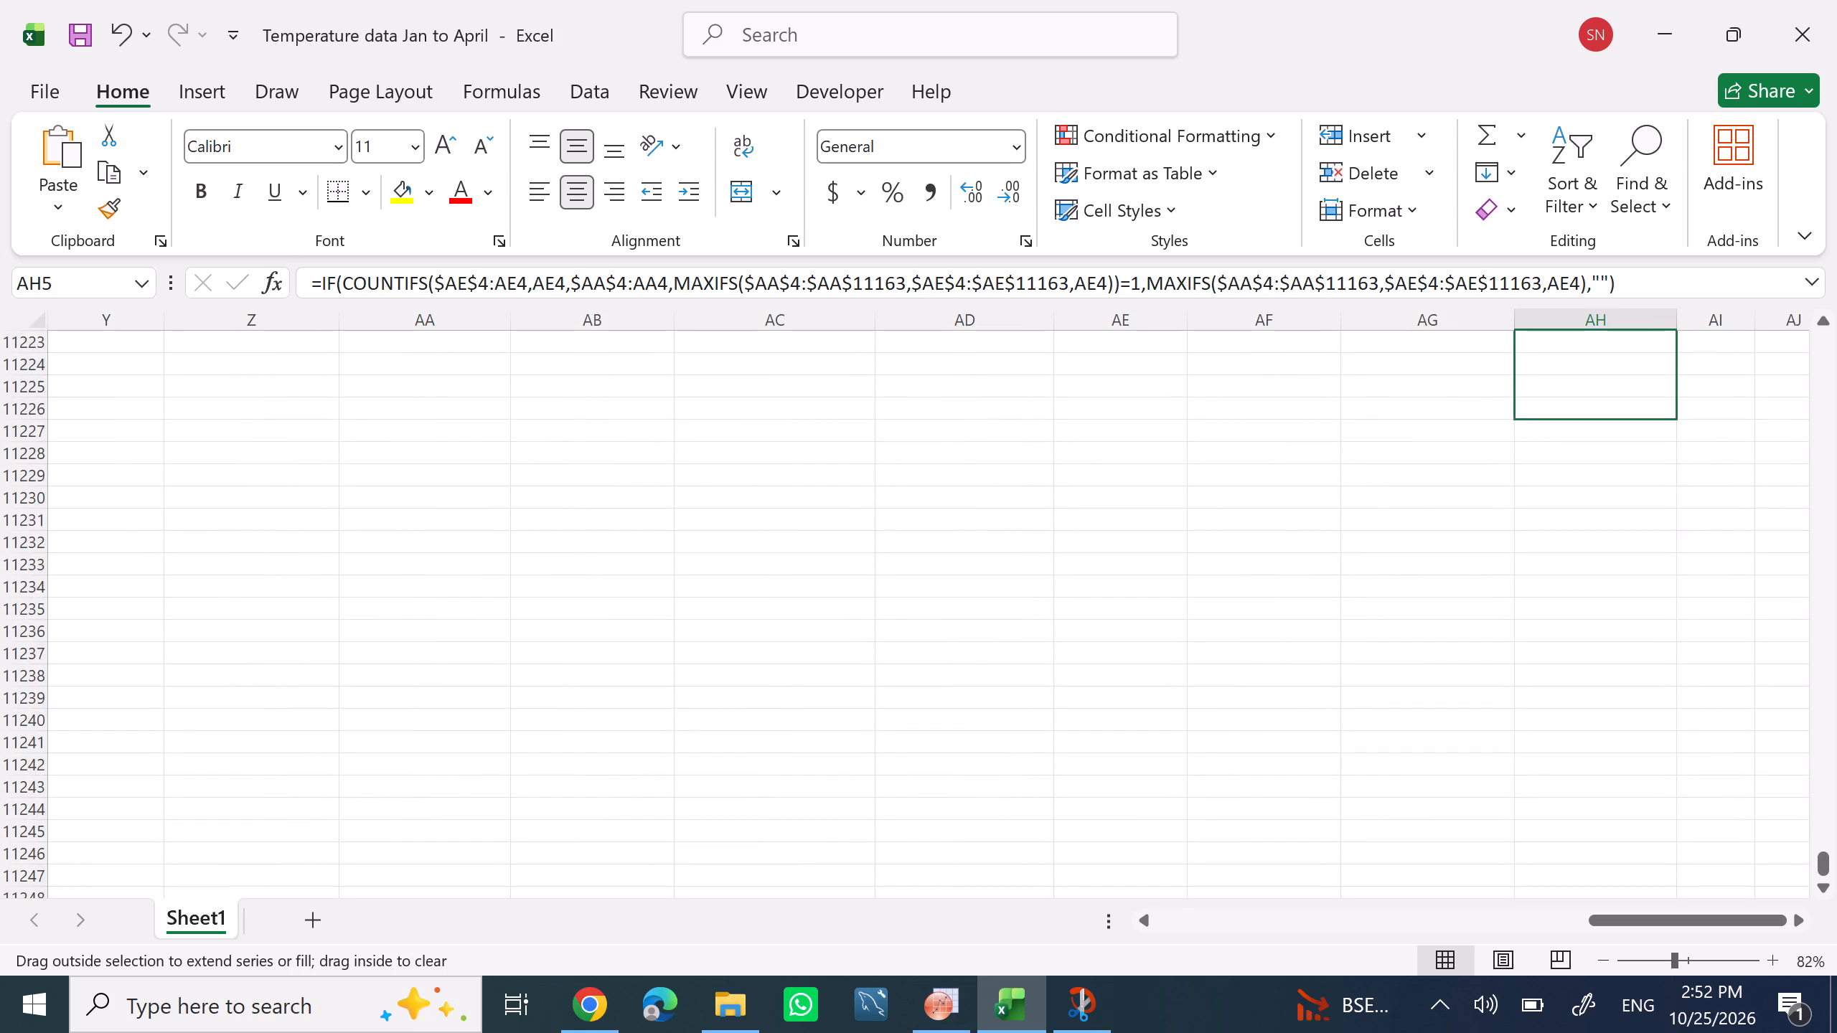
drag(1424, 358, 1292, 199)
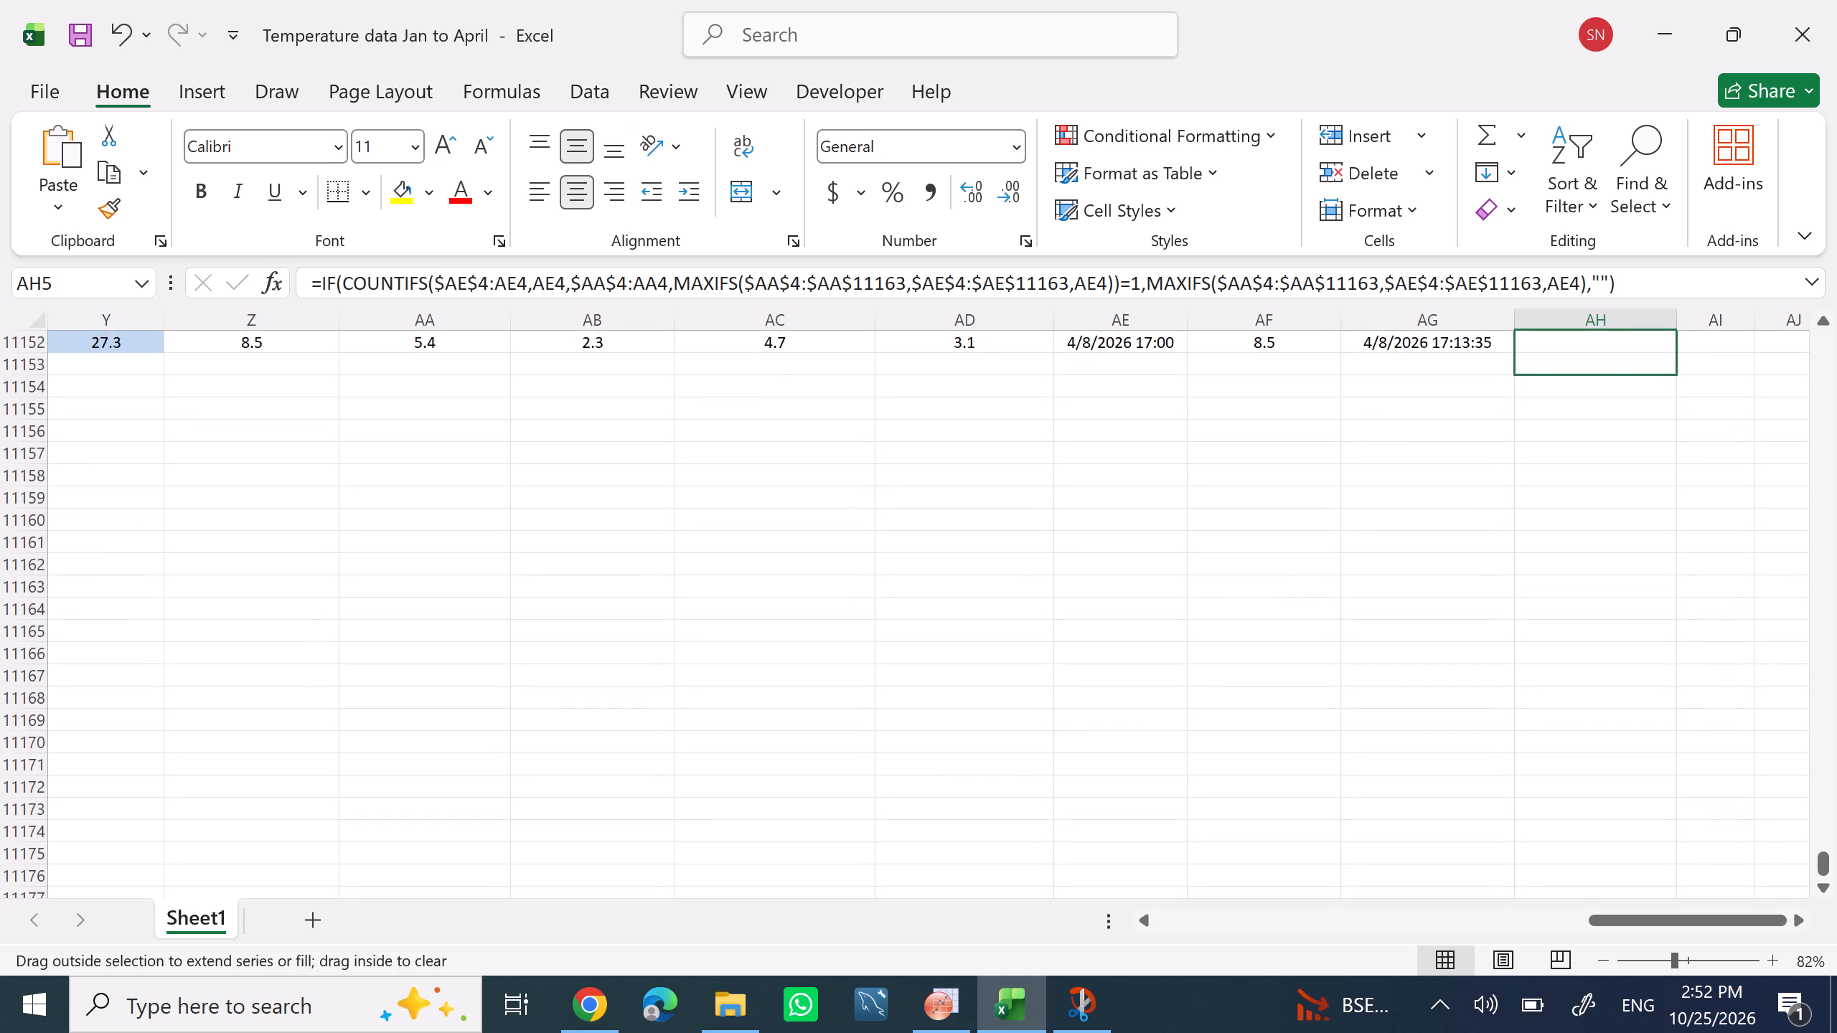
drag(1292, 199, 1508, 1016)
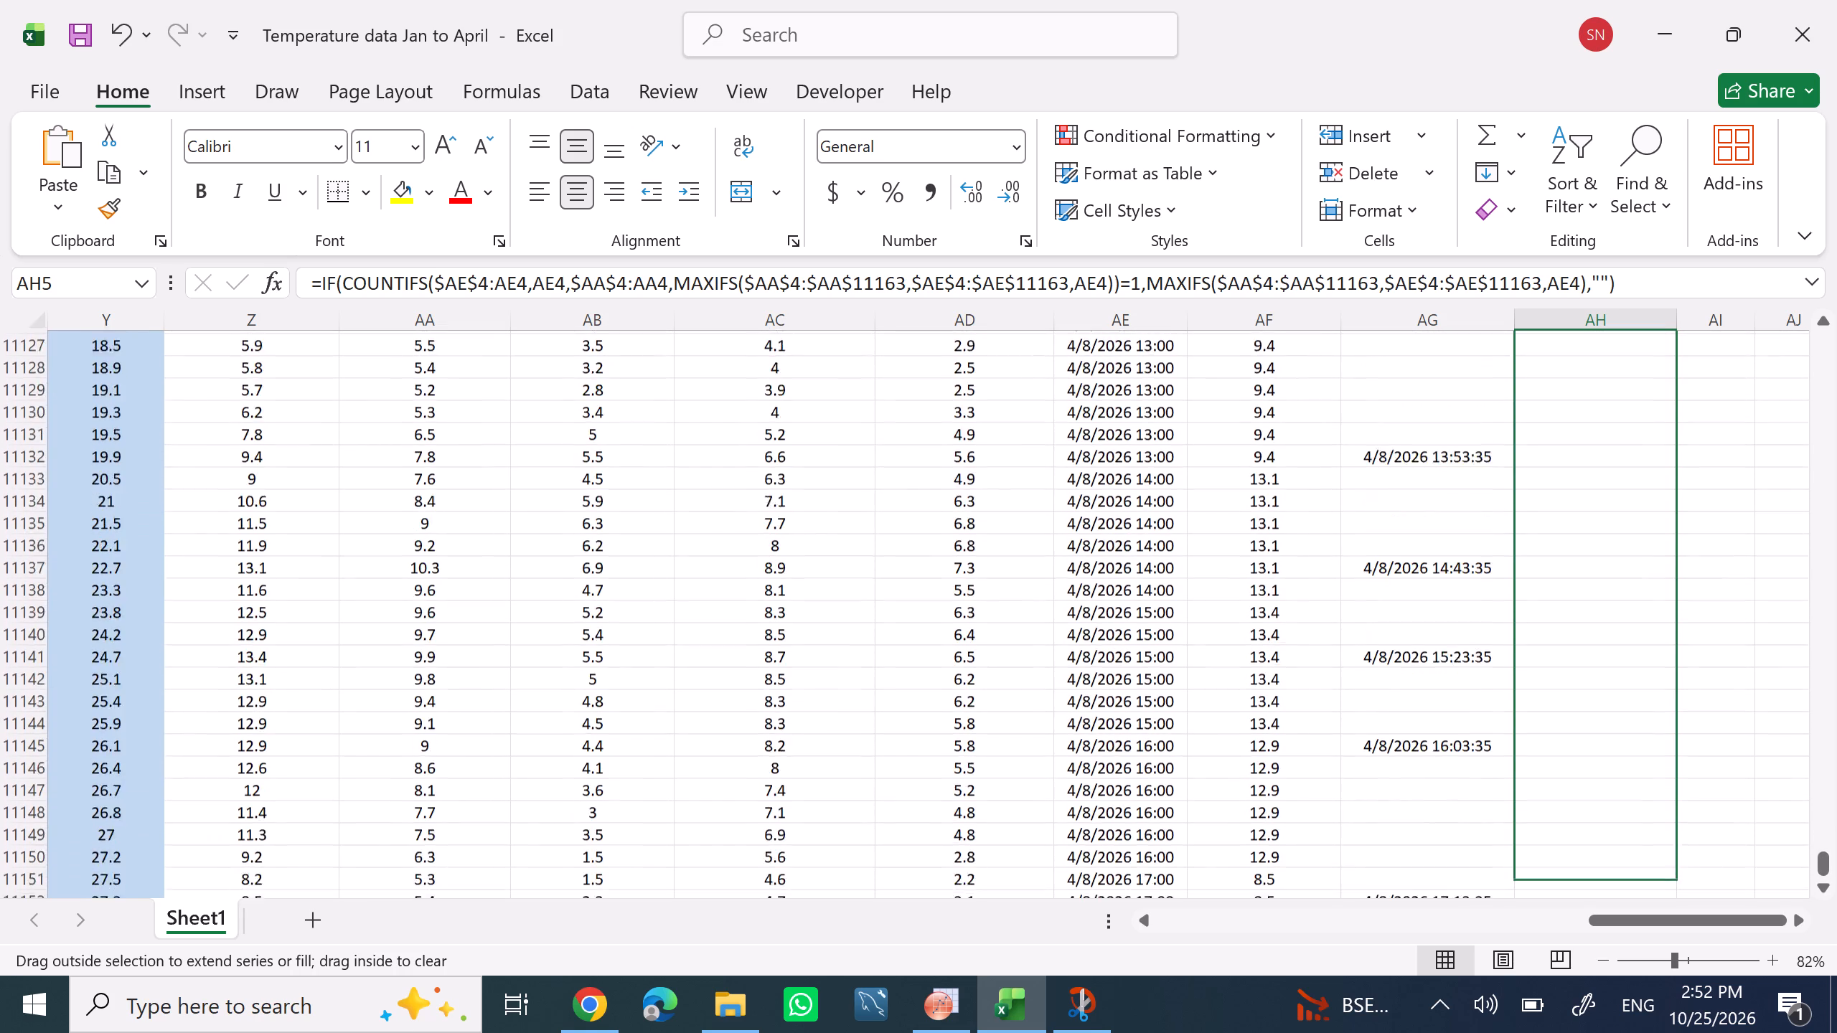
drag(1508, 1016, 1519, 755)
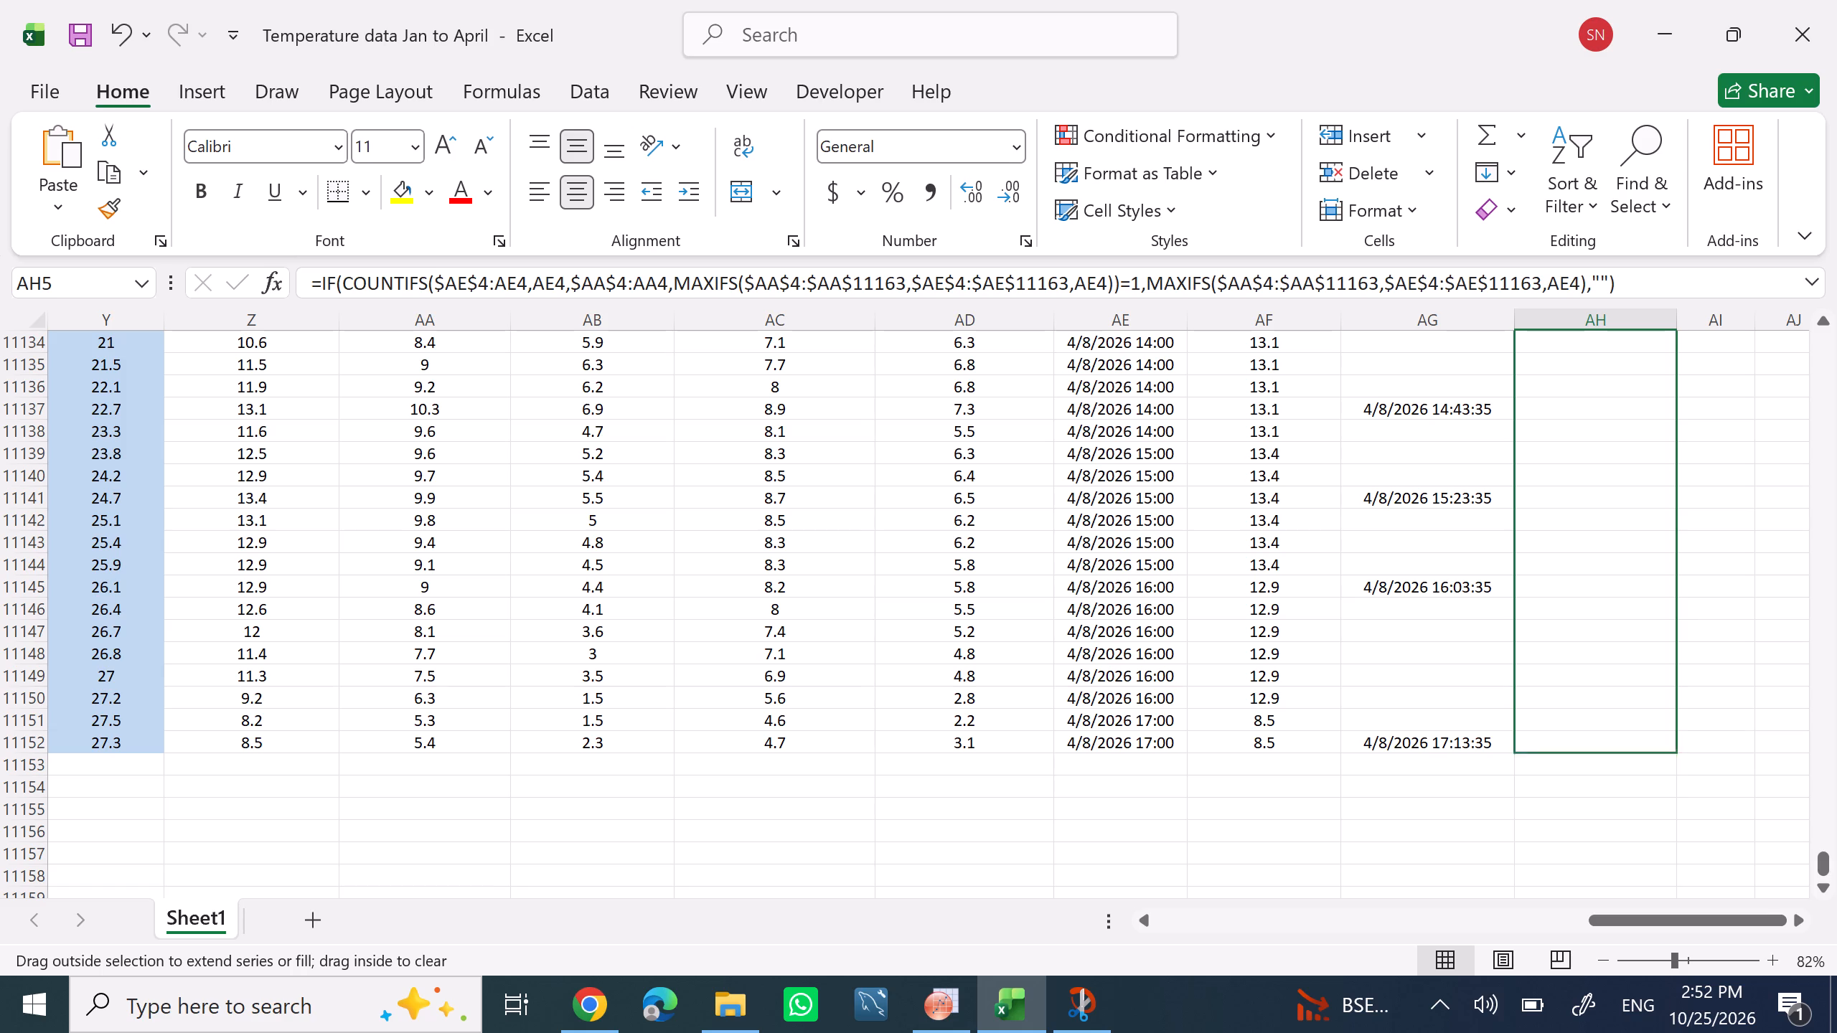
drag(1519, 755, 1550, 760)
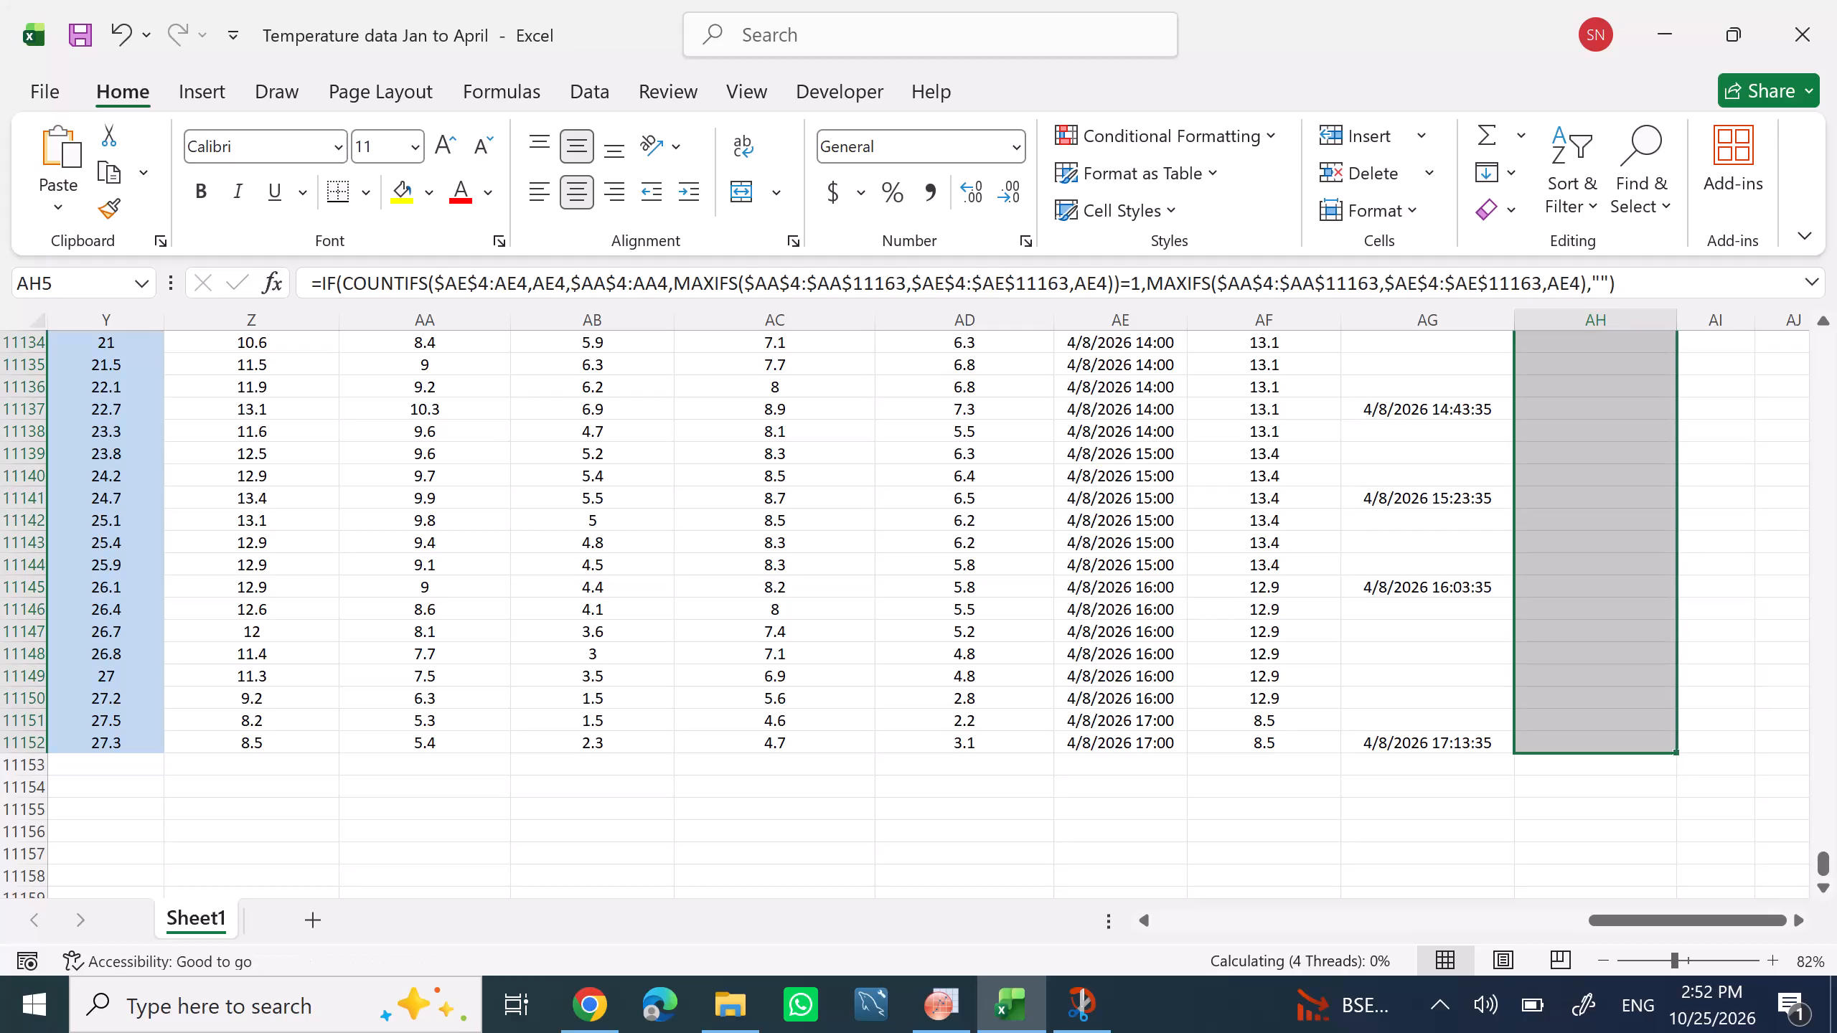
key(Return)
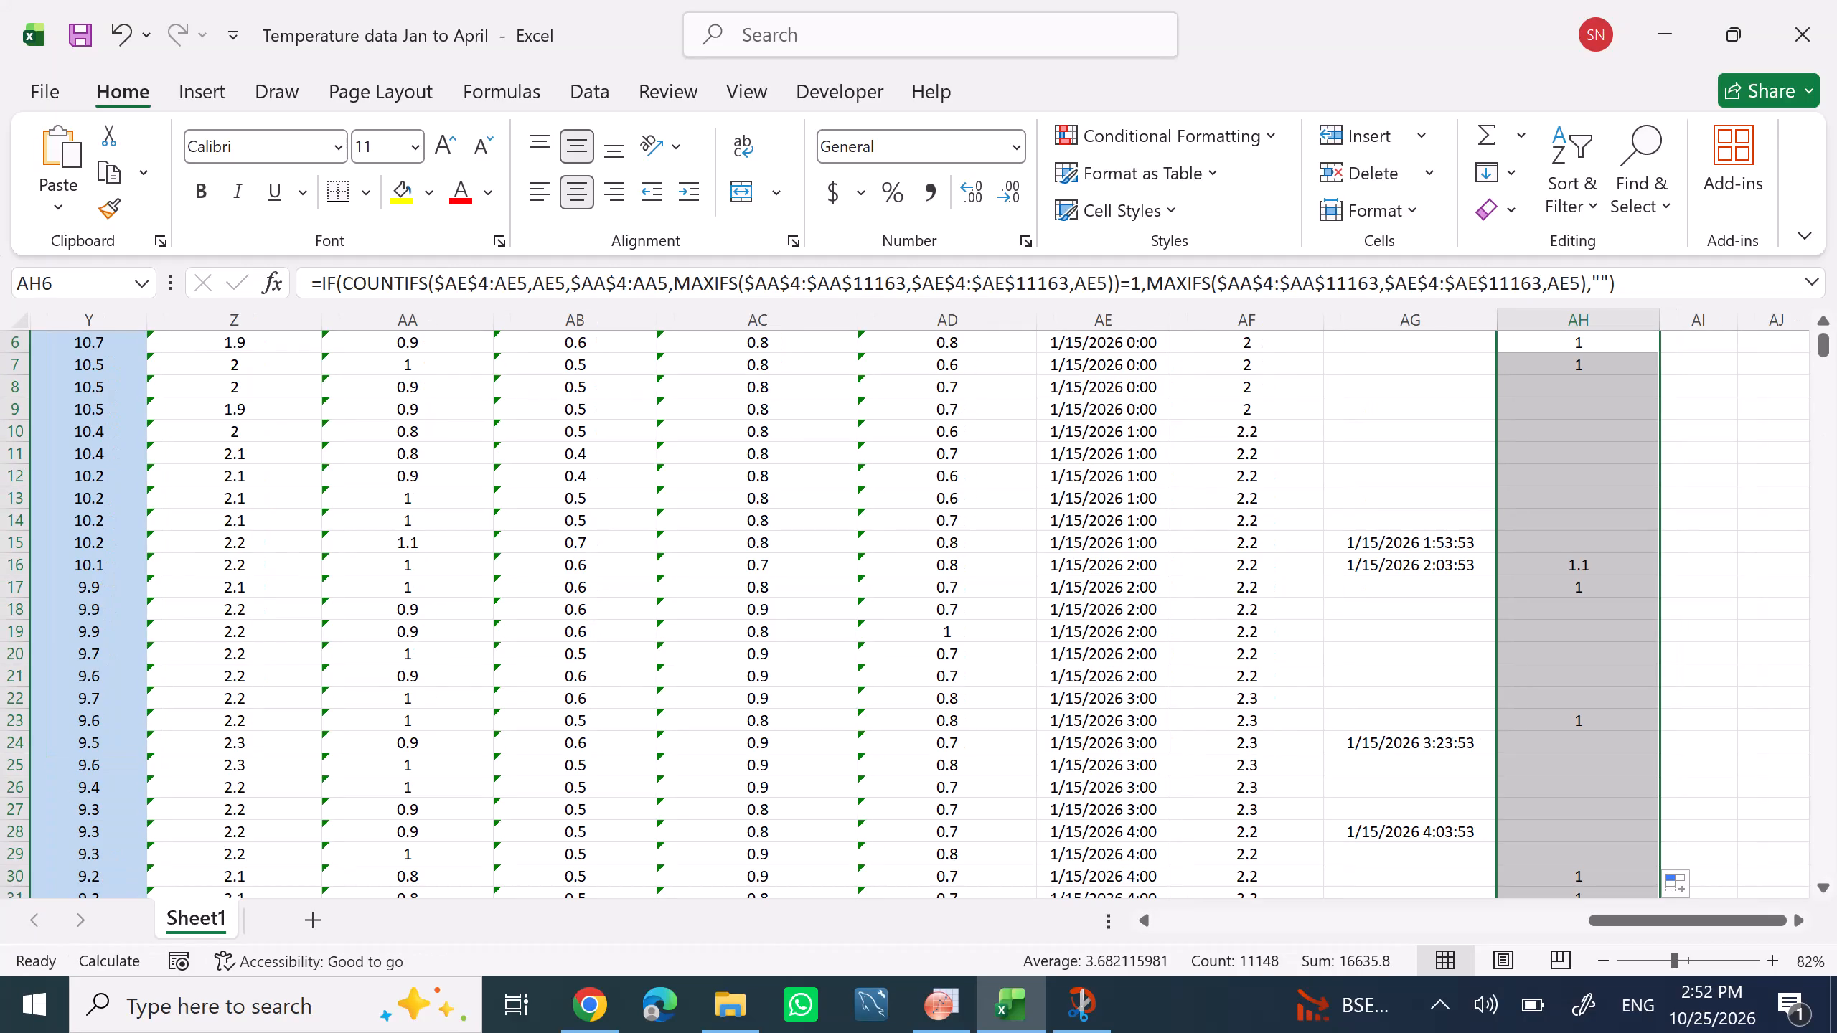
Examine the filled Max Delta T - 150mm values against the hourly delta(T)-150mm data in roughly the first 120 rows.
scroll(1531, 776, down, 8)
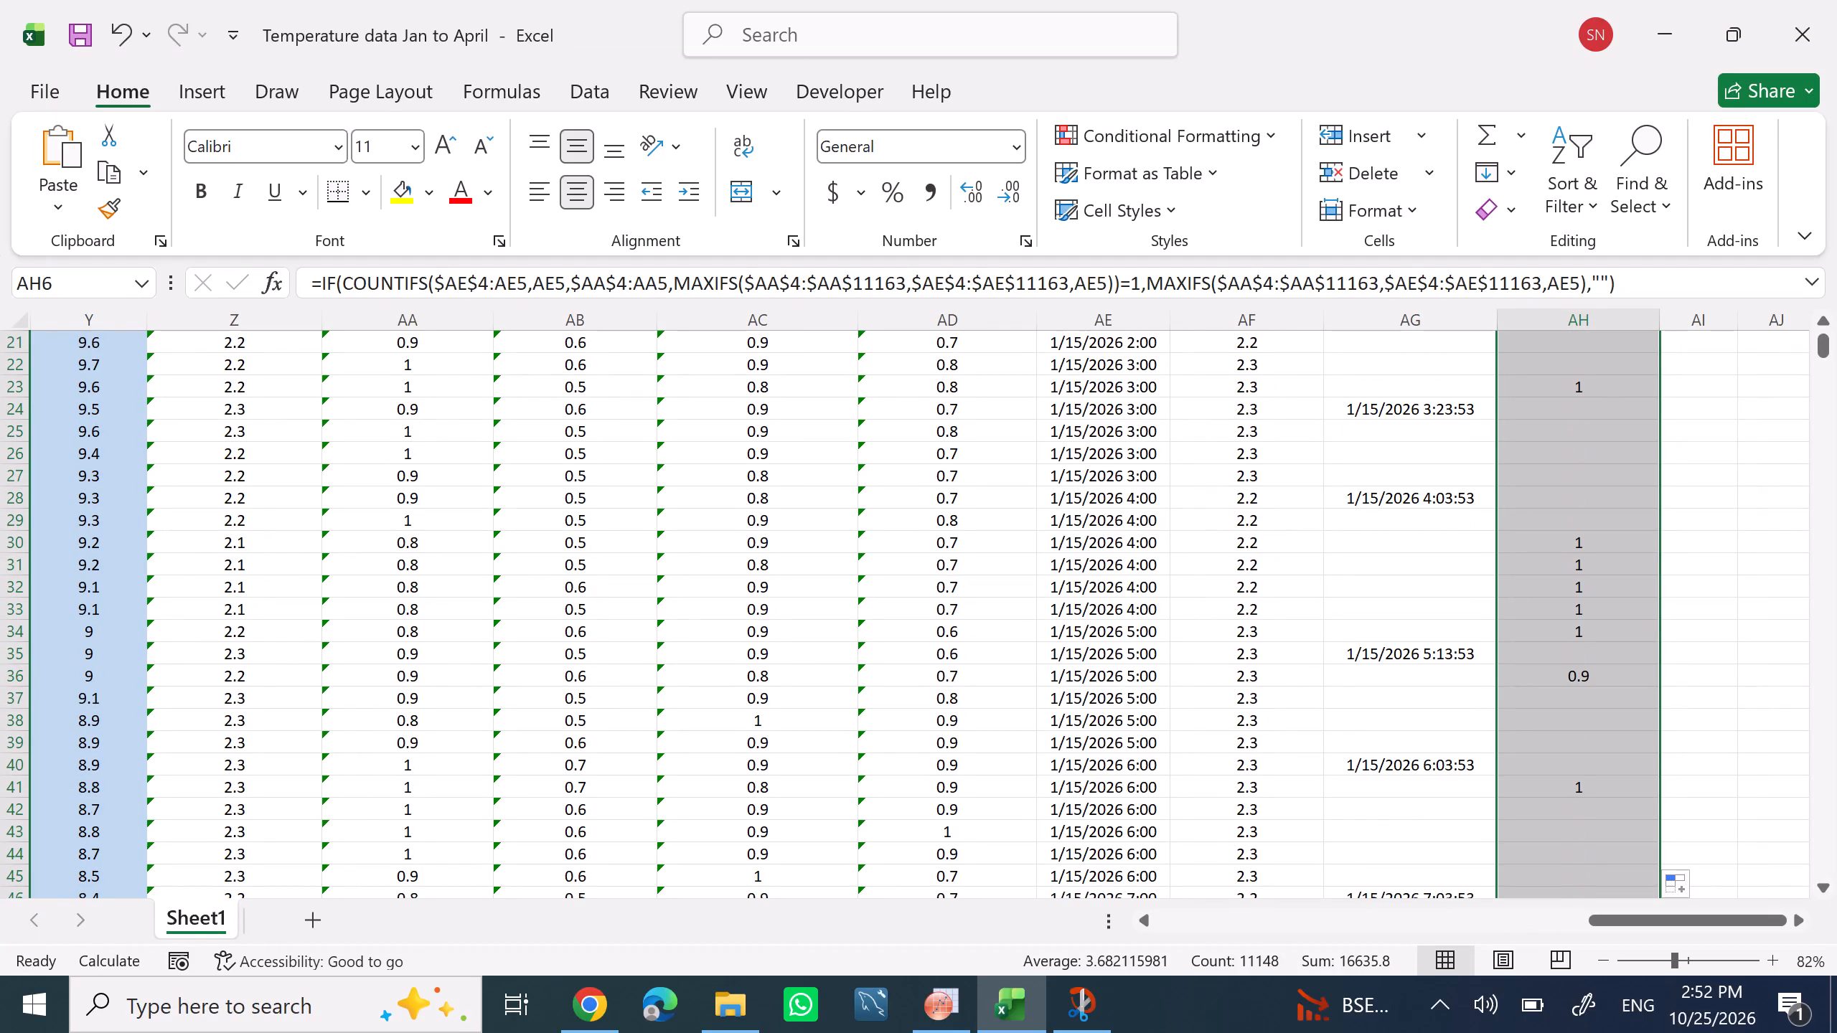
scroll(1531, 776, down, 6)
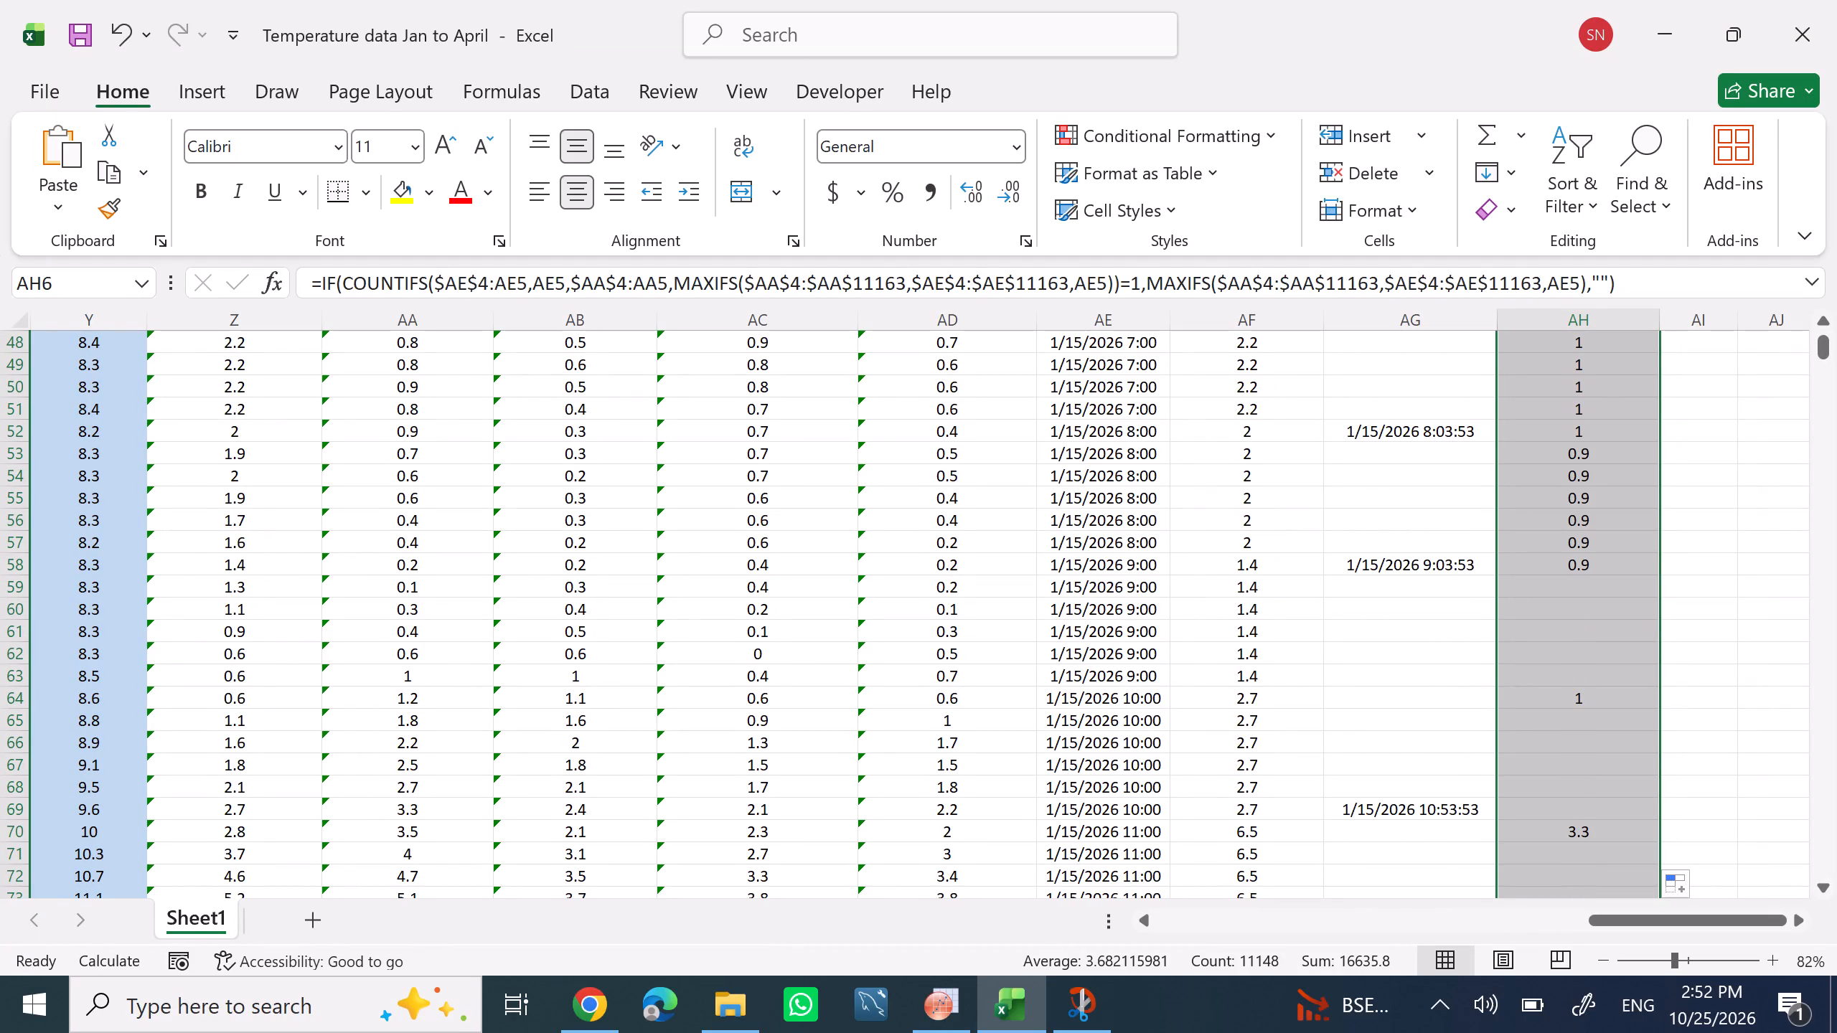
scroll(1531, 776, down, 16)
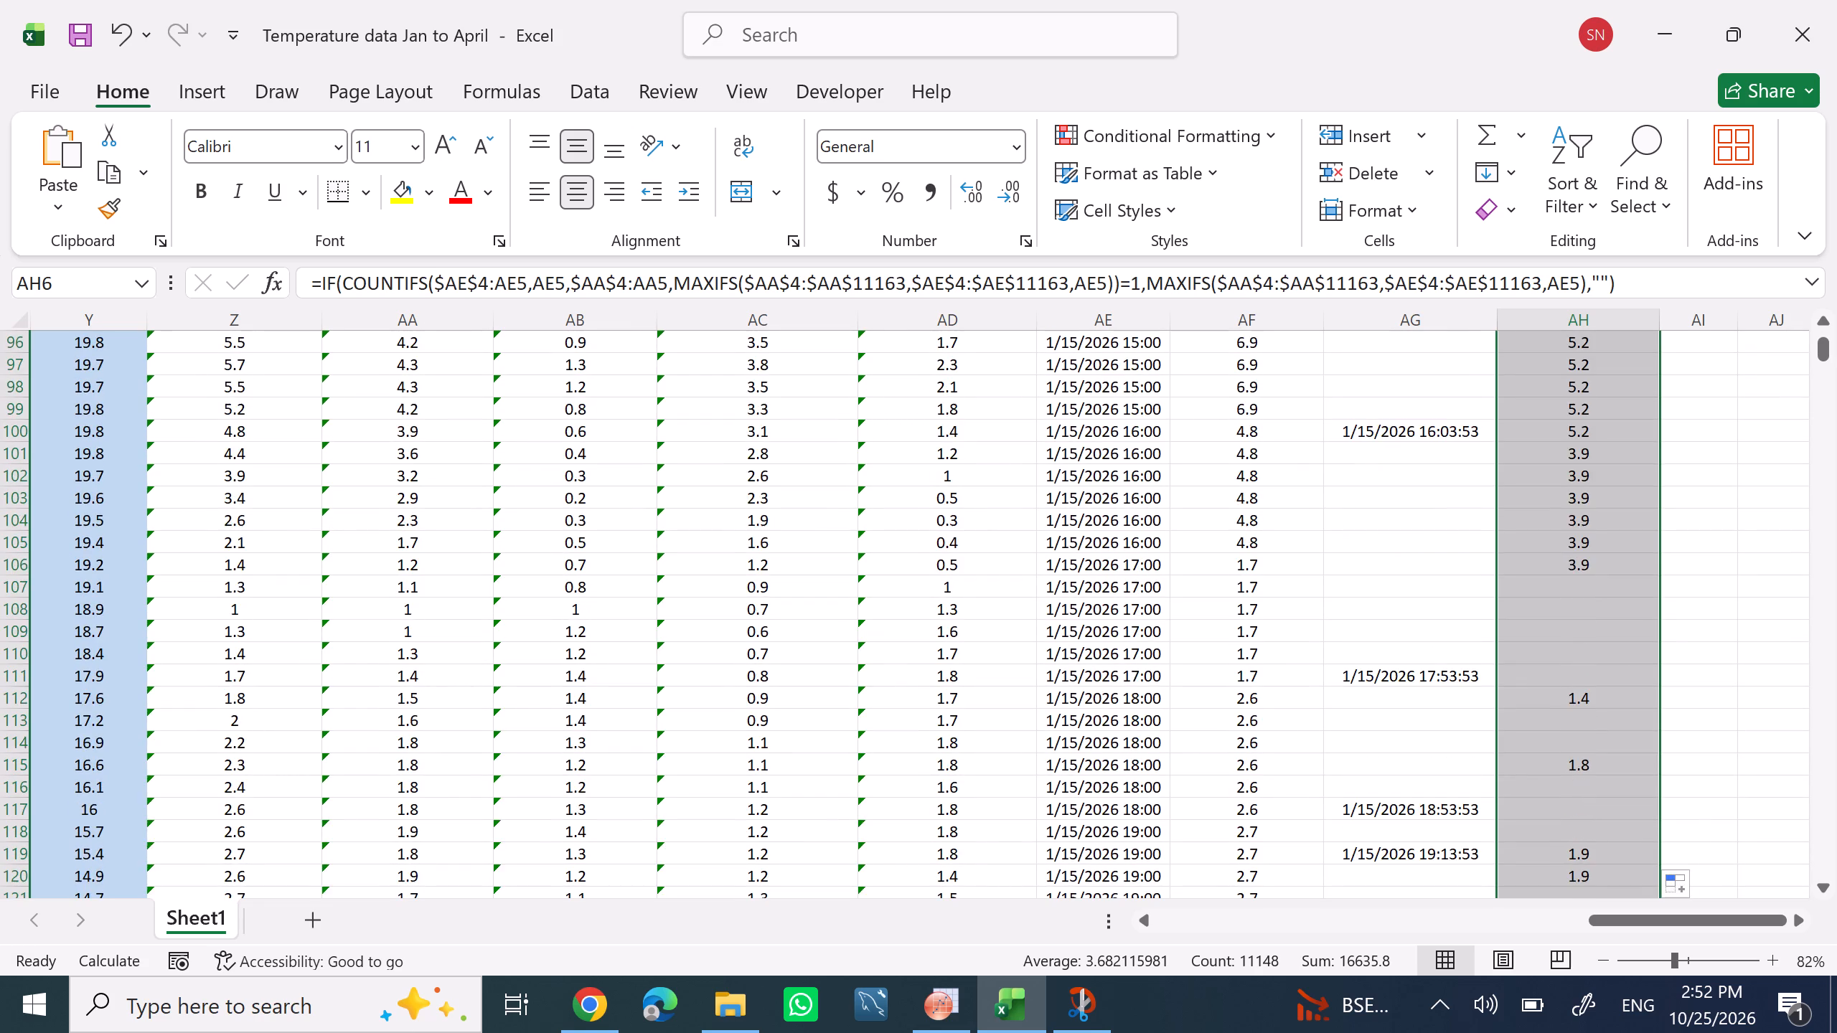
scroll(1531, 776, down, 5)
scroll(1531, 776, up, 15)
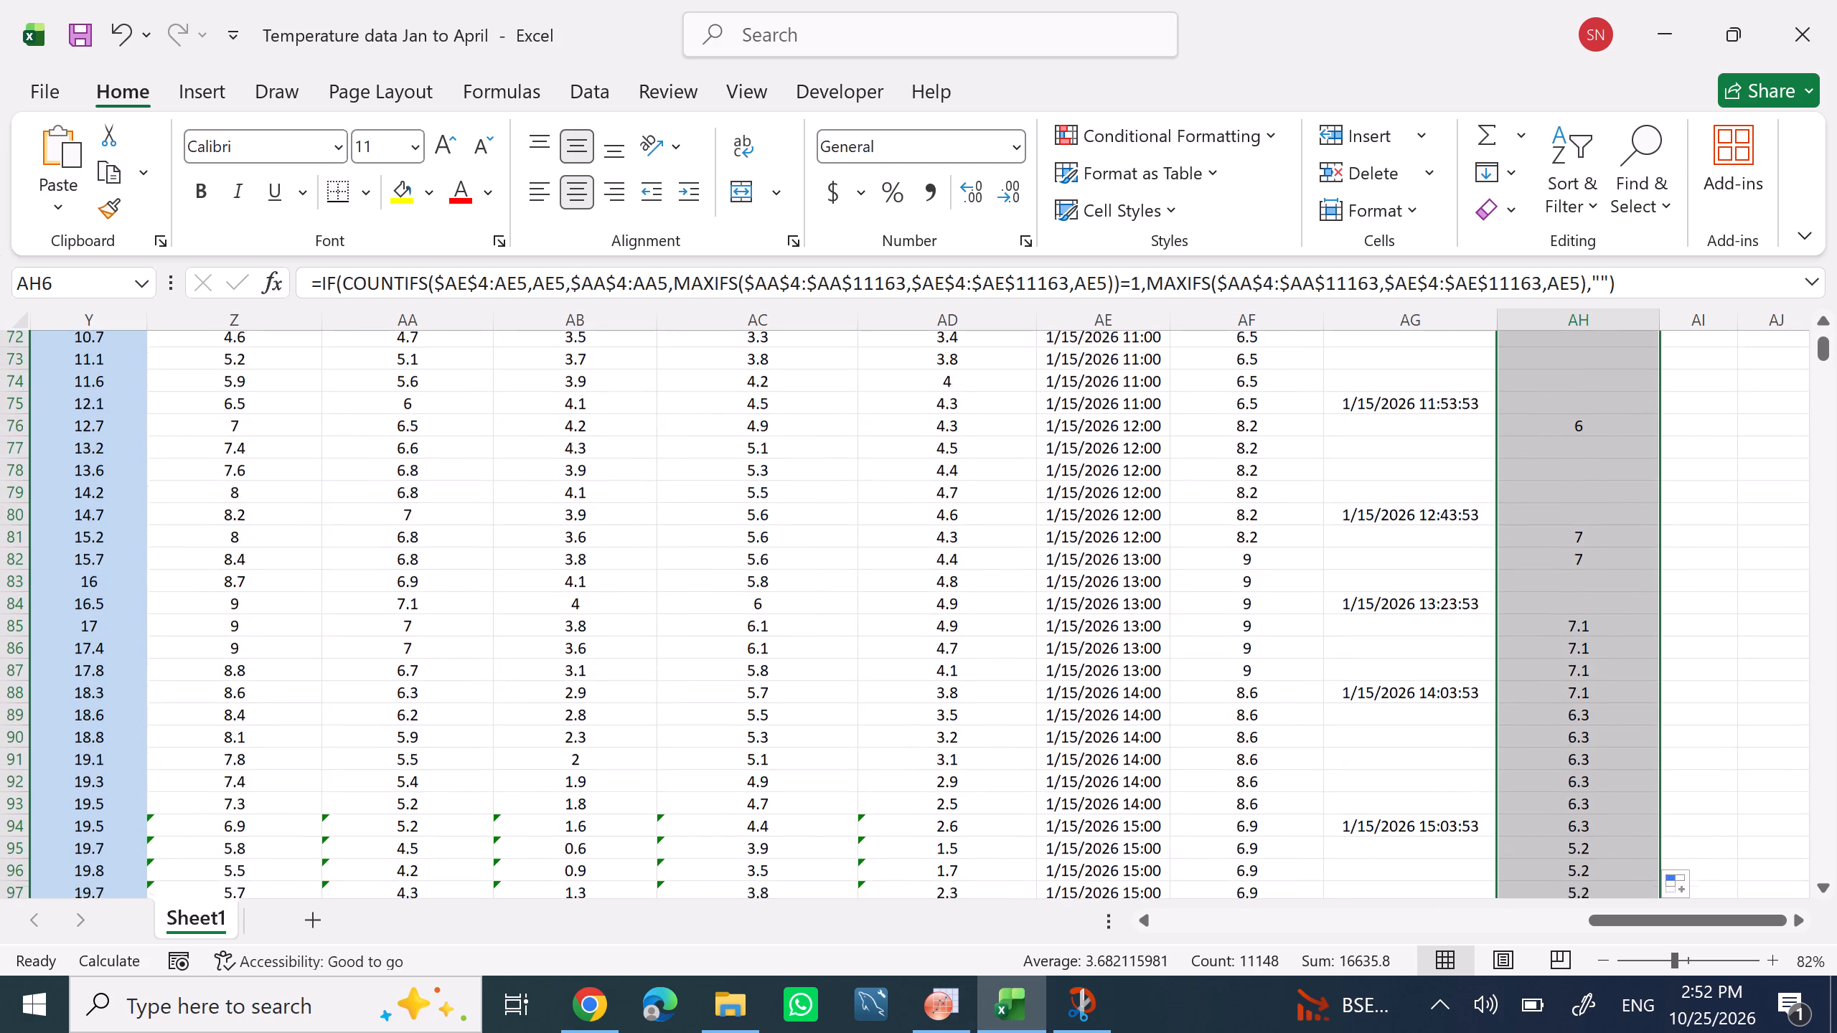
scroll(1531, 776, up, 4)
scroll(1531, 776, down, 1)
scroll(1531, 776, up, 5)
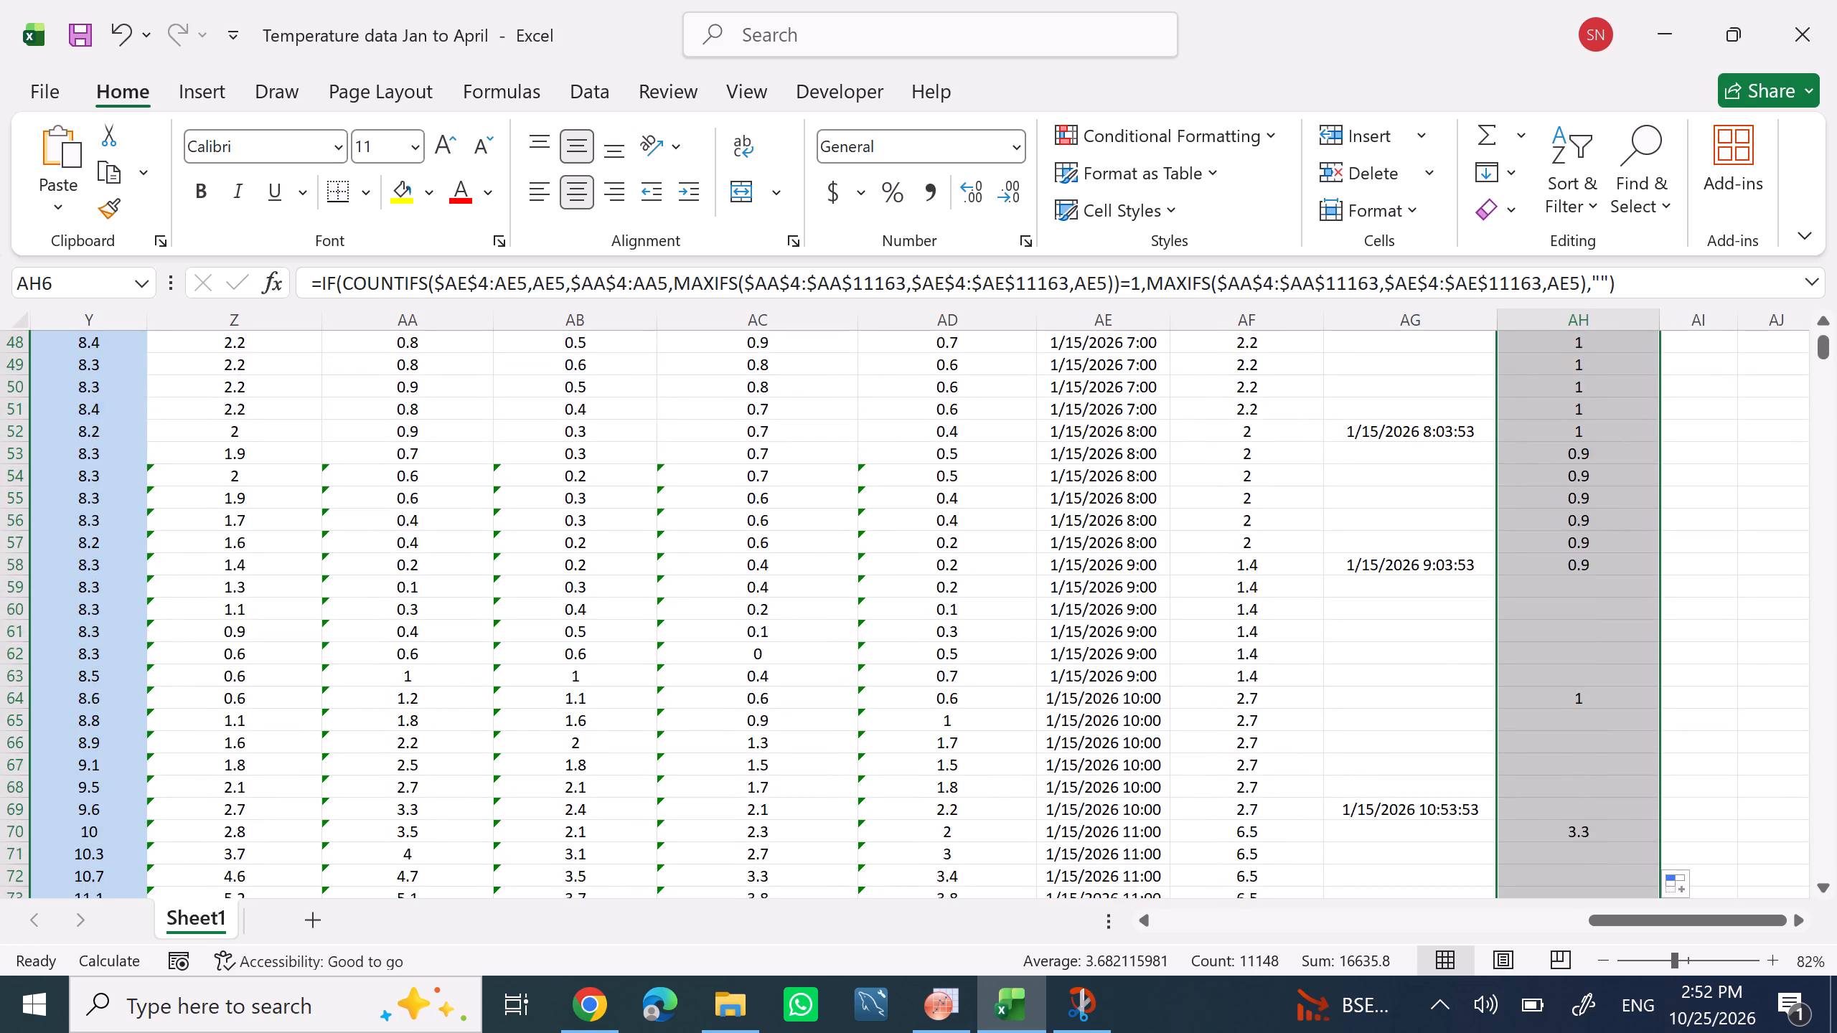
scroll(1531, 776, up, 19)
scroll(1531, 776, up, 5)
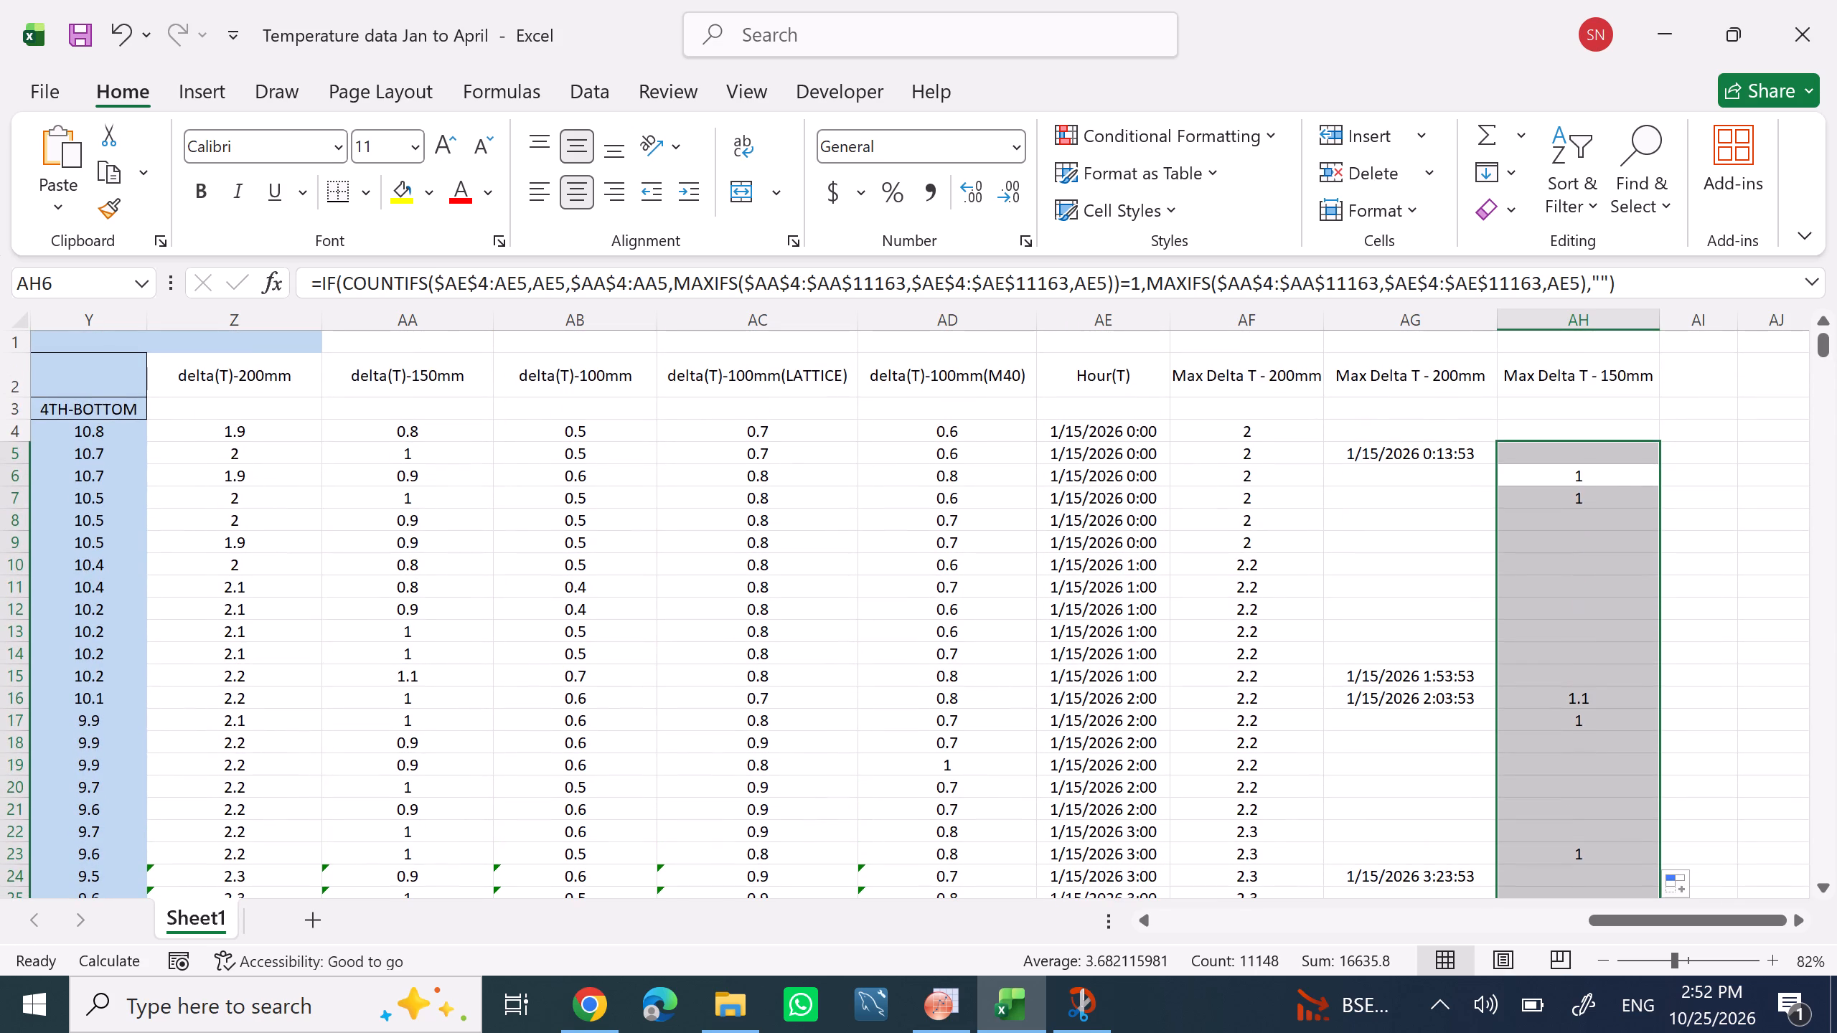
Examine the Max Delta T - 150mm values against the hourly 150mm and 200mm data down to about row 625, and return to the first row.
scroll(1531, 776, up, 4)
scroll(1531, 776, down, 19)
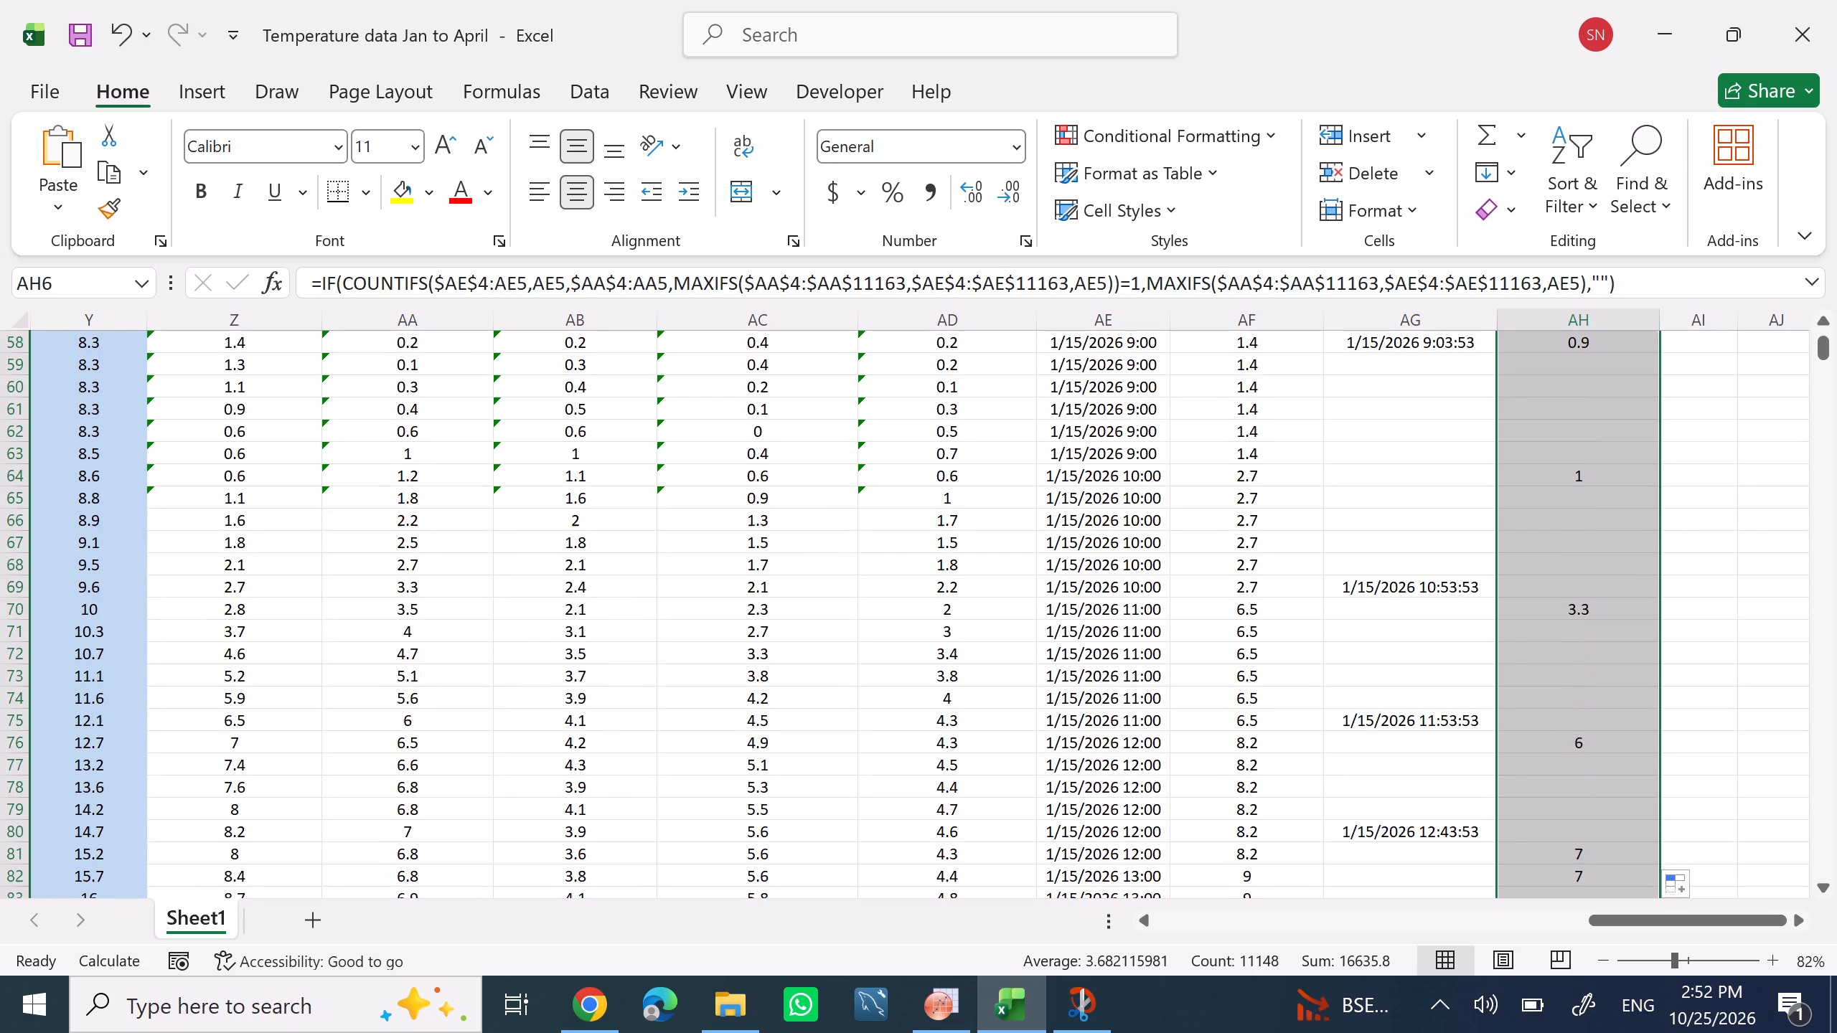
scroll(1531, 776, up, 5)
scroll(1531, 776, down, 6)
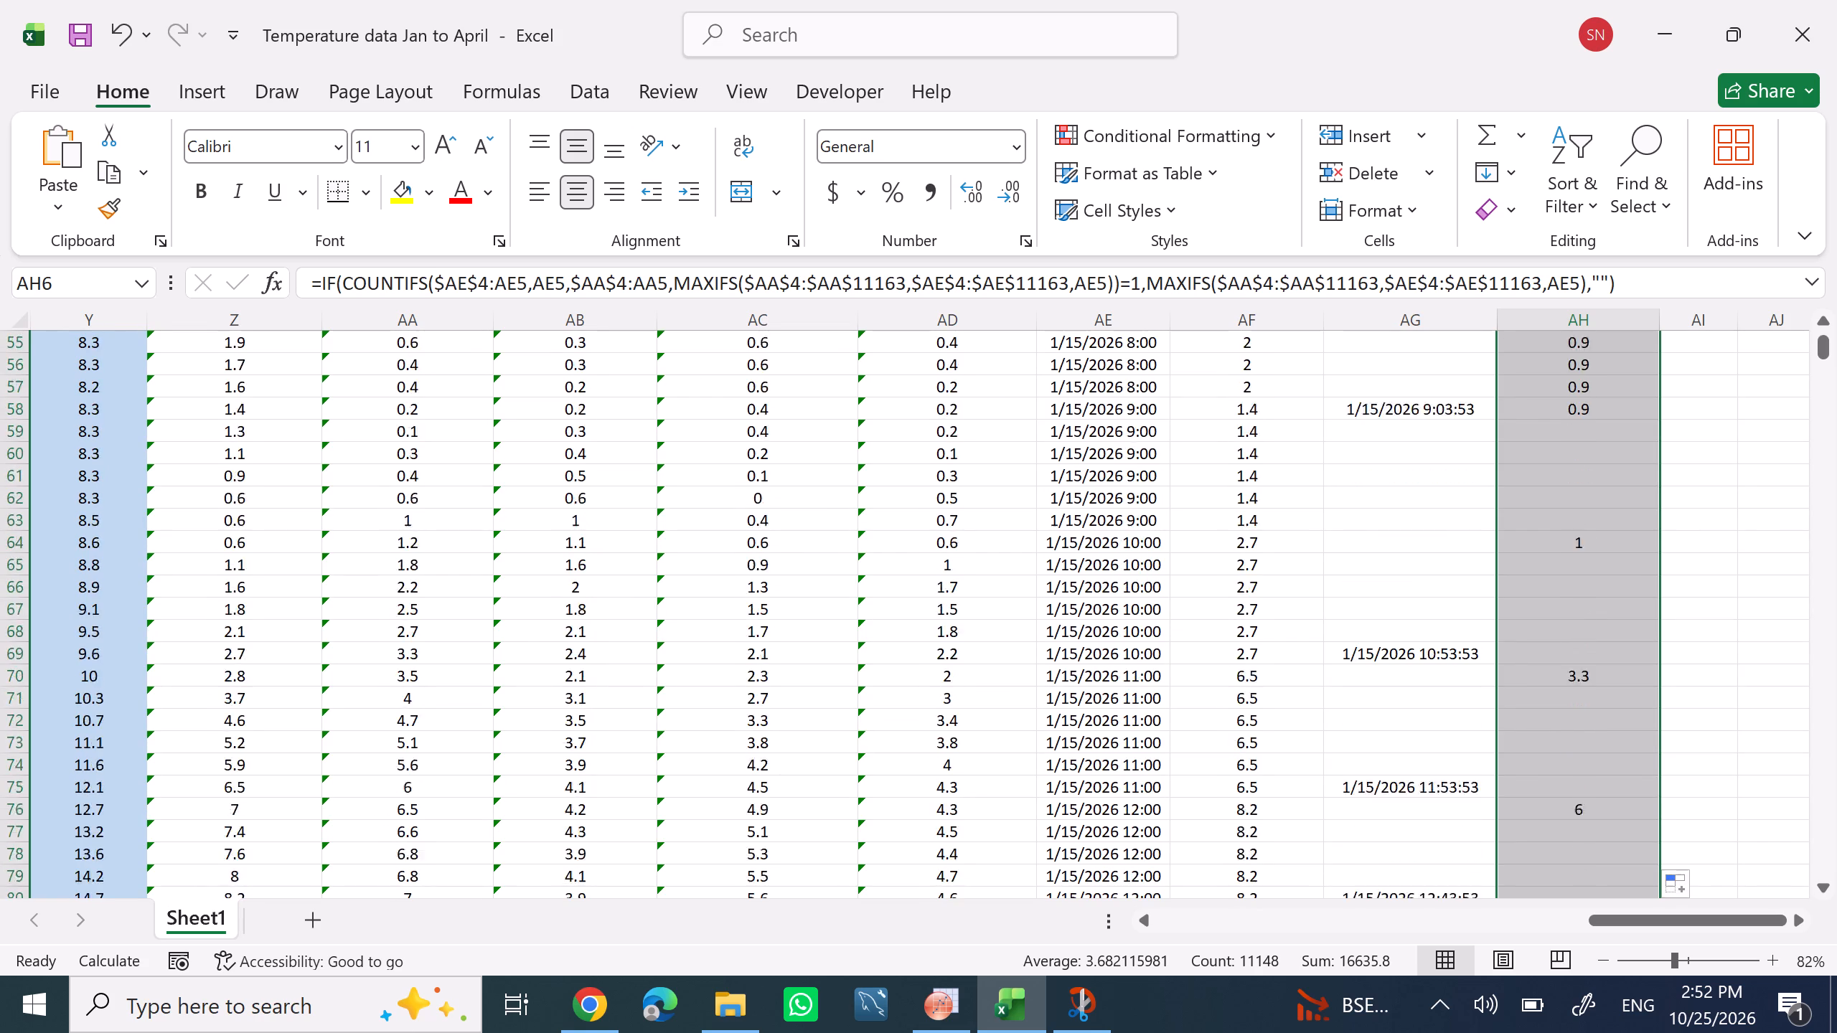
scroll(1516, 776, down, 11)
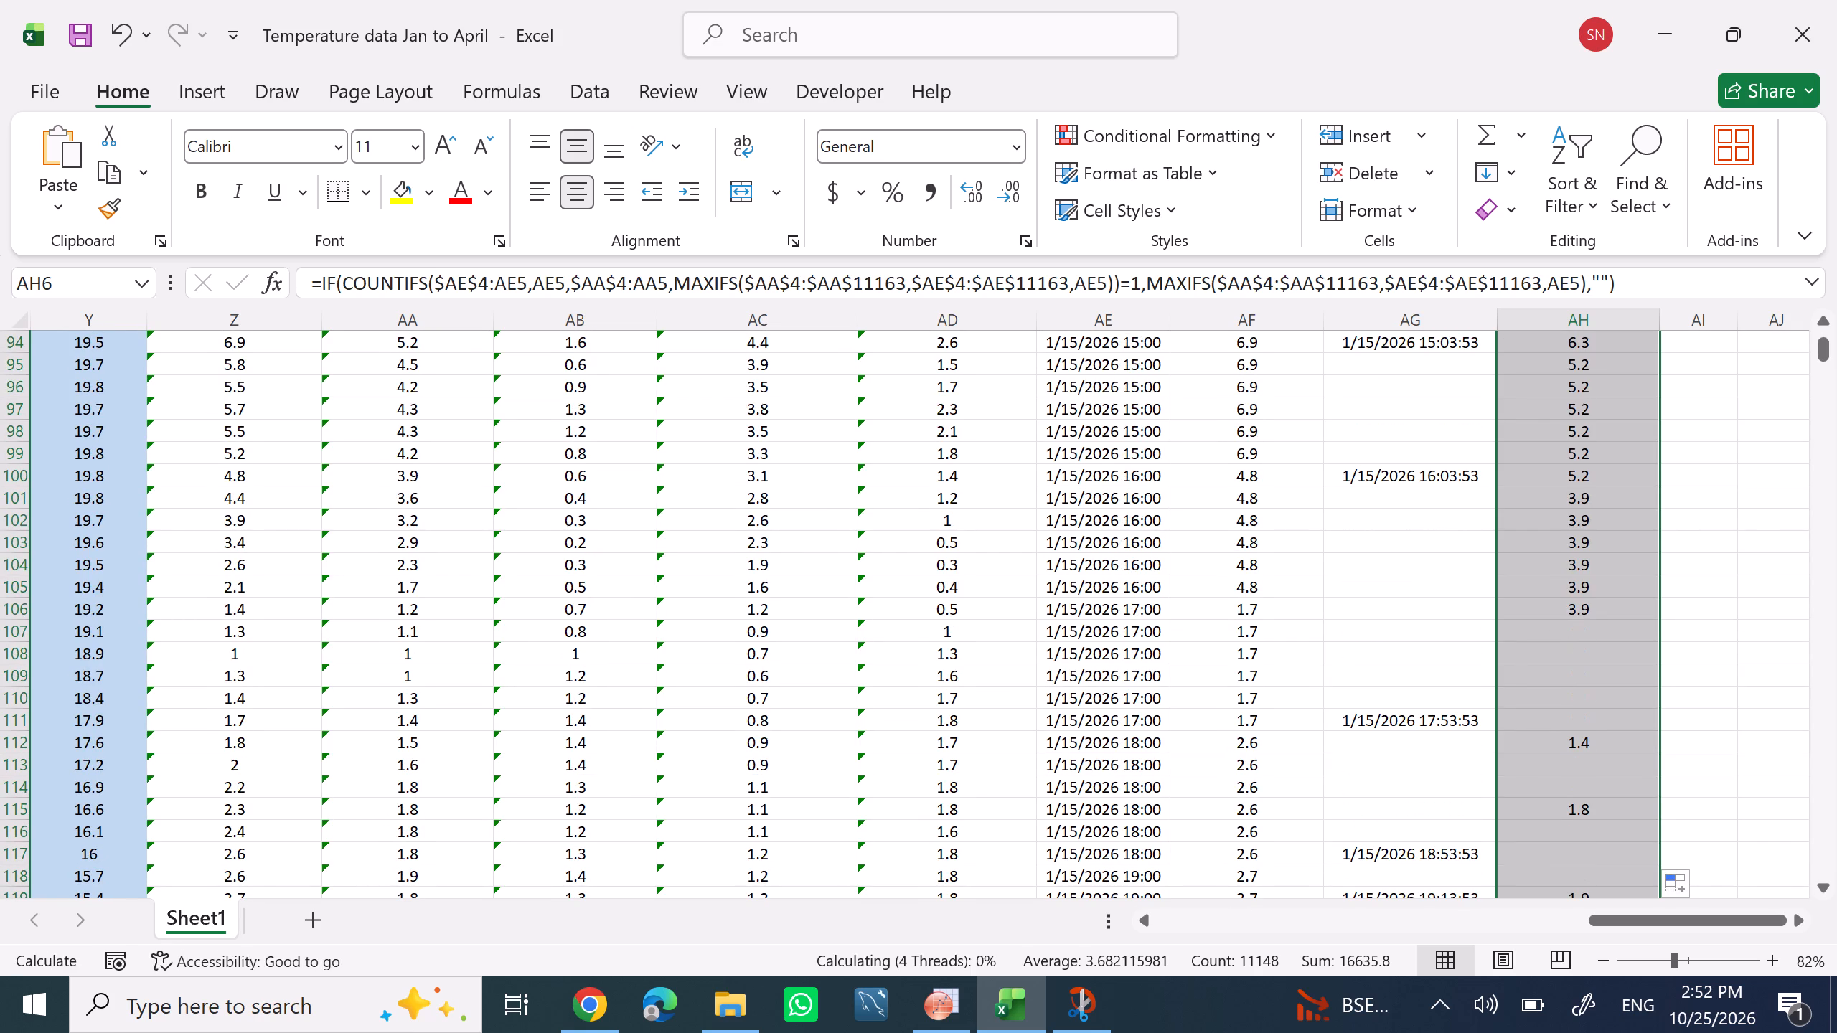
scroll(1536, 779, down, 17)
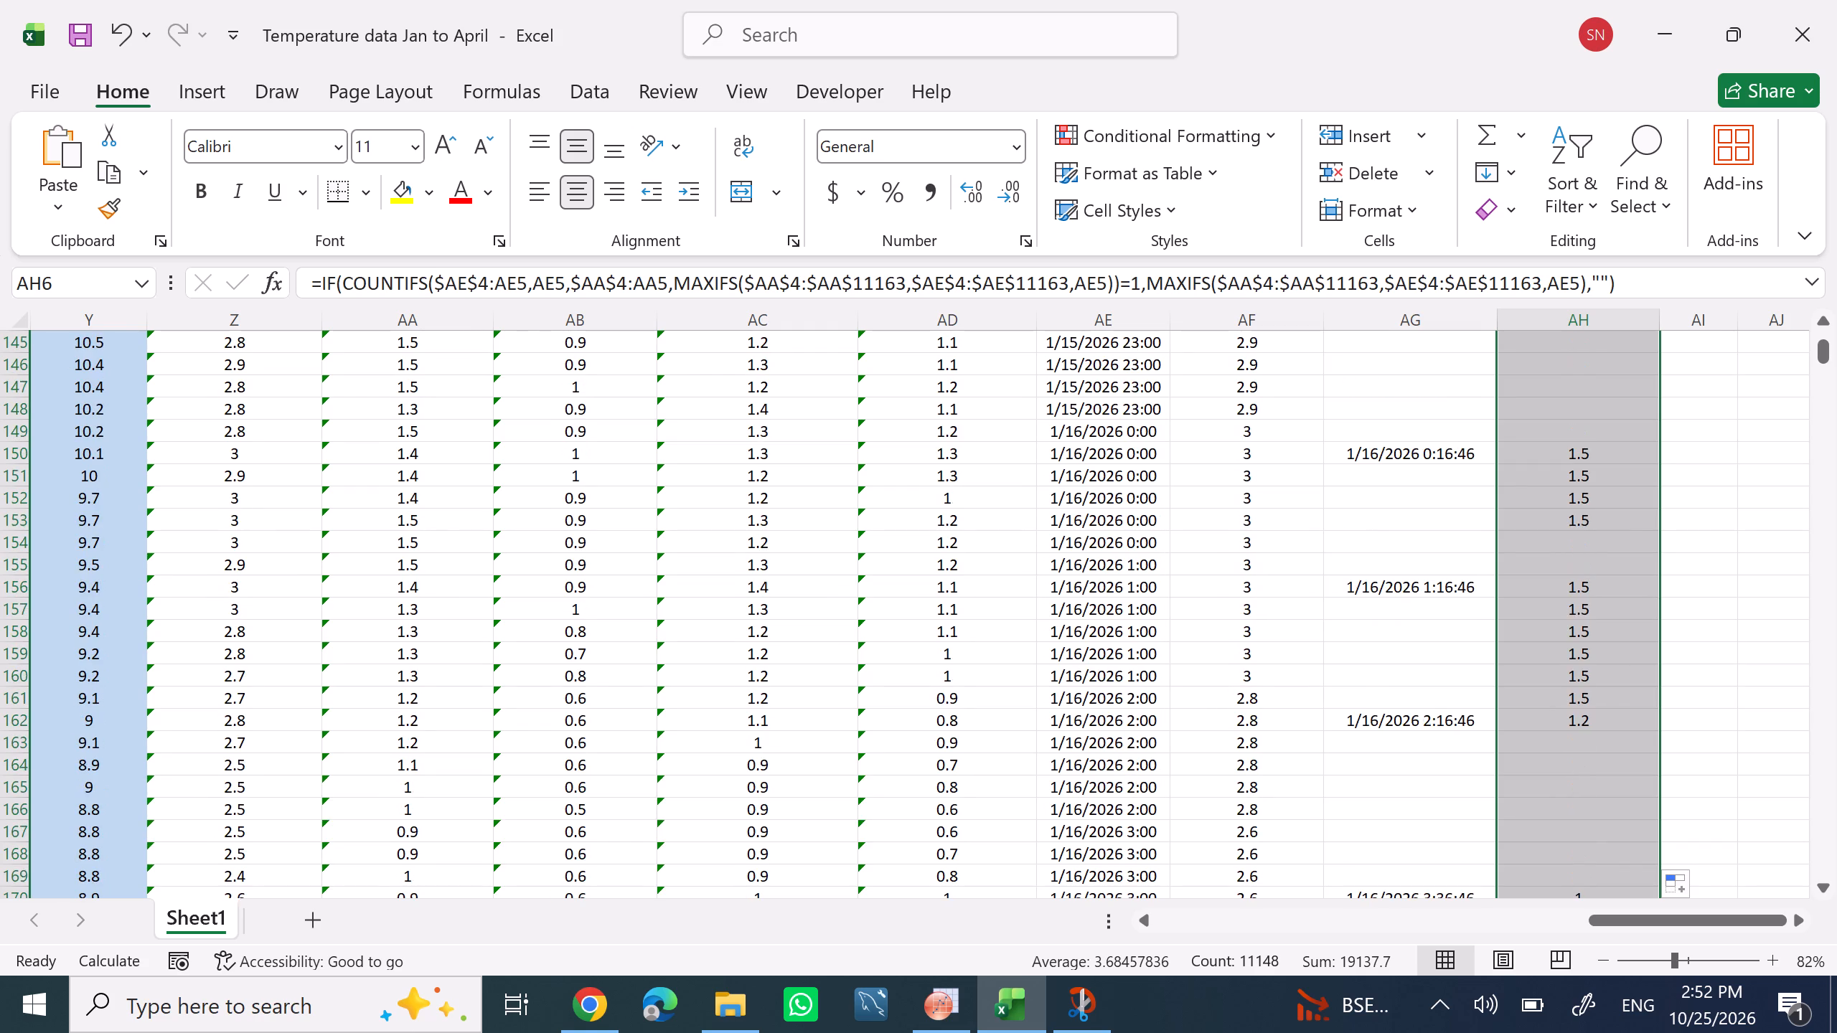
scroll(1540, 779, down, 16)
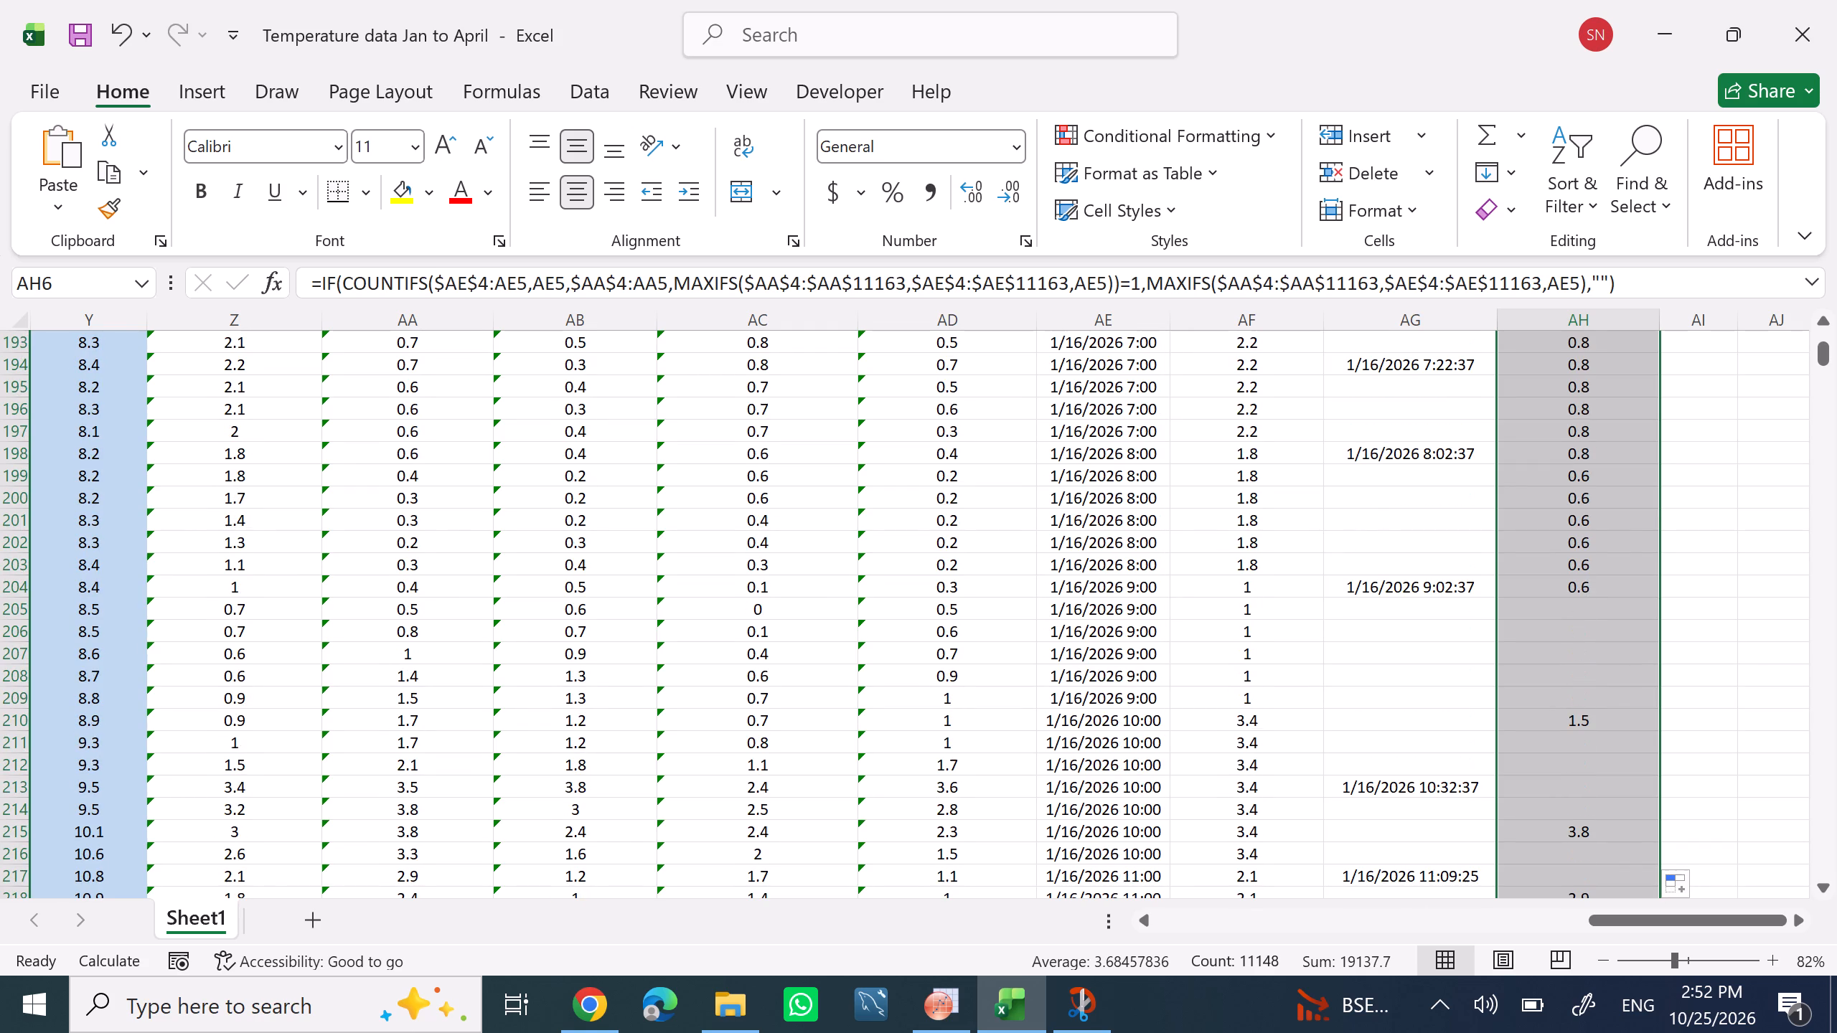
scroll(1540, 779, down, 8)
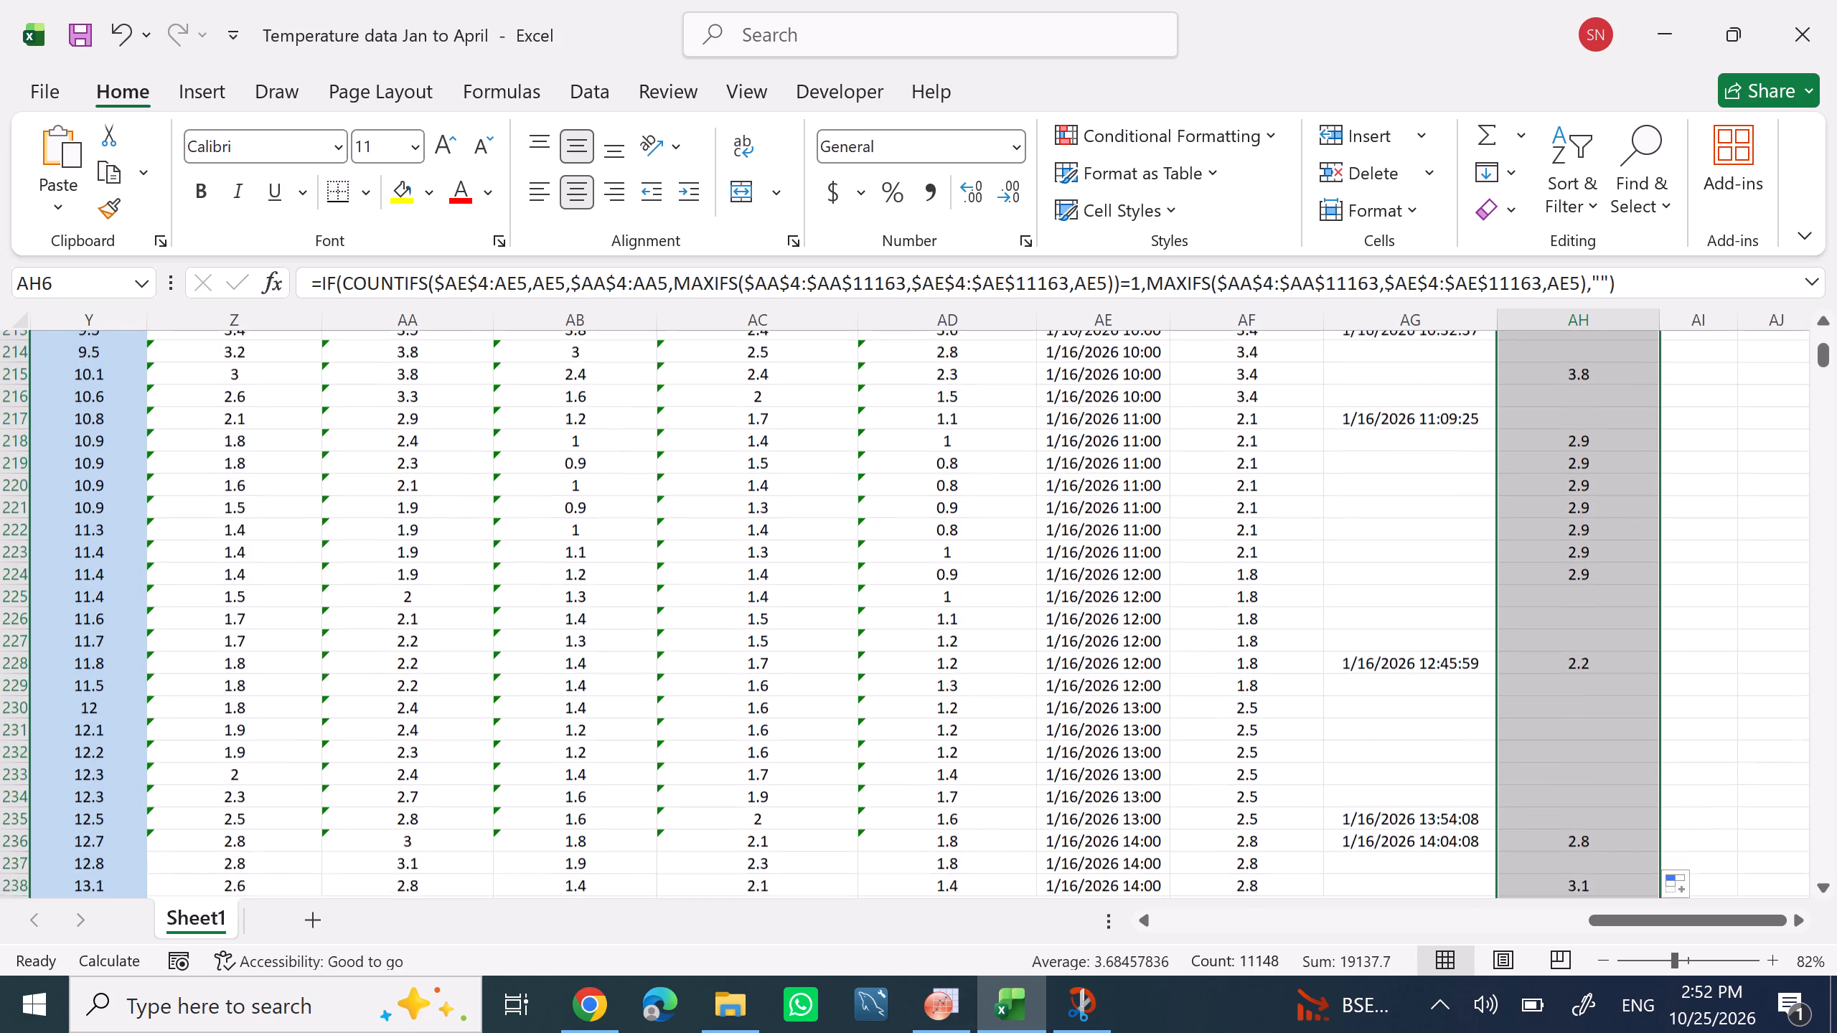
scroll(1540, 779, down, 8)
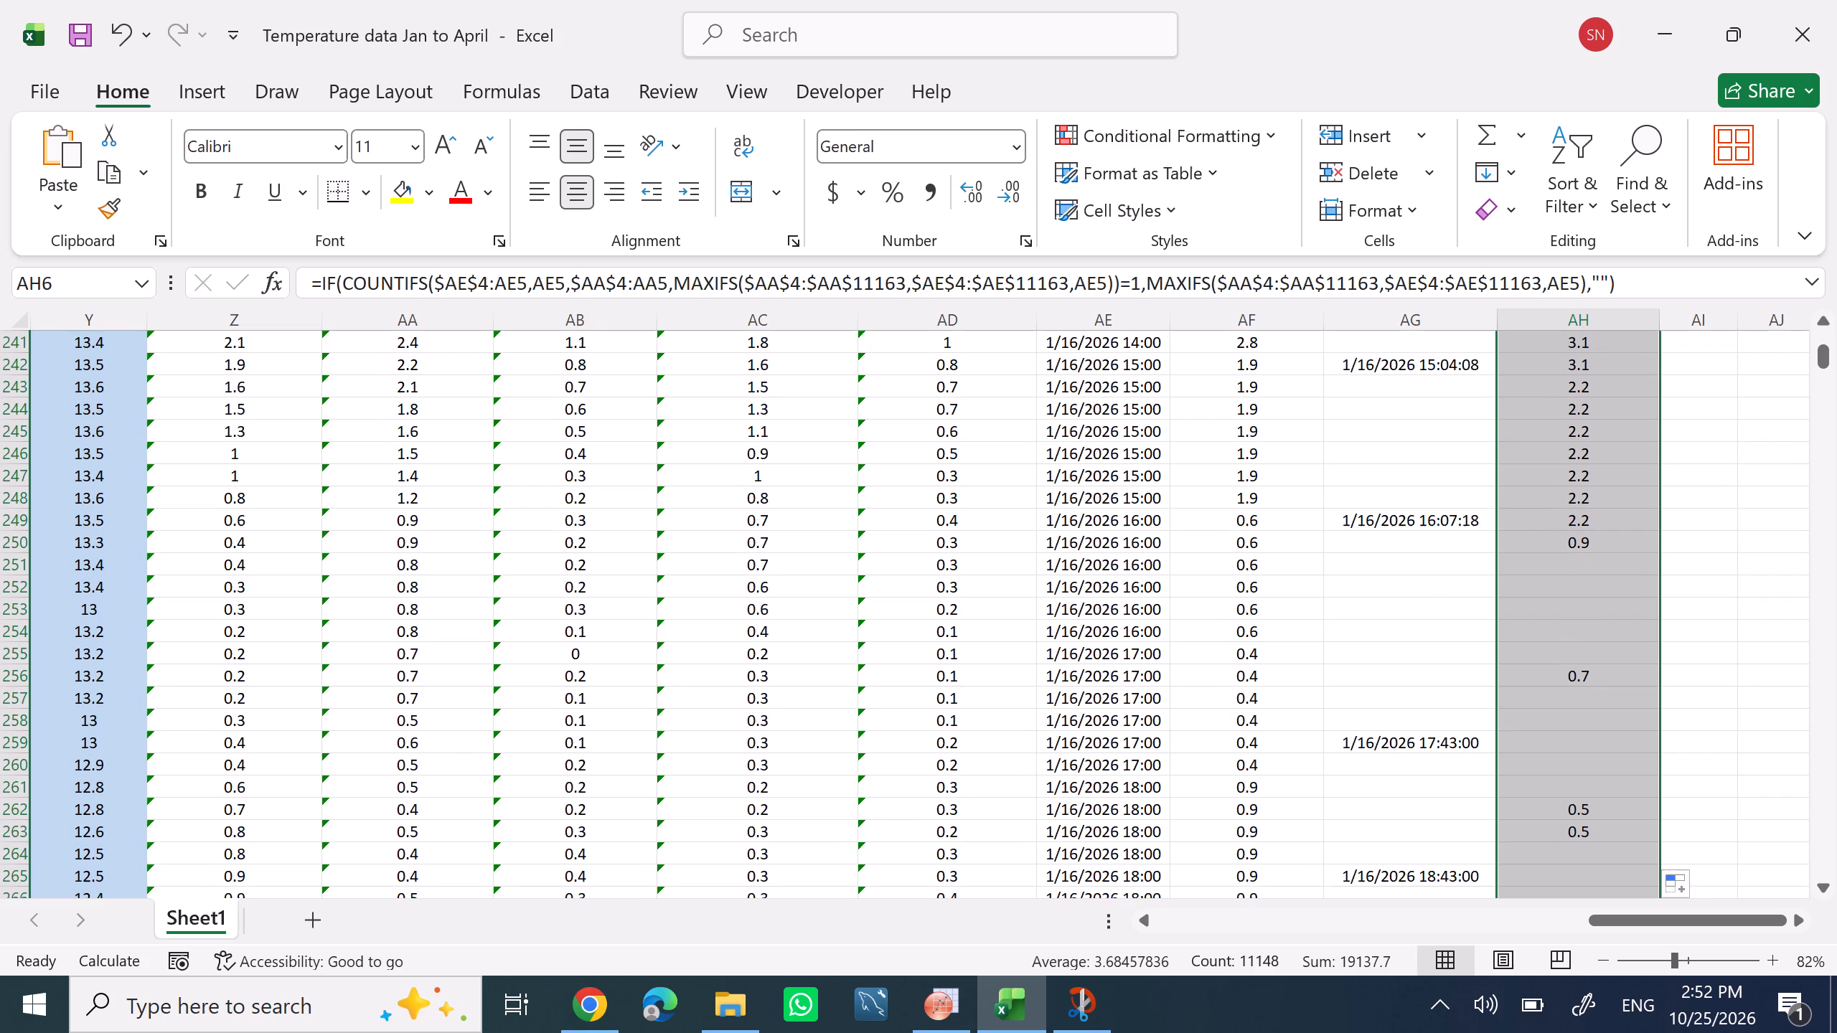
scroll(1540, 779, down, 17)
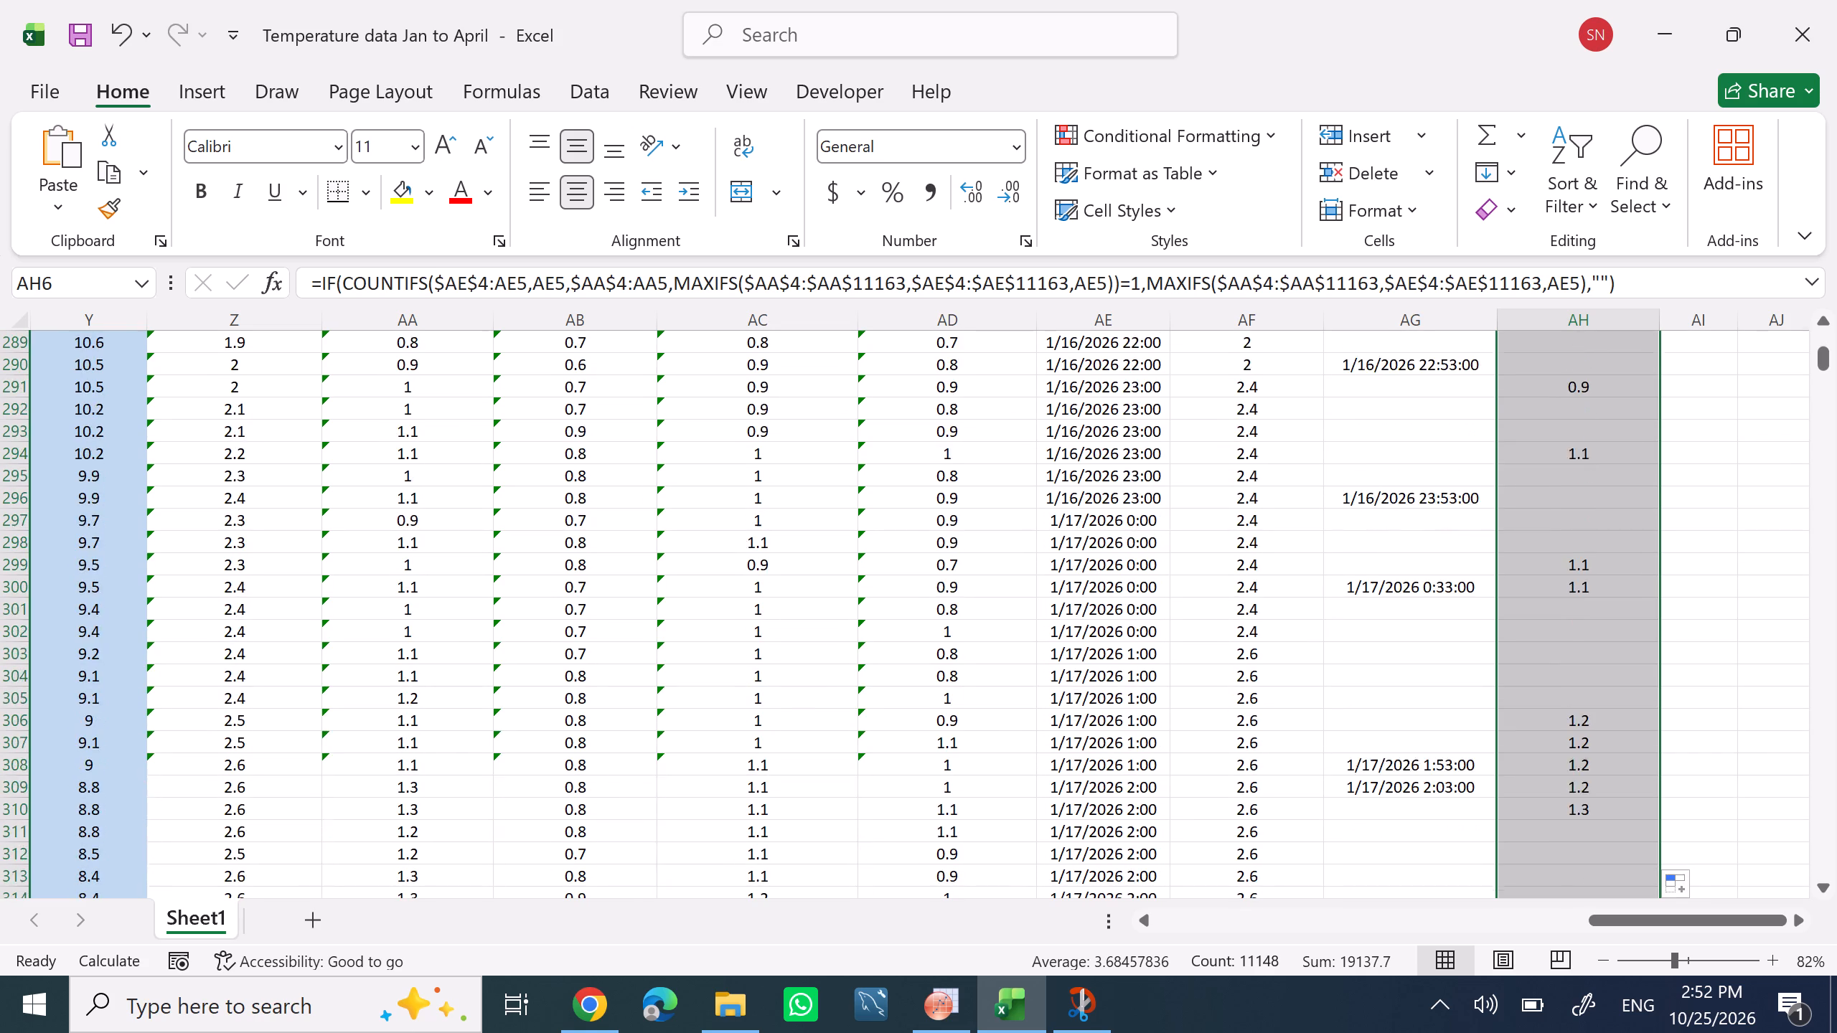
scroll(1540, 779, down, 17)
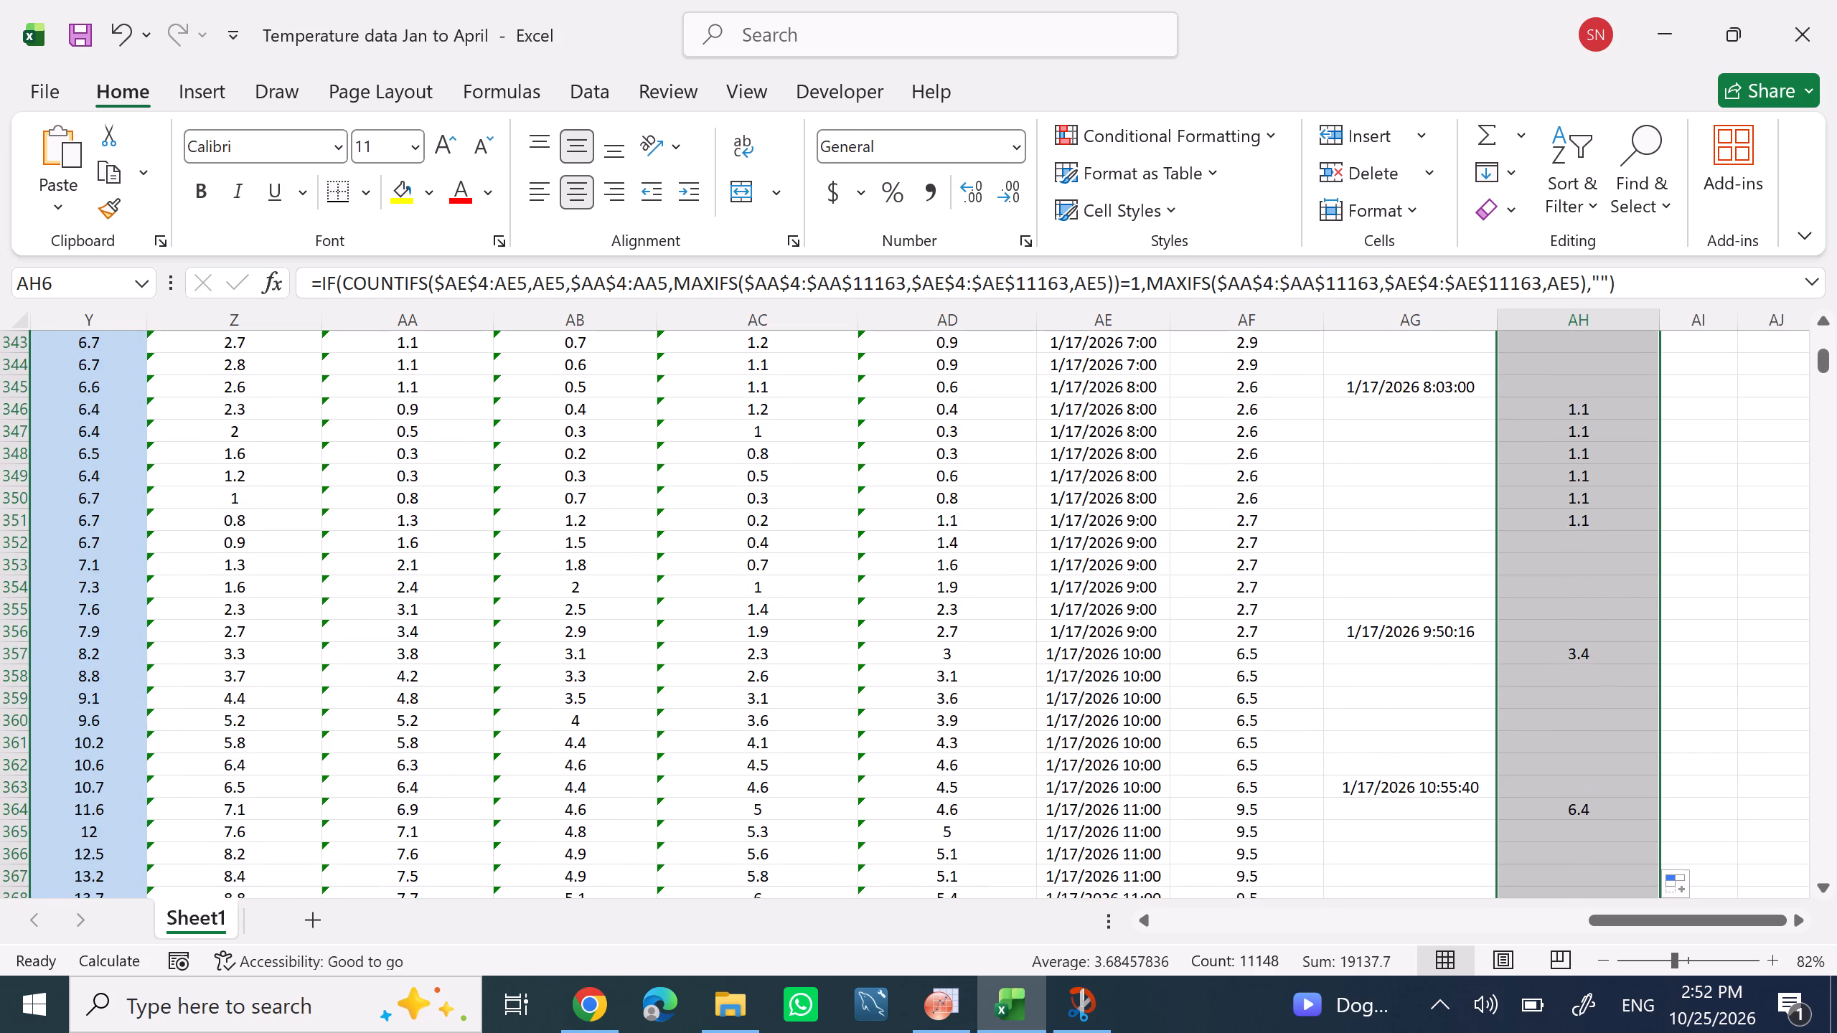
scroll(1540, 779, down, 17)
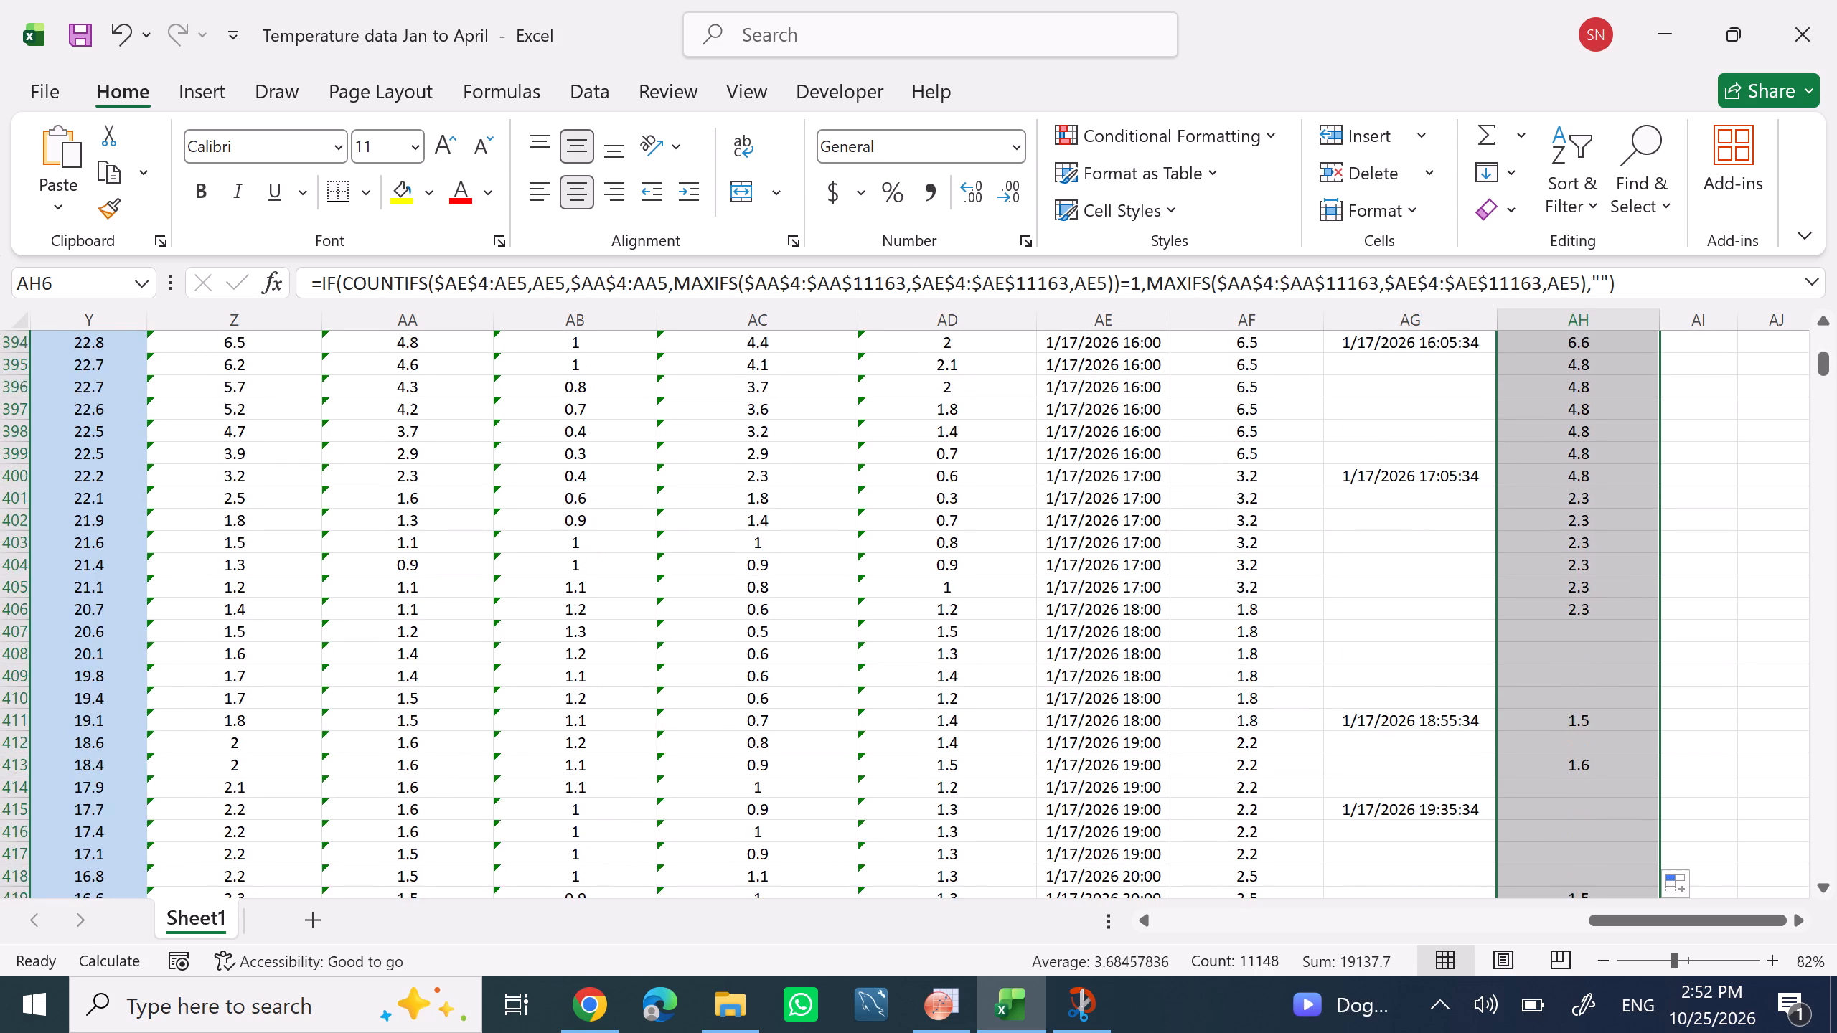
scroll(1540, 779, down, 19)
scroll(1540, 779, down, 6)
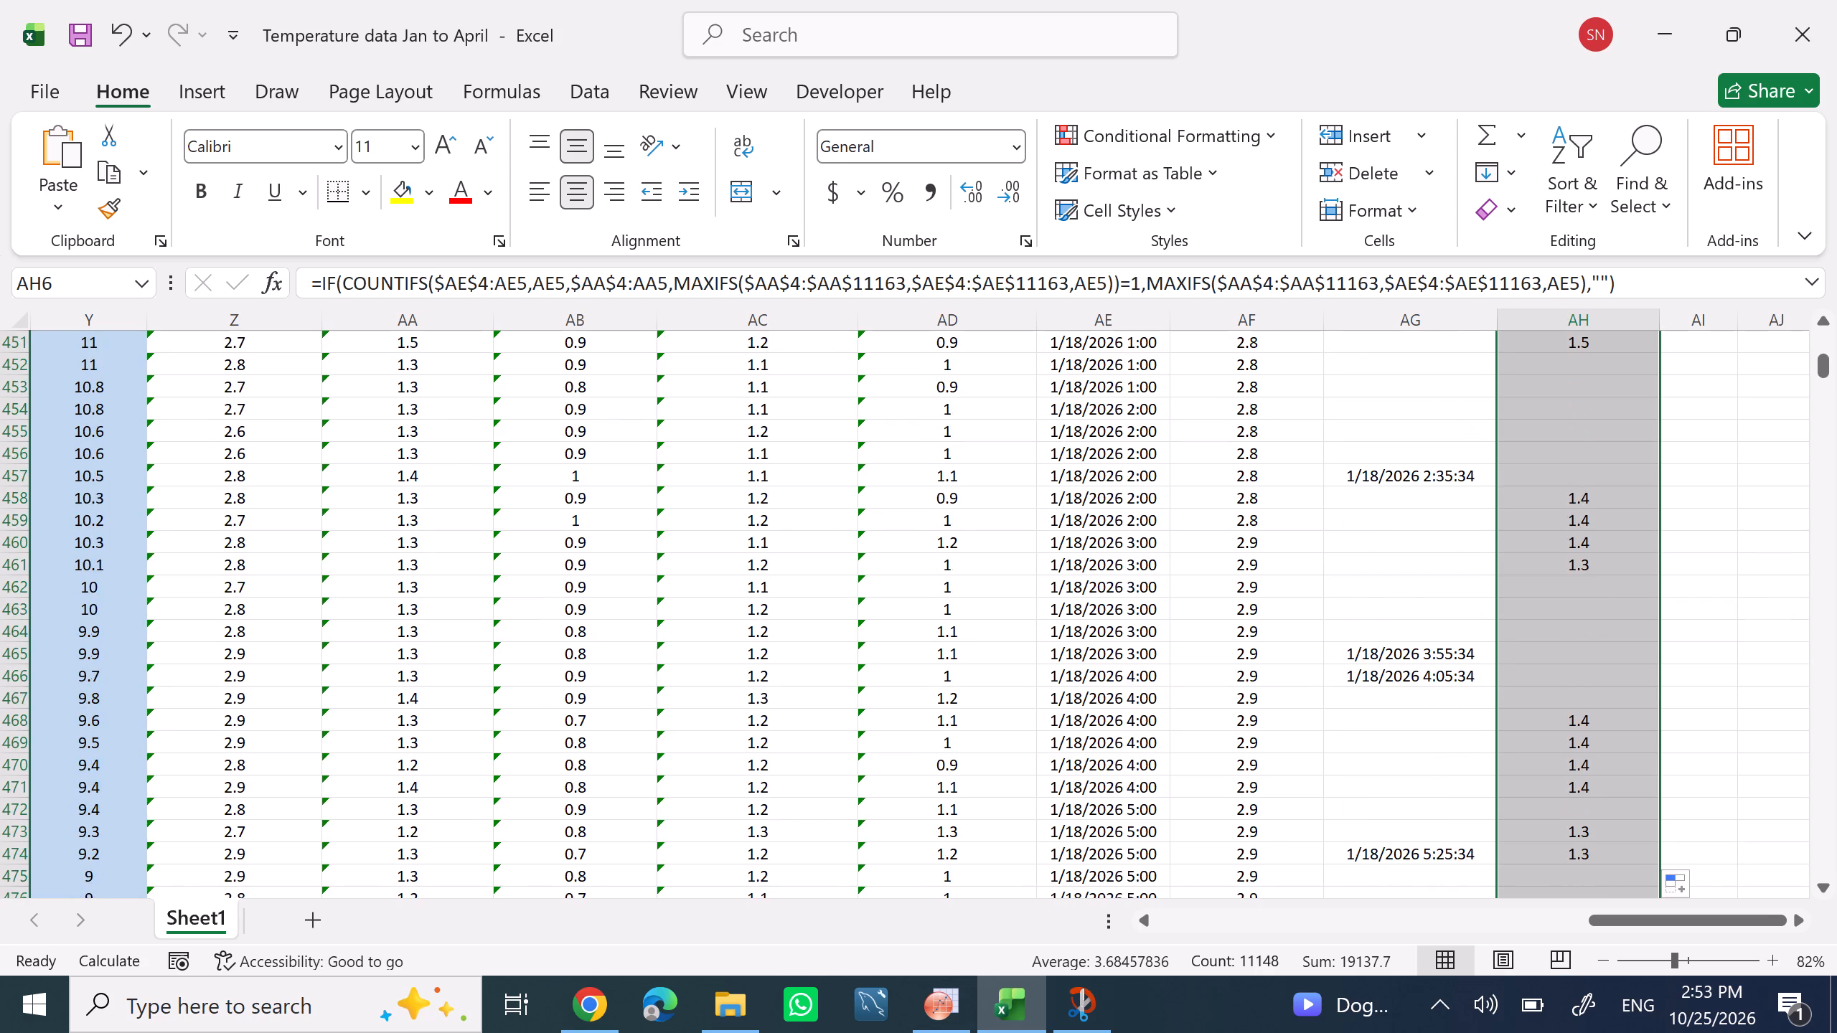
scroll(1540, 779, down, 15)
scroll(1528, 778, down, 16)
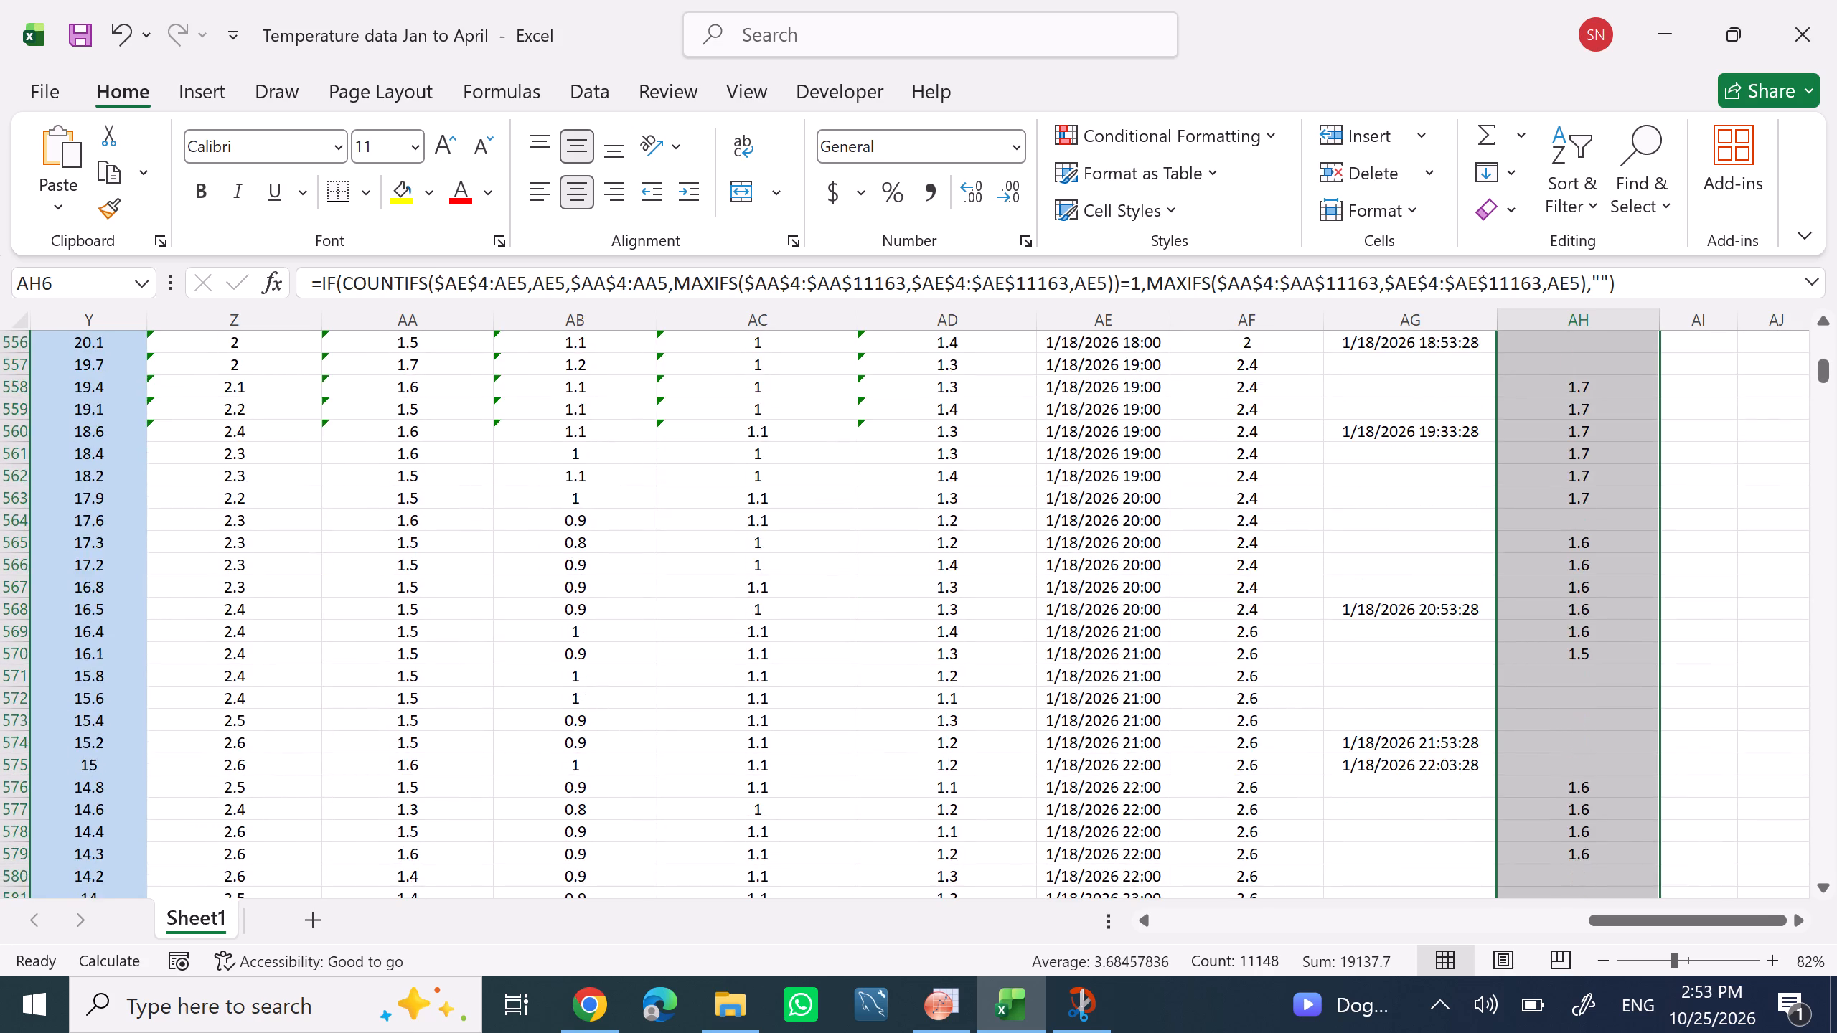
scroll(1528, 815, down, 13)
click(1426, 790)
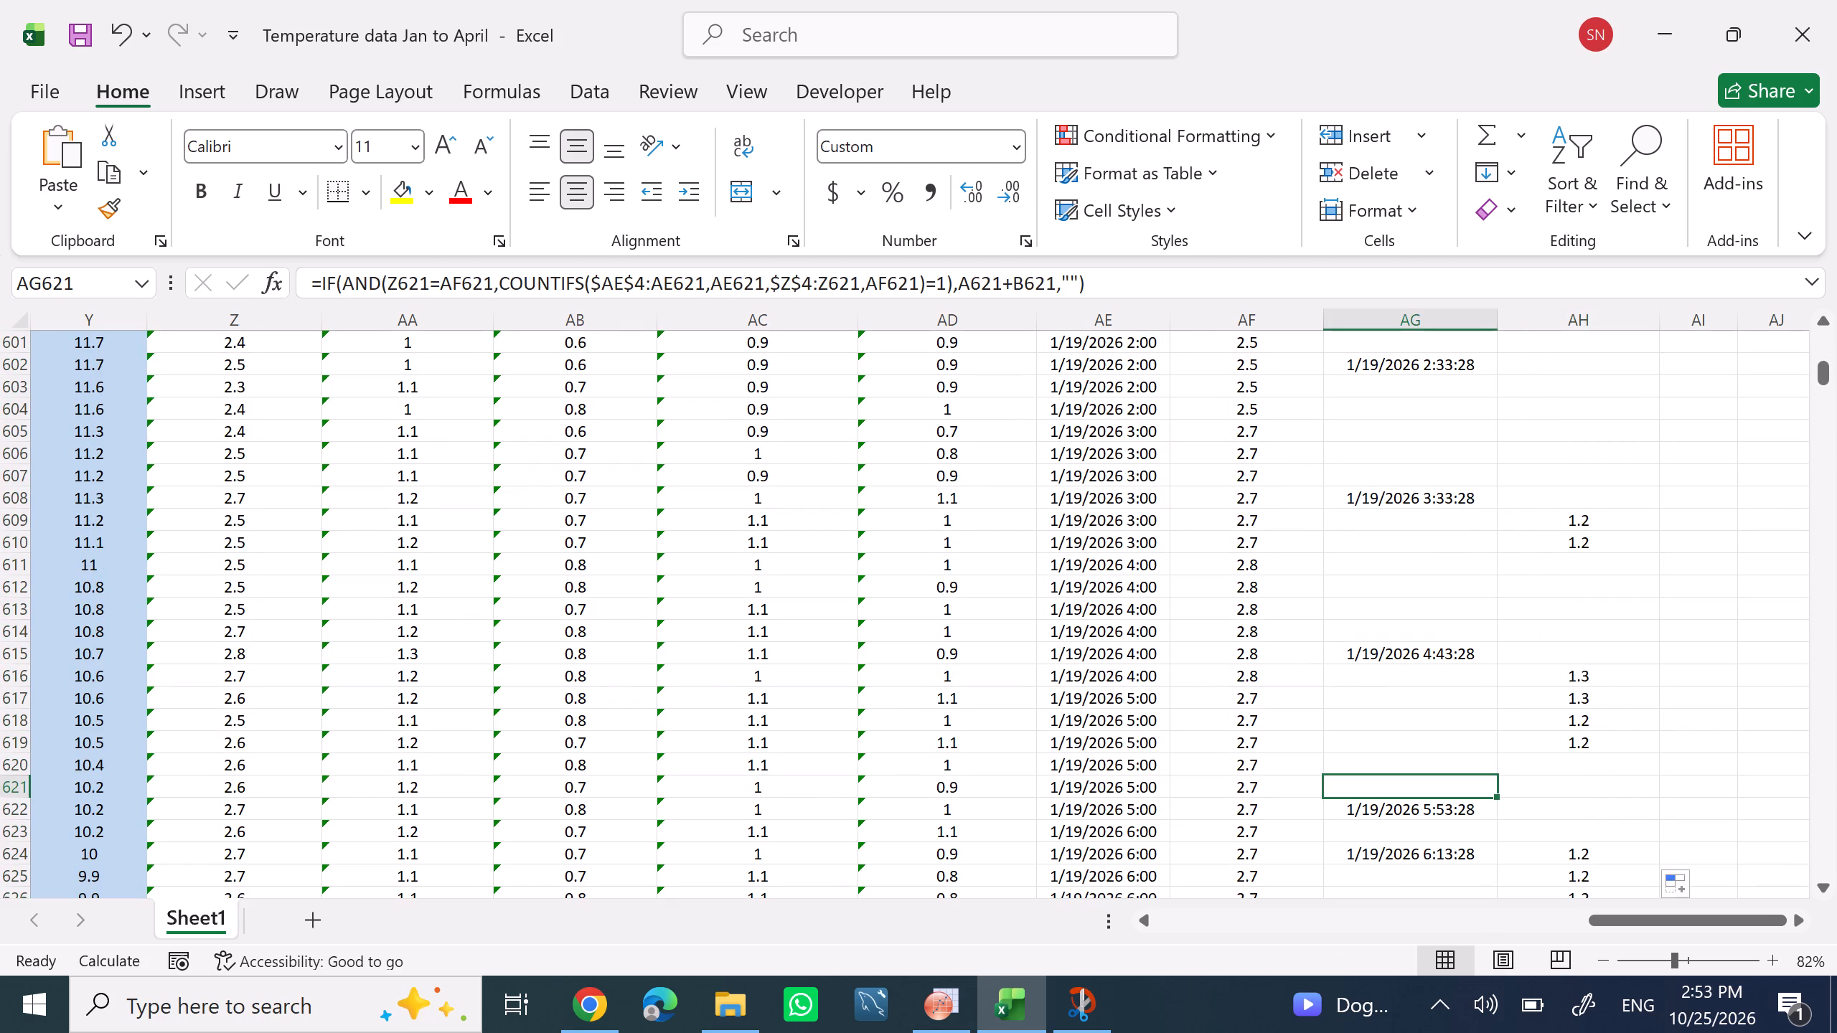
scroll(1426, 790, up, 14)
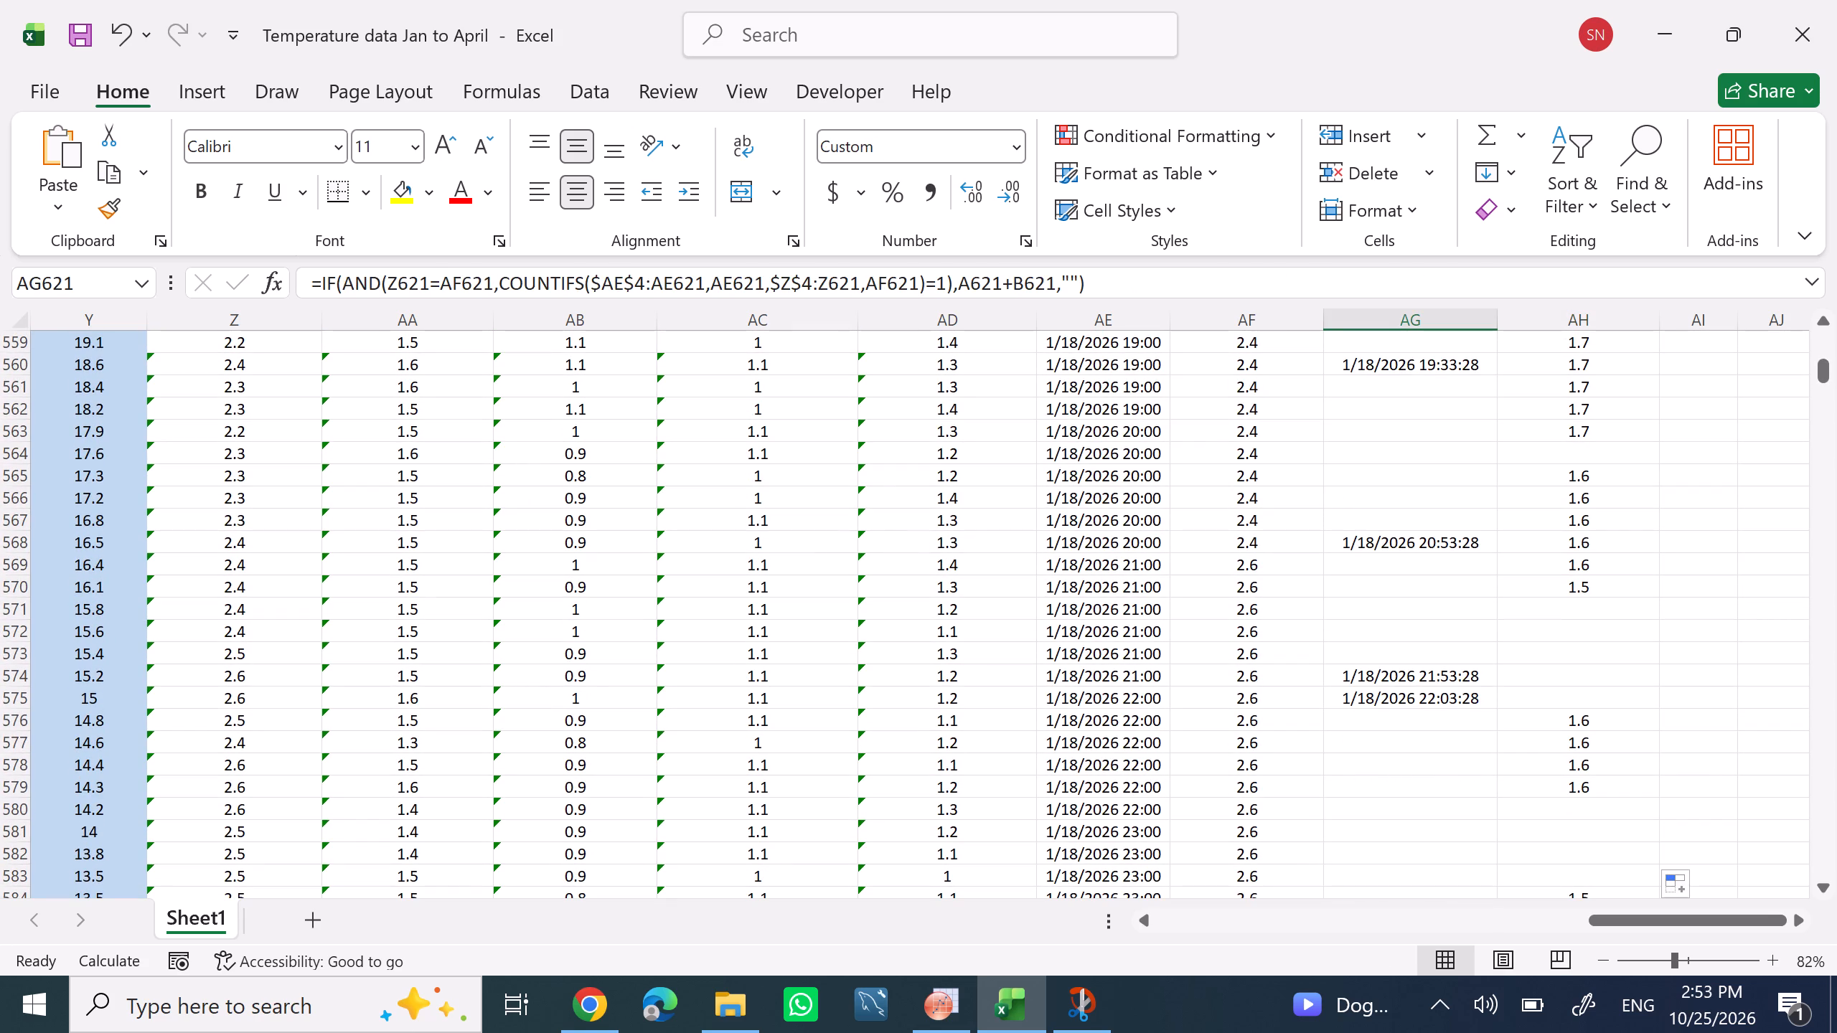
drag(1823, 367, 1823, 379)
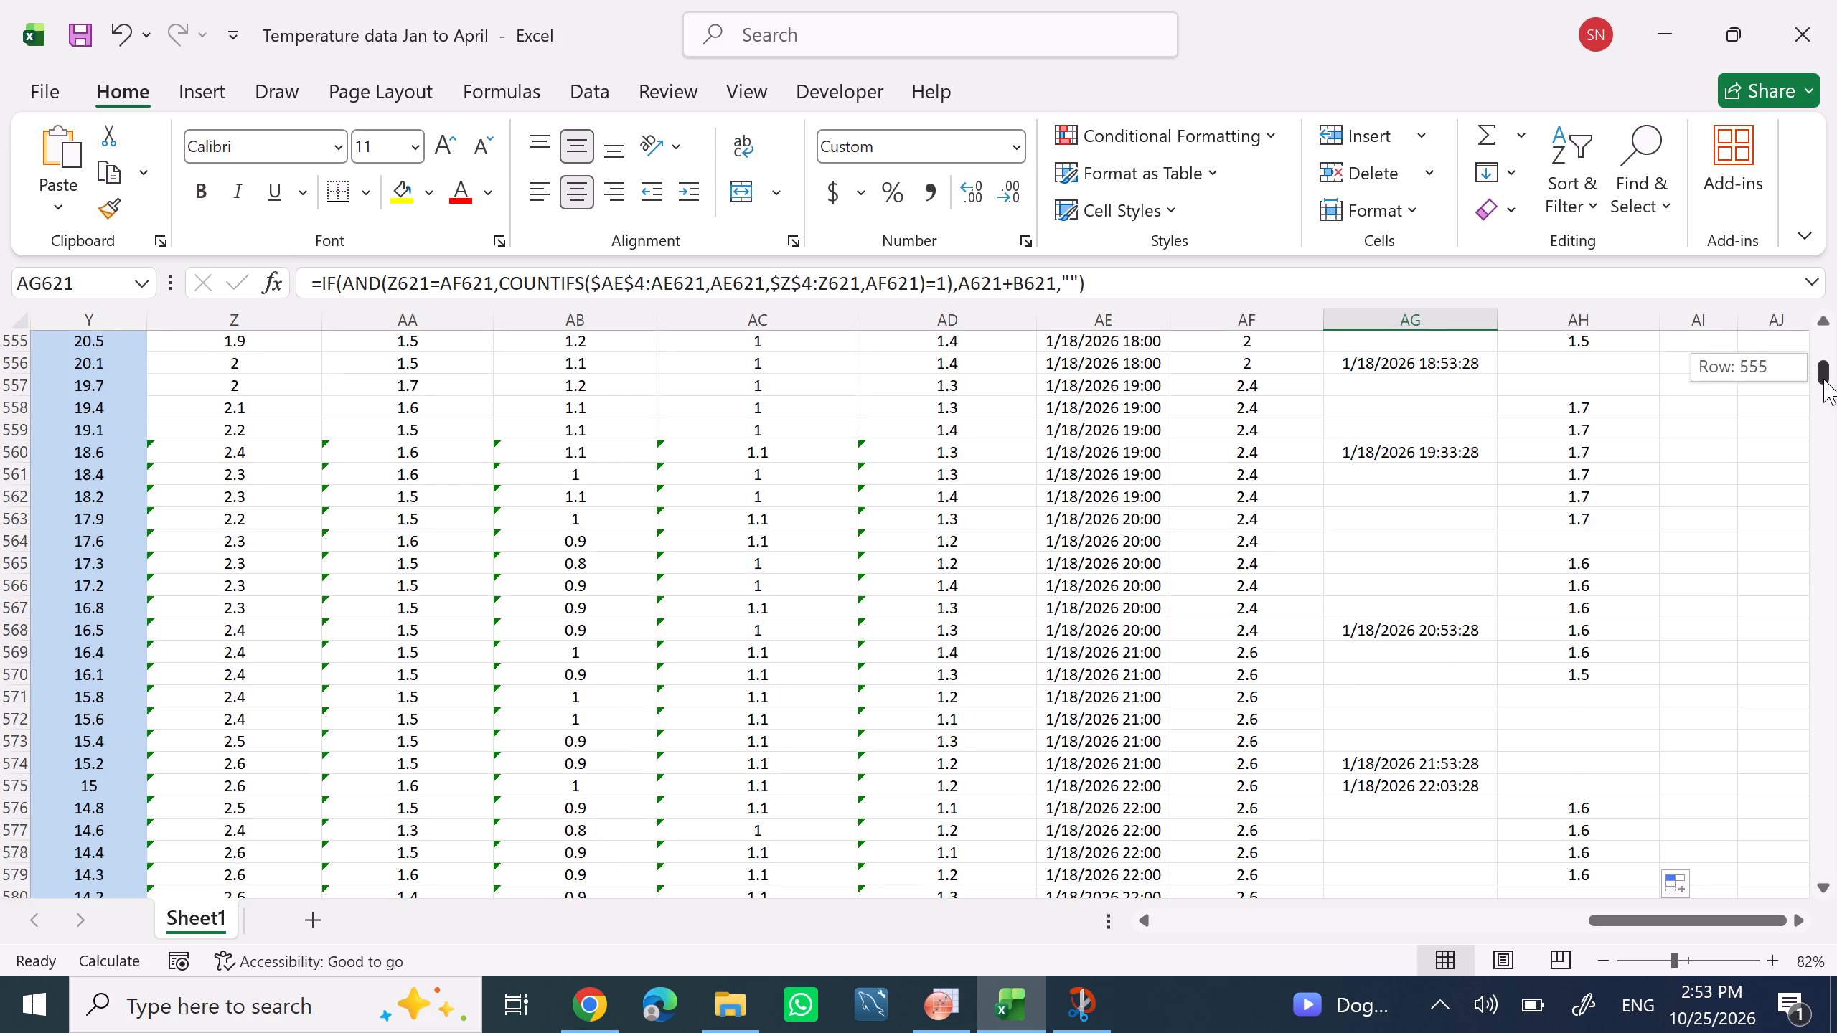
drag(1823, 379, 1715, 0)
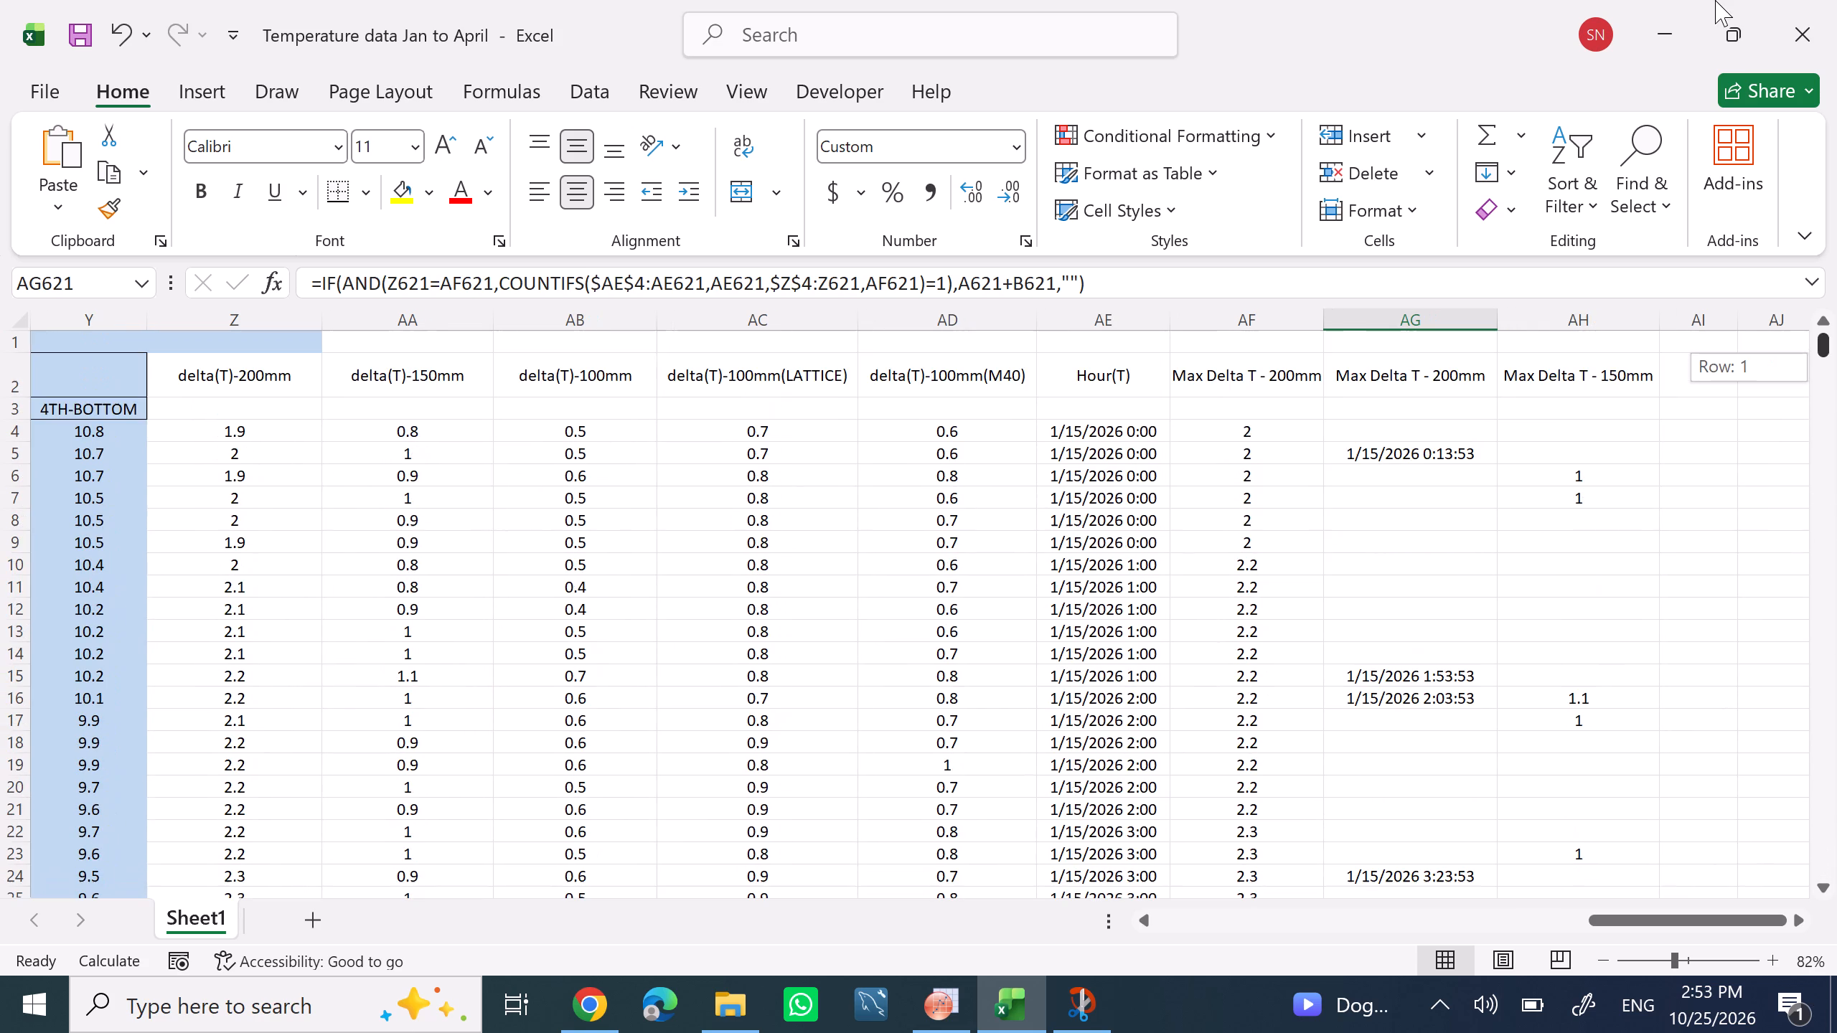
drag(1715, 0, 1719, 0)
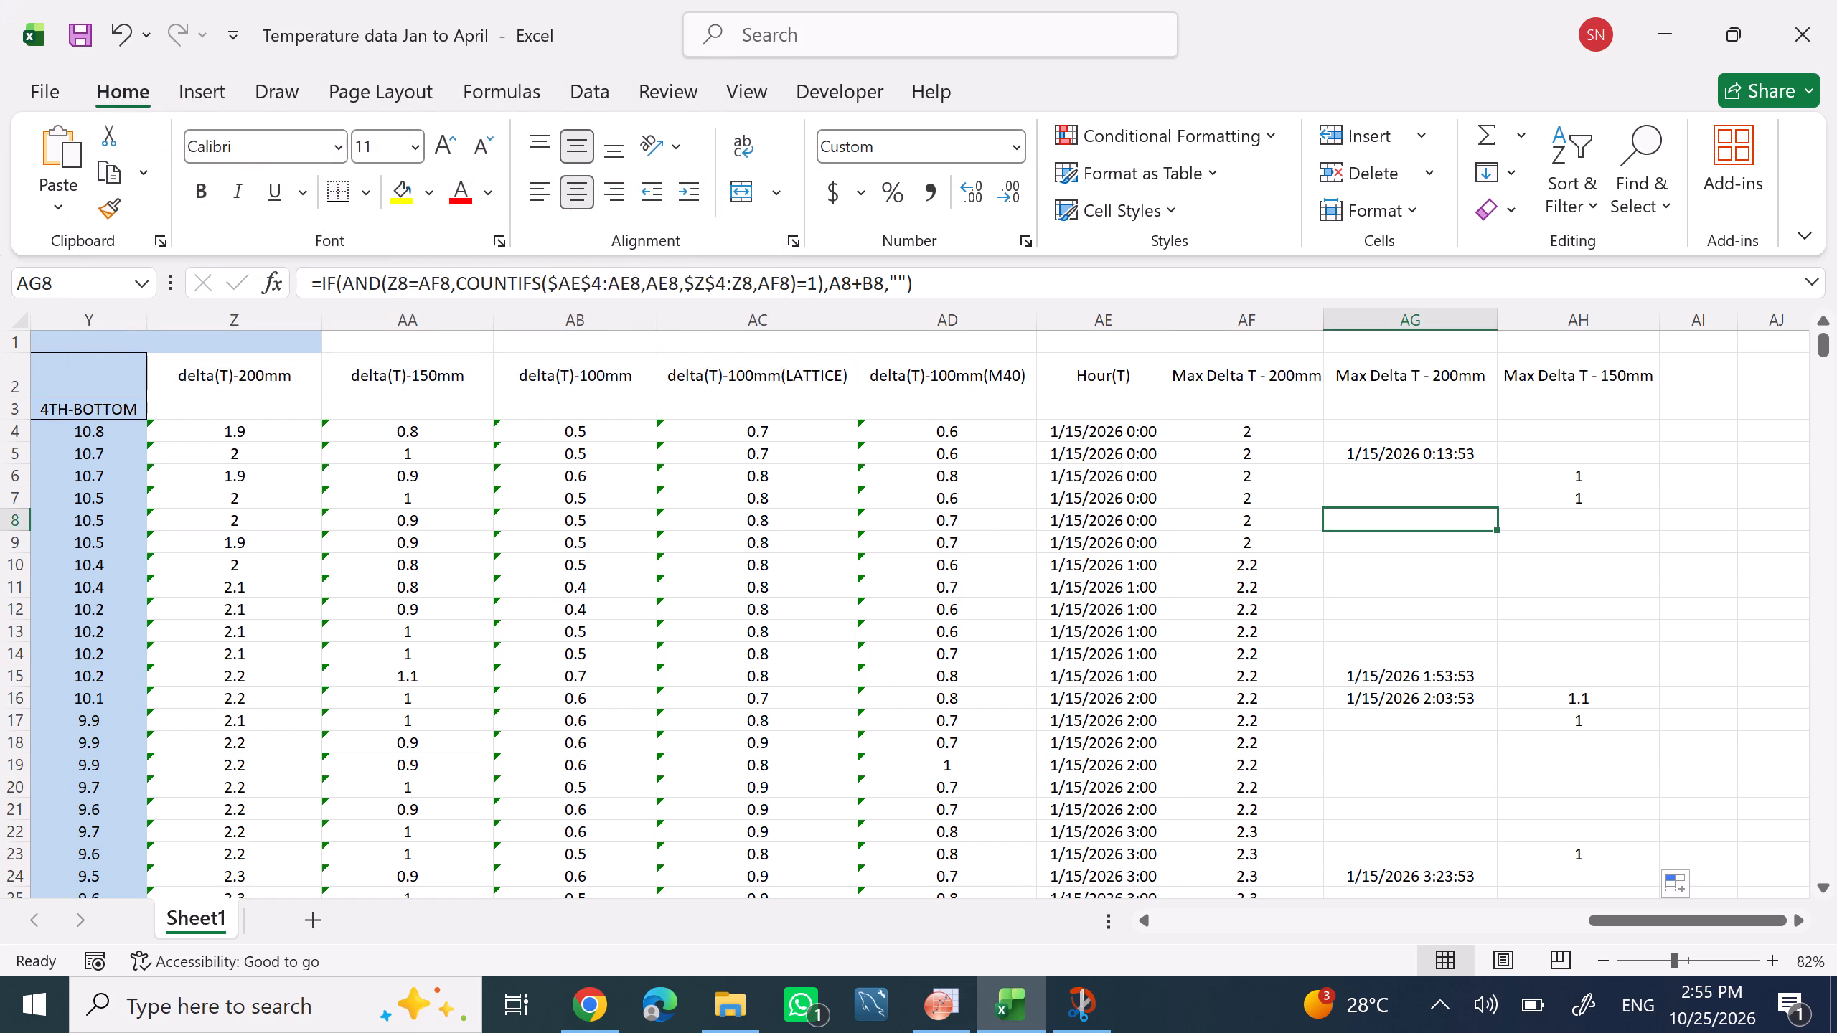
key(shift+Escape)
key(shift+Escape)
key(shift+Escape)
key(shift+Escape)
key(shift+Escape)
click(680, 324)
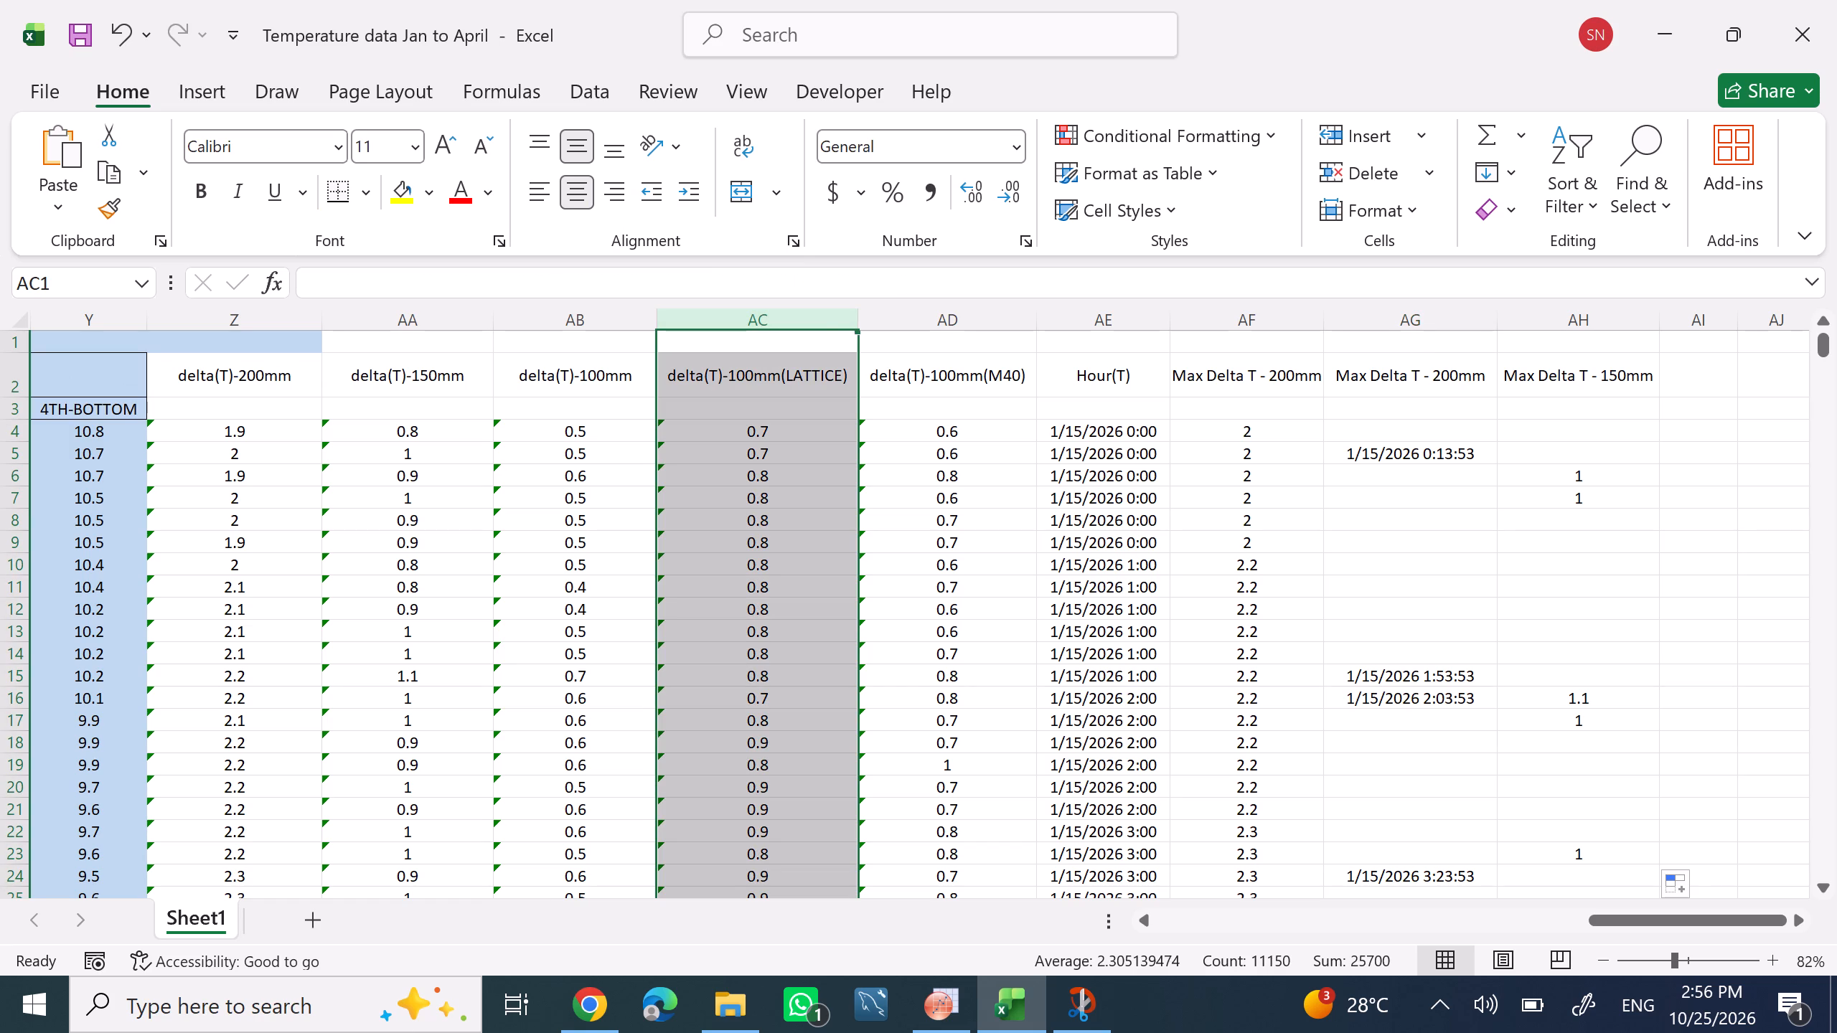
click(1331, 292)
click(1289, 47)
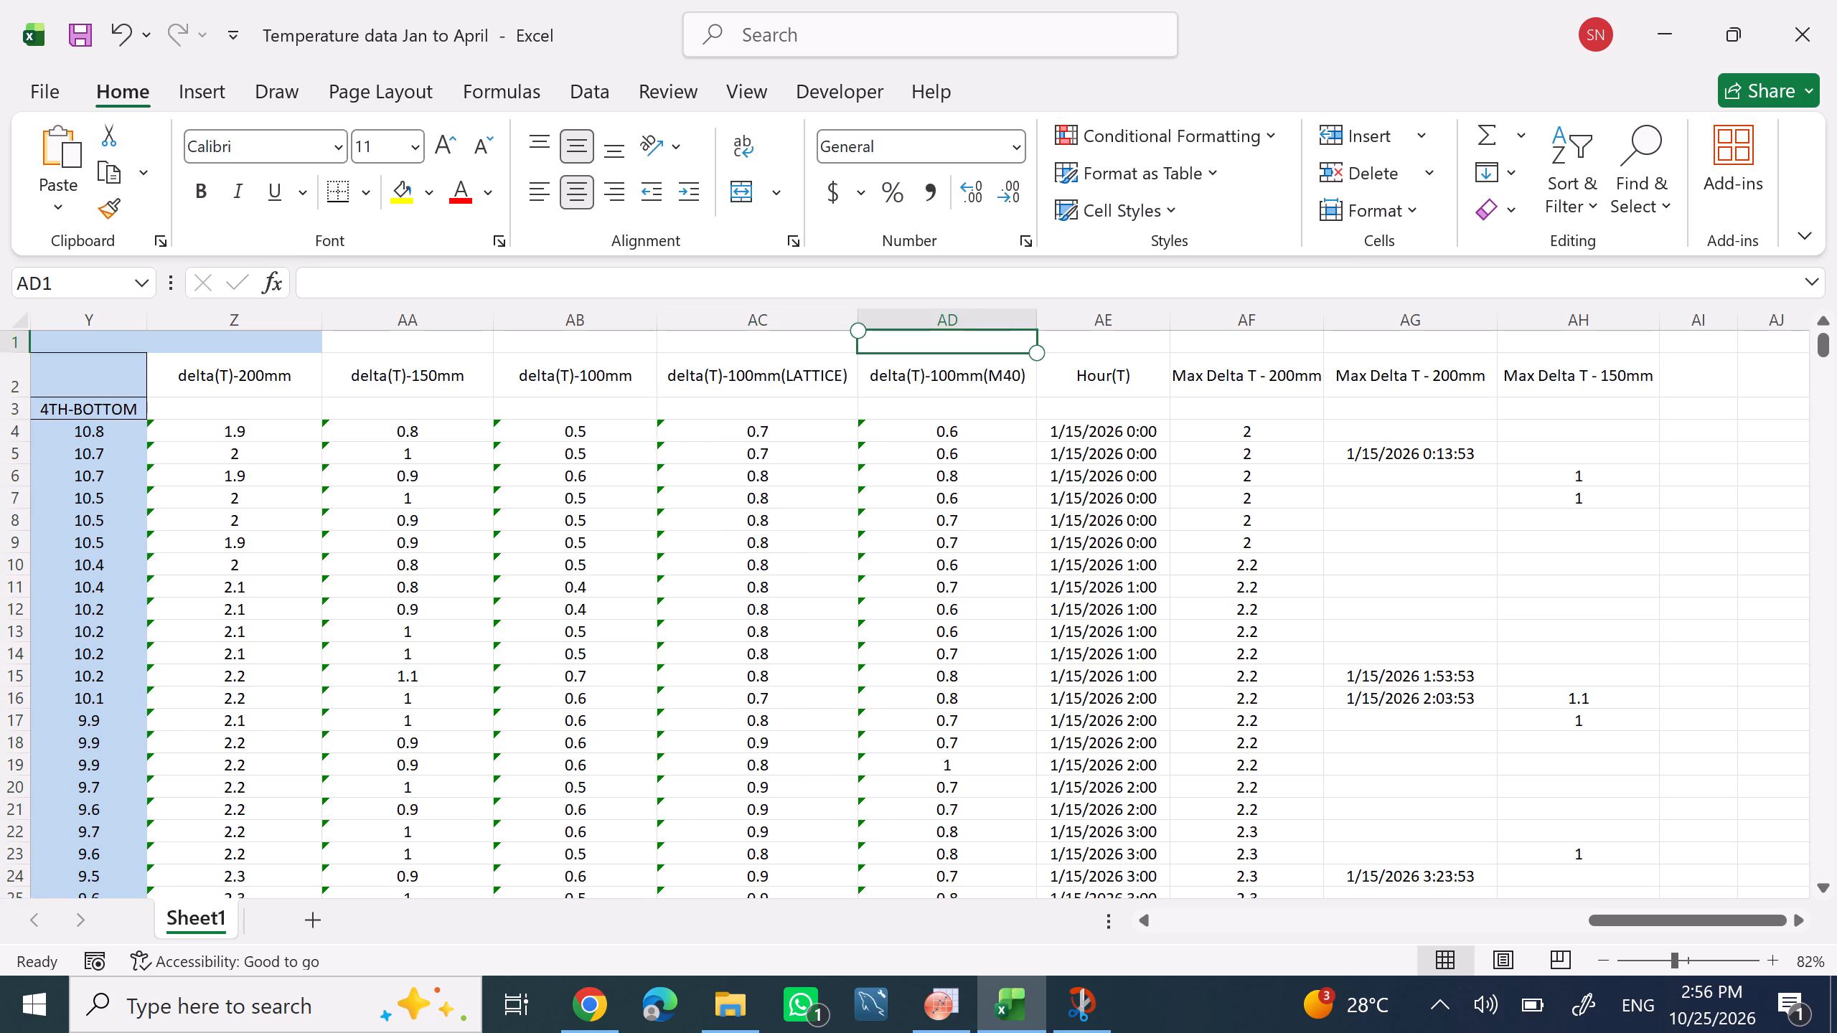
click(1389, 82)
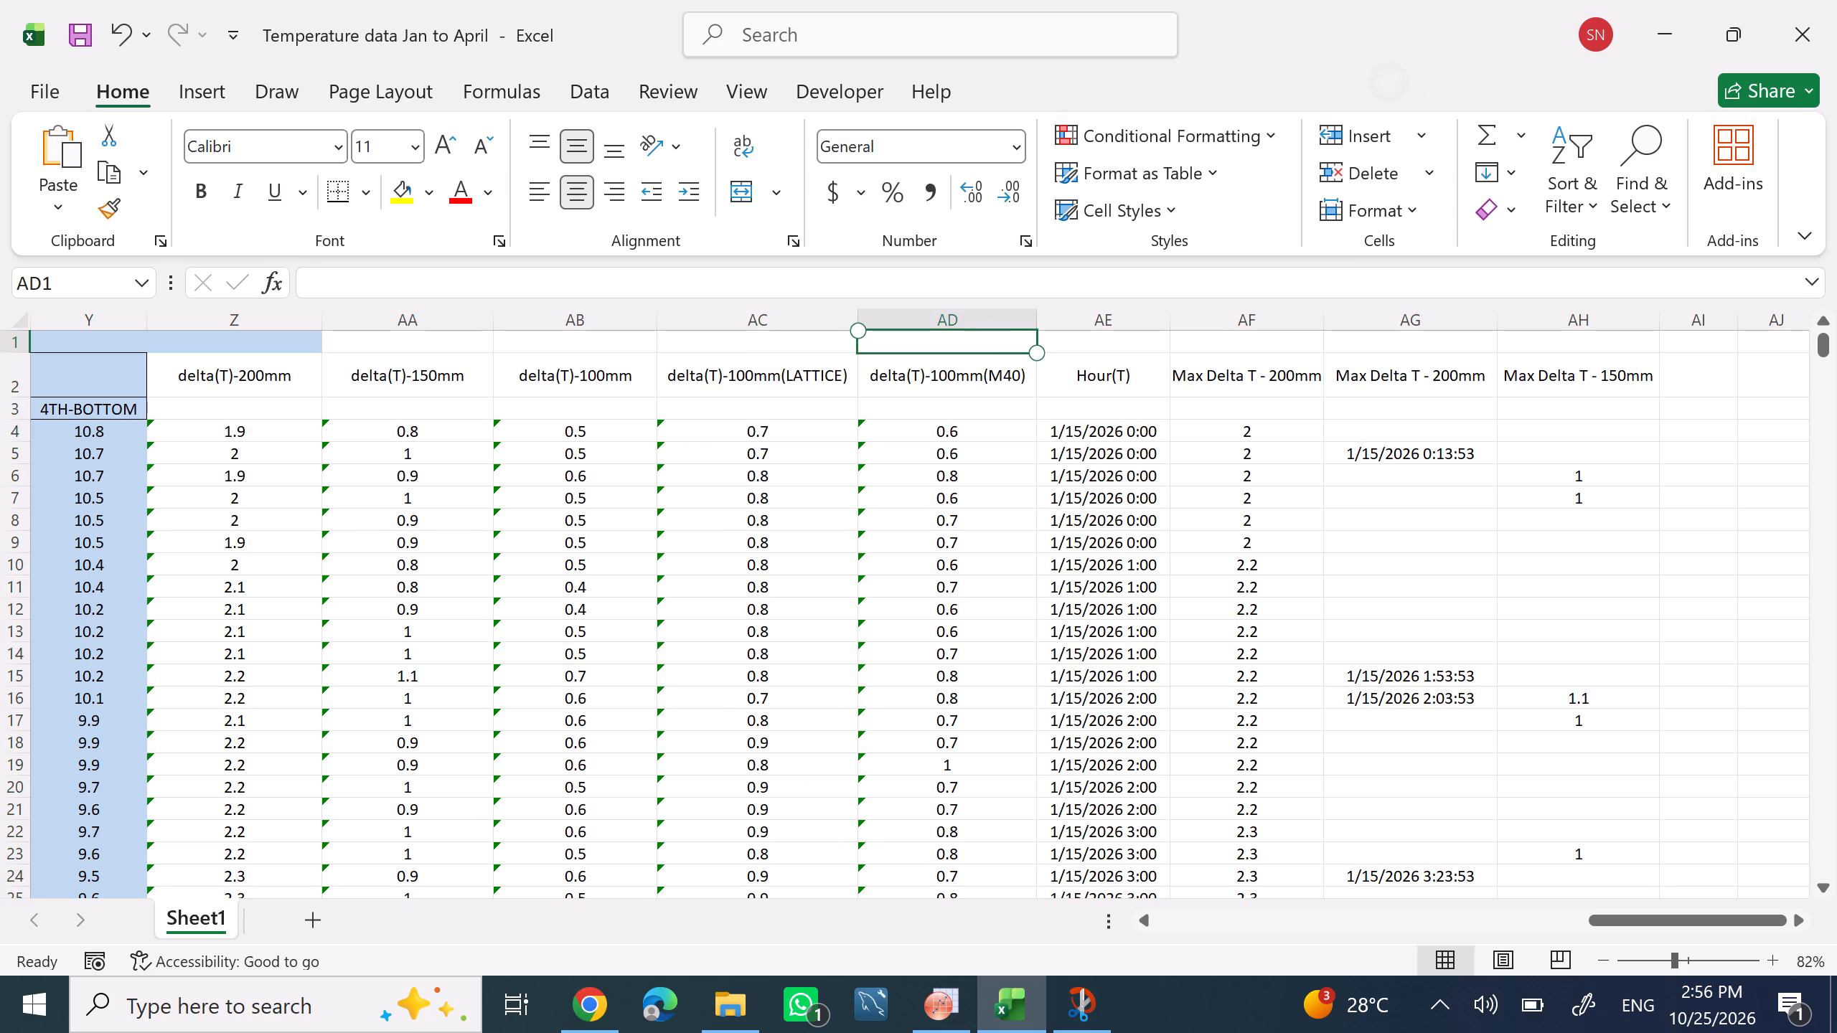
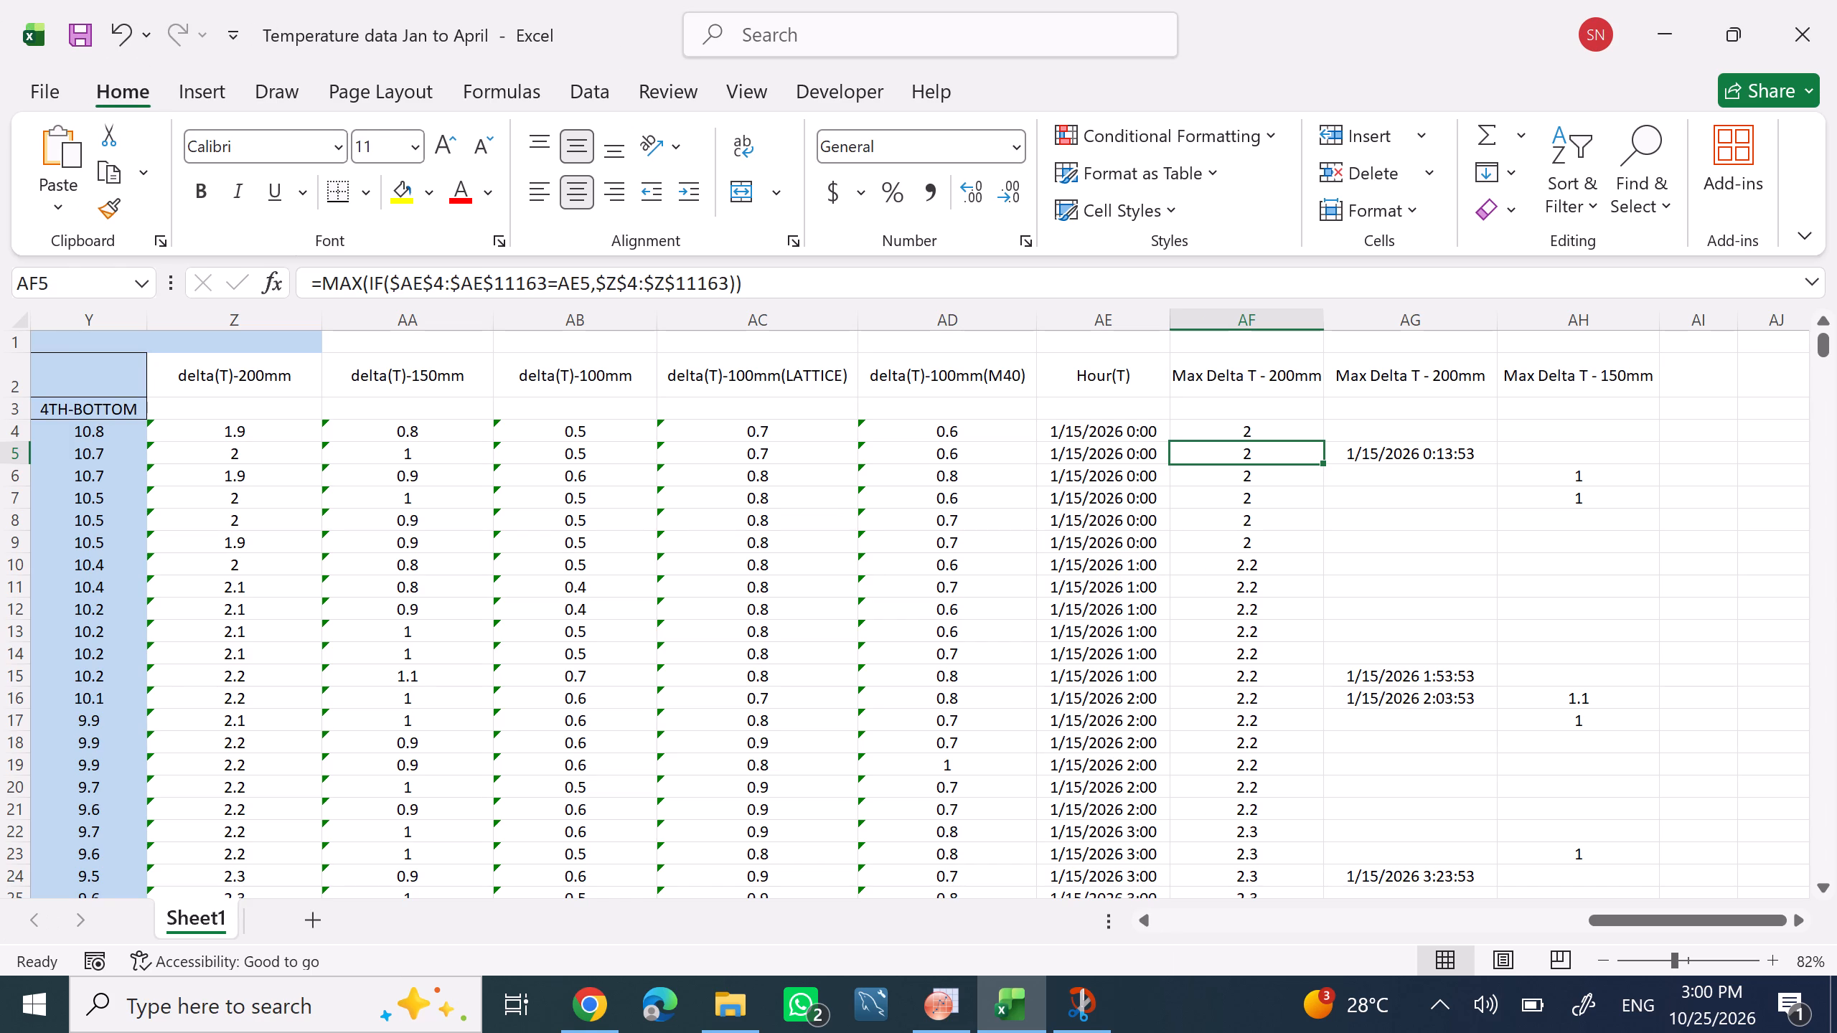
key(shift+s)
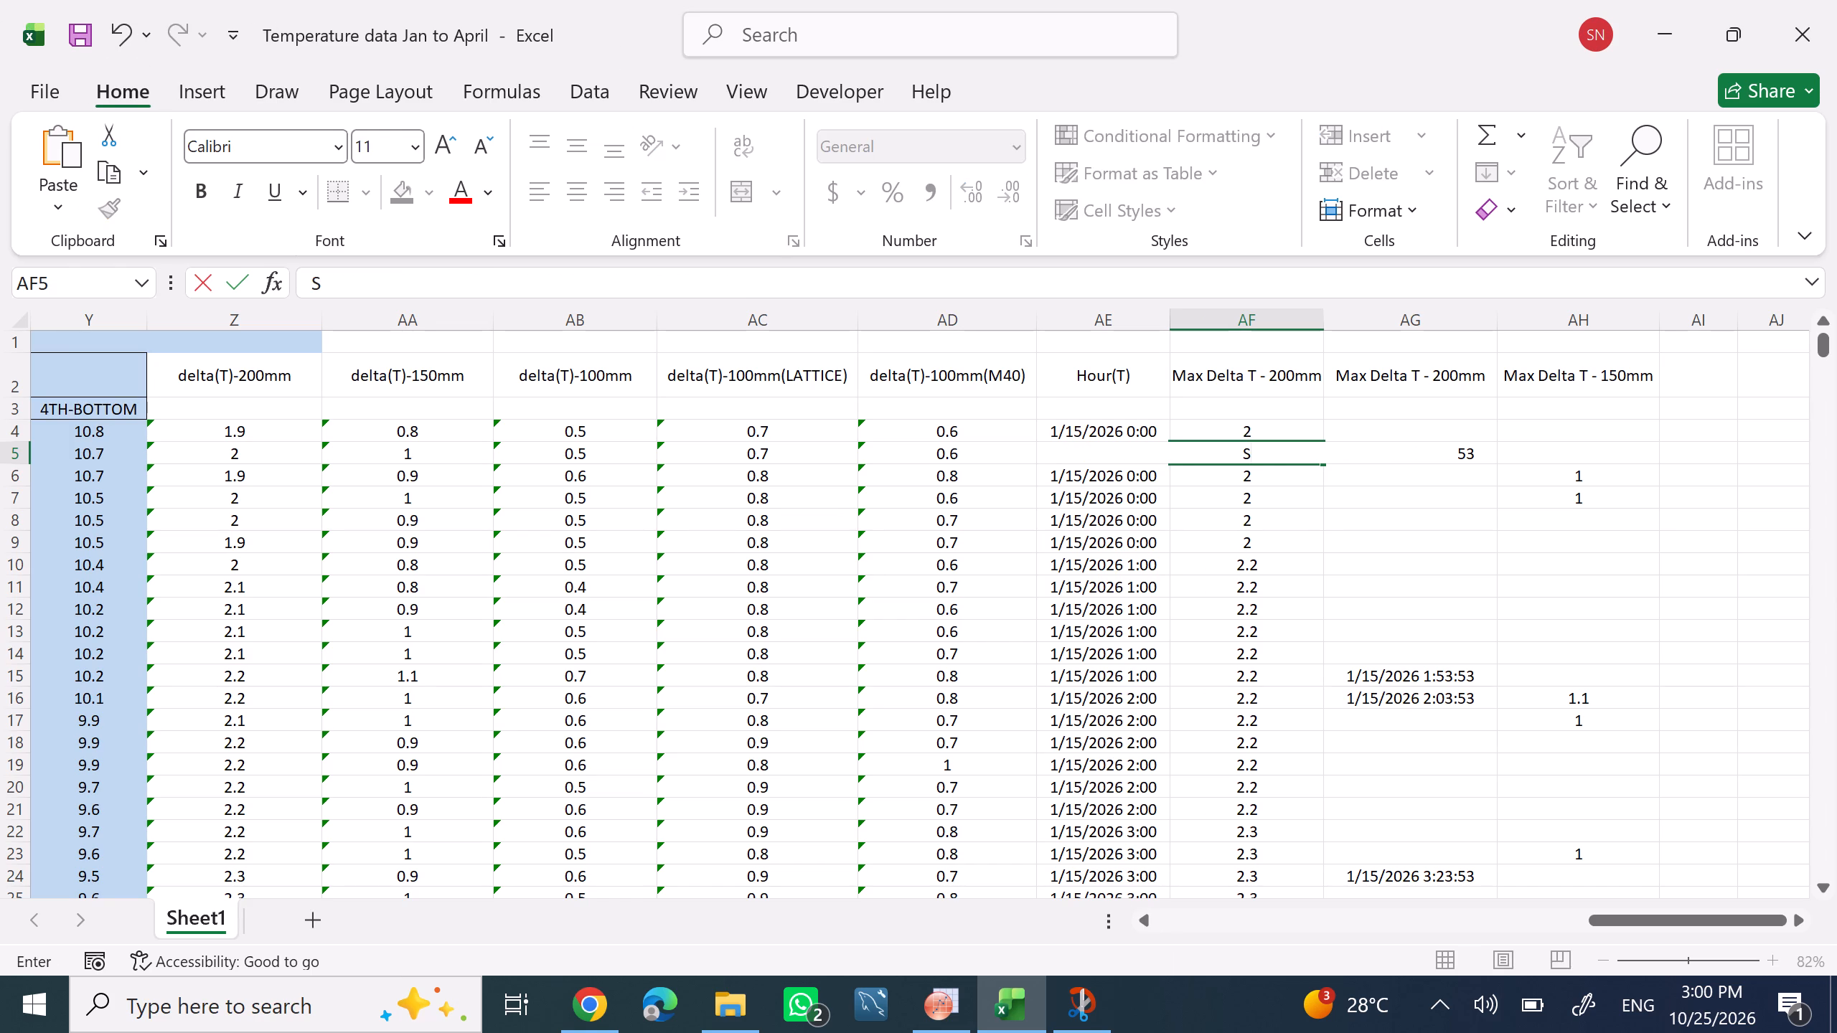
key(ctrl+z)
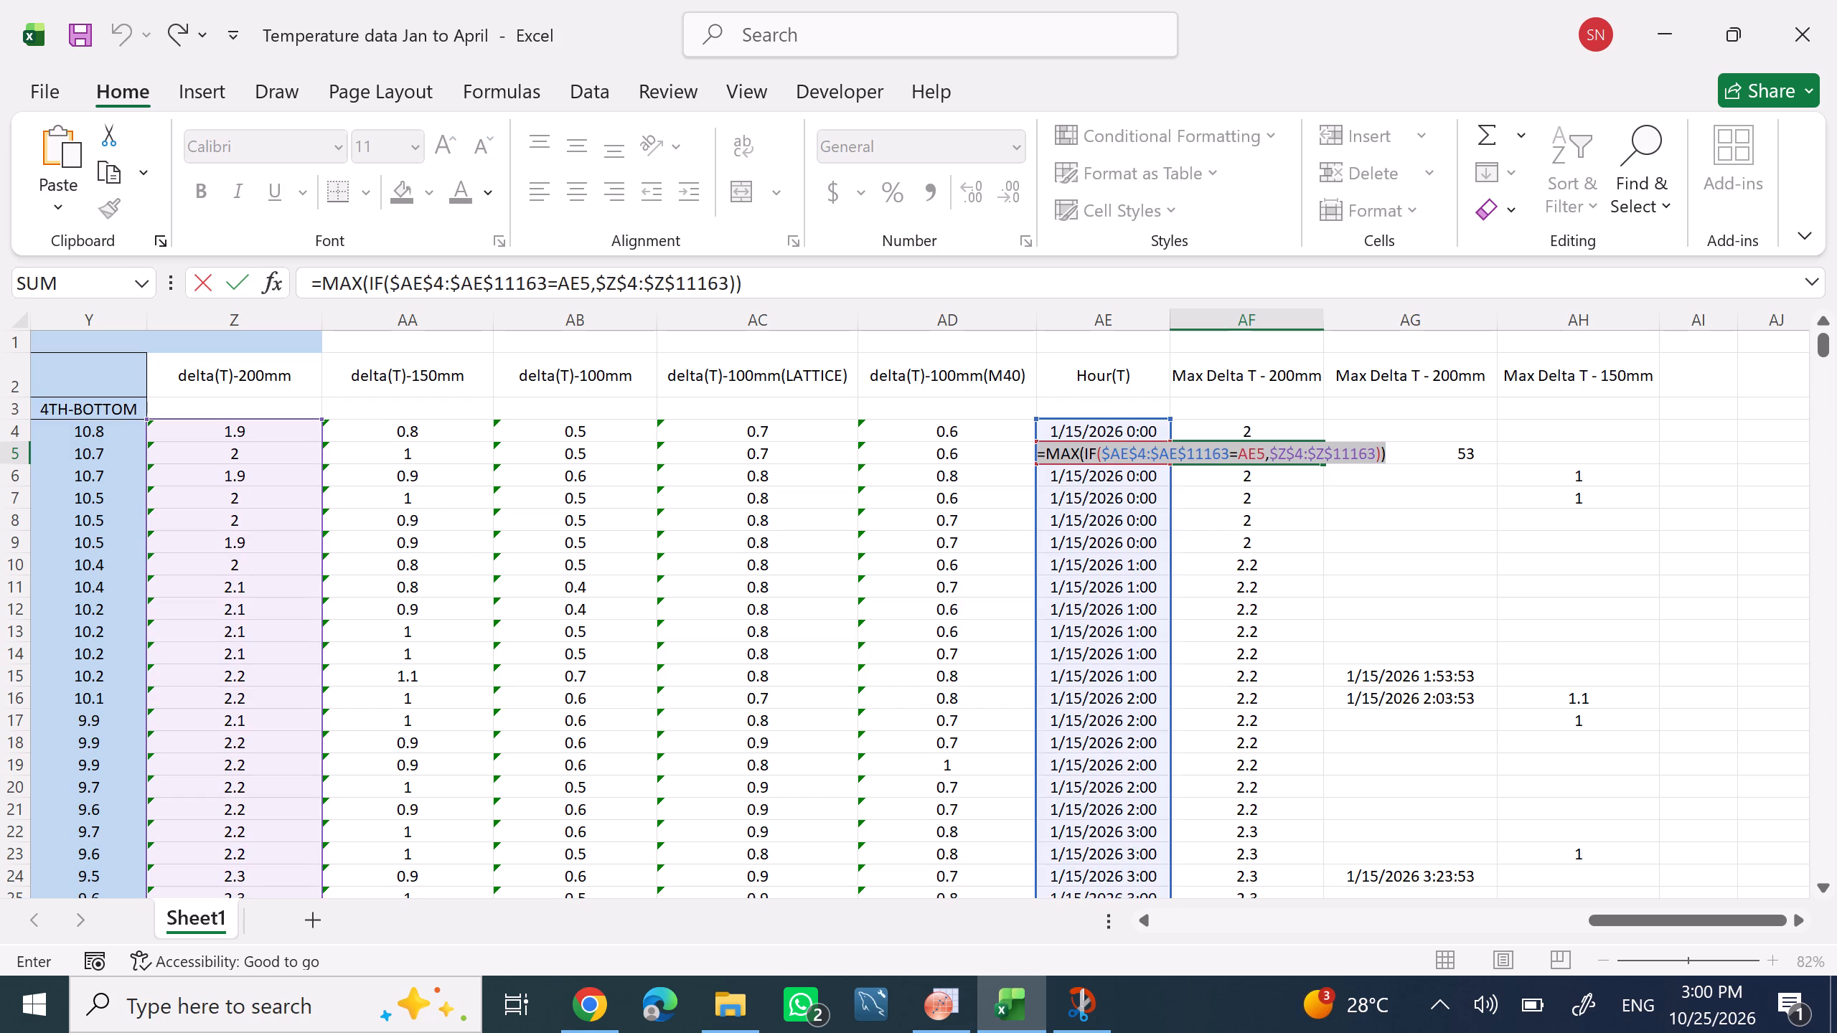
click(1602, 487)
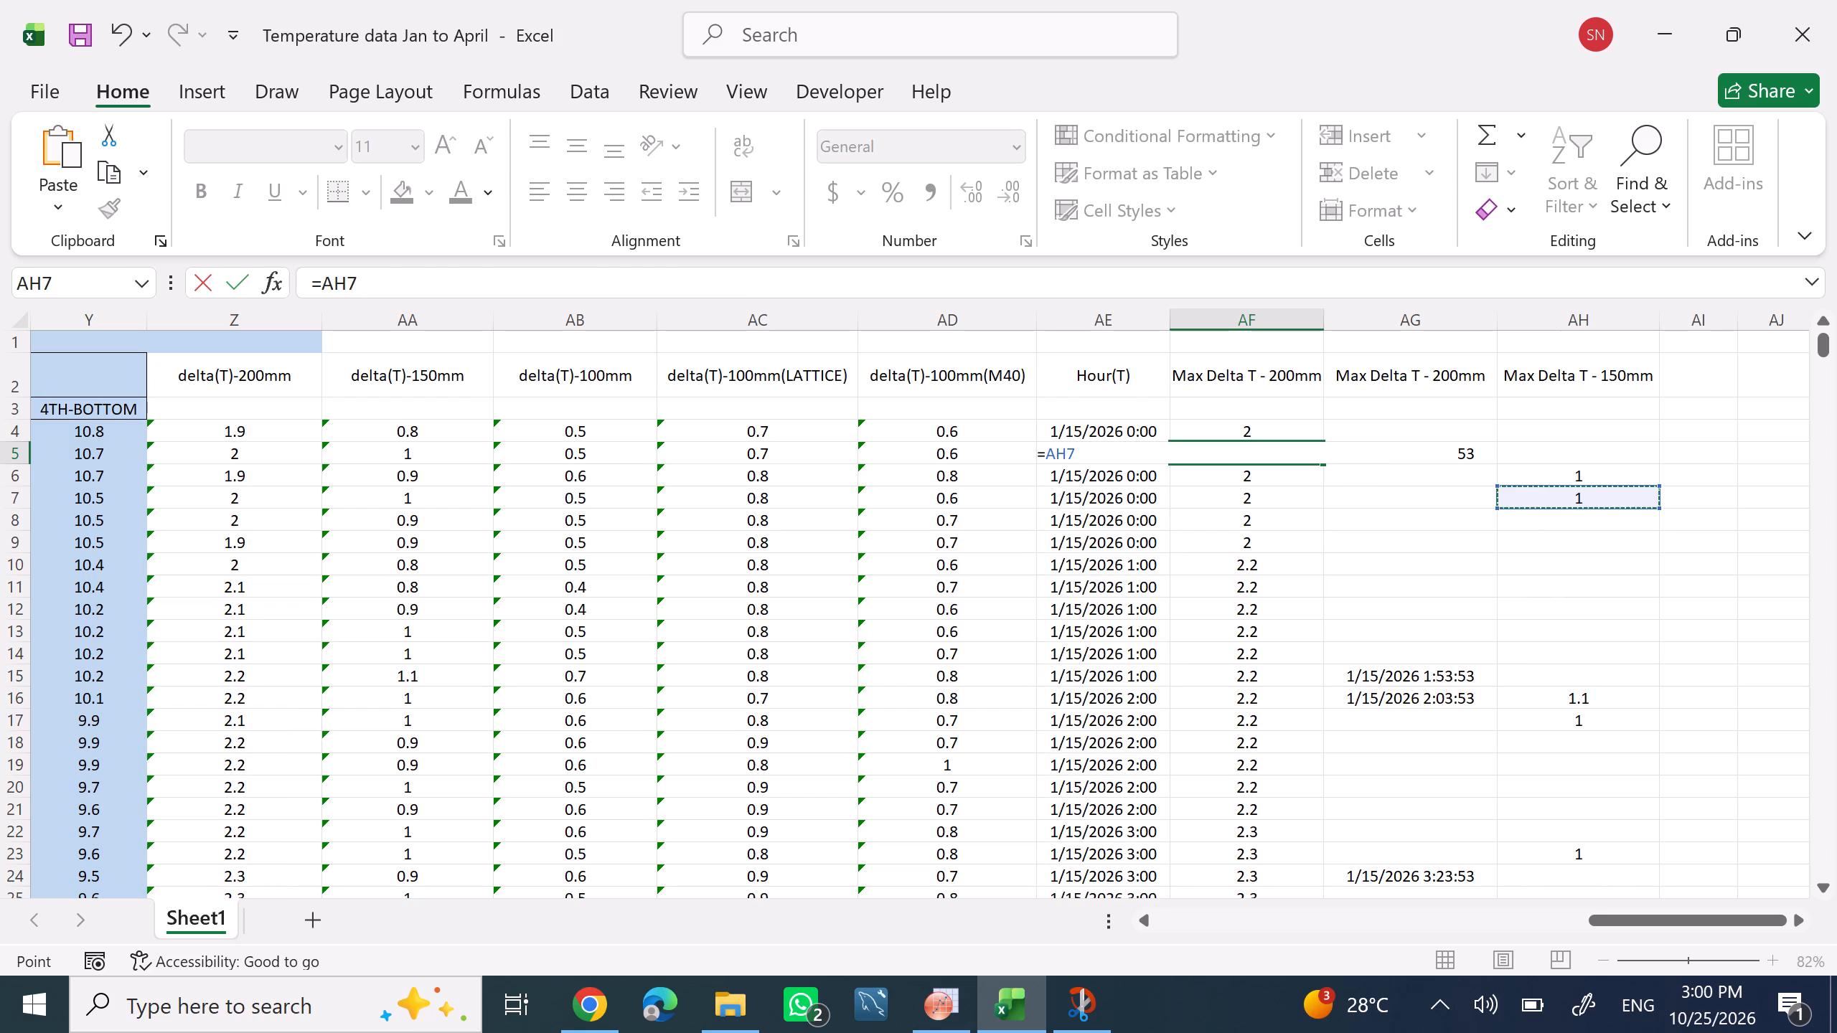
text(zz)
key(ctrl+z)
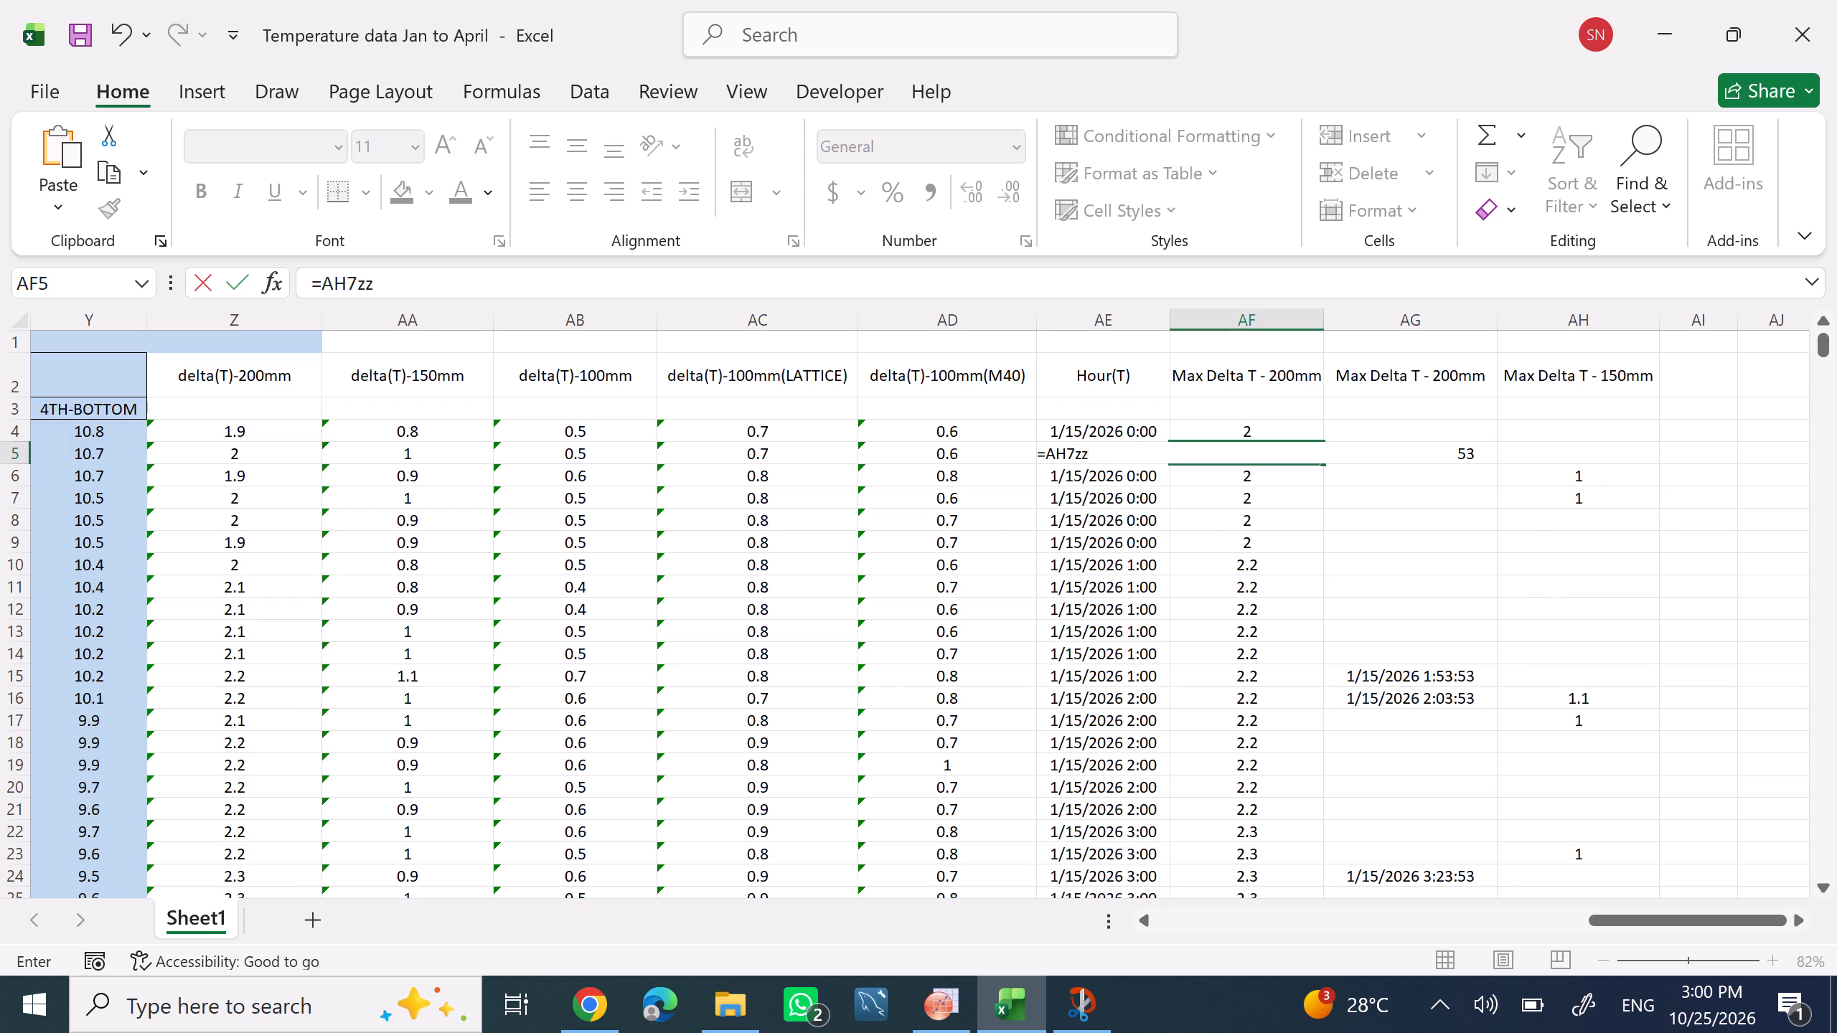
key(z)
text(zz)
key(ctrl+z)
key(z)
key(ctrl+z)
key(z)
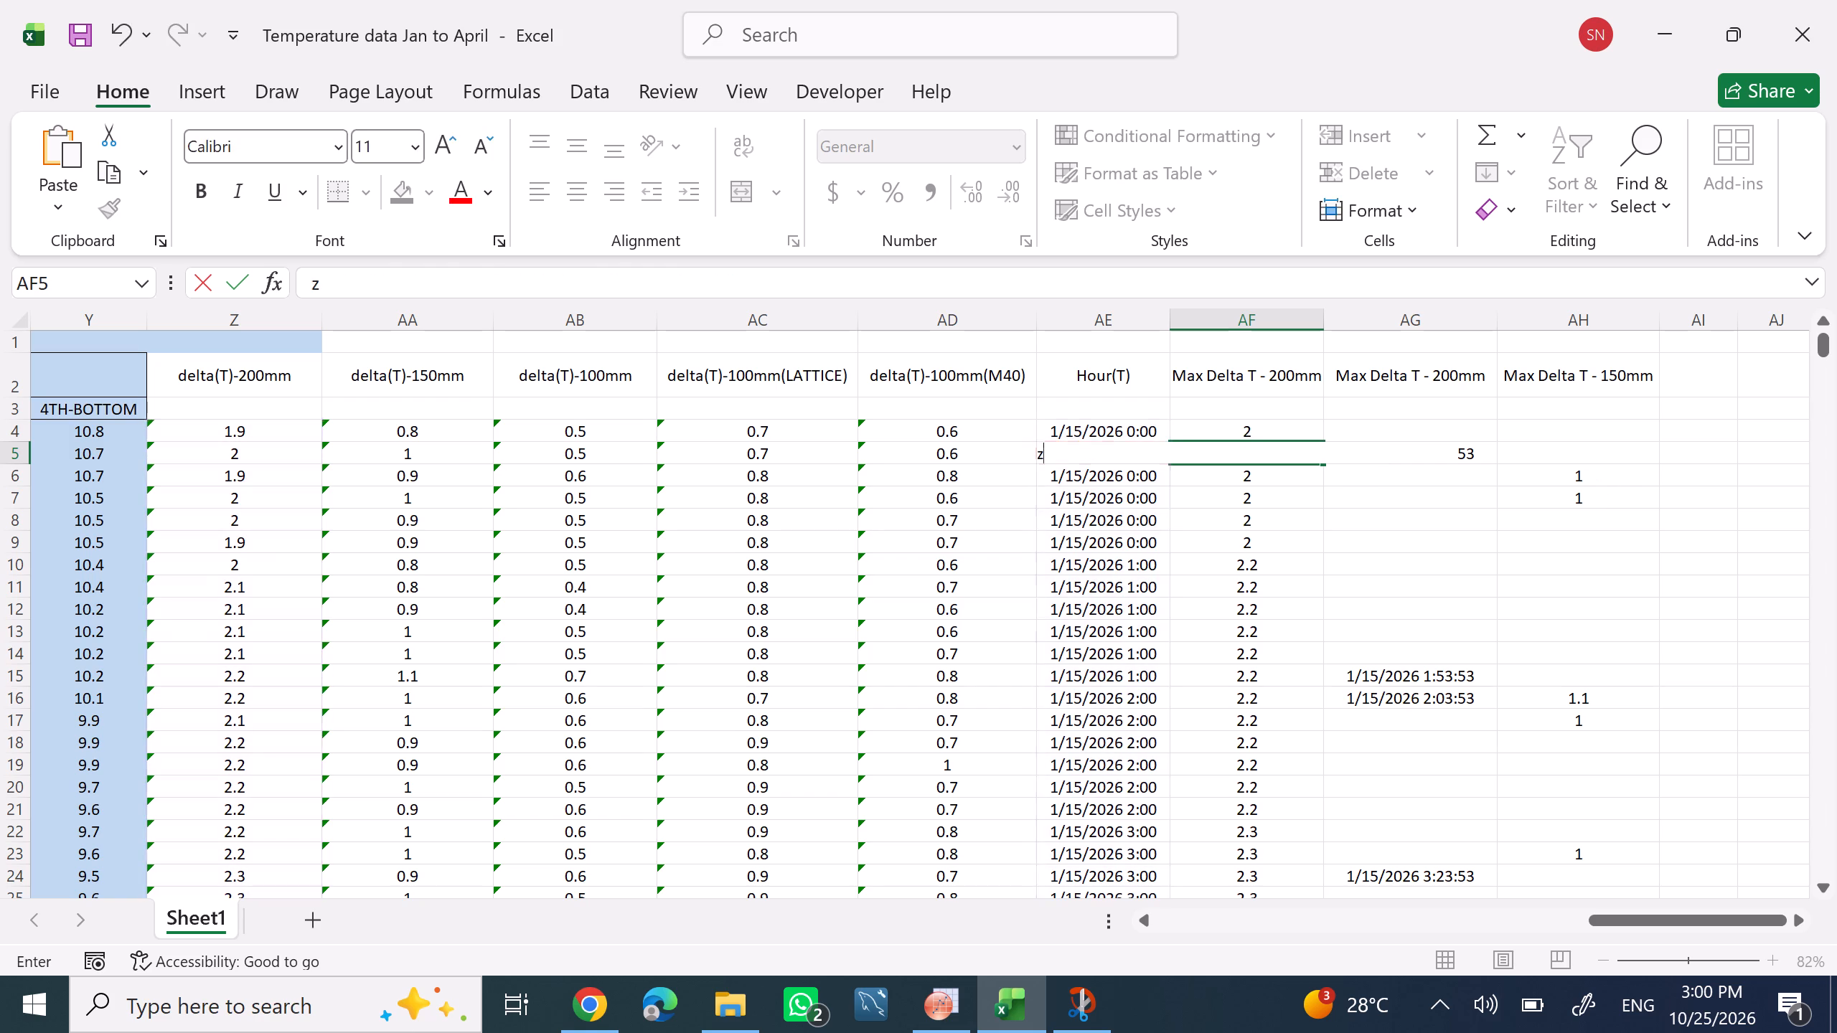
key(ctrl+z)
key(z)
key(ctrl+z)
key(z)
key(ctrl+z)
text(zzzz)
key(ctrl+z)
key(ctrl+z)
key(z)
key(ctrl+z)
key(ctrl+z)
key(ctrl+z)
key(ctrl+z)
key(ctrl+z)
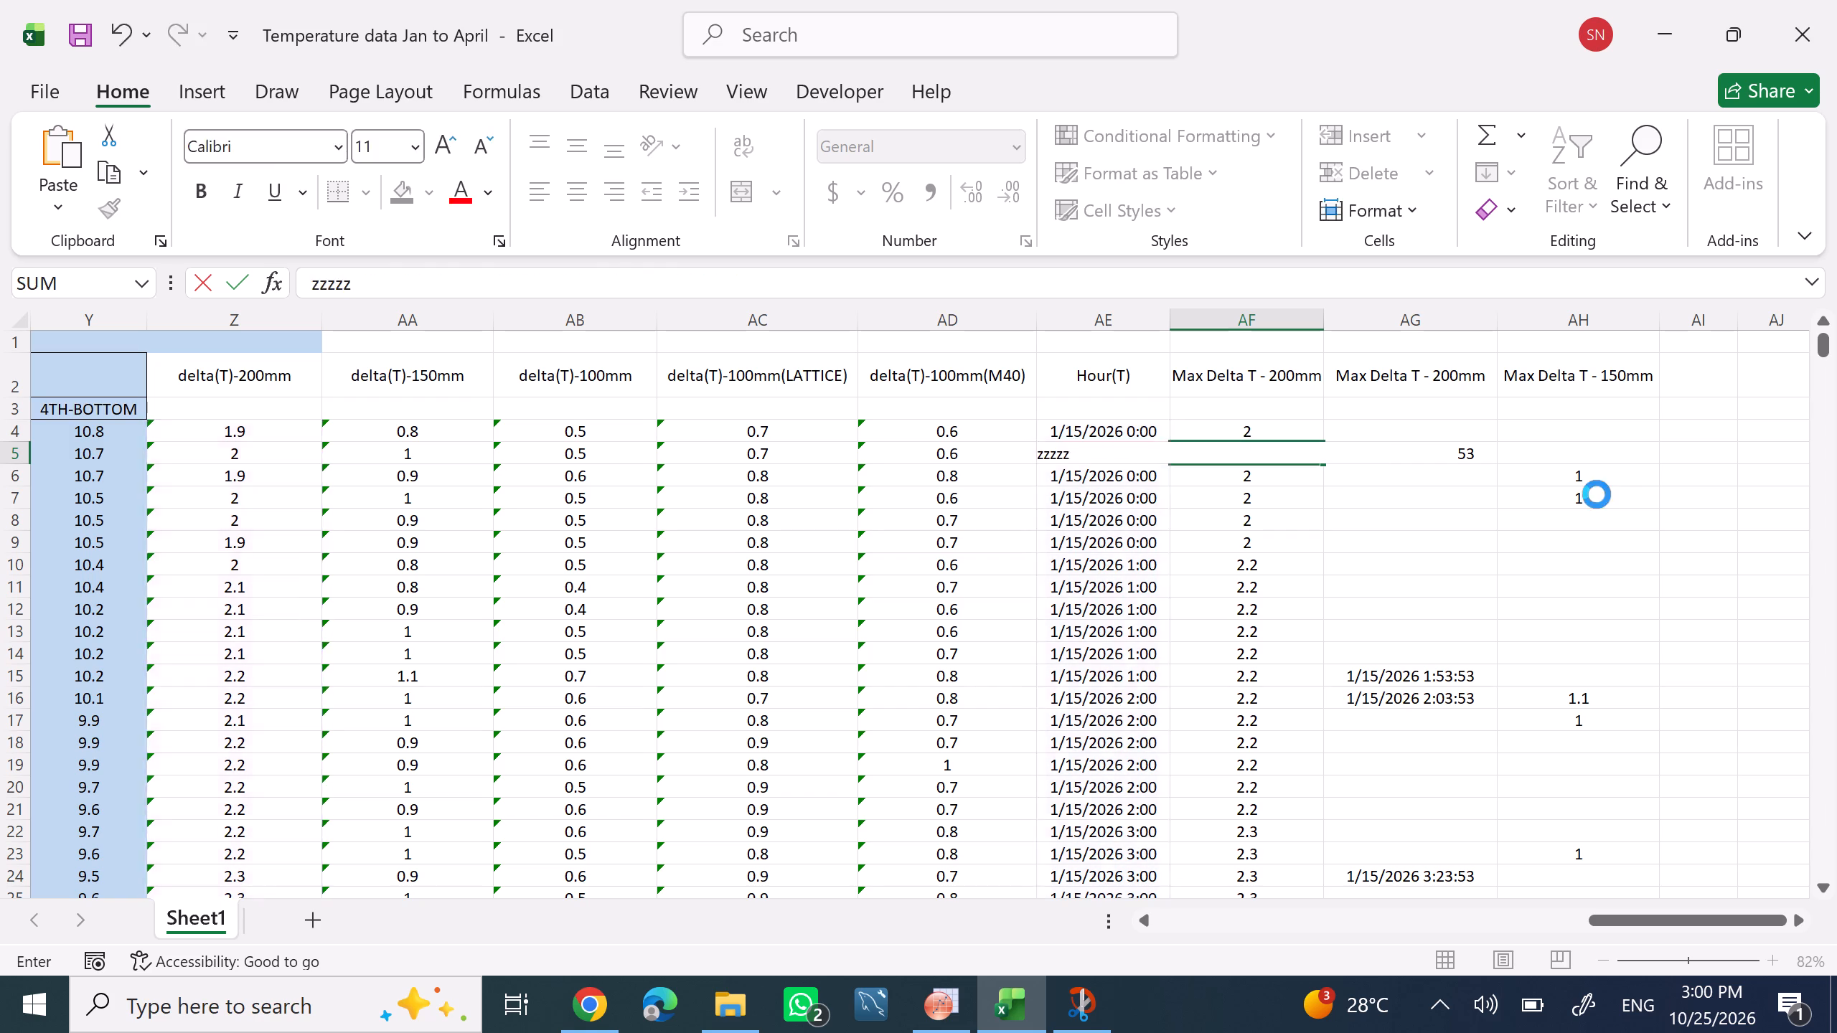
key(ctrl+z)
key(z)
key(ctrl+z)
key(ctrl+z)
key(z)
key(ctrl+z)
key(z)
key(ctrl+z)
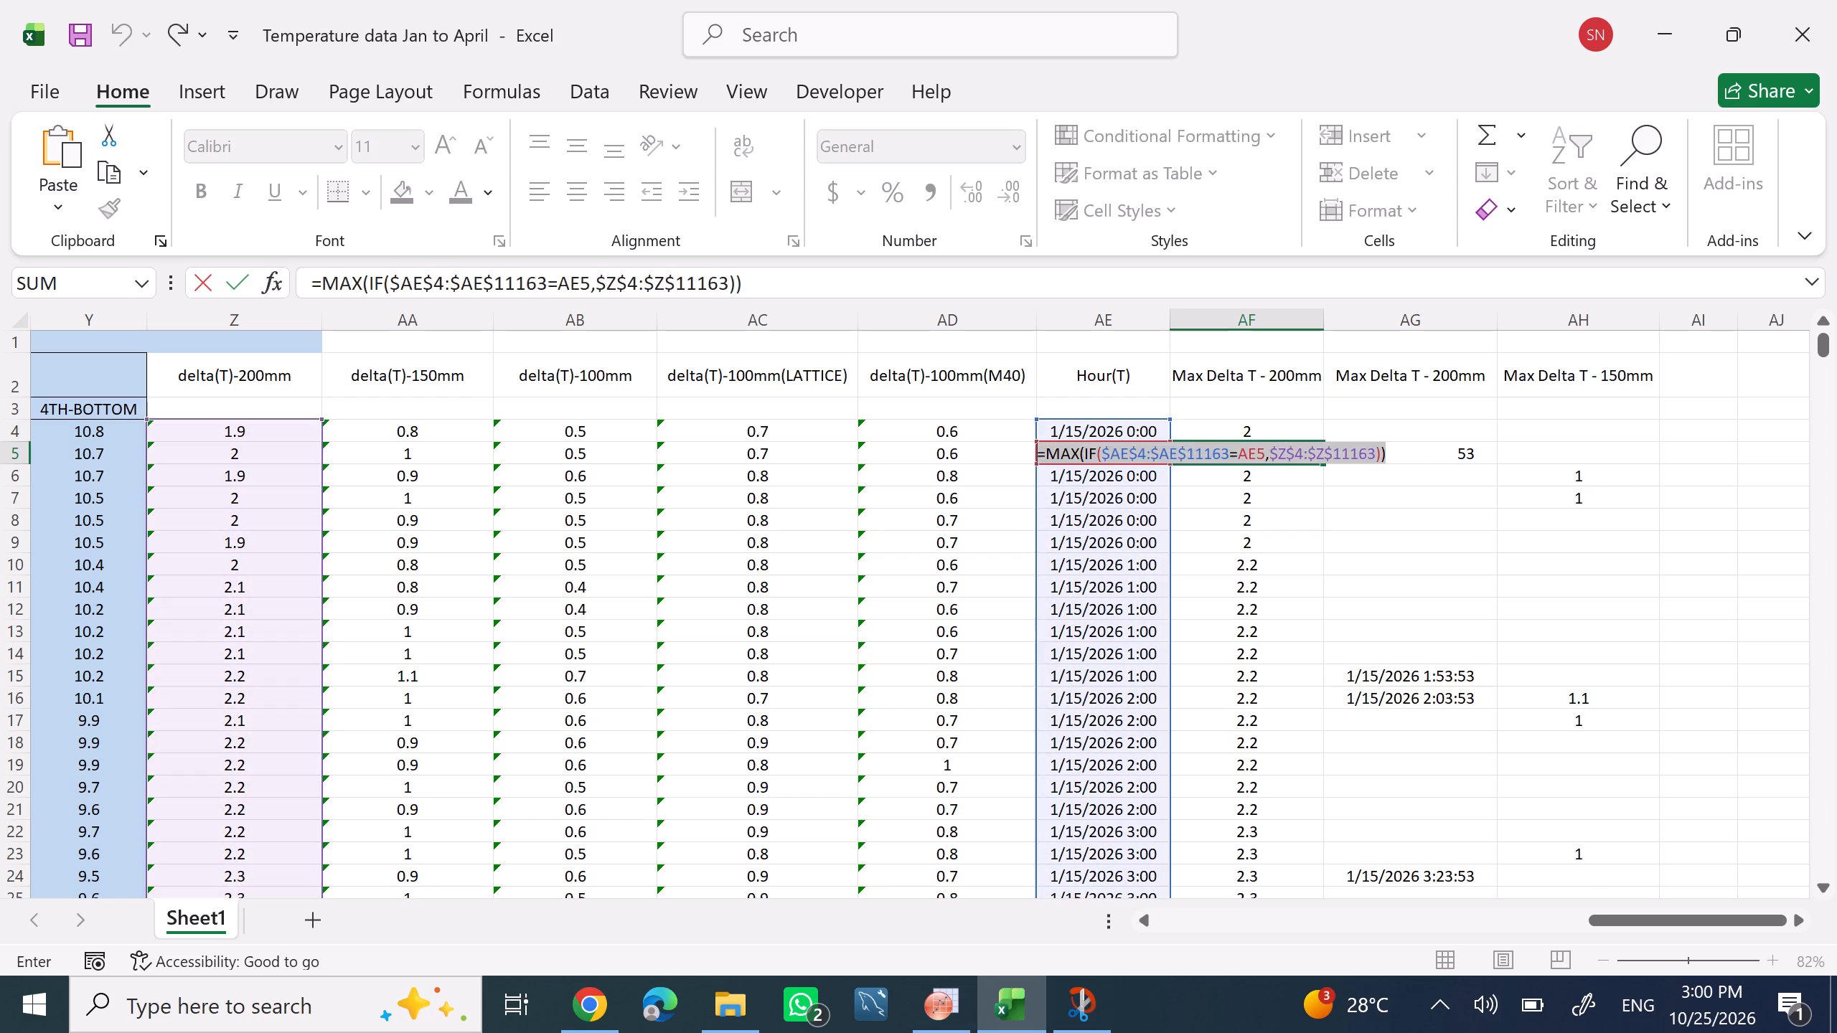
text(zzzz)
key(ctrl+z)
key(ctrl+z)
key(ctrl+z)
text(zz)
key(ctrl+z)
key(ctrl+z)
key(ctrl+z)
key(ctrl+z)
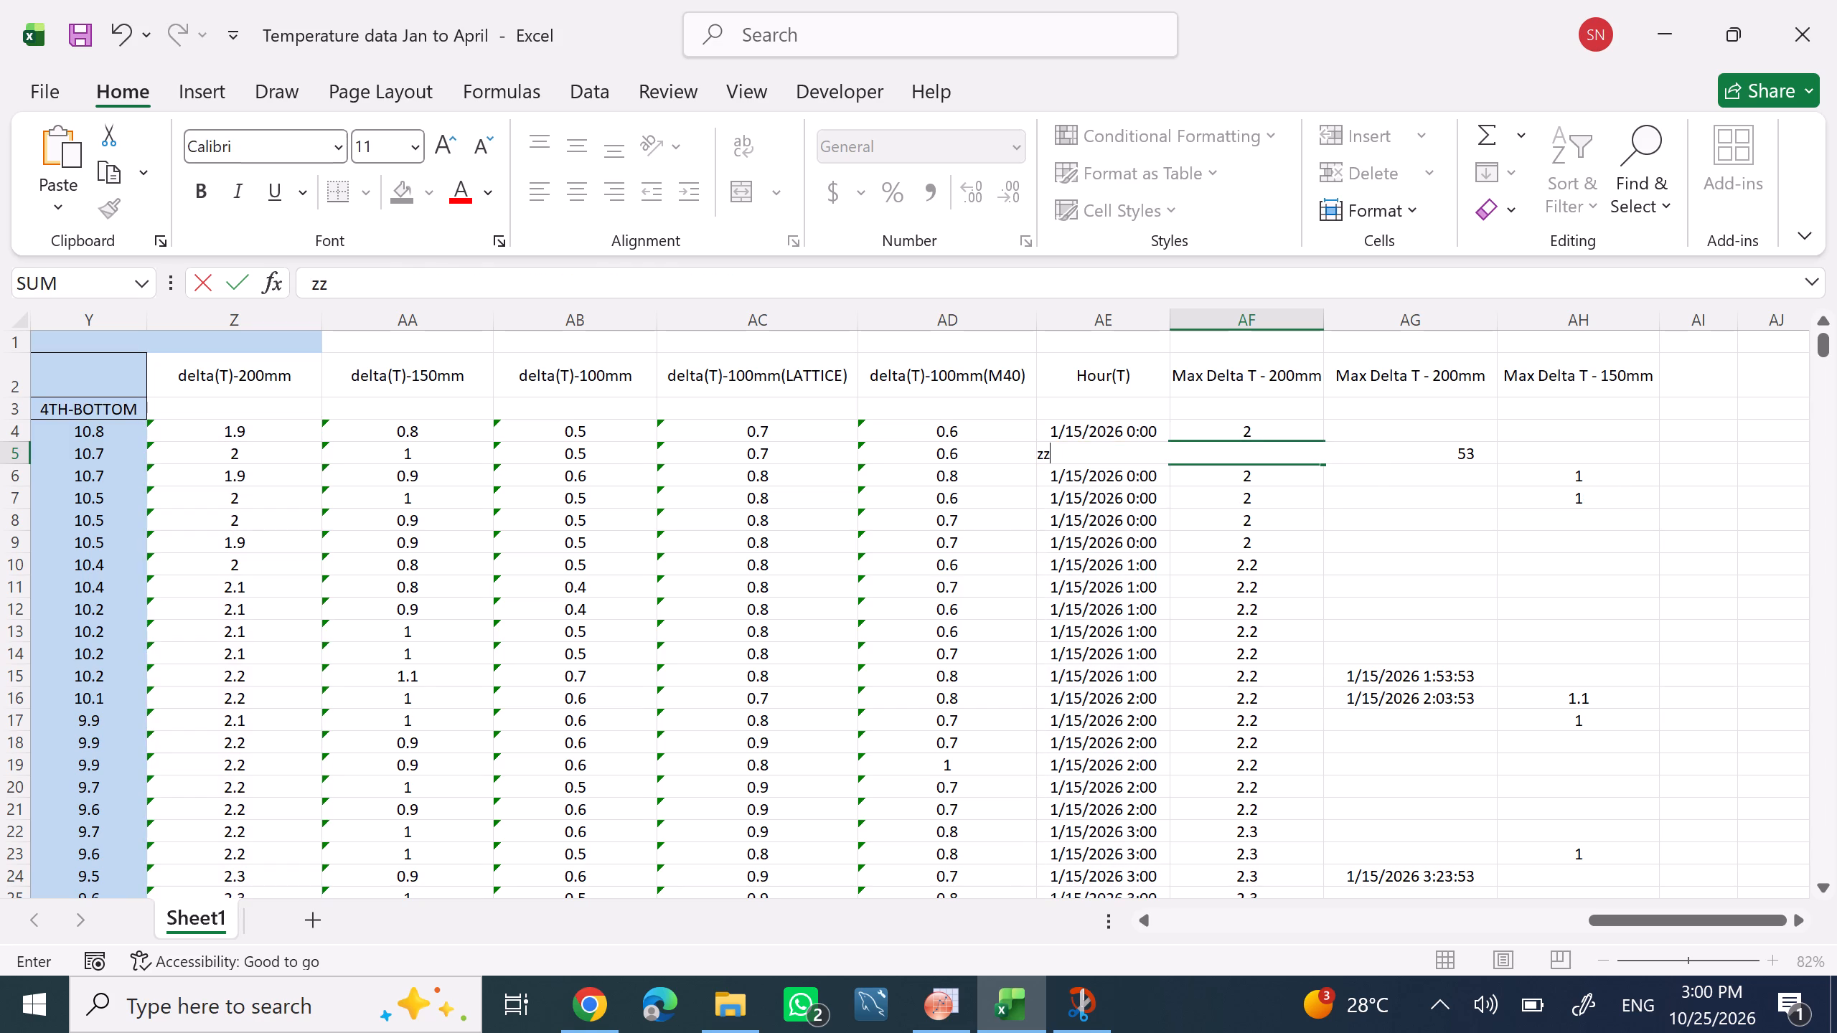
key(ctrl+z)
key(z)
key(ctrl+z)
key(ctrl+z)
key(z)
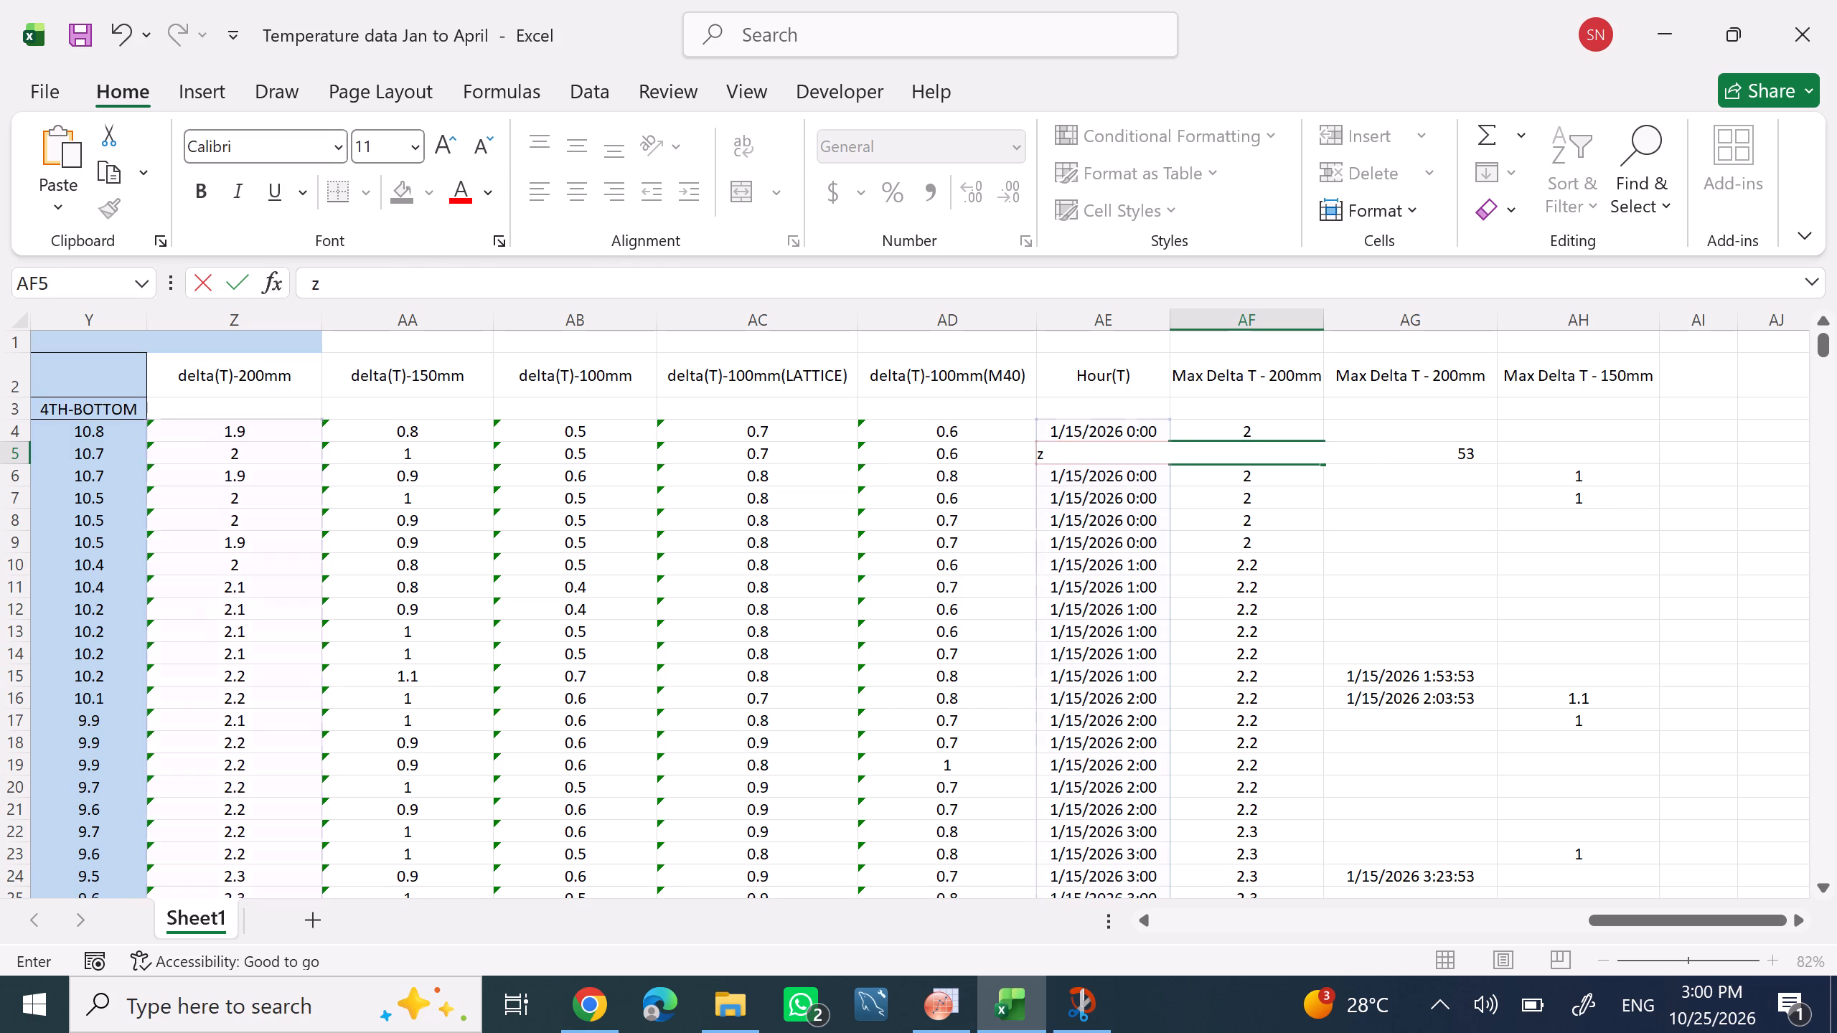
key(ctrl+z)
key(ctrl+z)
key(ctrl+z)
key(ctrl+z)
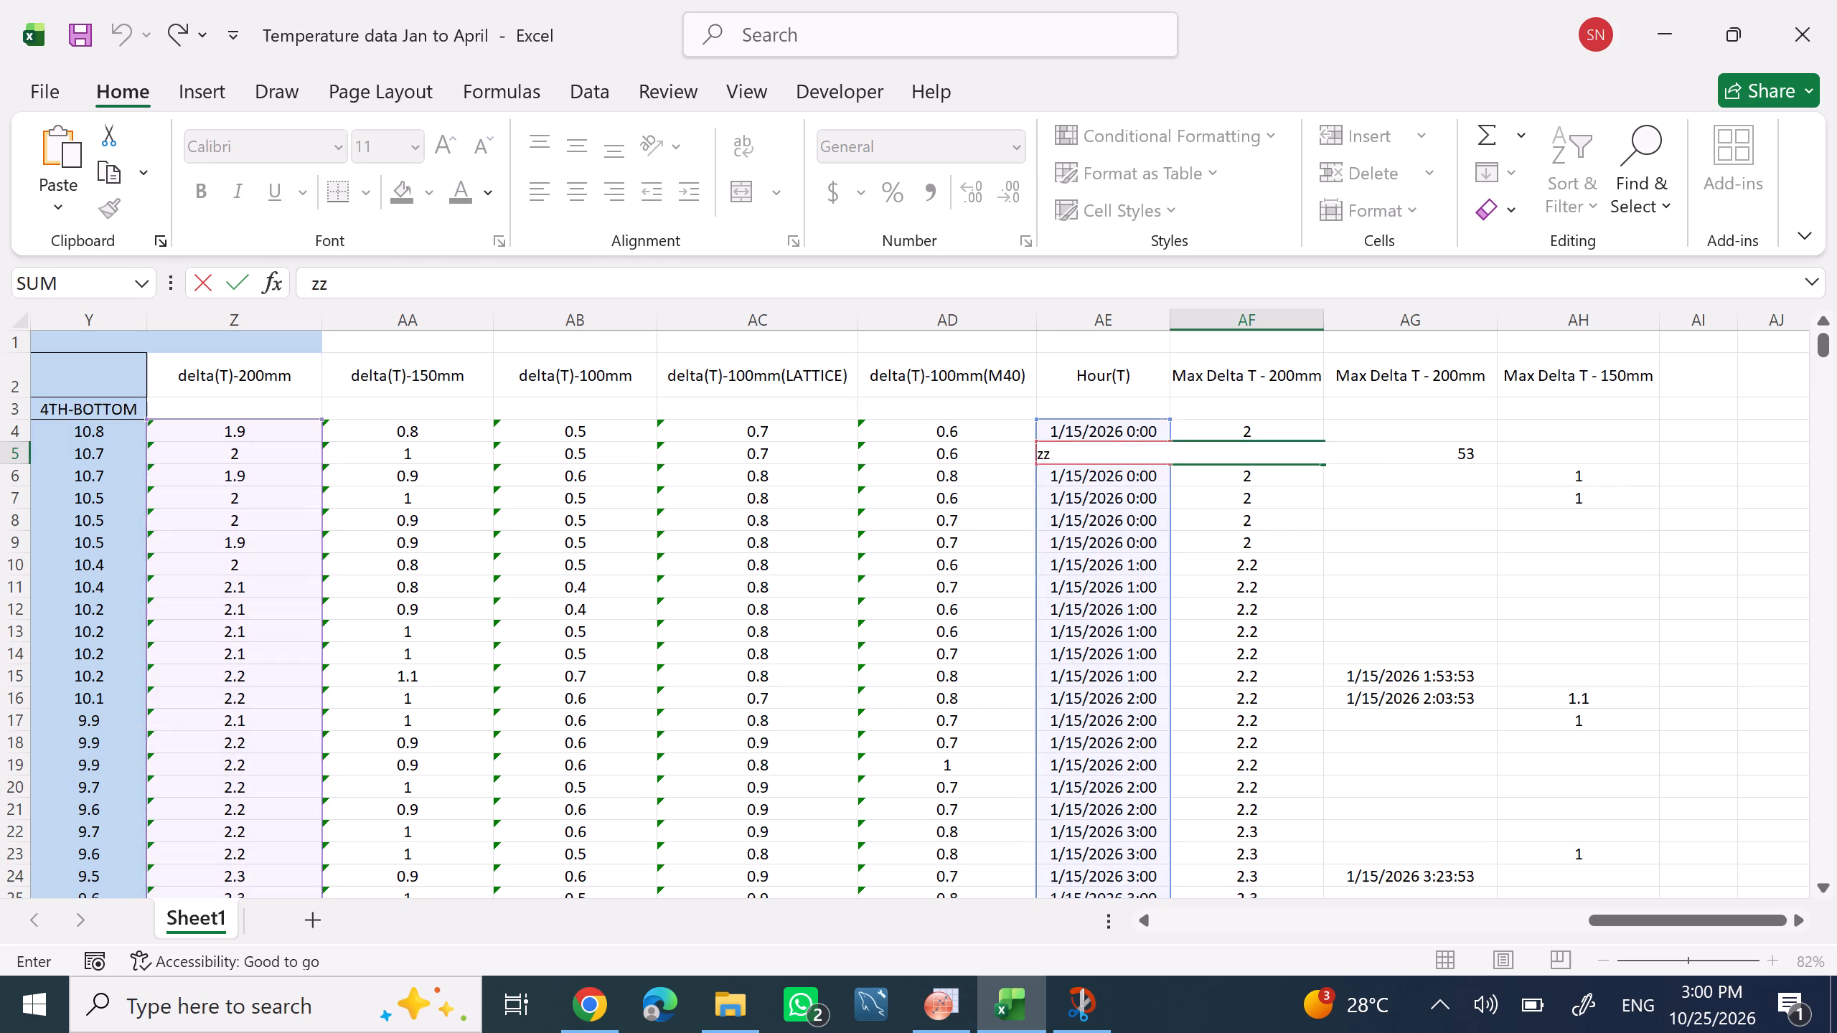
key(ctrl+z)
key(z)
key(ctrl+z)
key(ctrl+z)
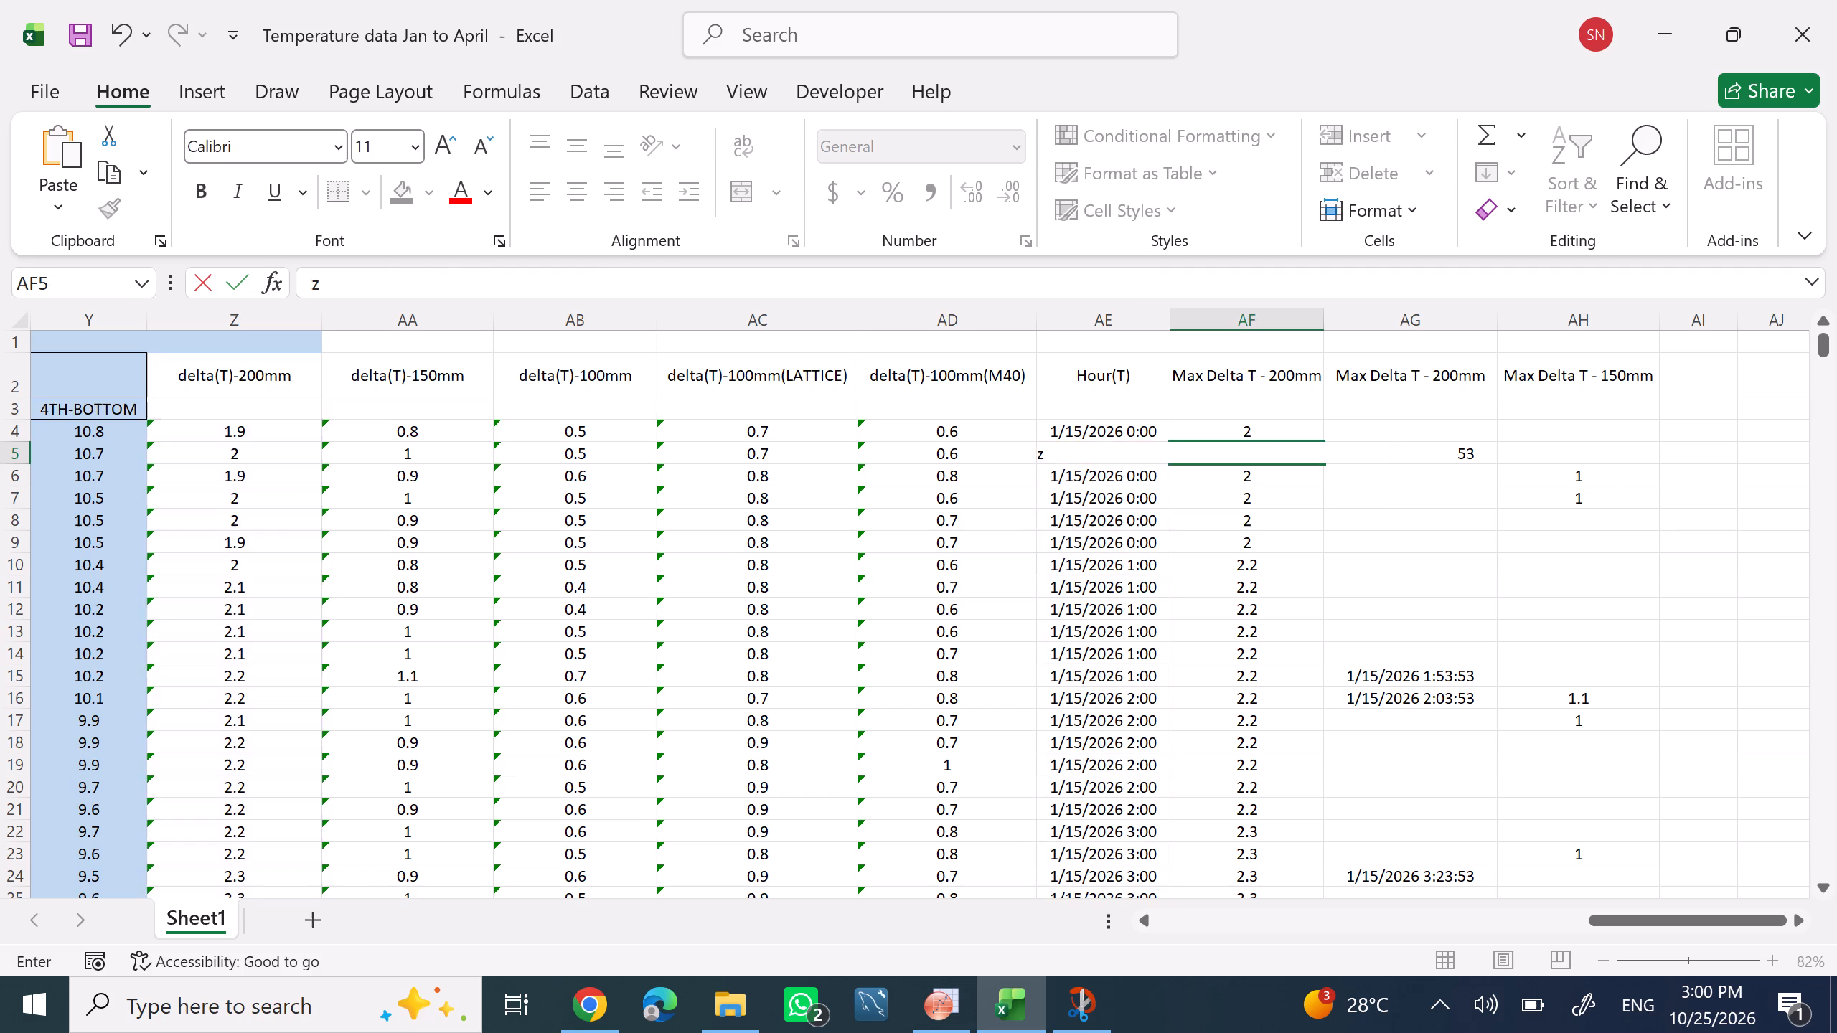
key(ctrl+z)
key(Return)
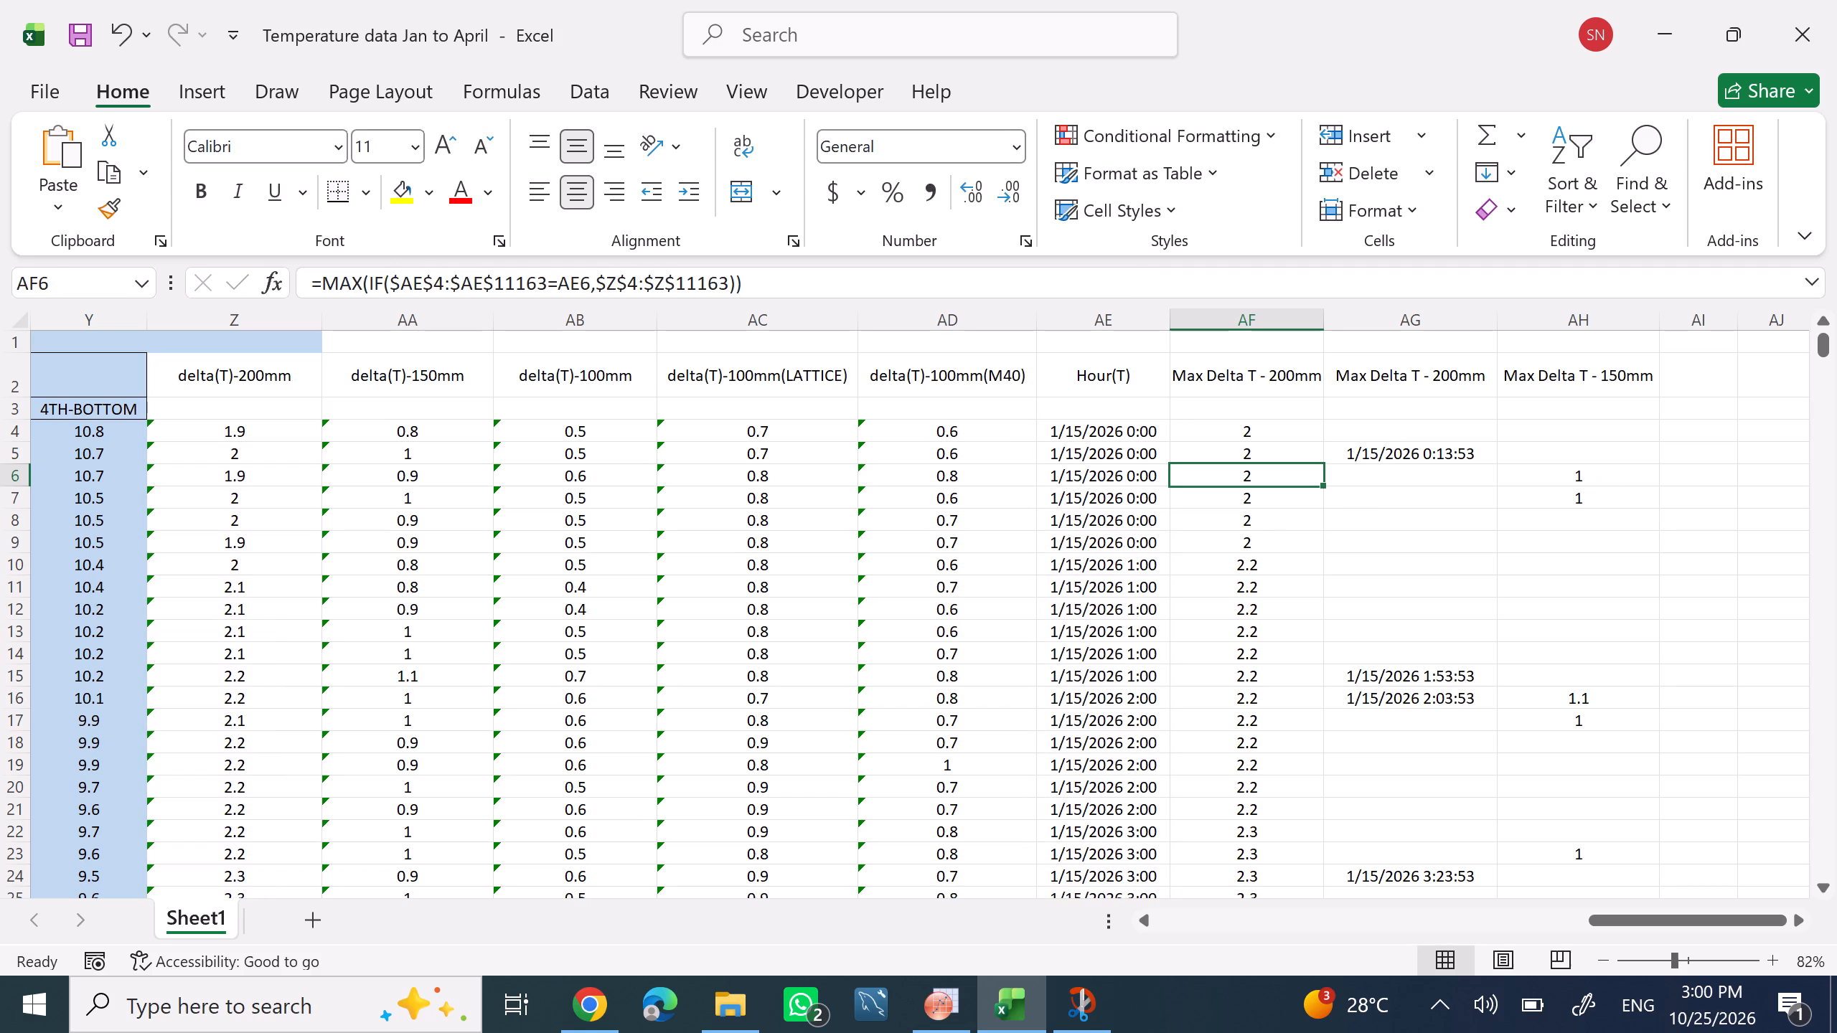
click(1569, 482)
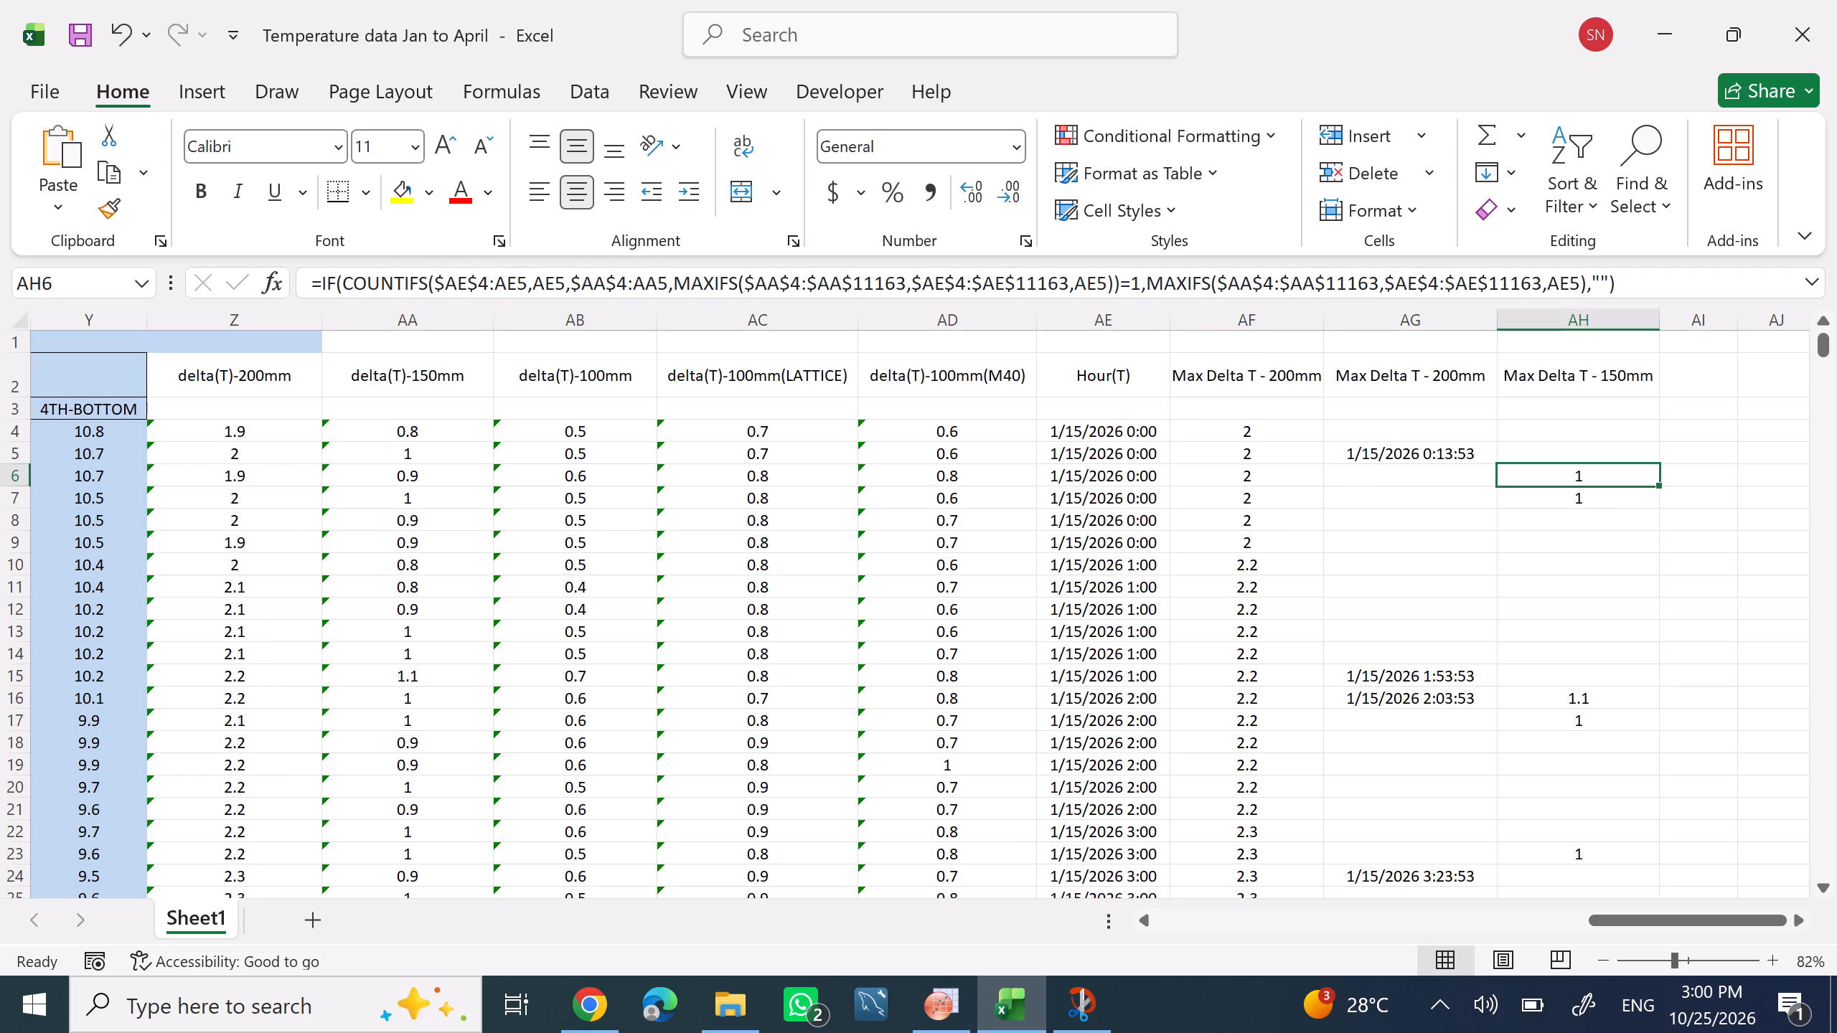
click(1570, 519)
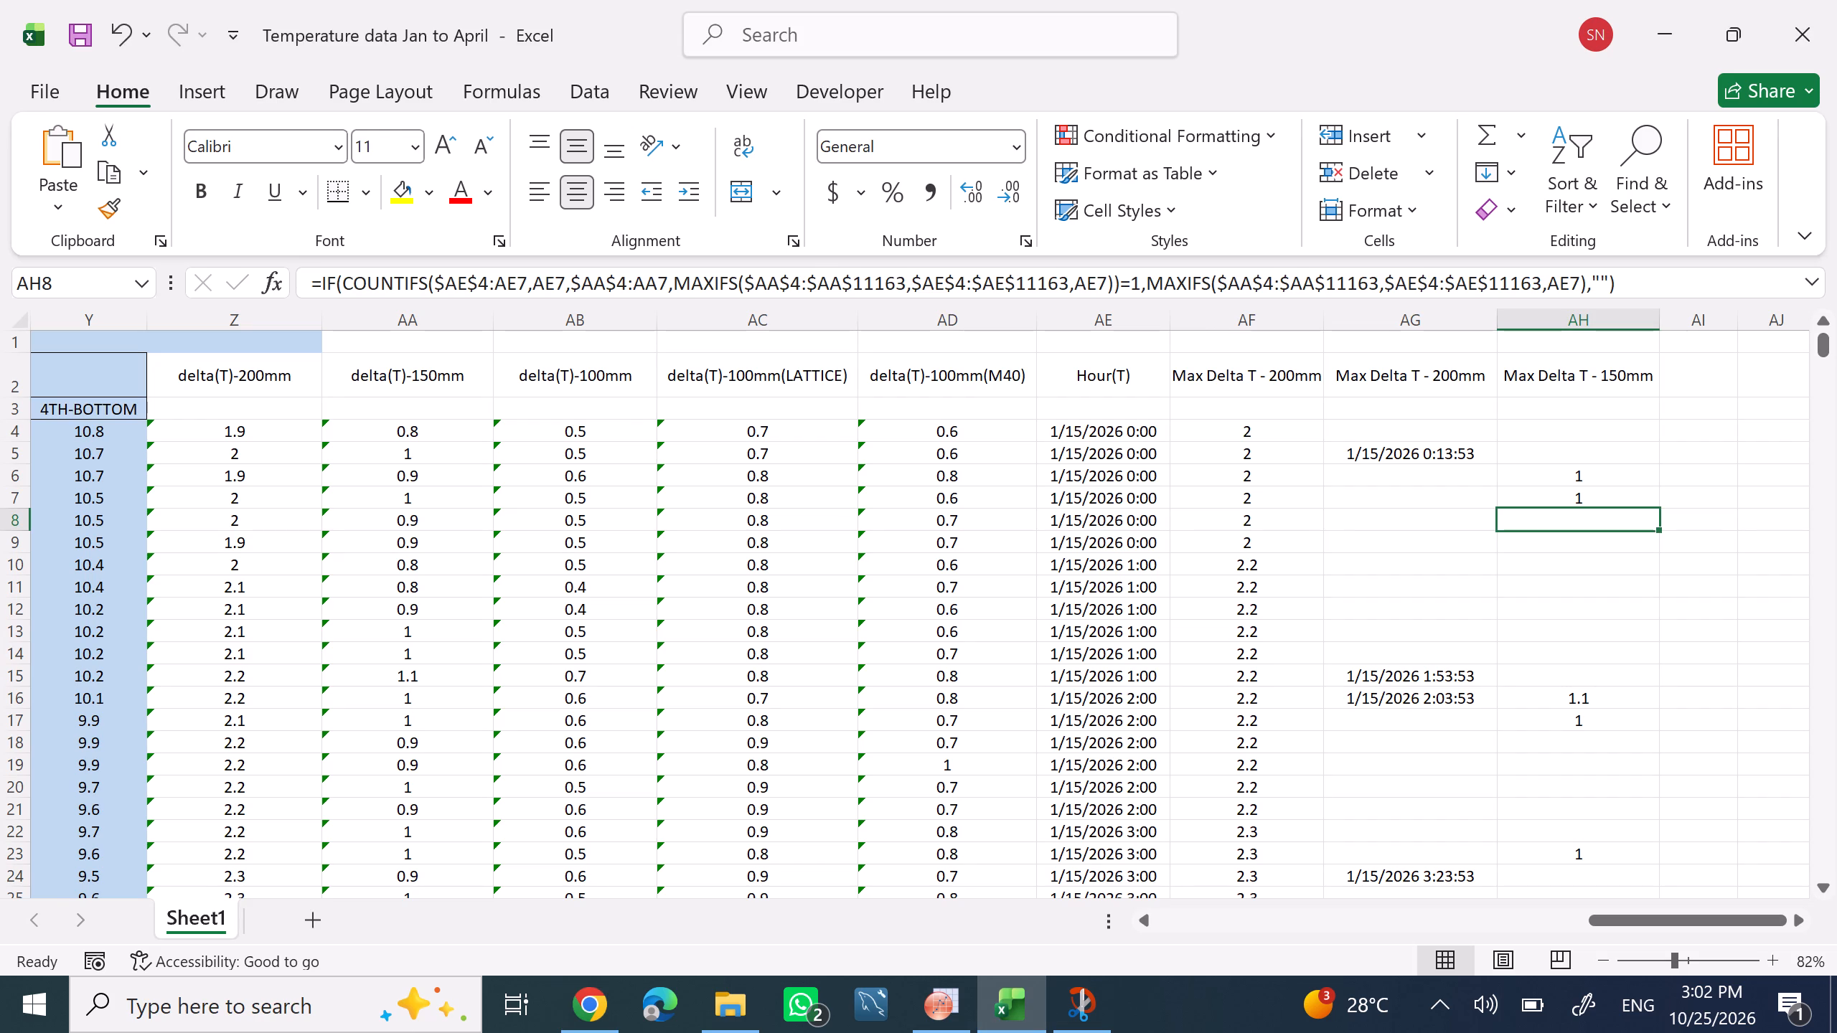
click(1558, 458)
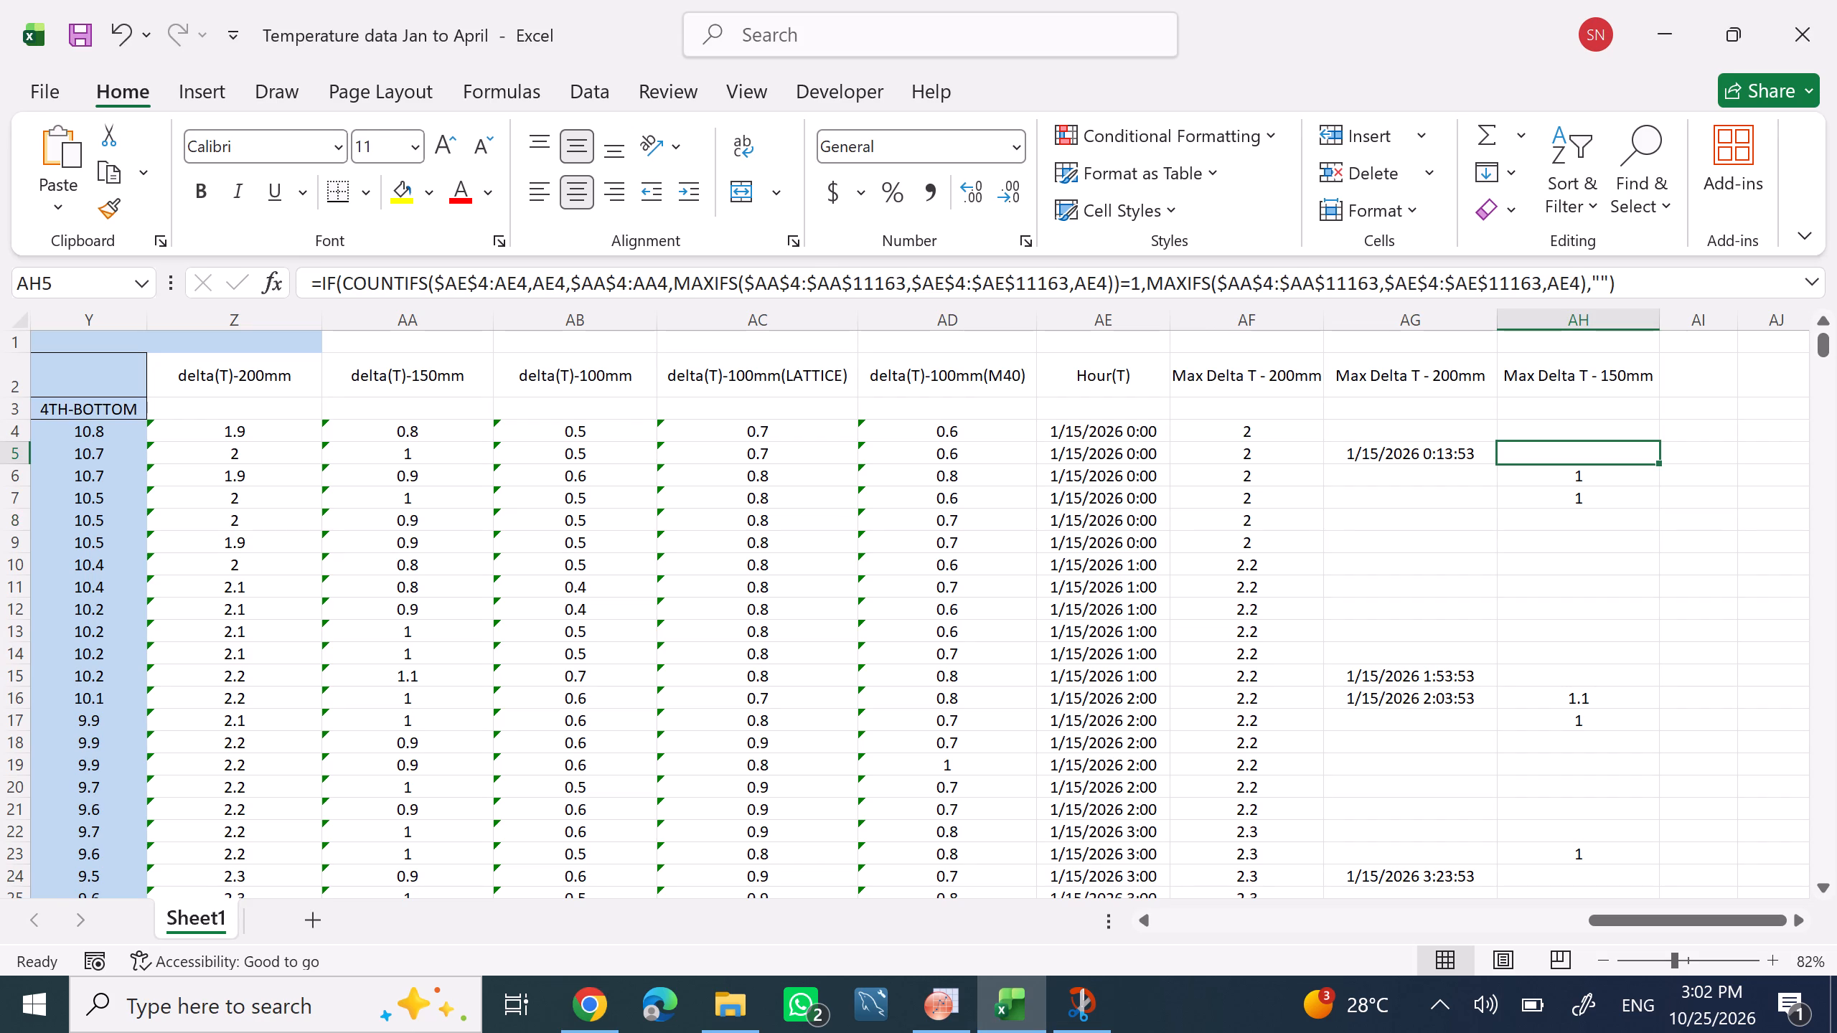
click(1558, 426)
click(1566, 348)
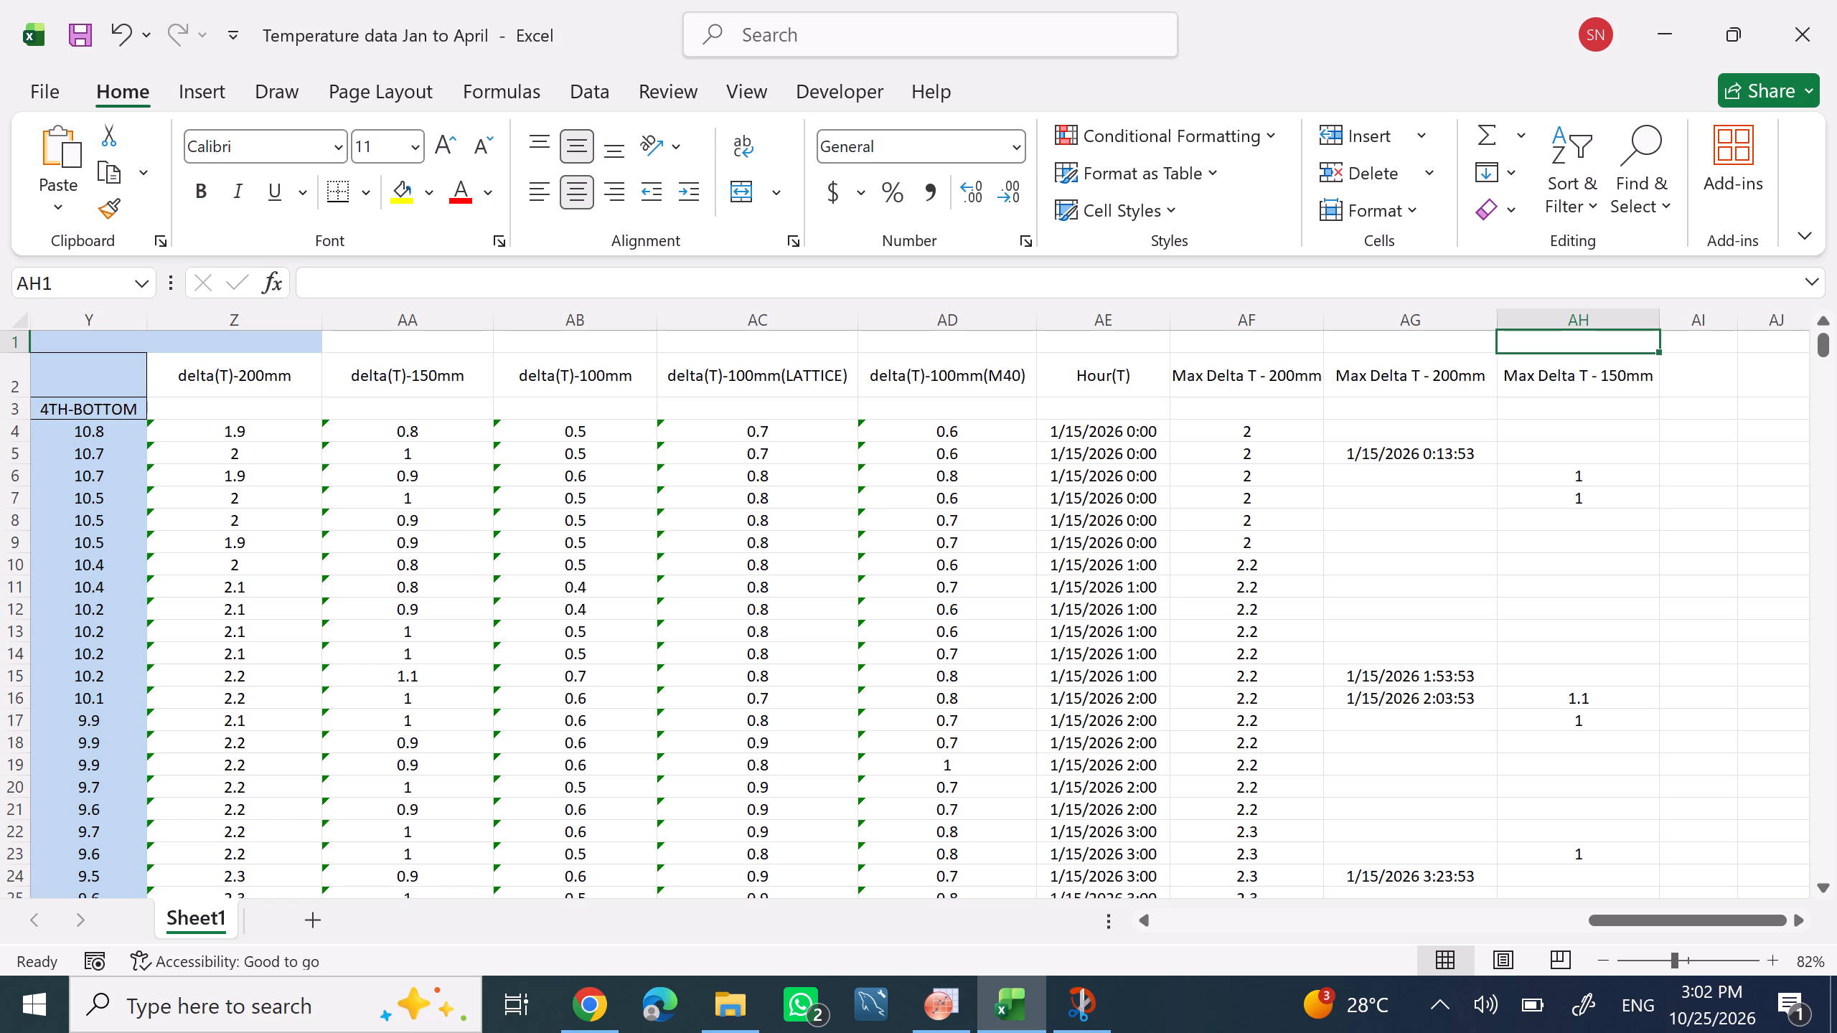
click(1549, 382)
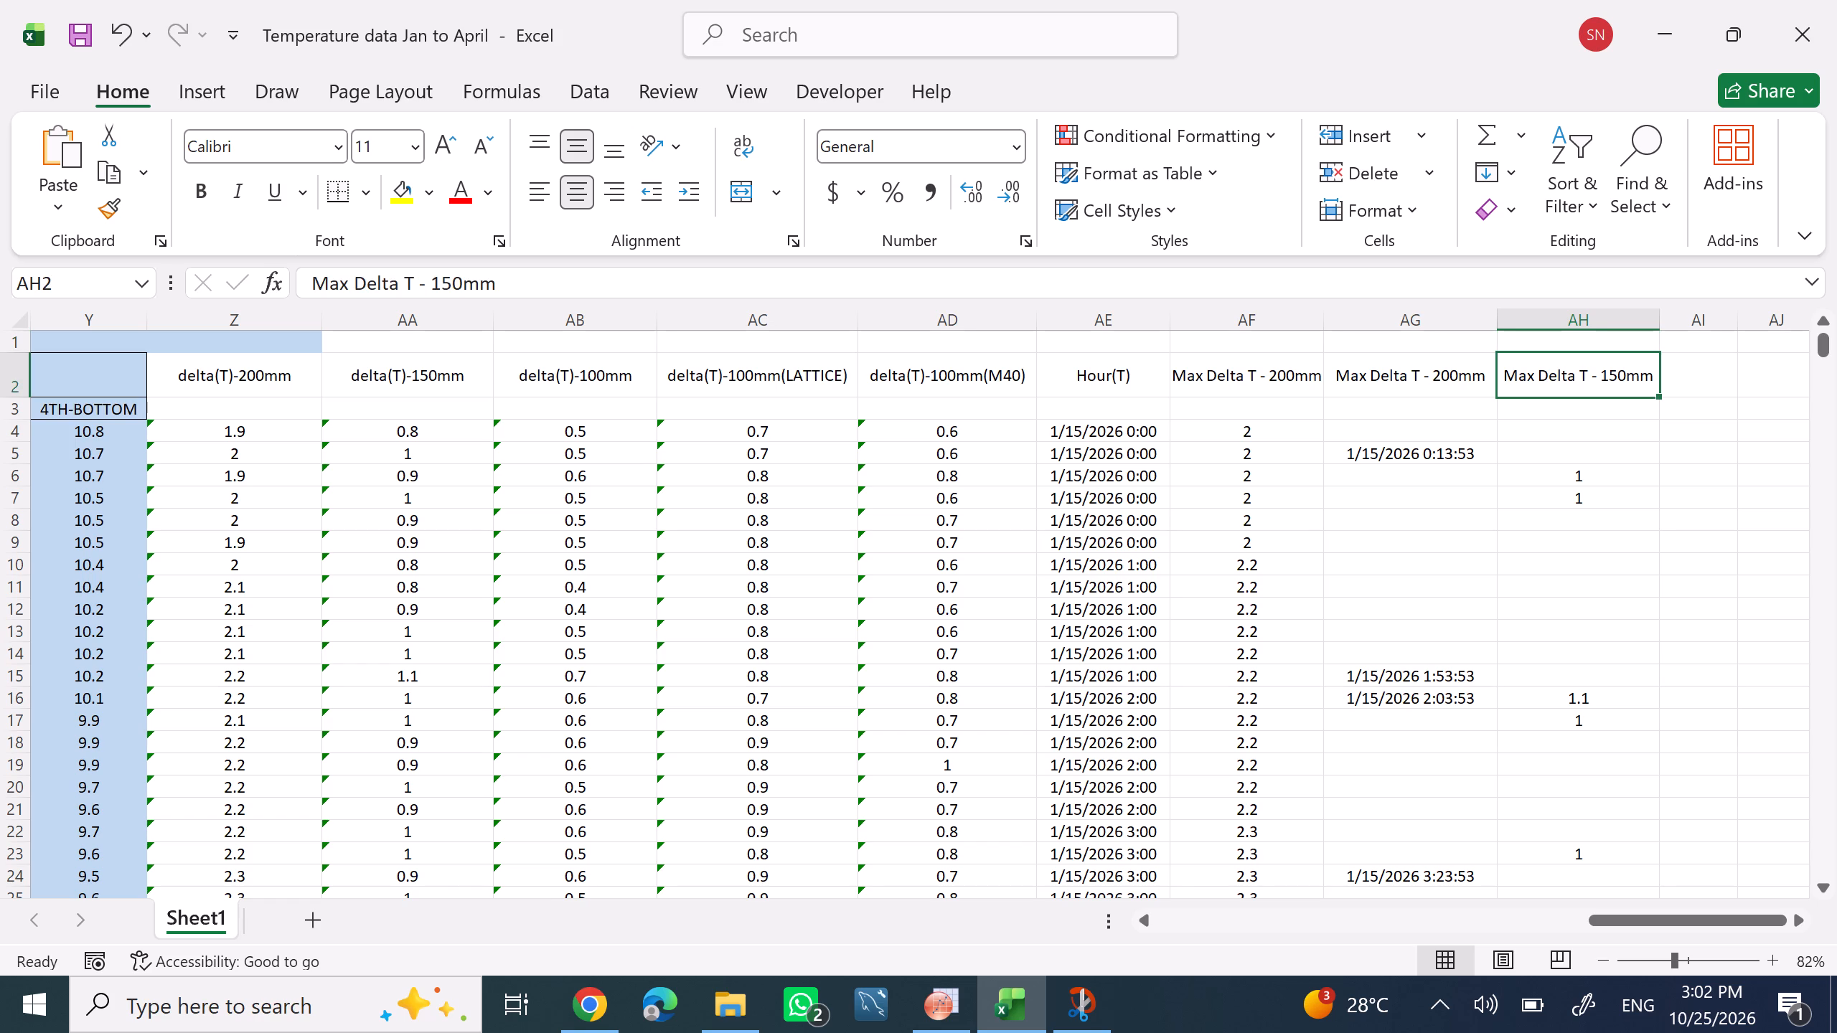
click(1548, 408)
click(1549, 439)
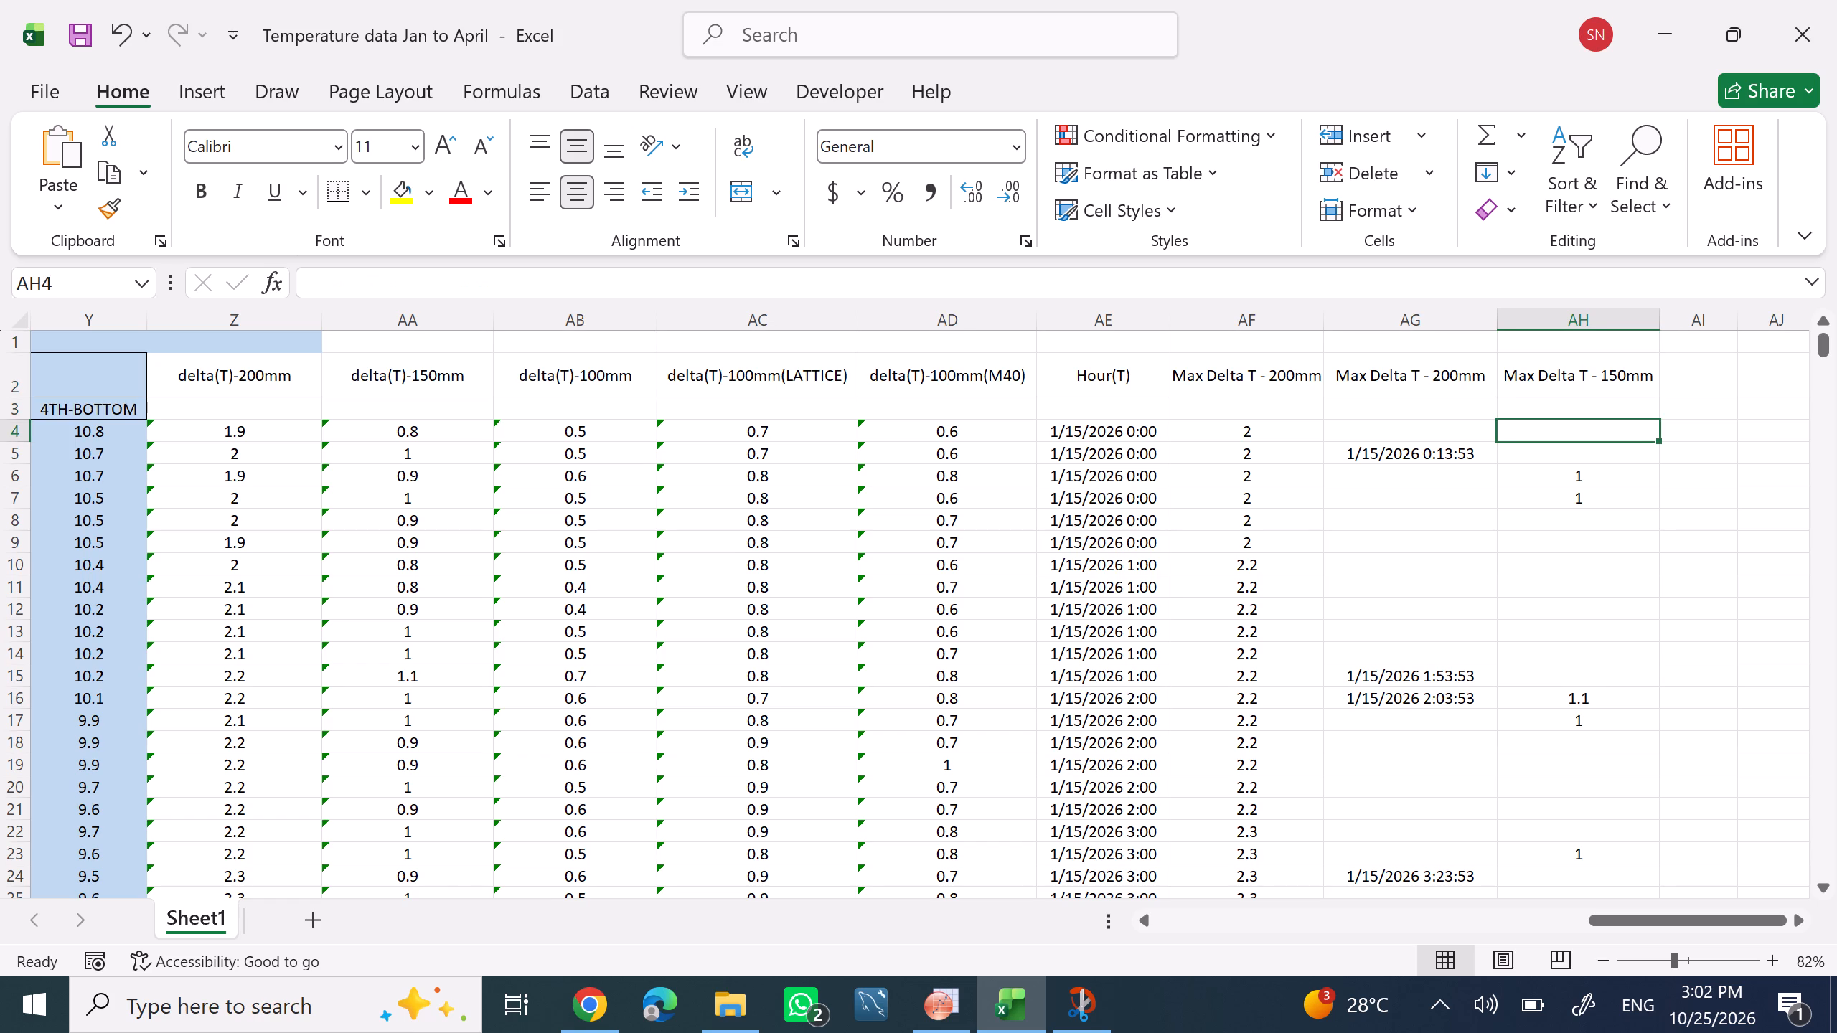
right_click(1549, 439)
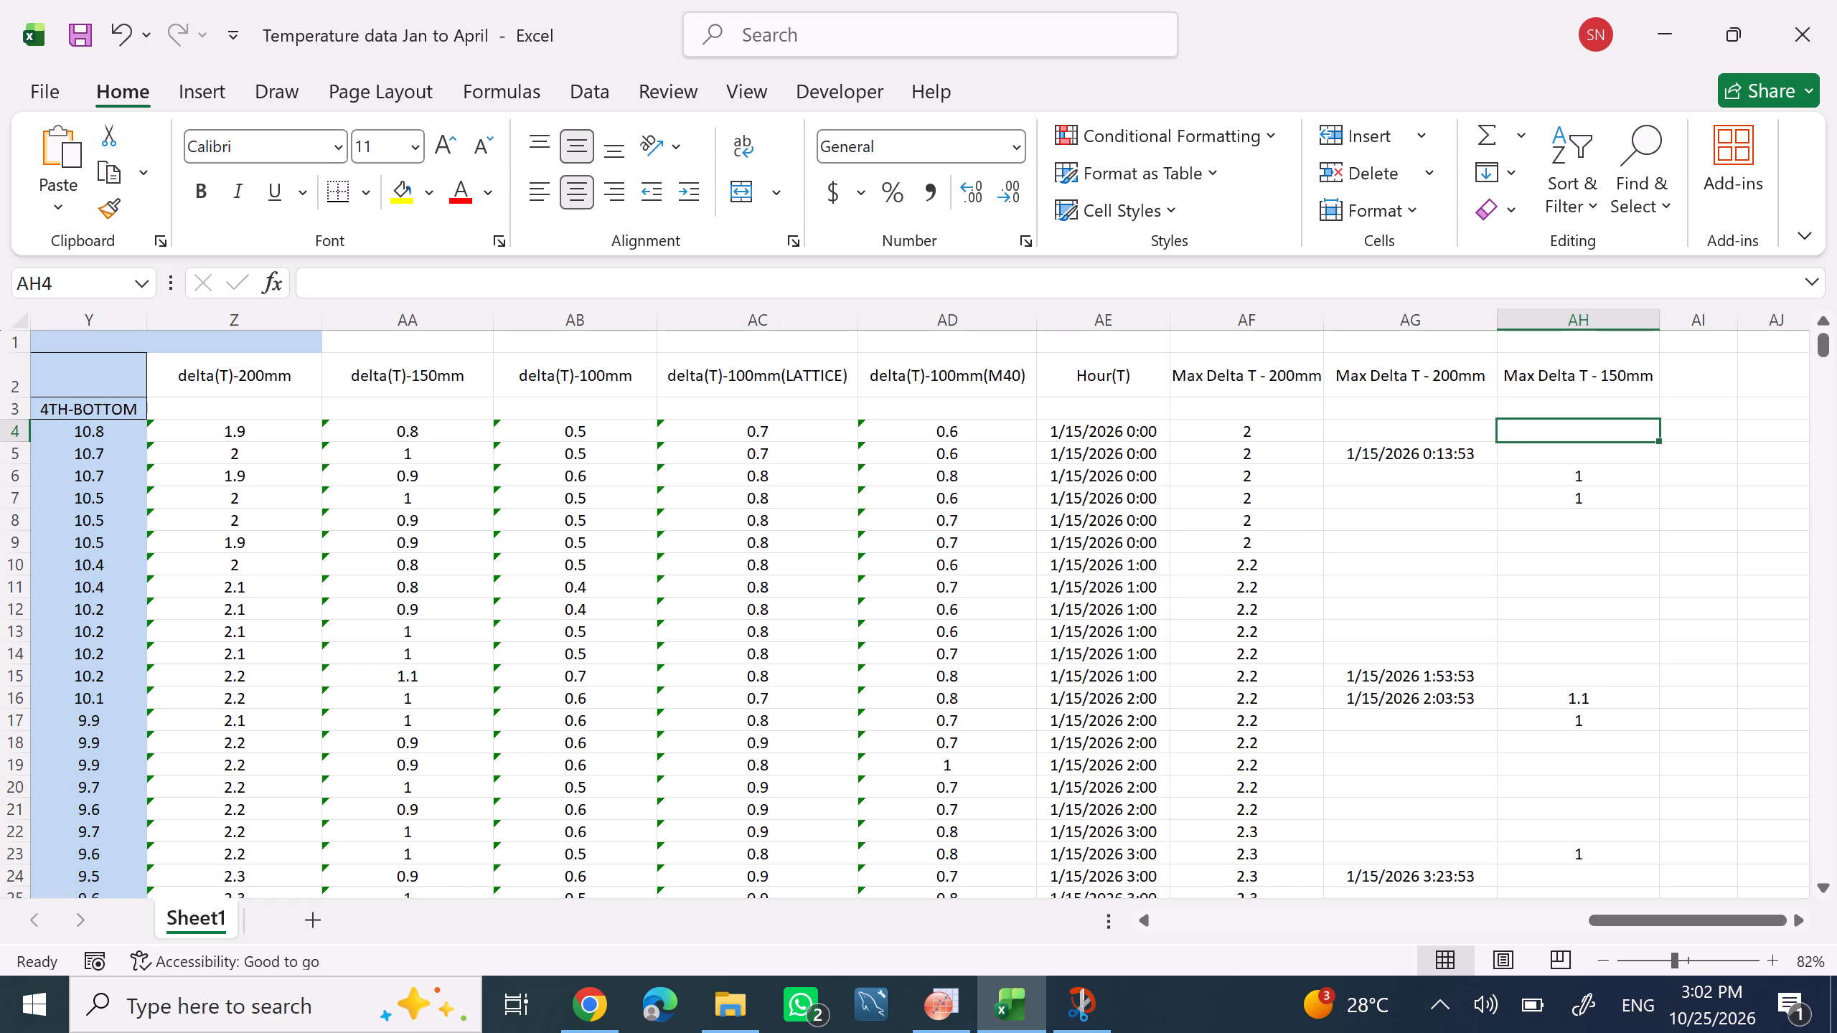
click(1542, 433)
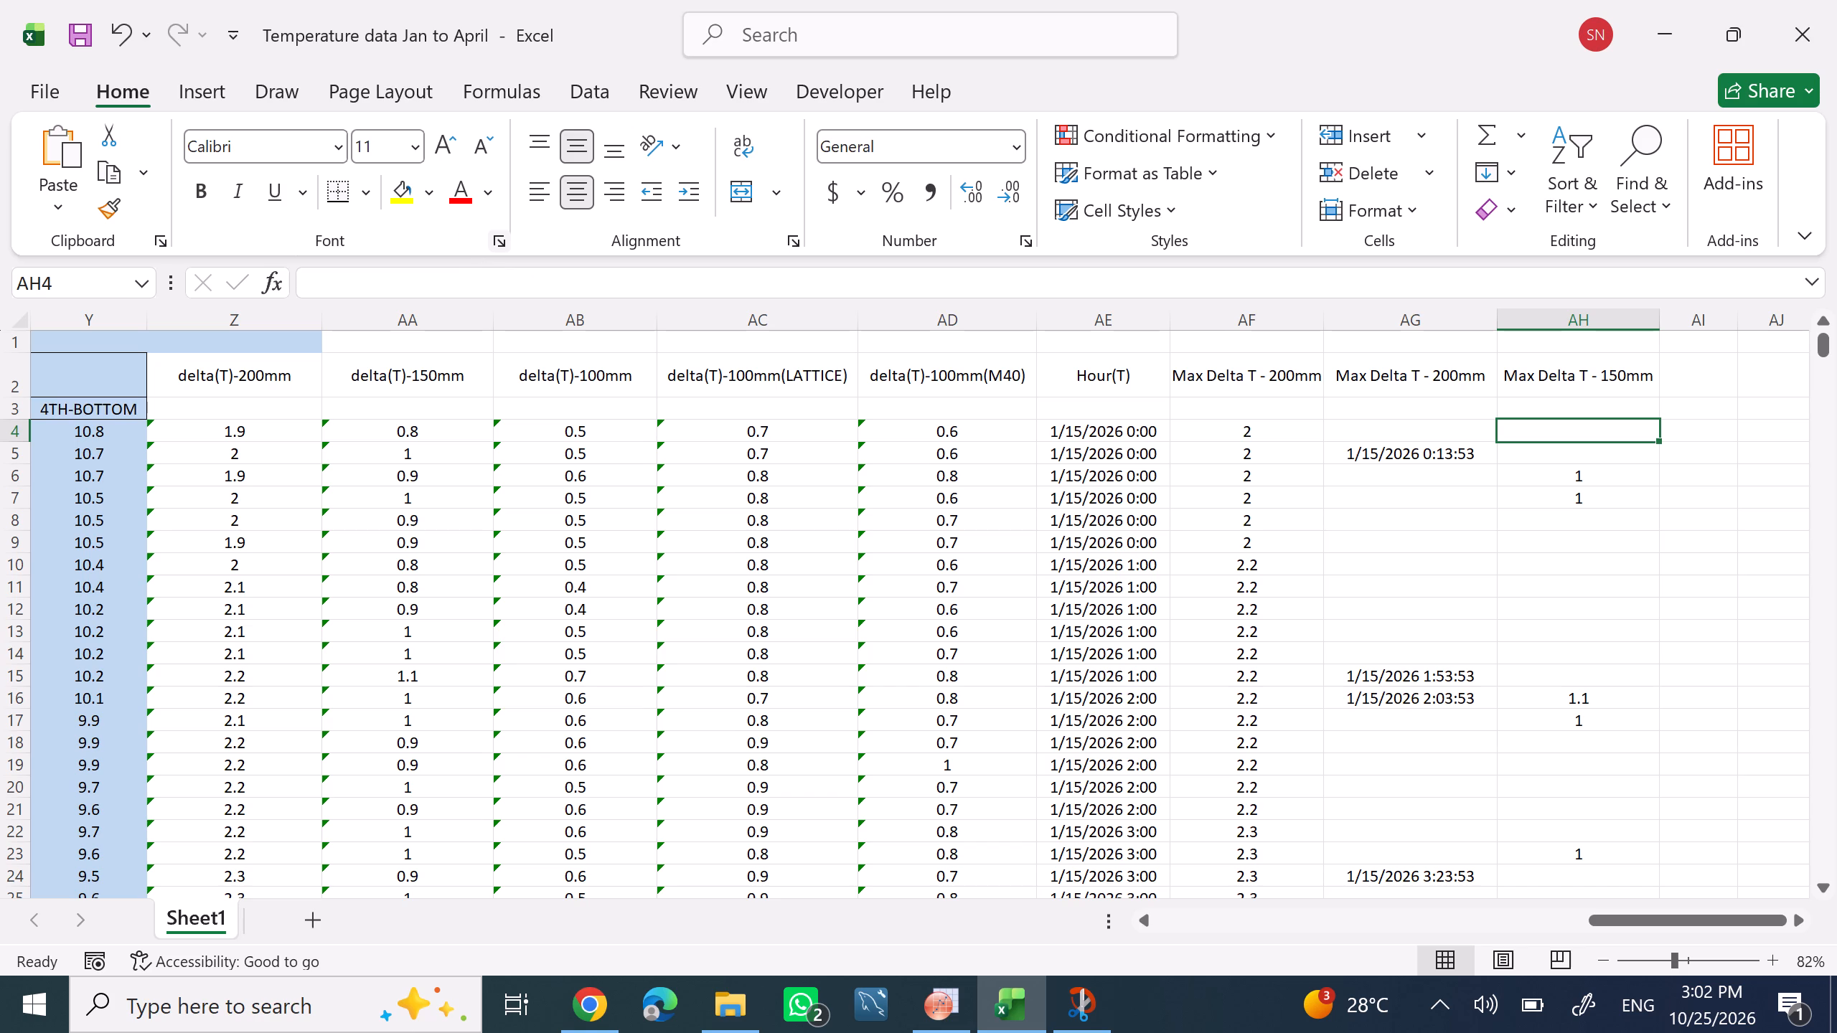
click(474, 283)
right_click(474, 283)
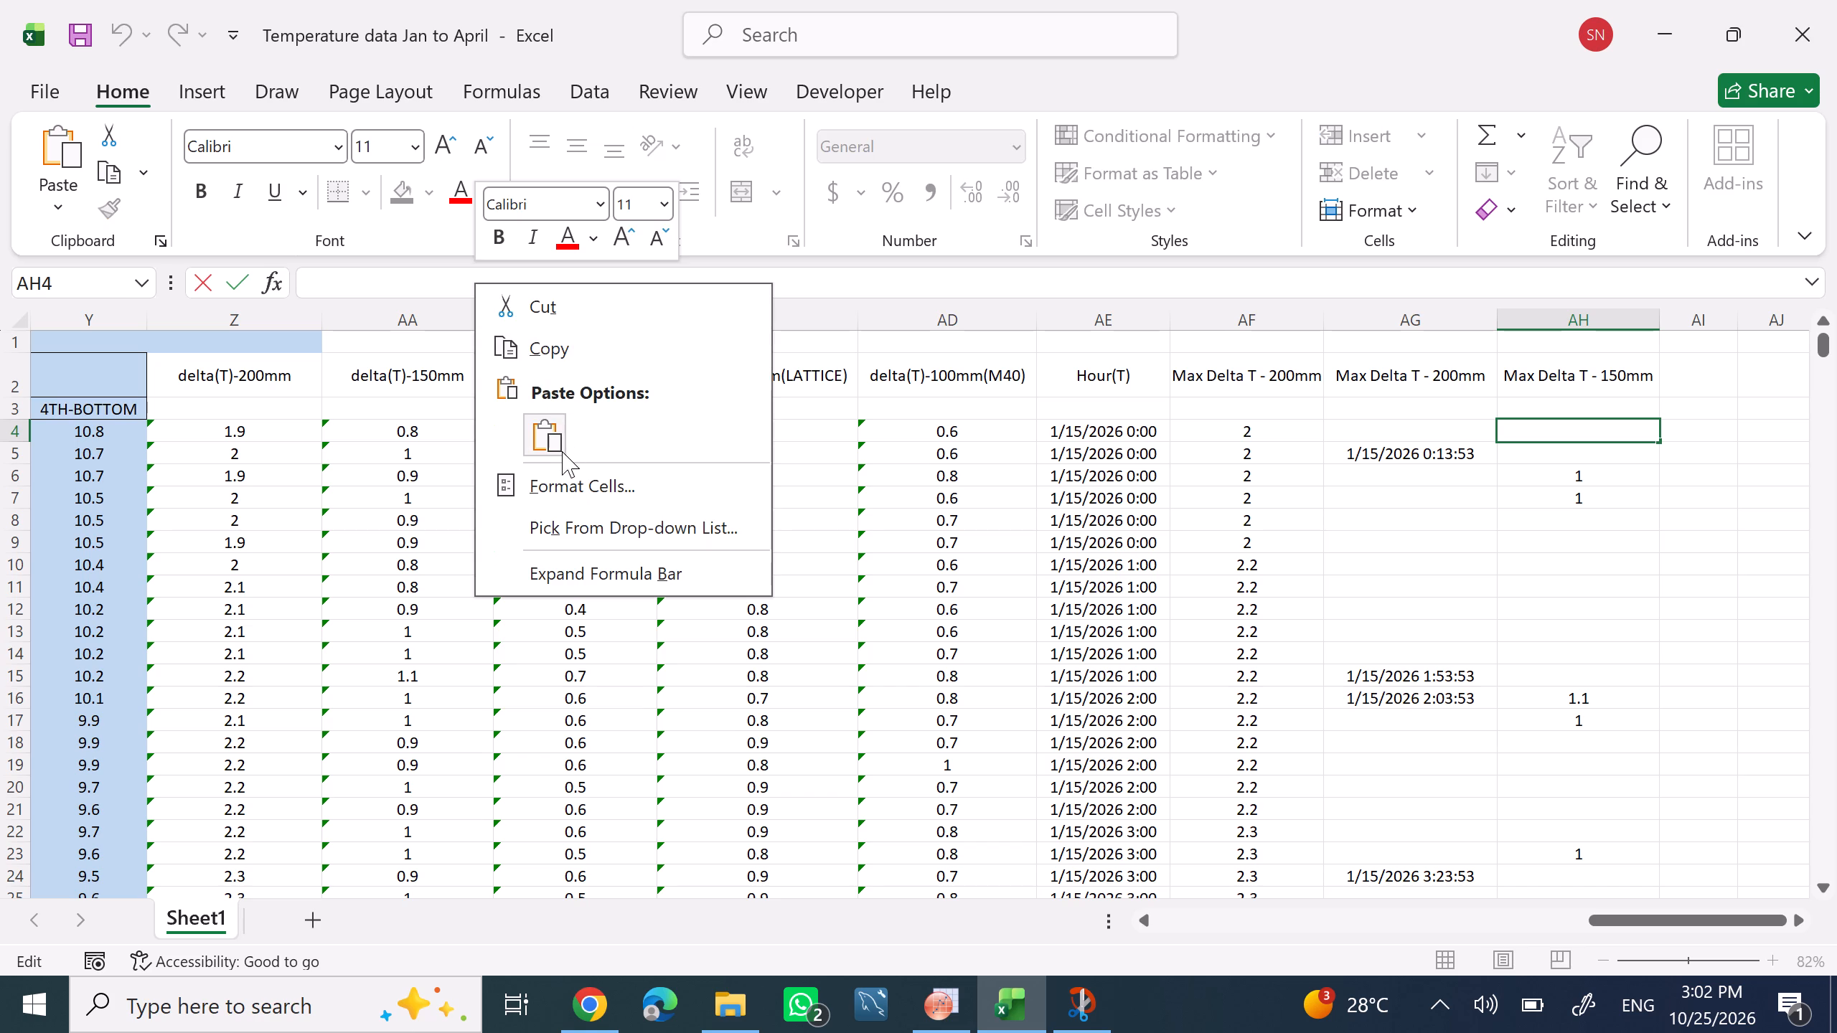
click(560, 433)
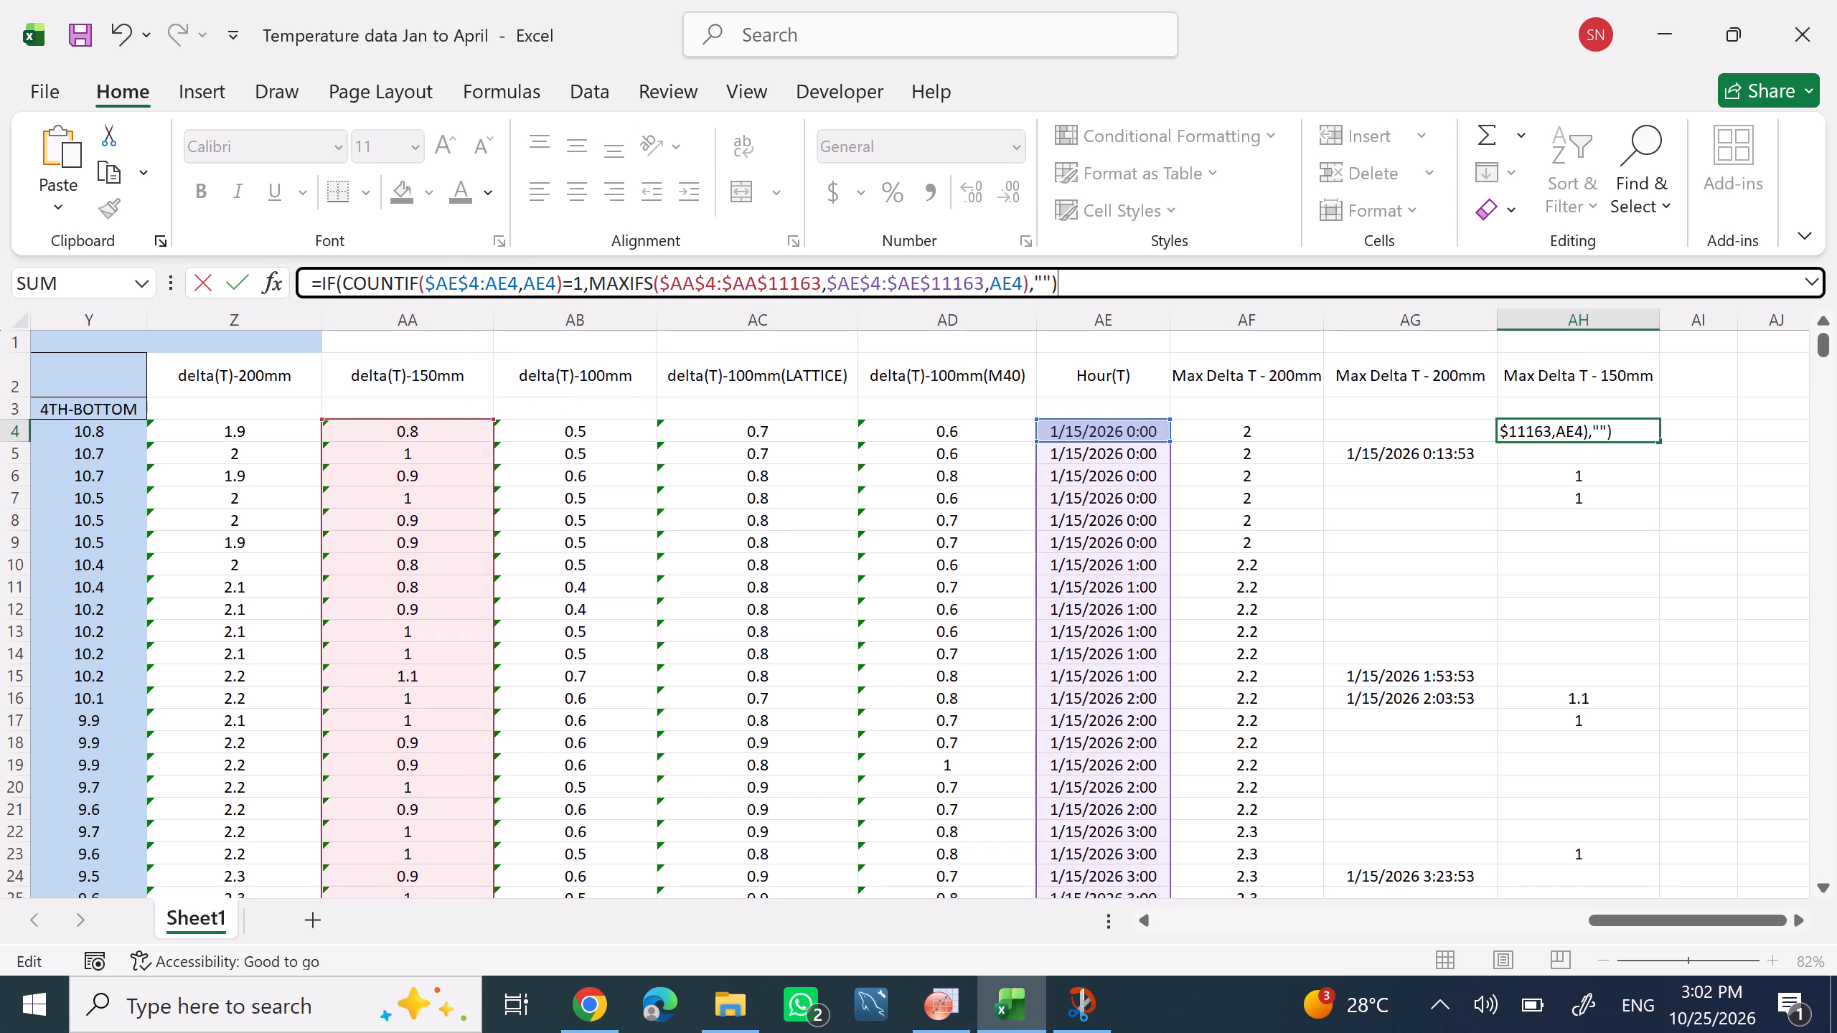
key(Return)
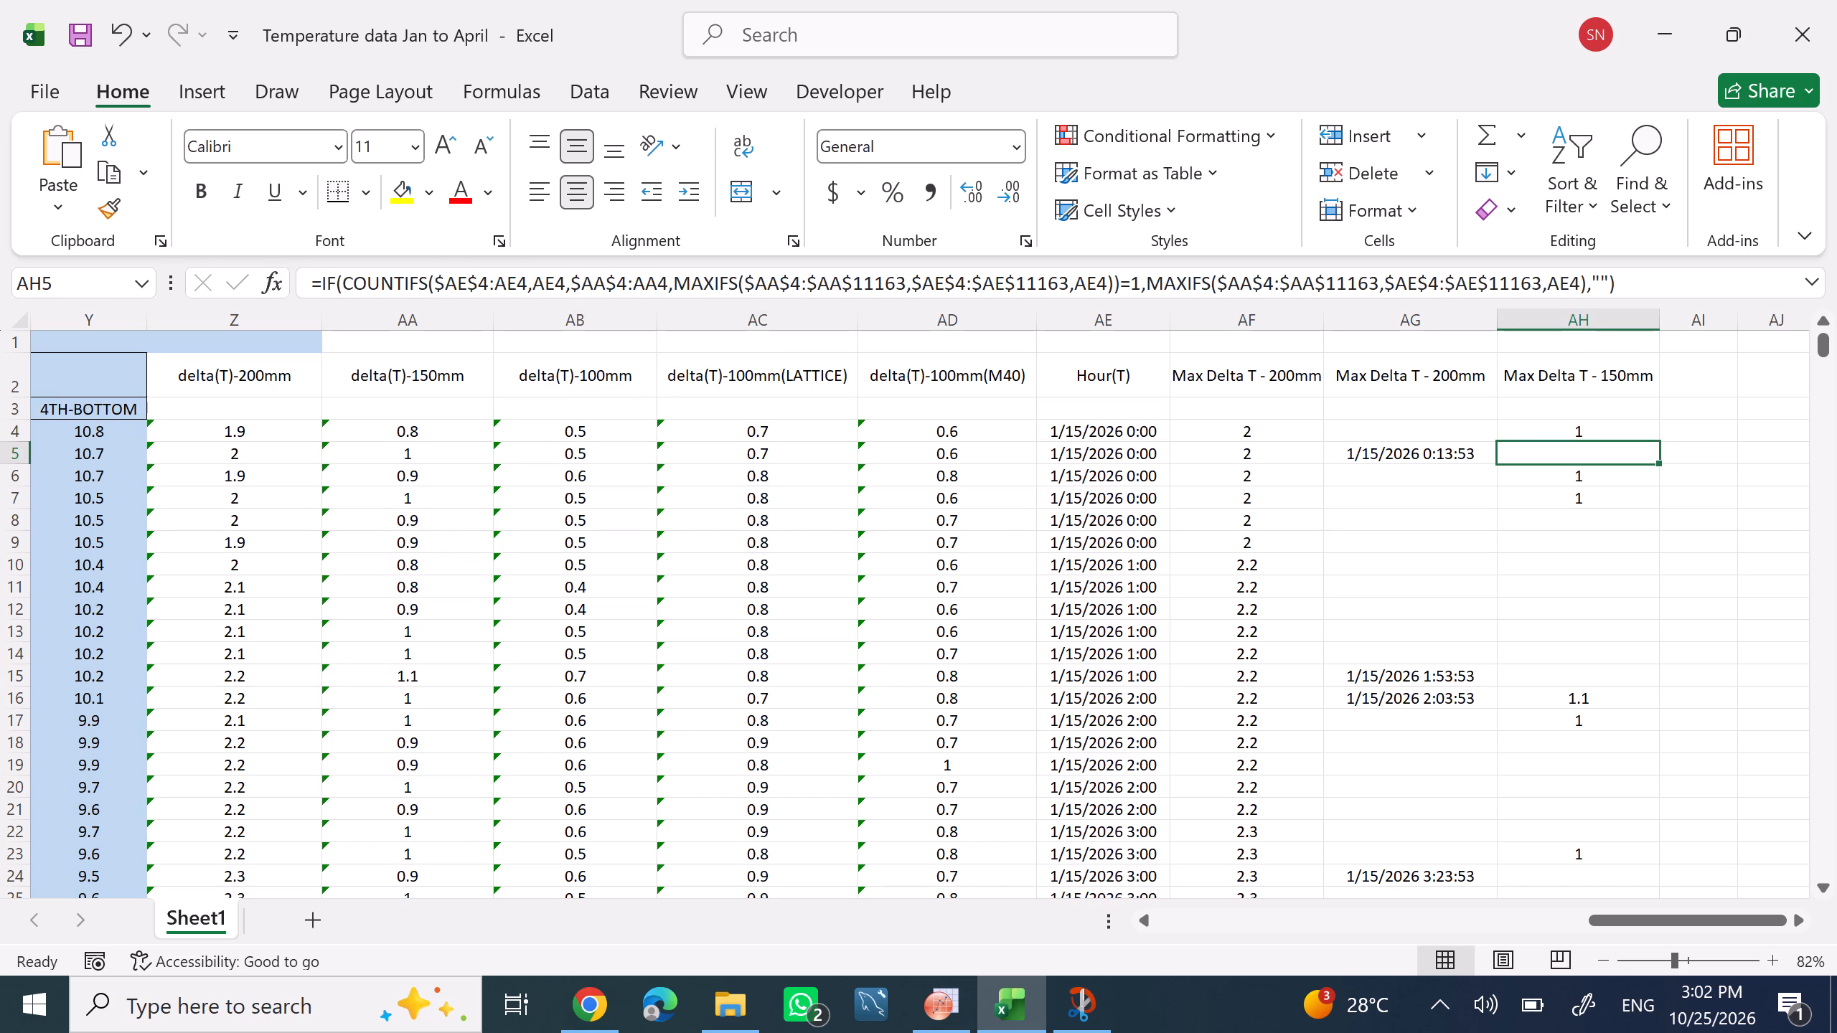
Fill the AH4 formula down the Max Delta T - 150mm column through the last data row, 11152.
click(1565, 435)
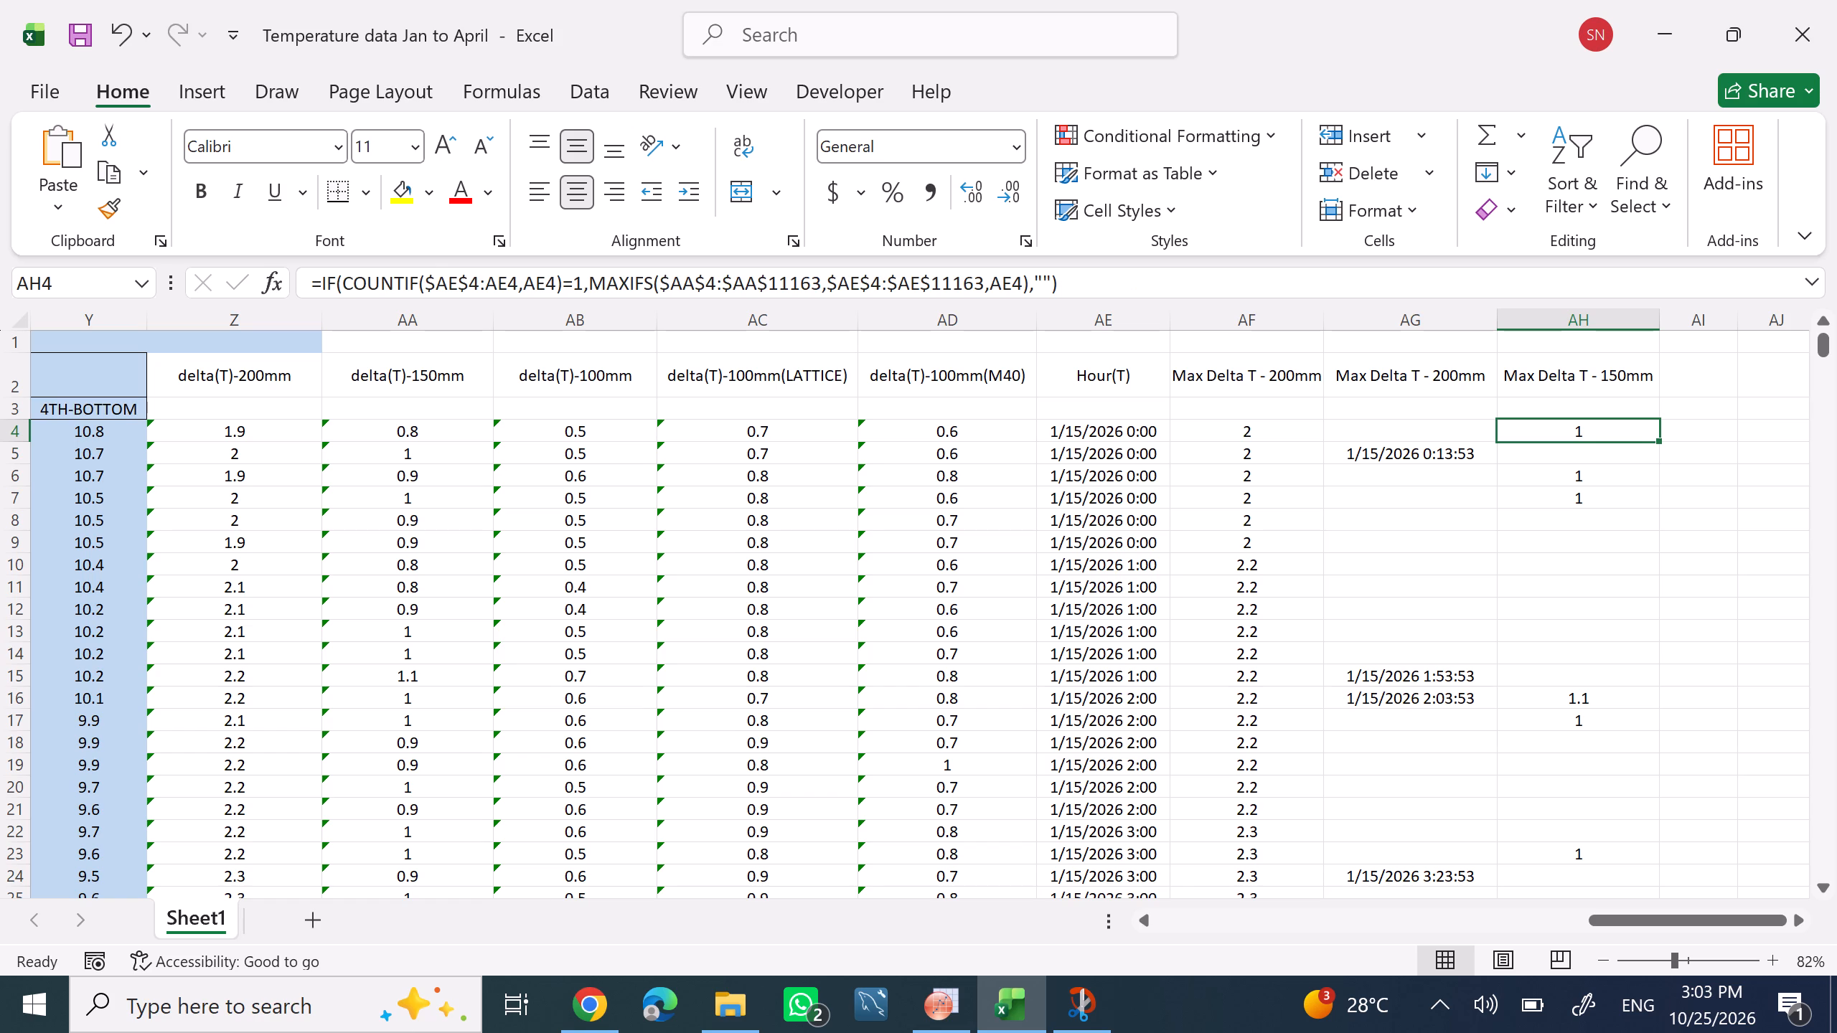
drag(1656, 438, 1829, 1032)
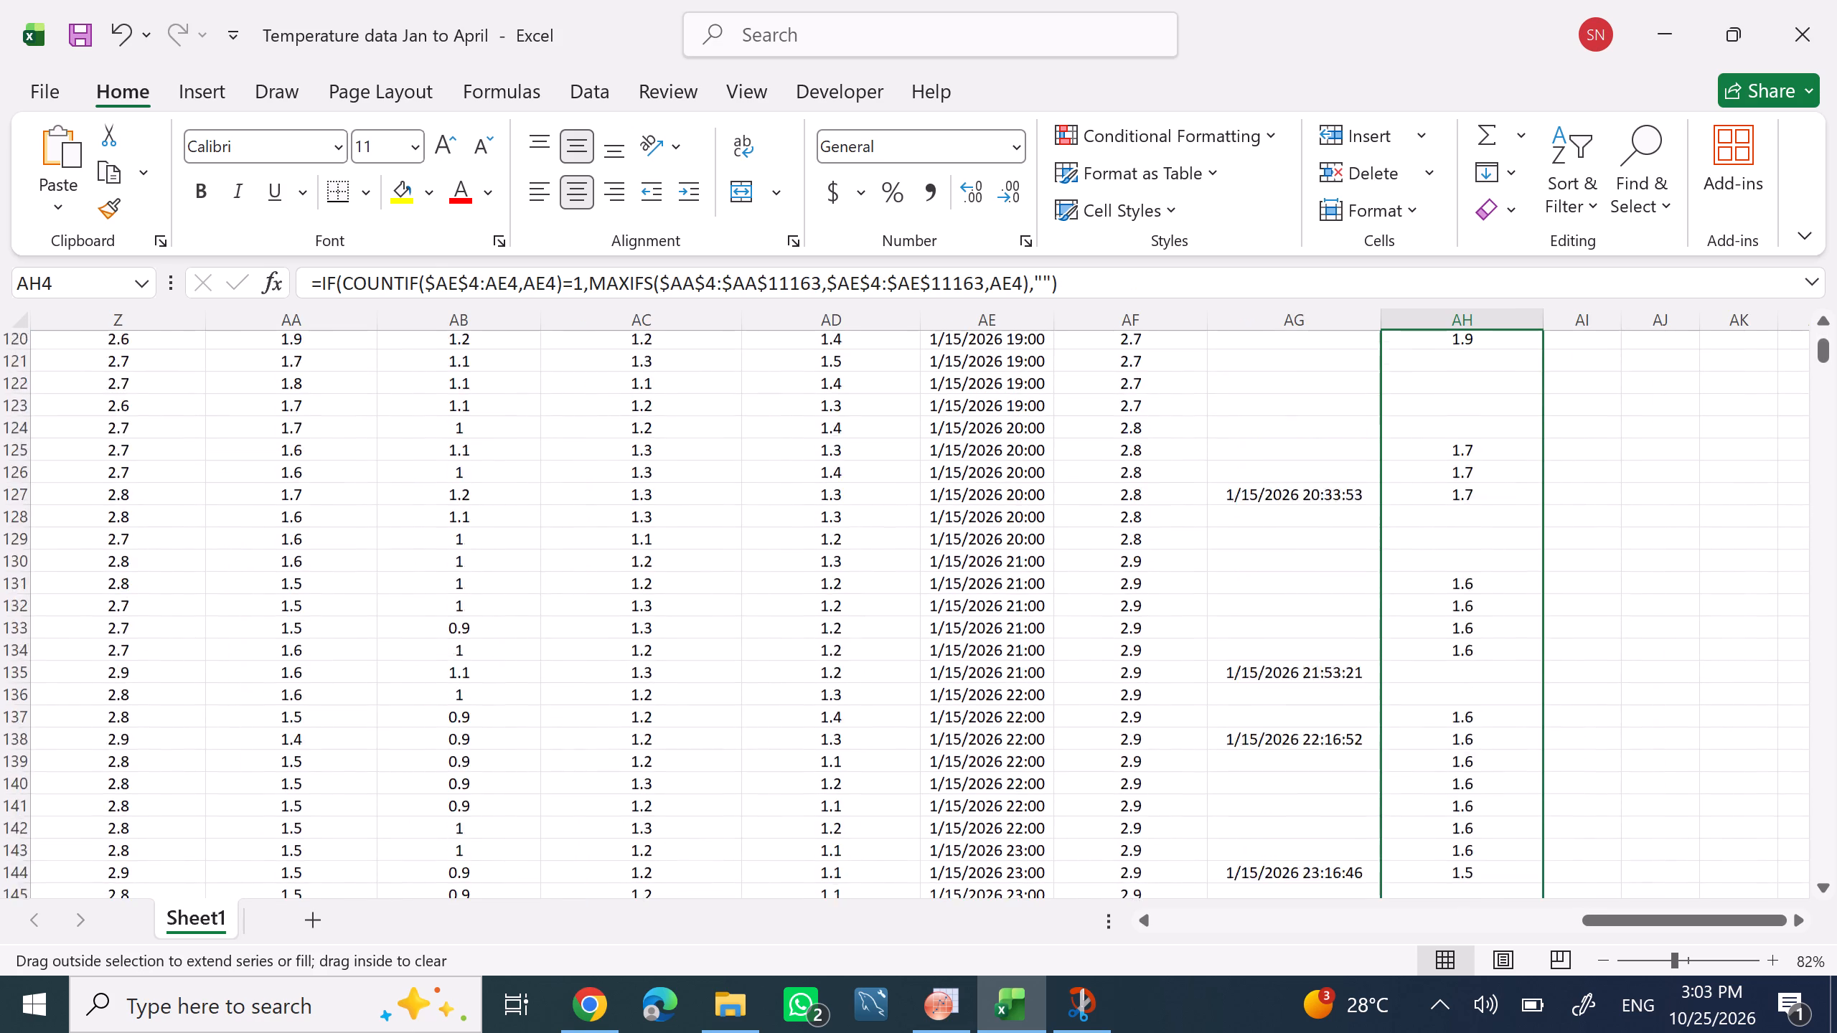
drag(1829, 1032, 1836, 1032)
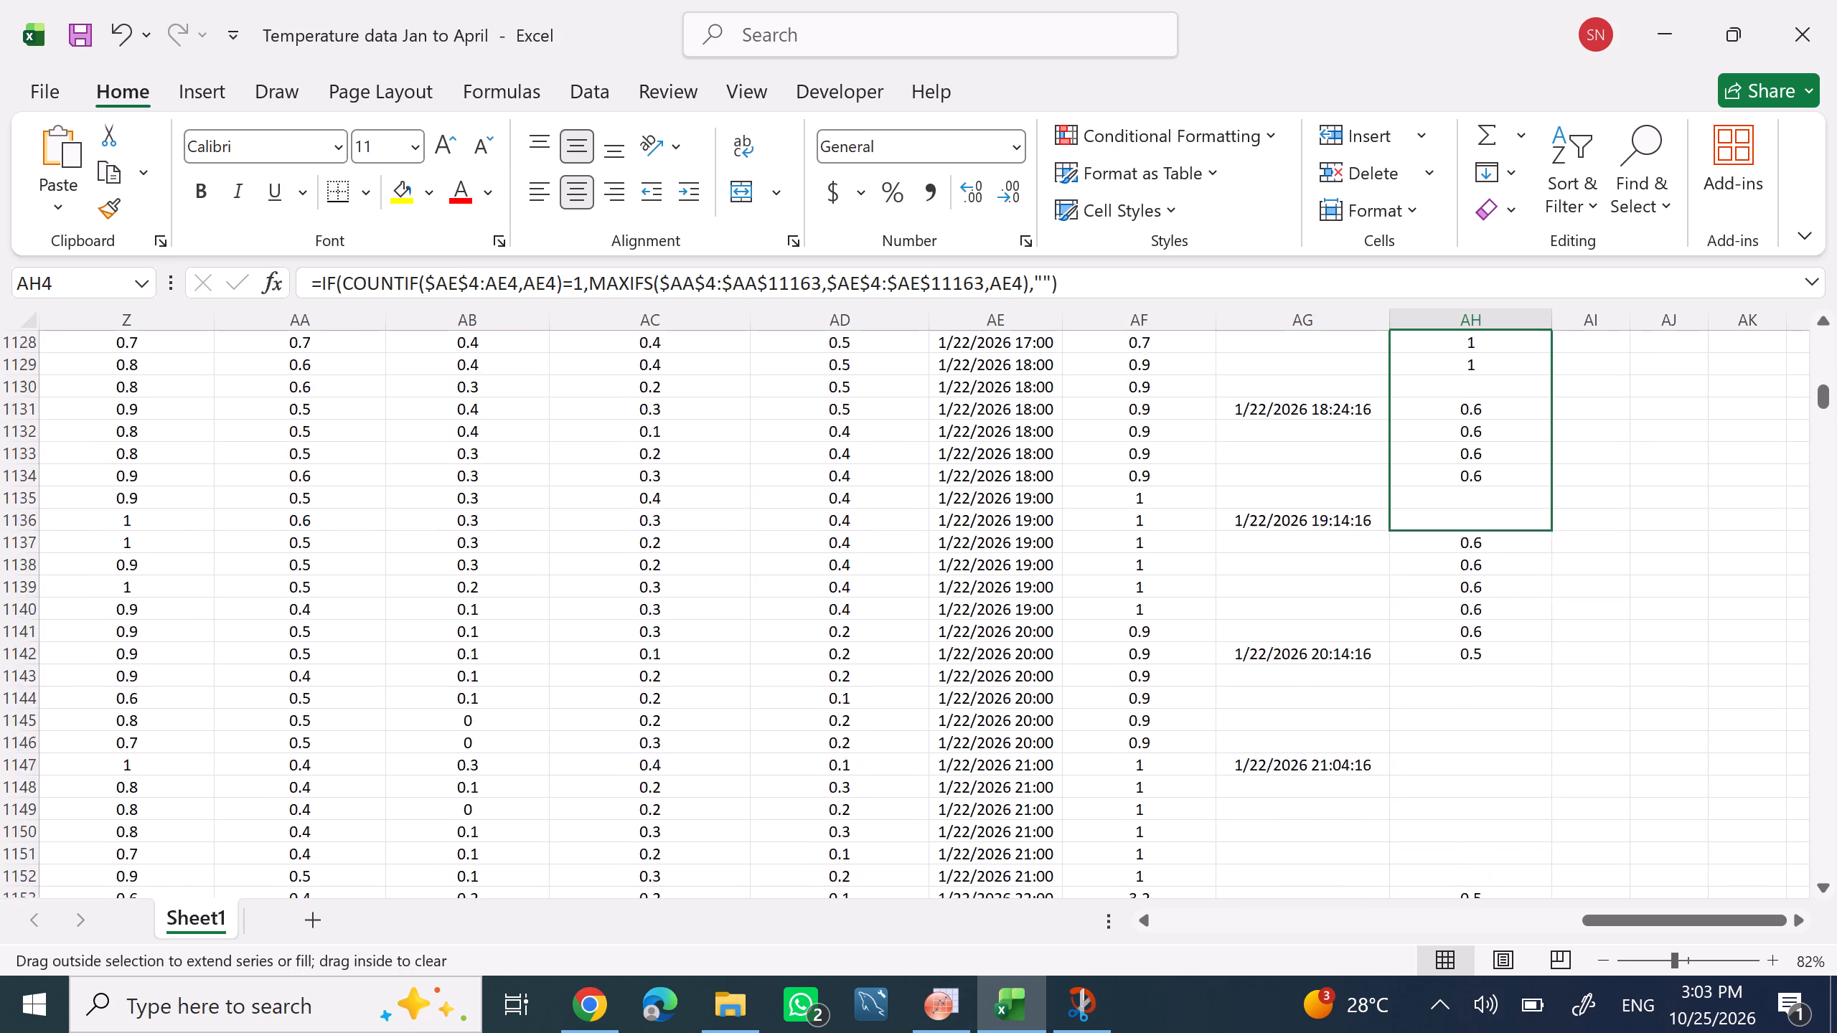
drag(1836, 1032, 1836, 1032)
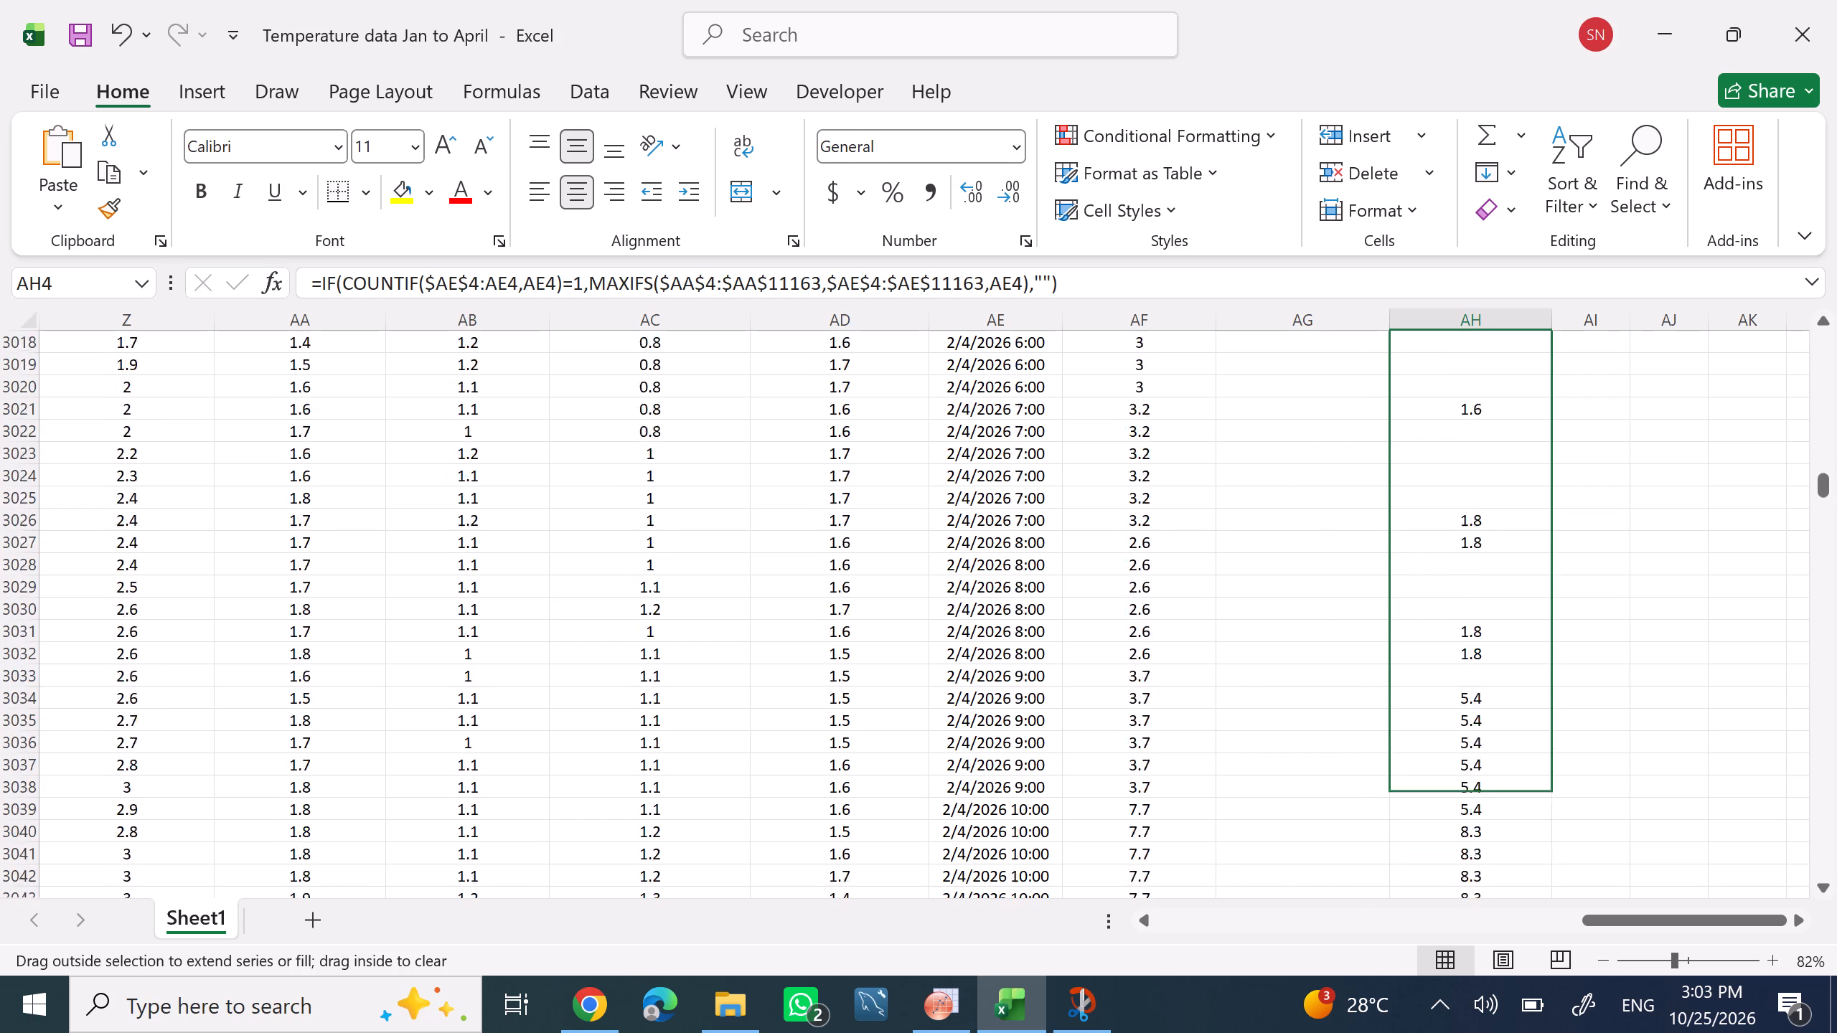
drag(1836, 1032, 1831, 1032)
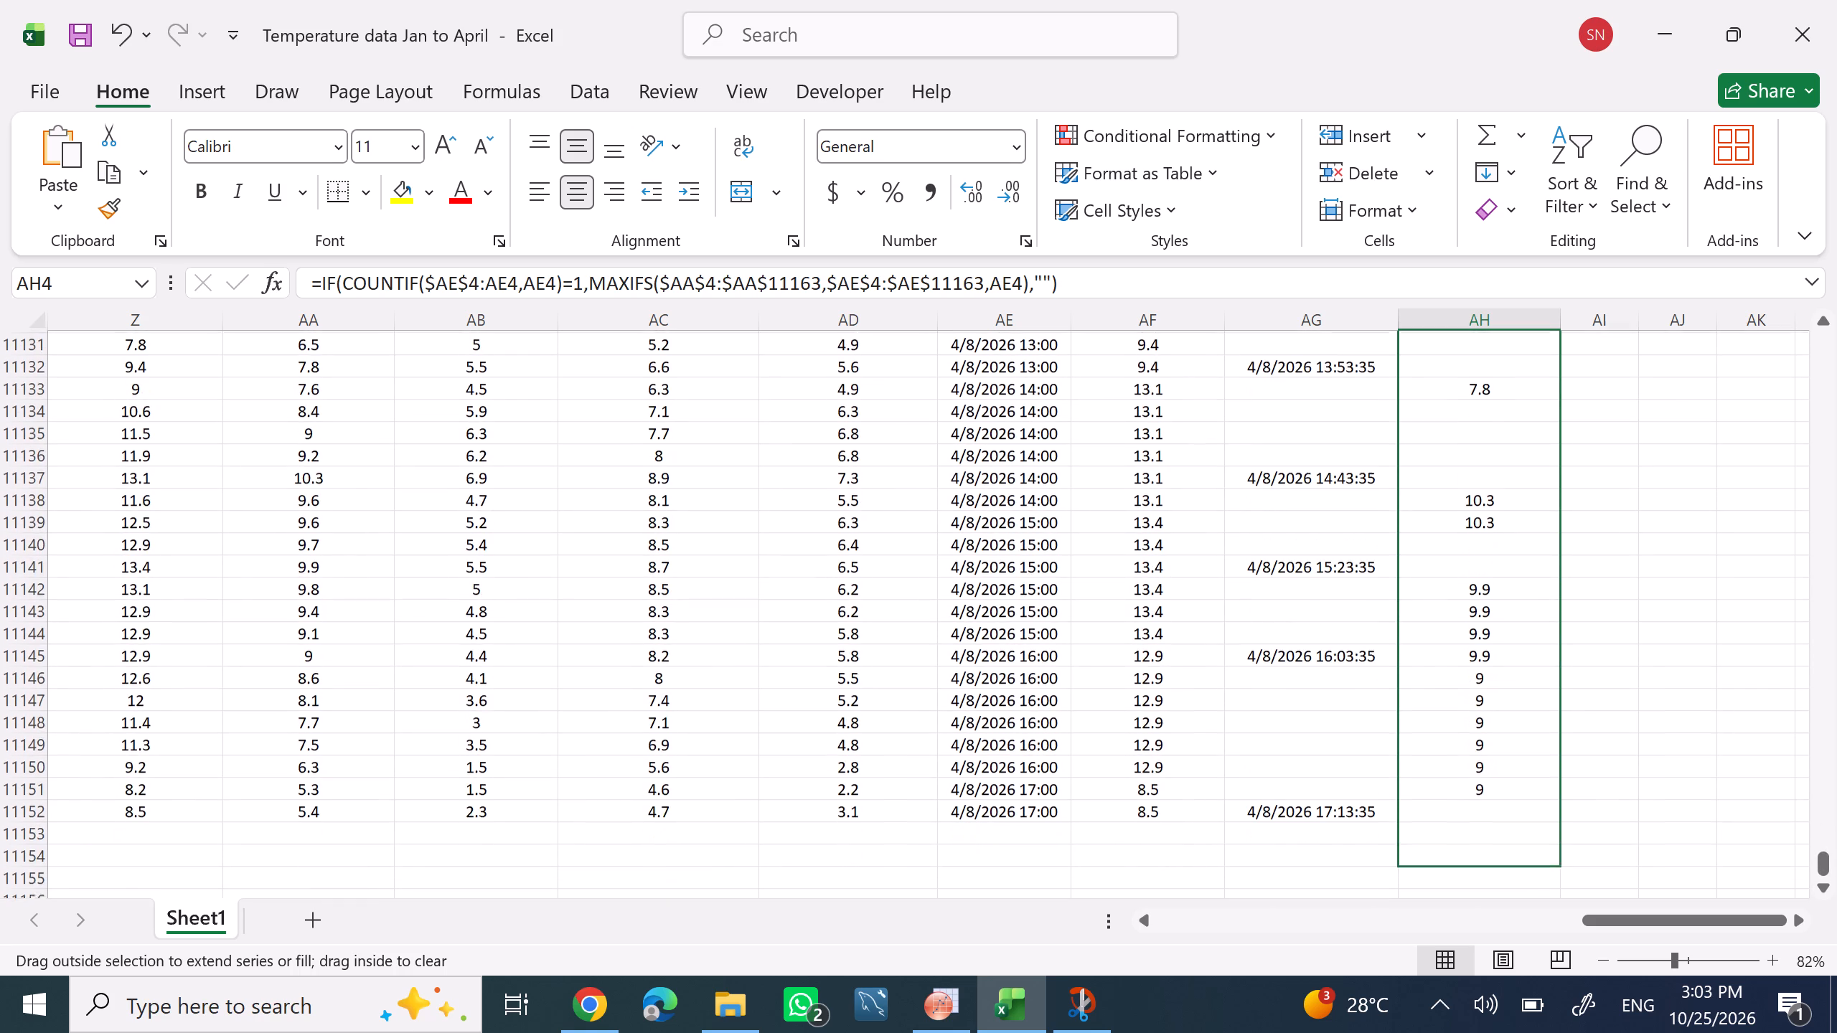
drag(1831, 1032, 1602, 277)
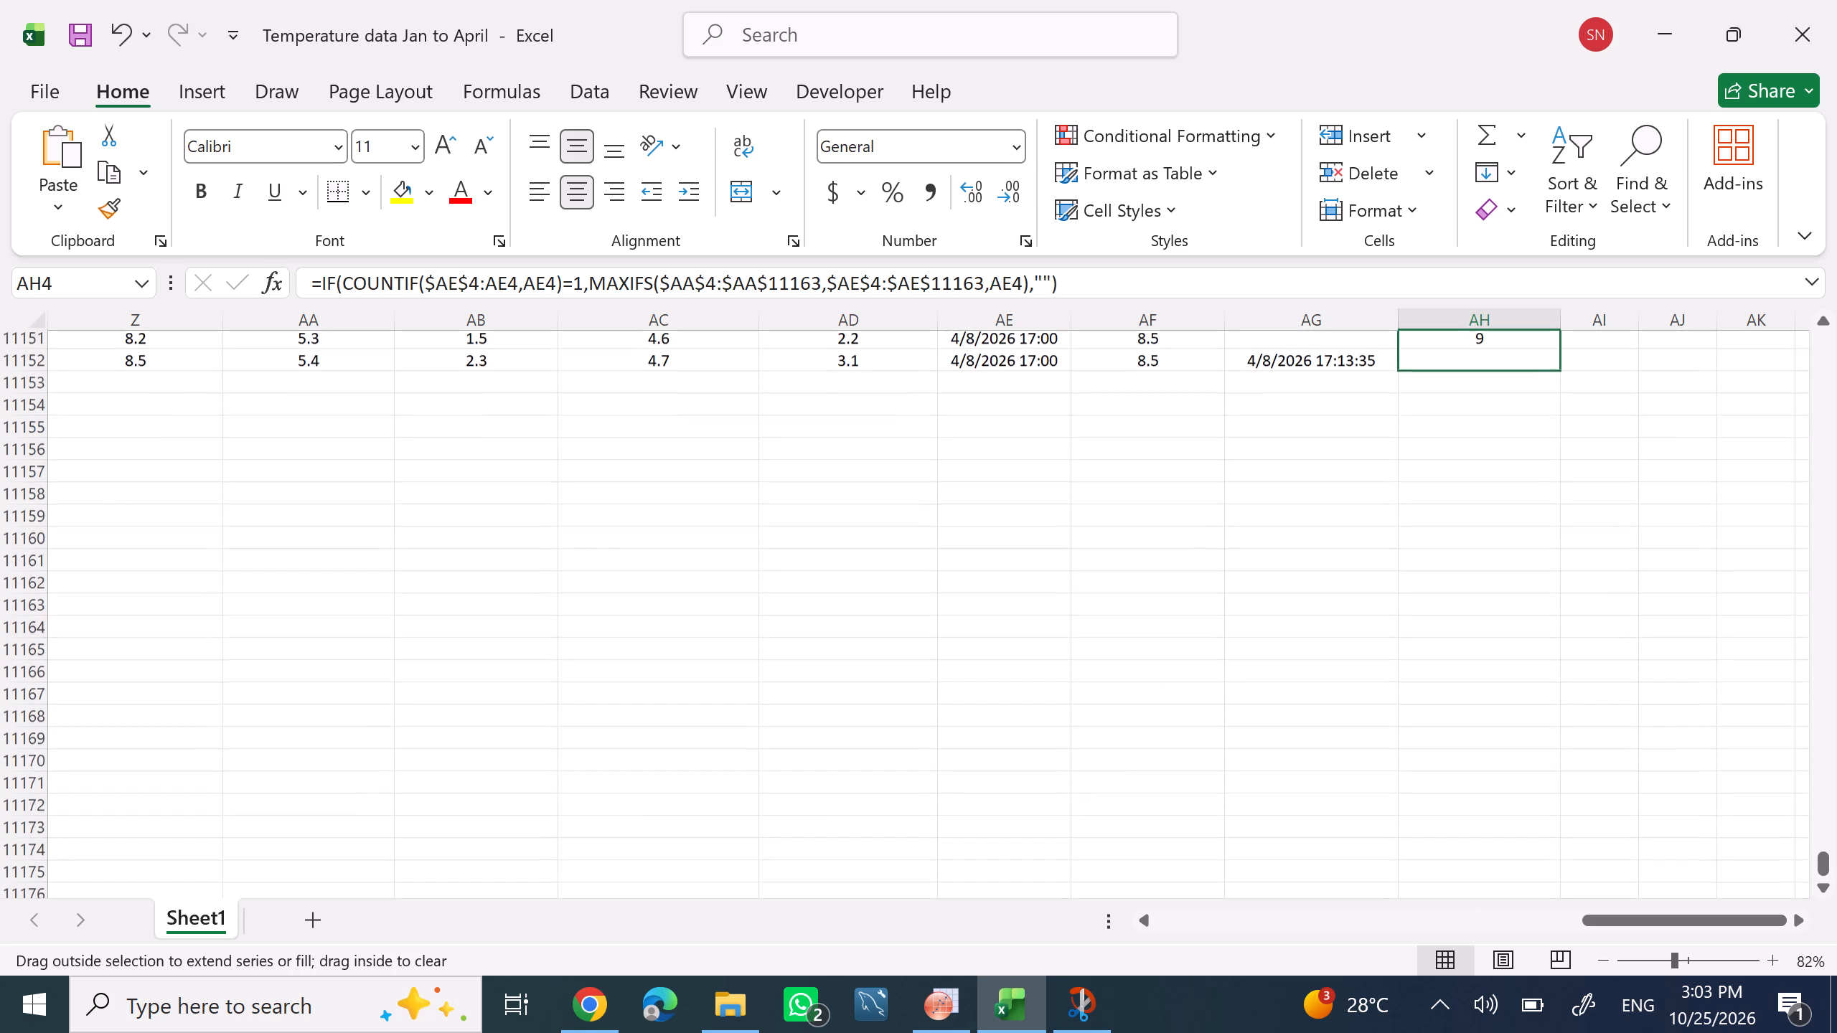
drag(1602, 277, 1503, 578)
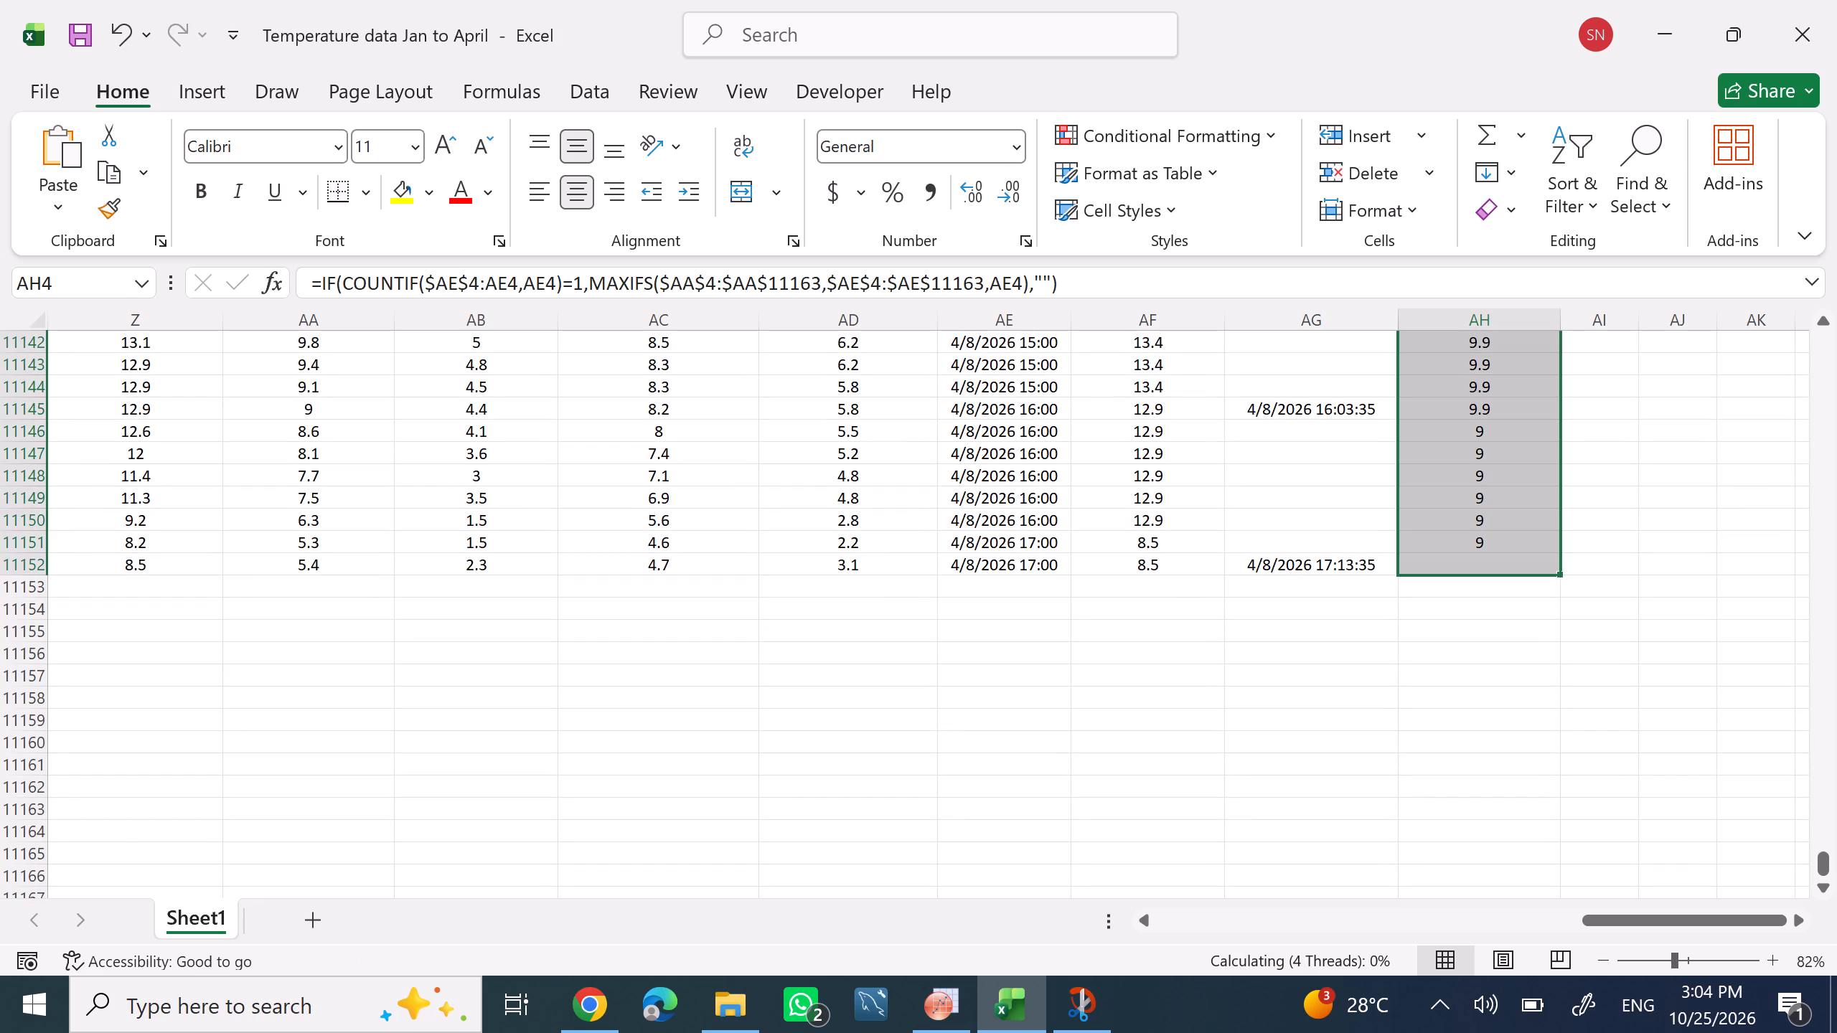
key(Return)
Check the refilled Max Delta T - 150mm values in column AH against the hours in column AE.
scroll(1515, 701, down, 5)
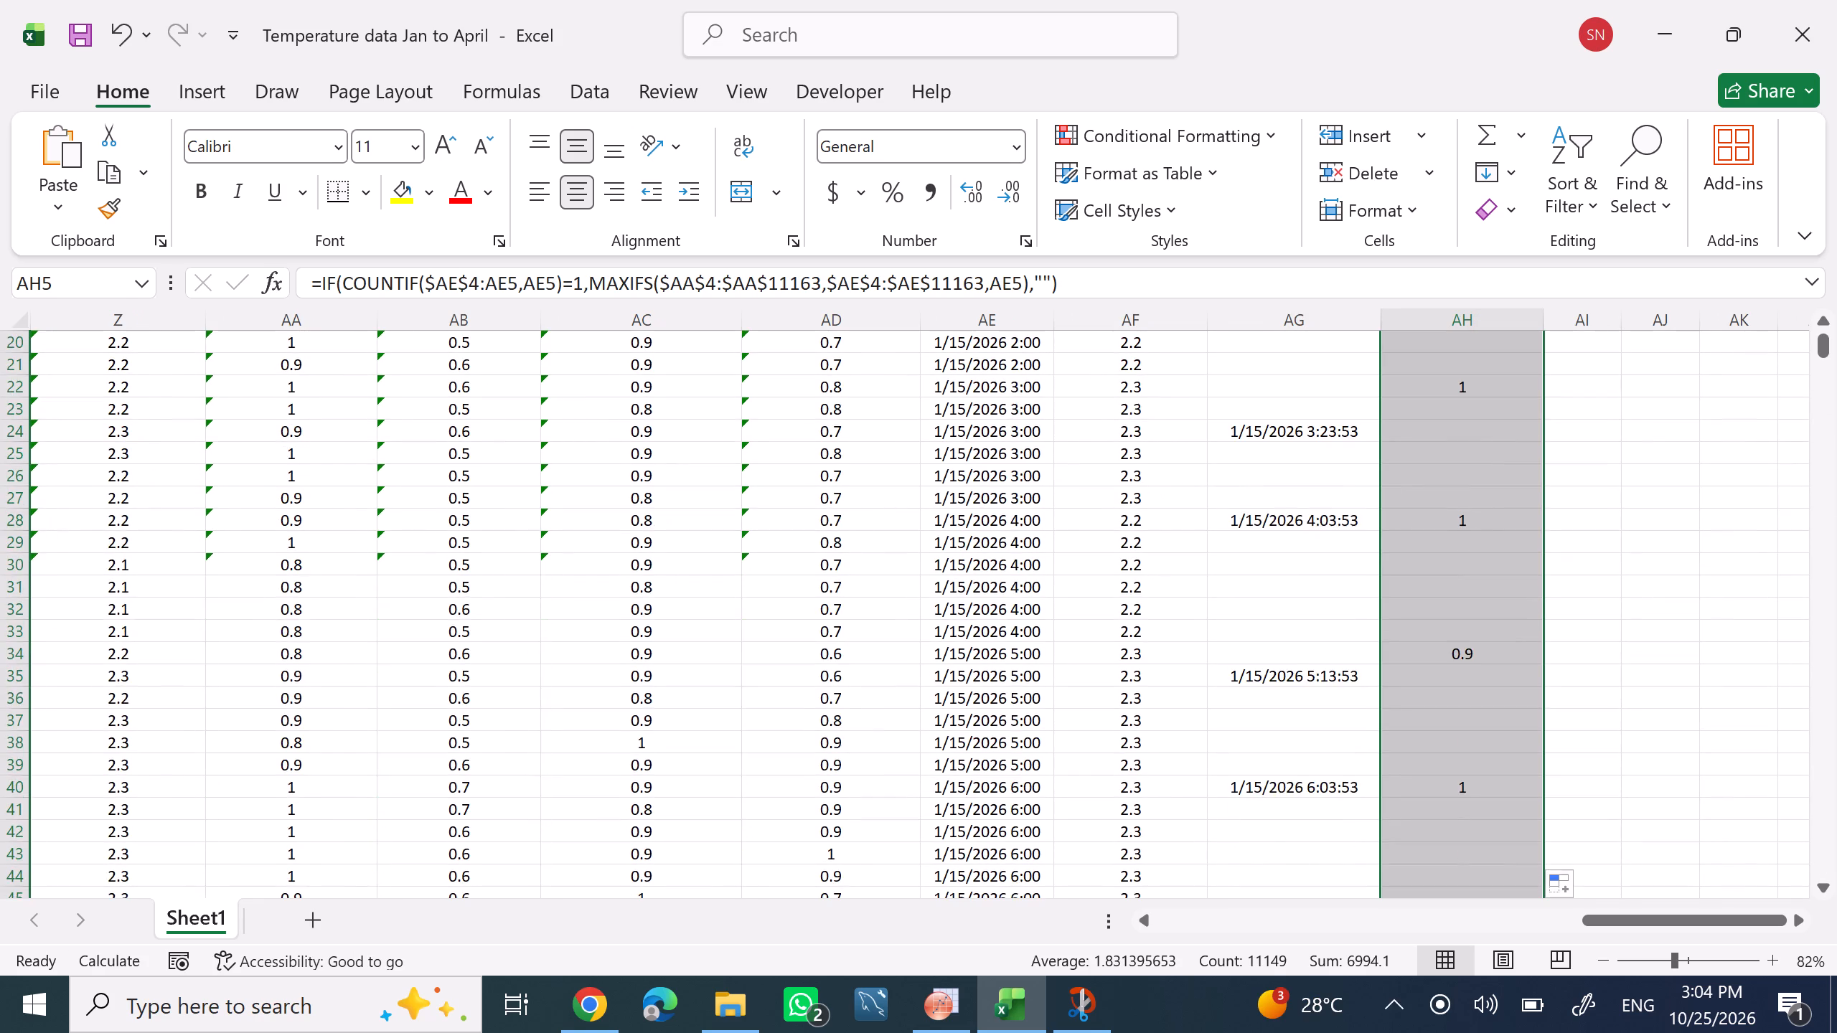
scroll(1496, 742, down, 20)
scroll(1496, 742, down, 6)
scroll(1455, 768, up, 1)
scroll(1455, 768, down, 12)
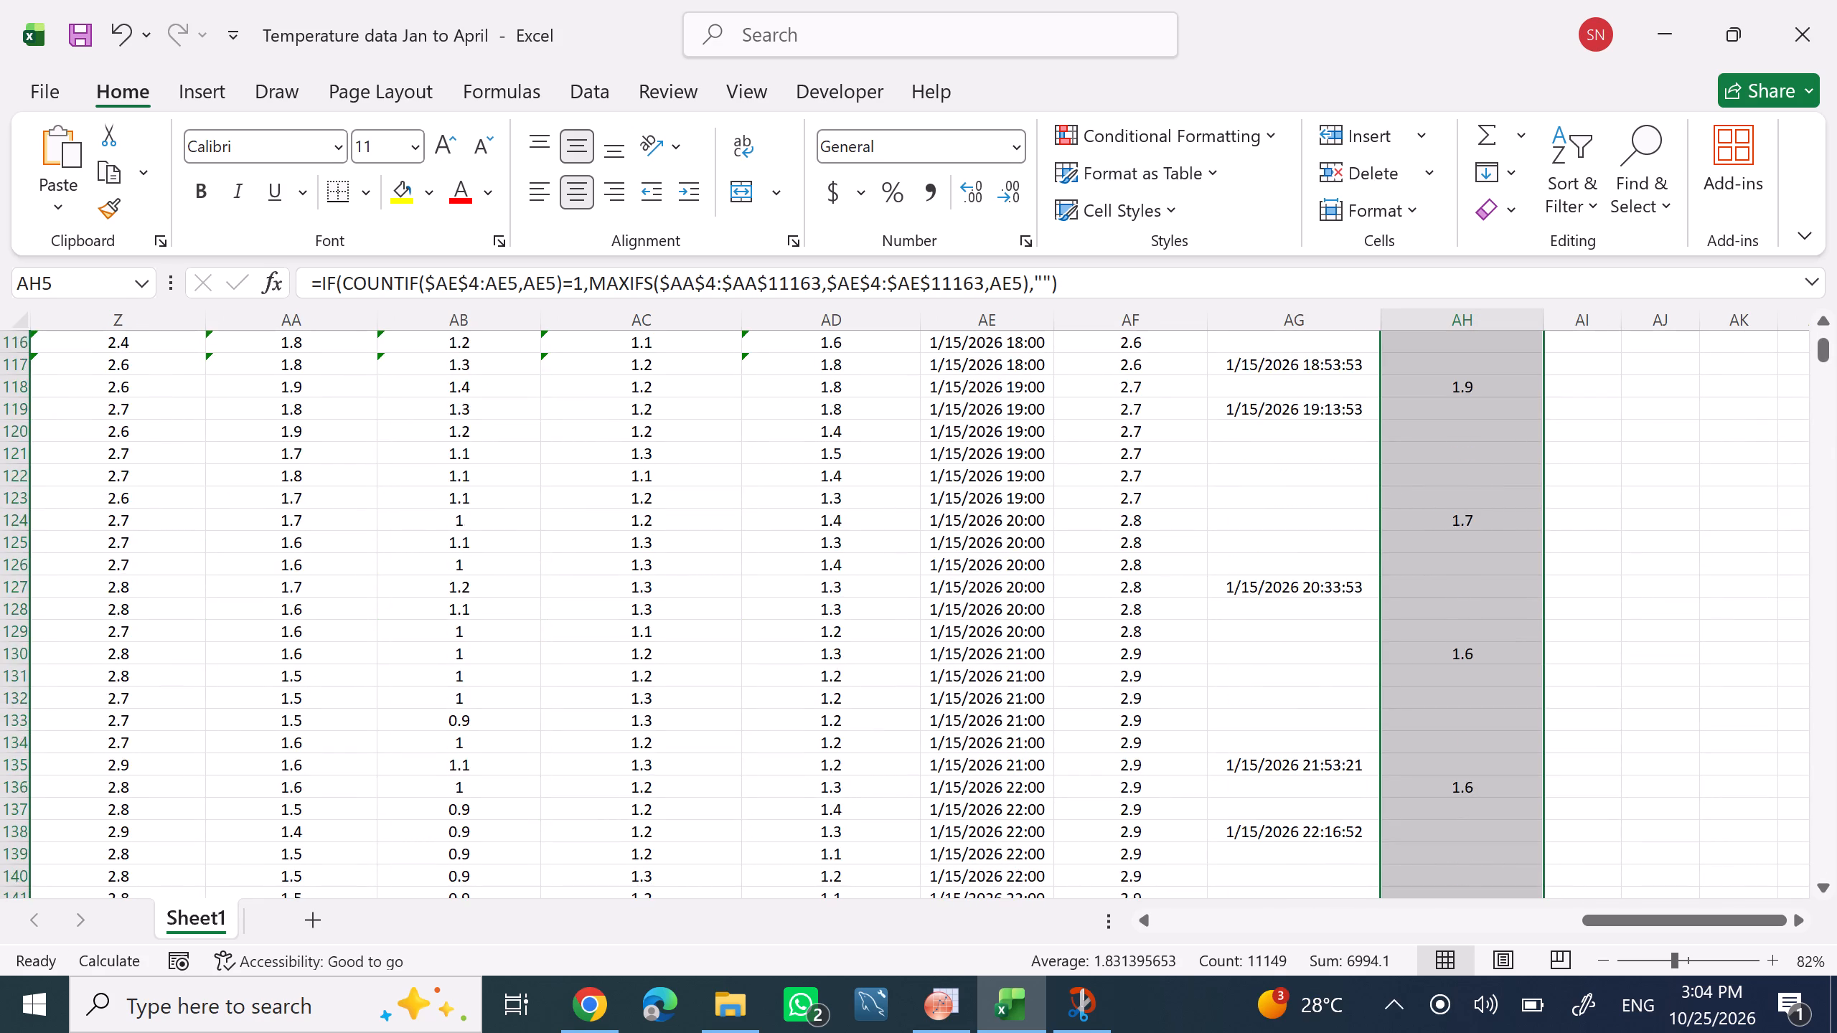
scroll(1454, 766, down, 20)
scroll(1454, 766, down, 20)
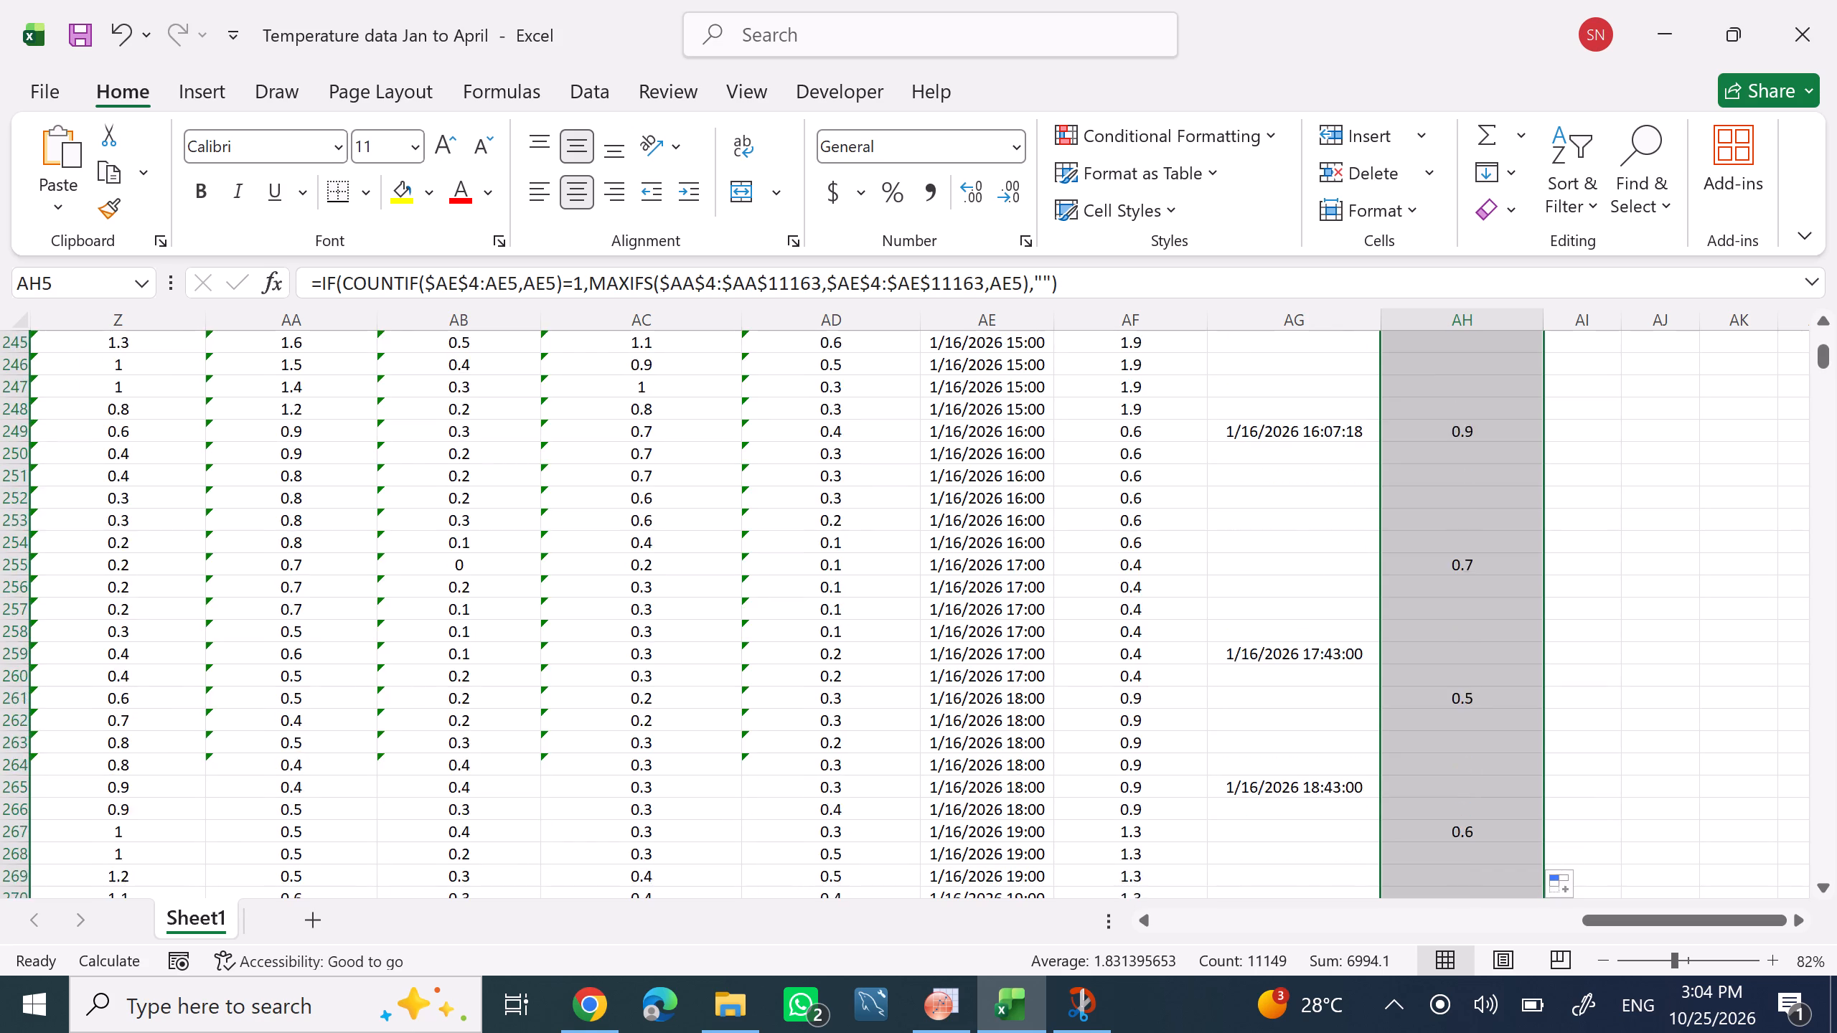
scroll(1442, 754, down, 20)
scroll(1442, 754, down, 20)
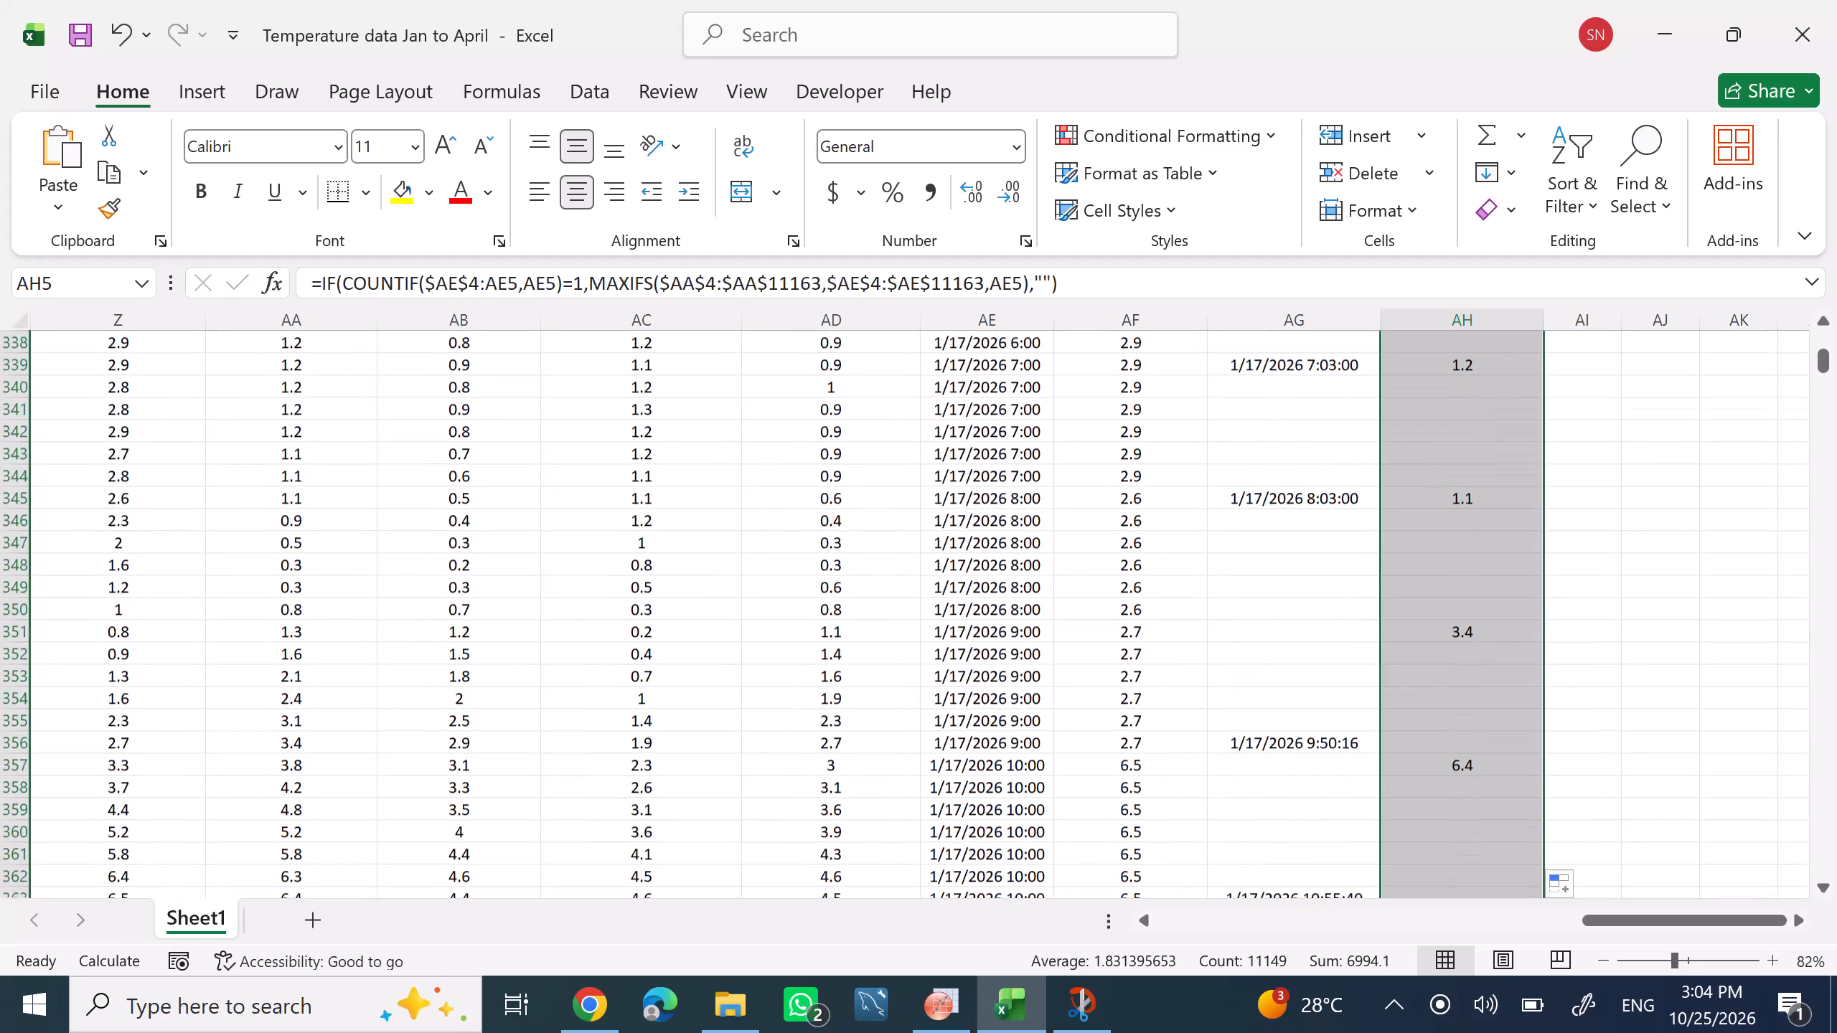
Check the Max Delta T - 150mm values in column AH against the hours in column AE down through the January rows.
scroll(1442, 754, down, 15)
scroll(1442, 754, down, 7)
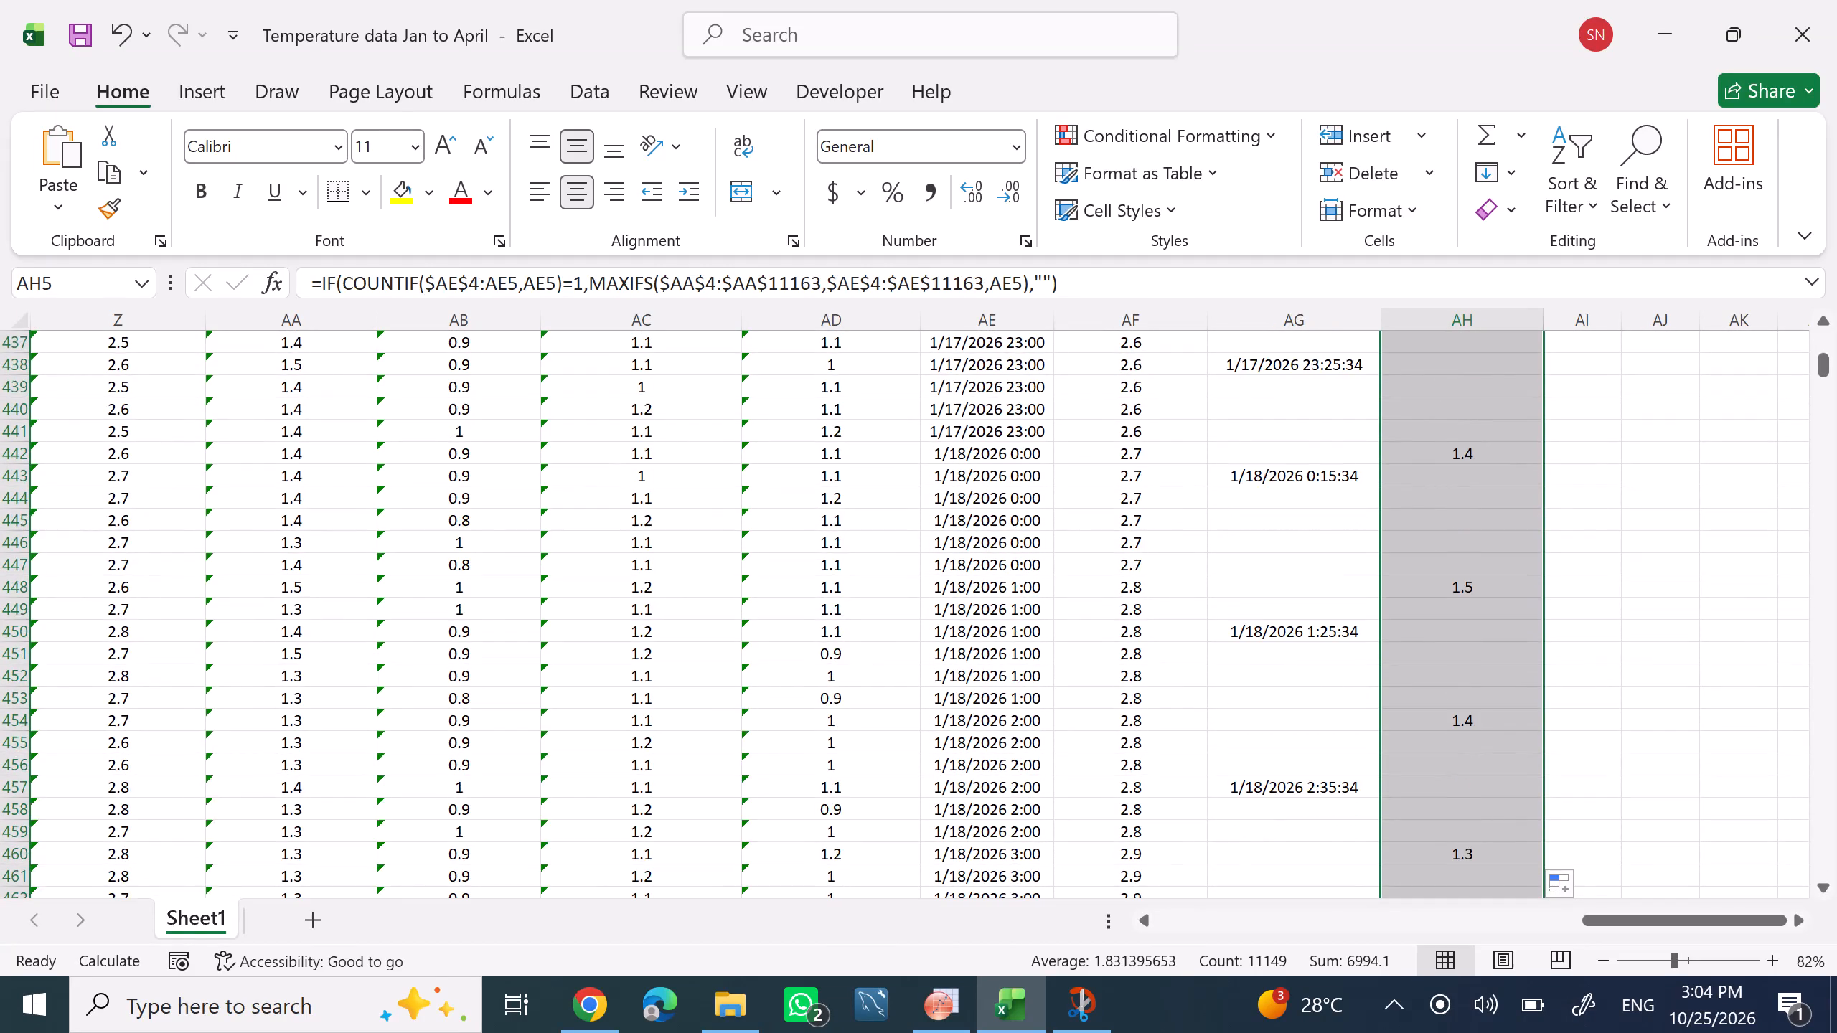
scroll(1442, 754, down, 6)
scroll(1442, 754, down, 18)
scroll(1442, 754, down, 6)
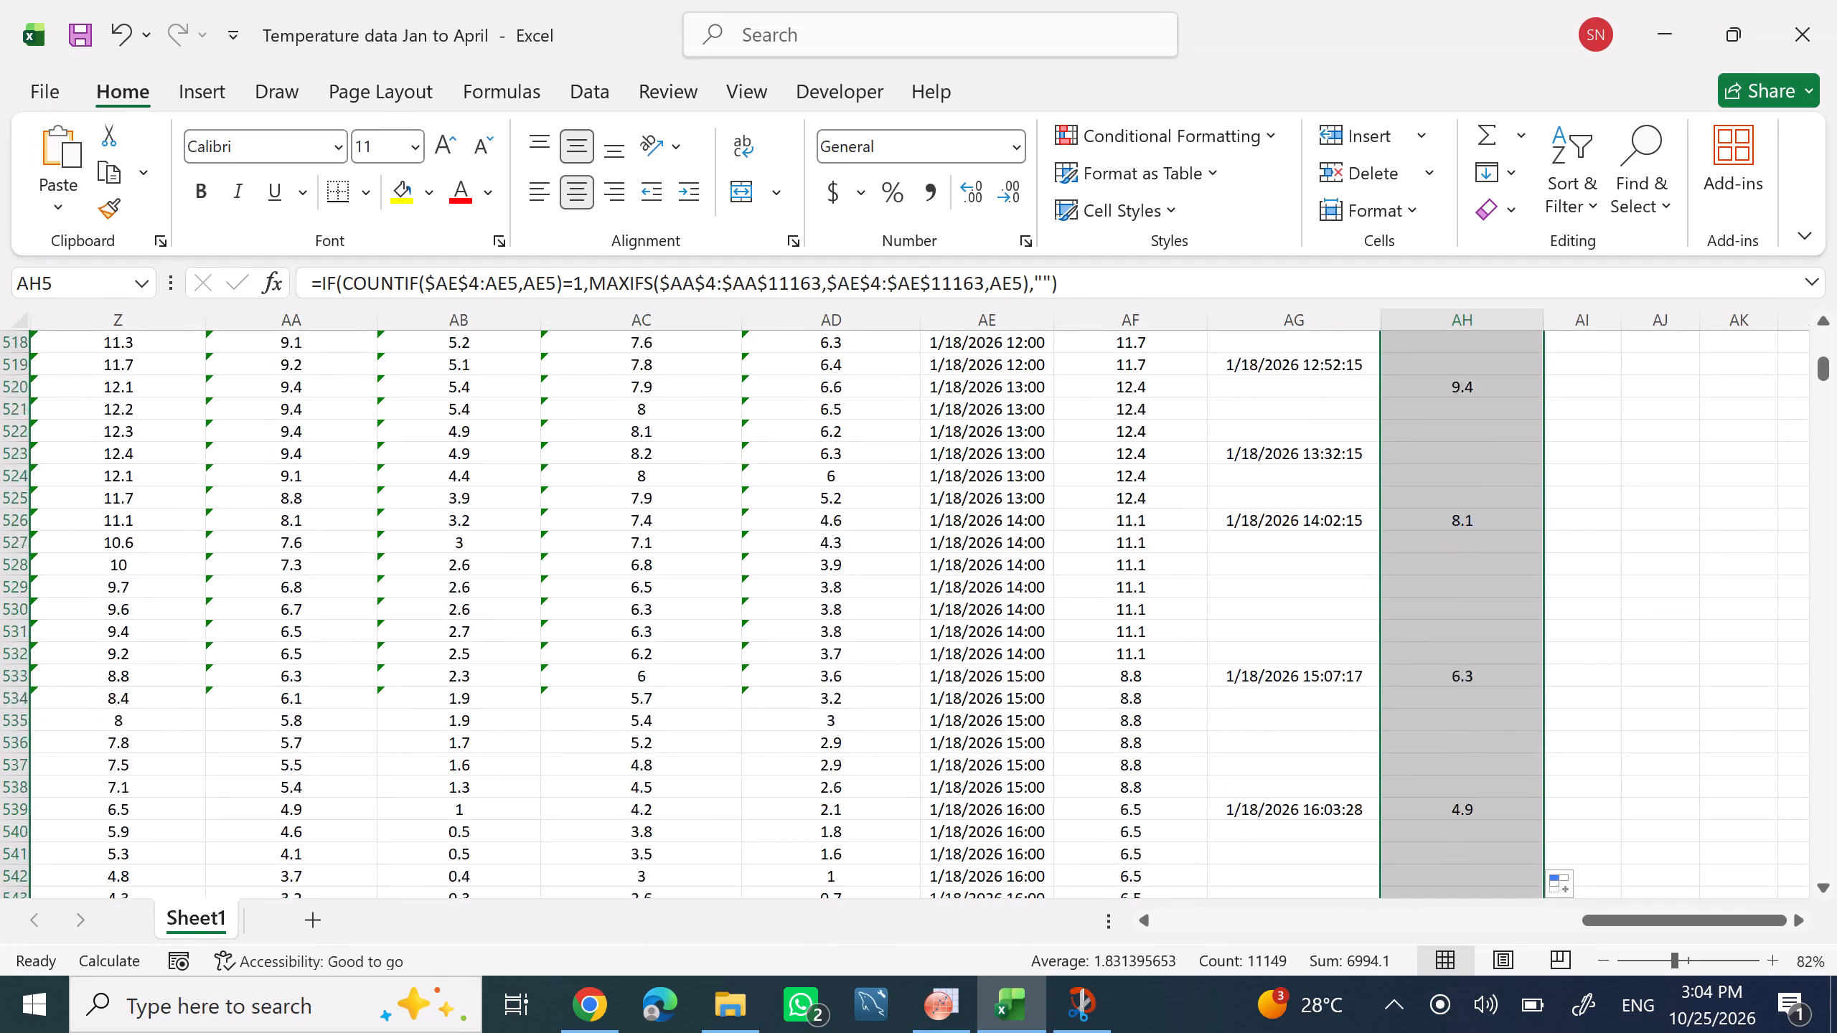
scroll(1442, 754, down, 20)
scroll(1442, 754, down, 16)
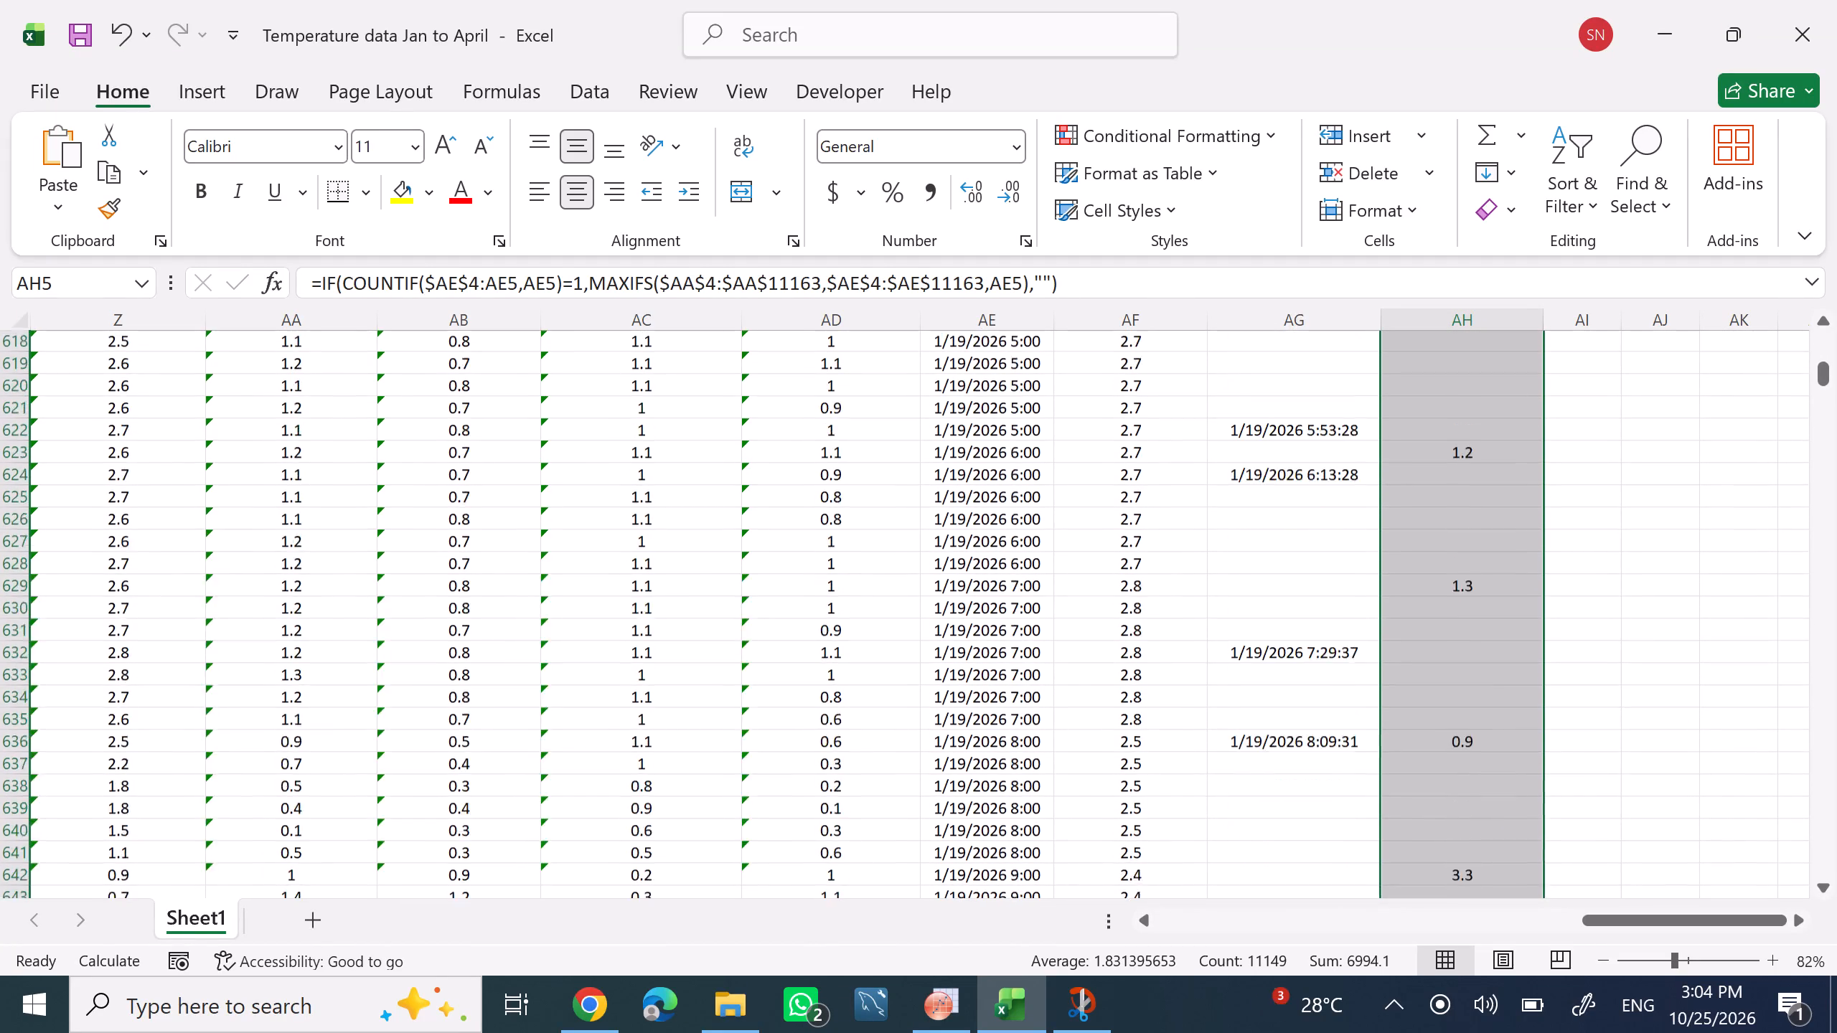
scroll(1442, 754, down, 3)
scroll(1442, 754, up, 1)
scroll(1442, 754, down, 16)
scroll(1442, 754, down, 6)
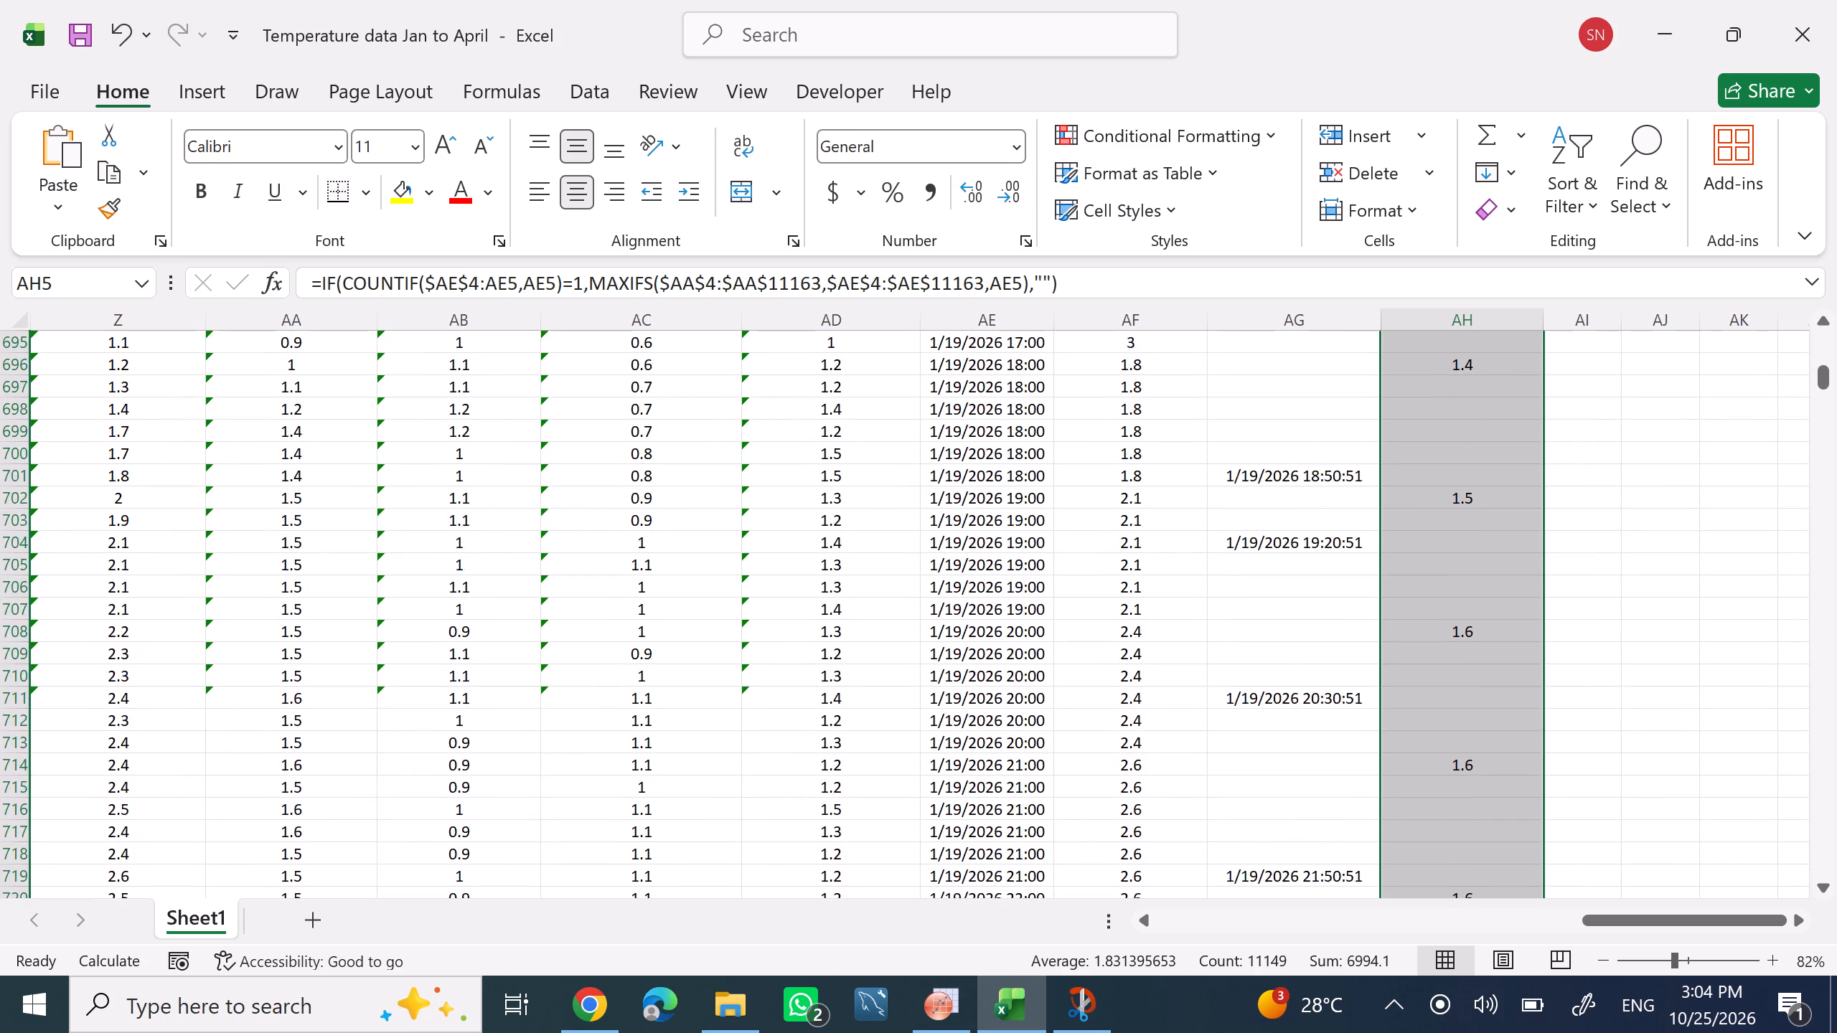
scroll(1442, 754, down, 11)
scroll(1442, 754, down, 20)
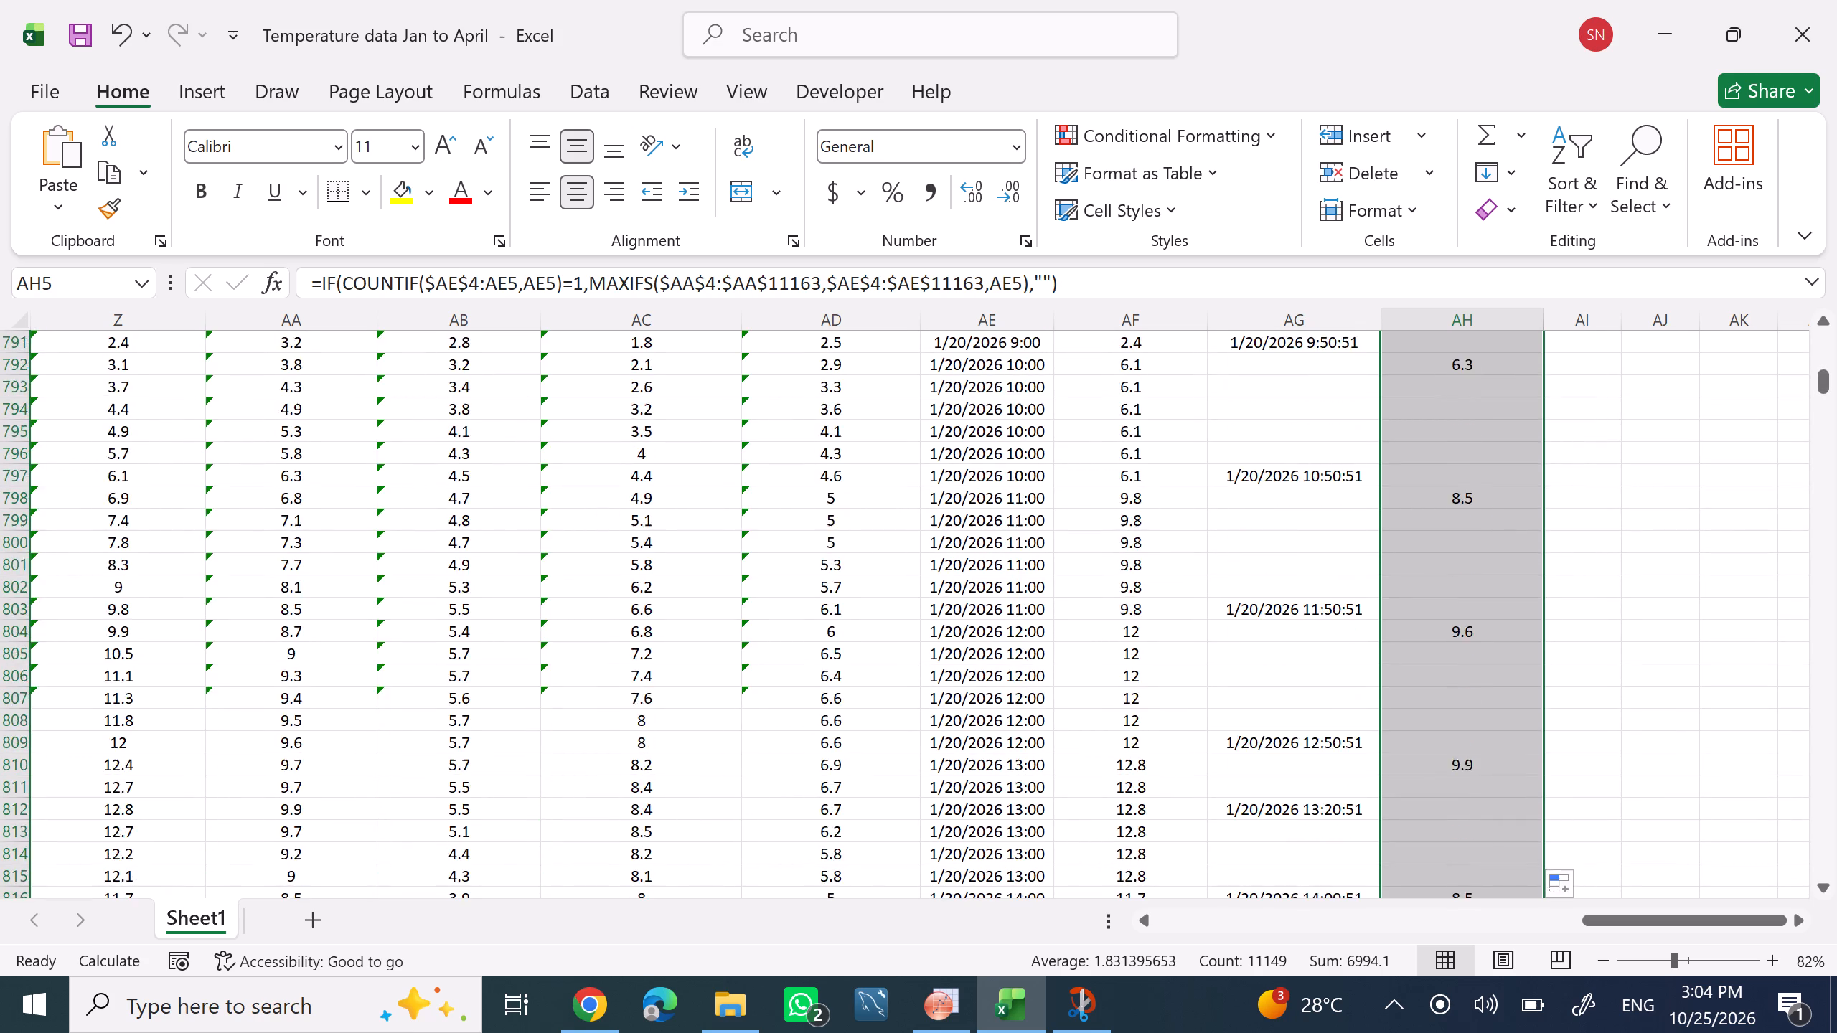
scroll(1442, 754, down, 7)
scroll(1442, 754, down, 20)
scroll(1442, 754, down, 7)
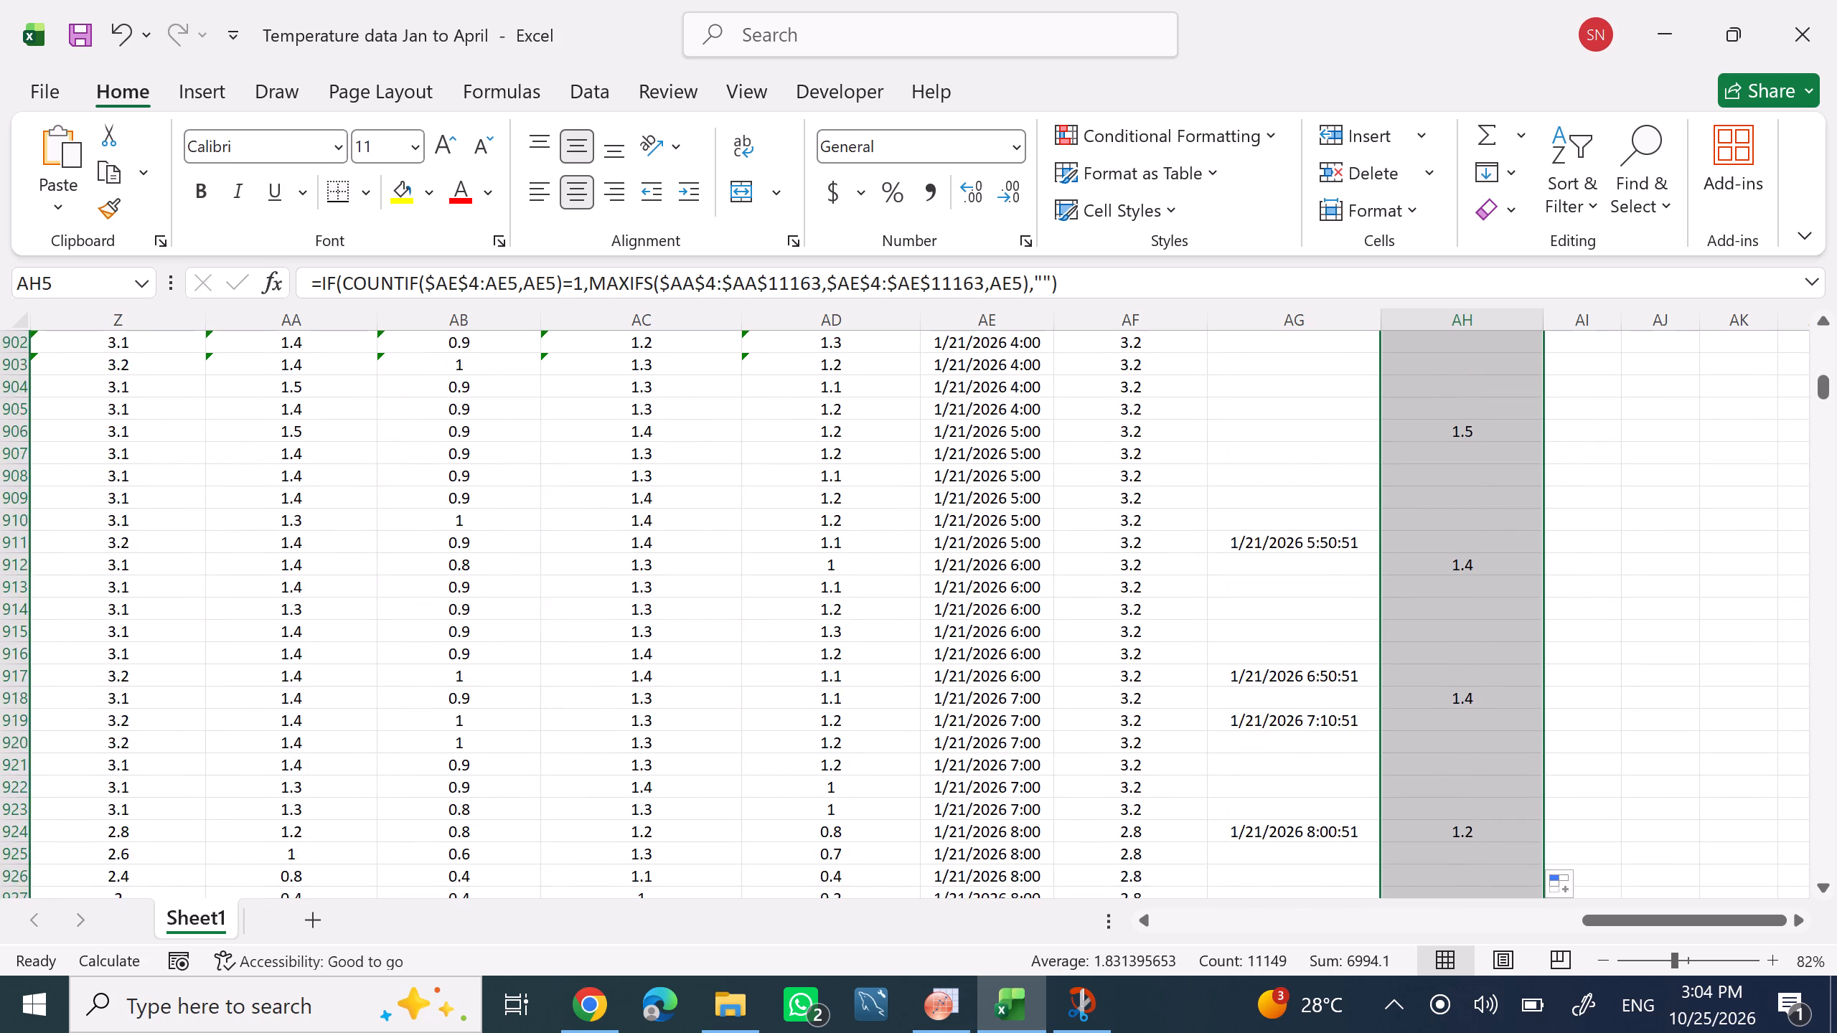
scroll(1442, 754, down, 20)
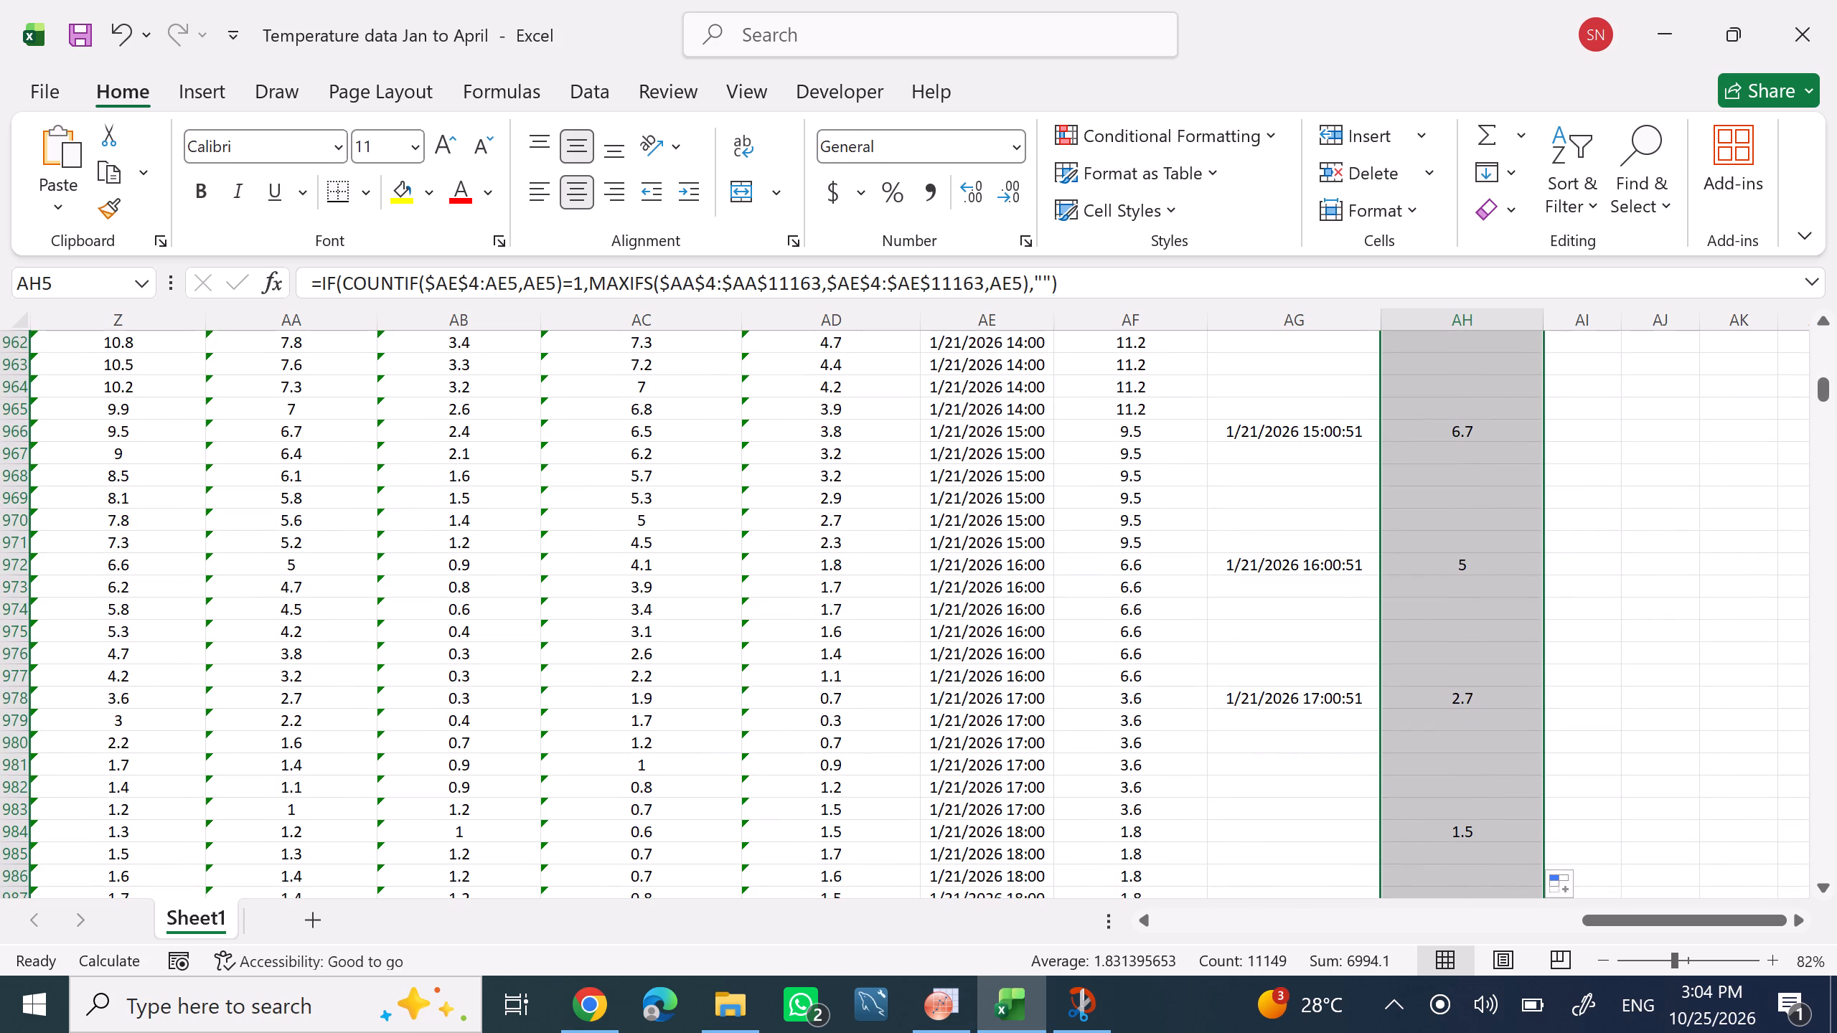
Examine the column AH values in the last April rows of the sheet, working upward from the end of the data.
drag(1817, 394, 1808, 999)
scroll(1429, 625, up, 20)
scroll(1429, 625, up, 2)
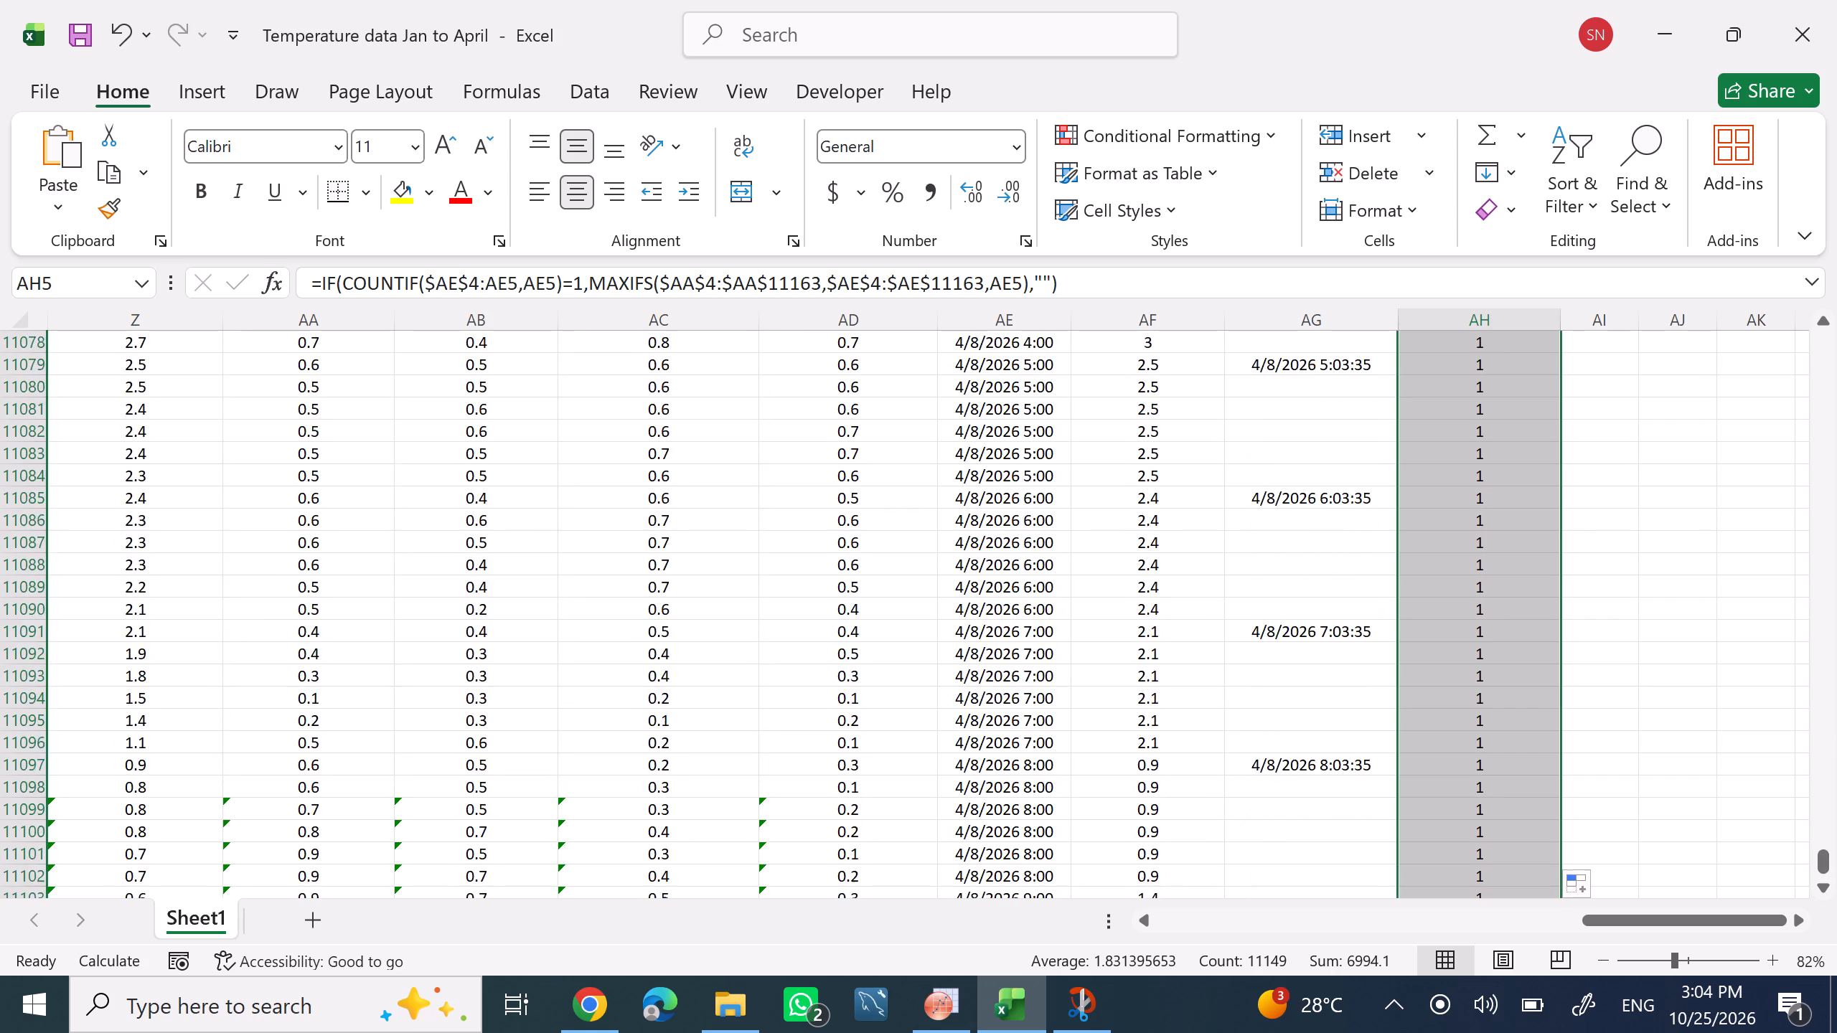
scroll(1441, 614, up, 19)
scroll(1441, 614, up, 13)
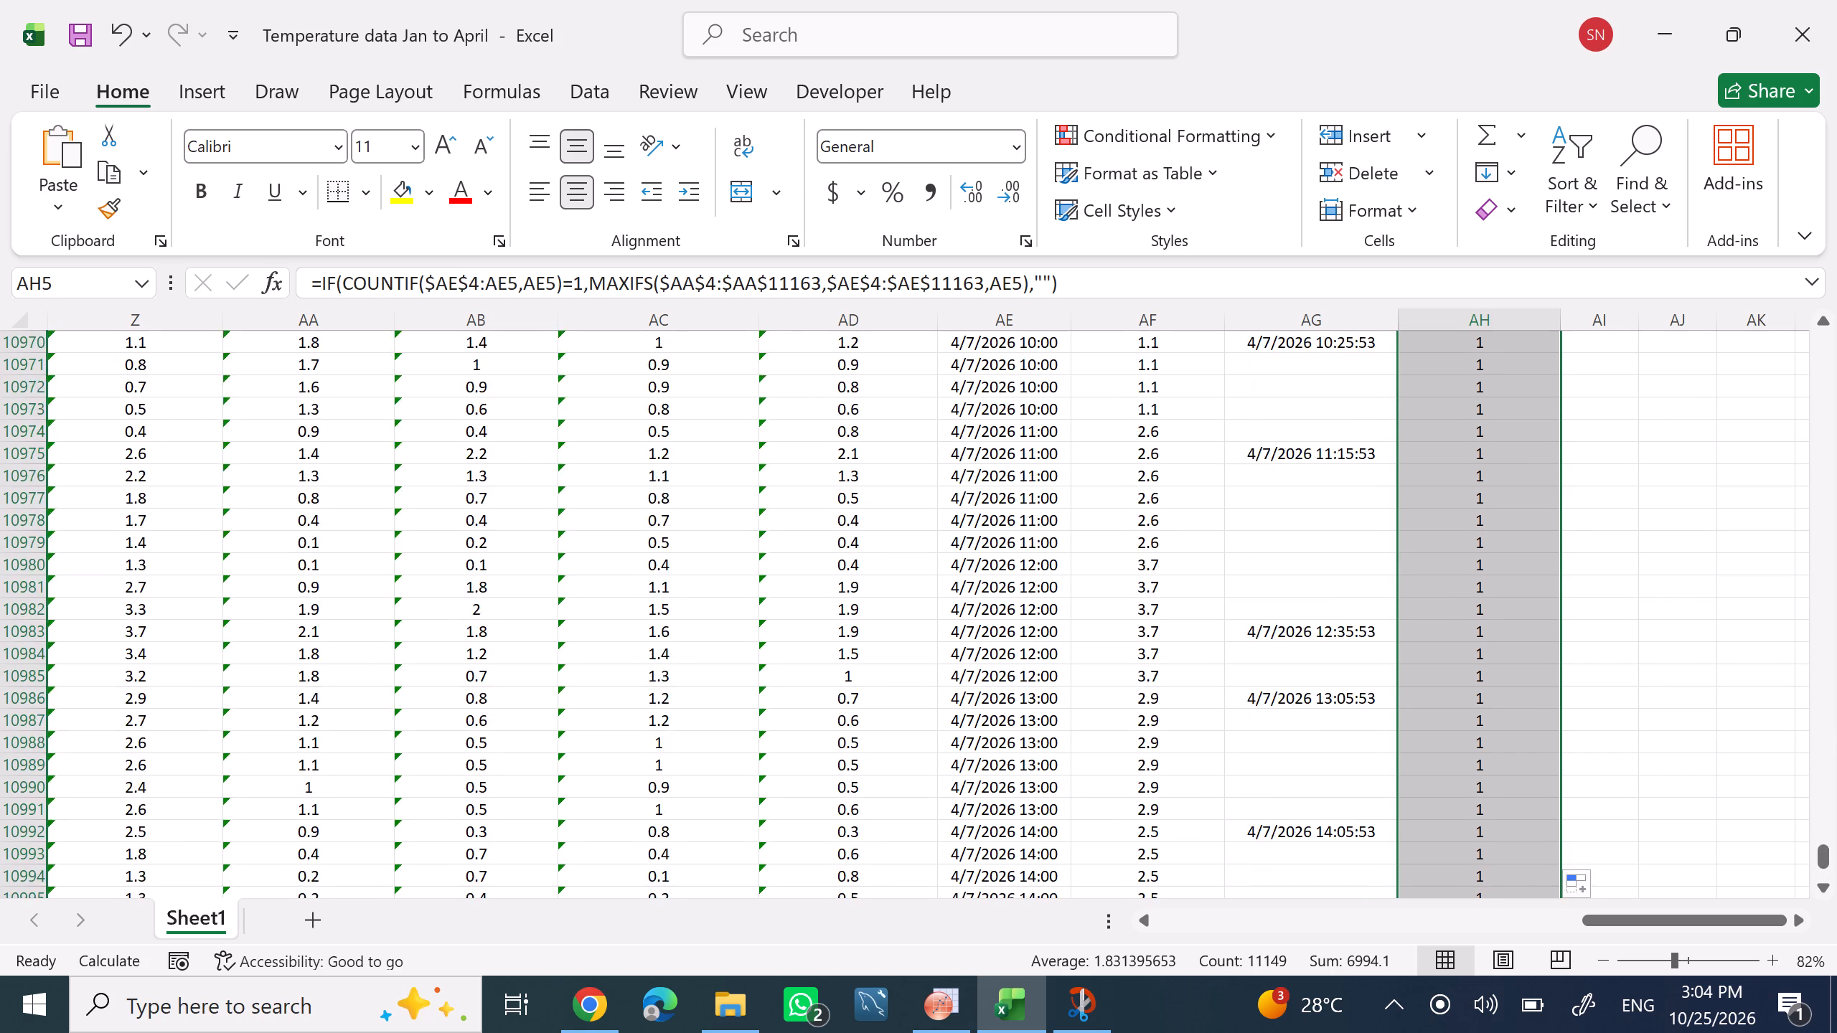
scroll(1441, 614, up, 20)
scroll(1441, 614, up, 10)
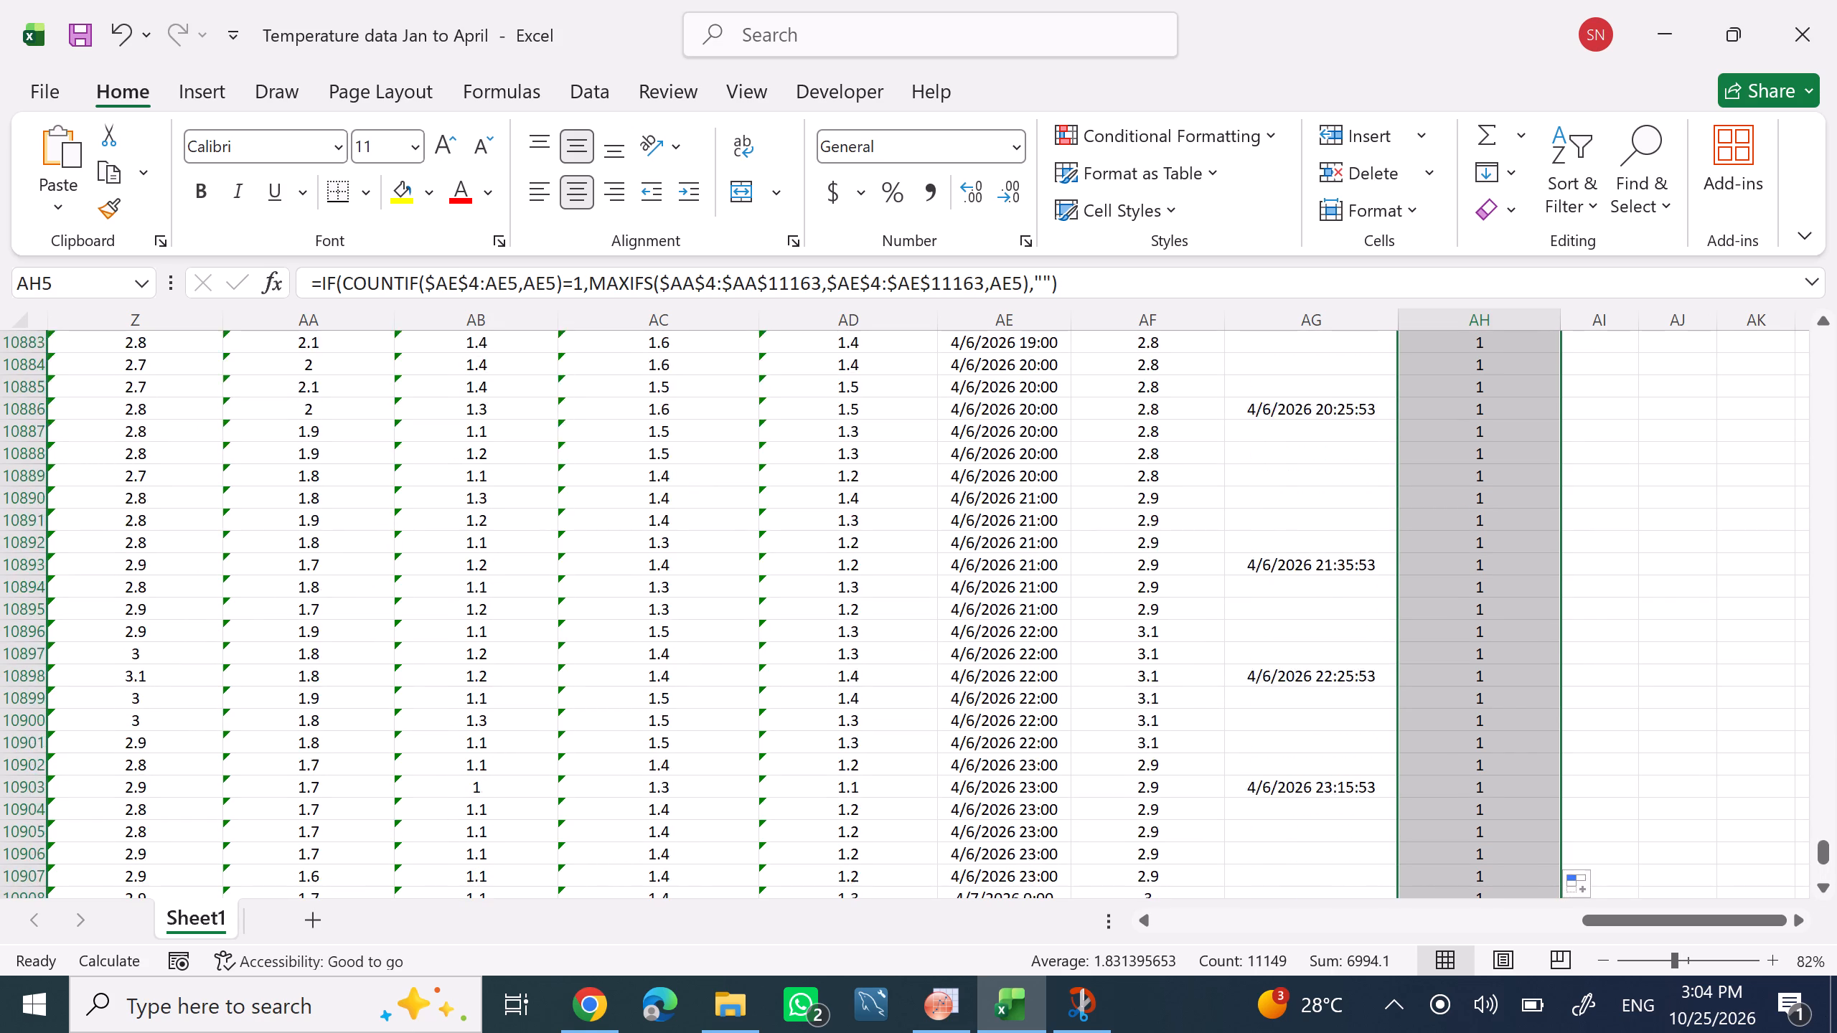
scroll(1480, 602, up, 15)
click(1671, 531)
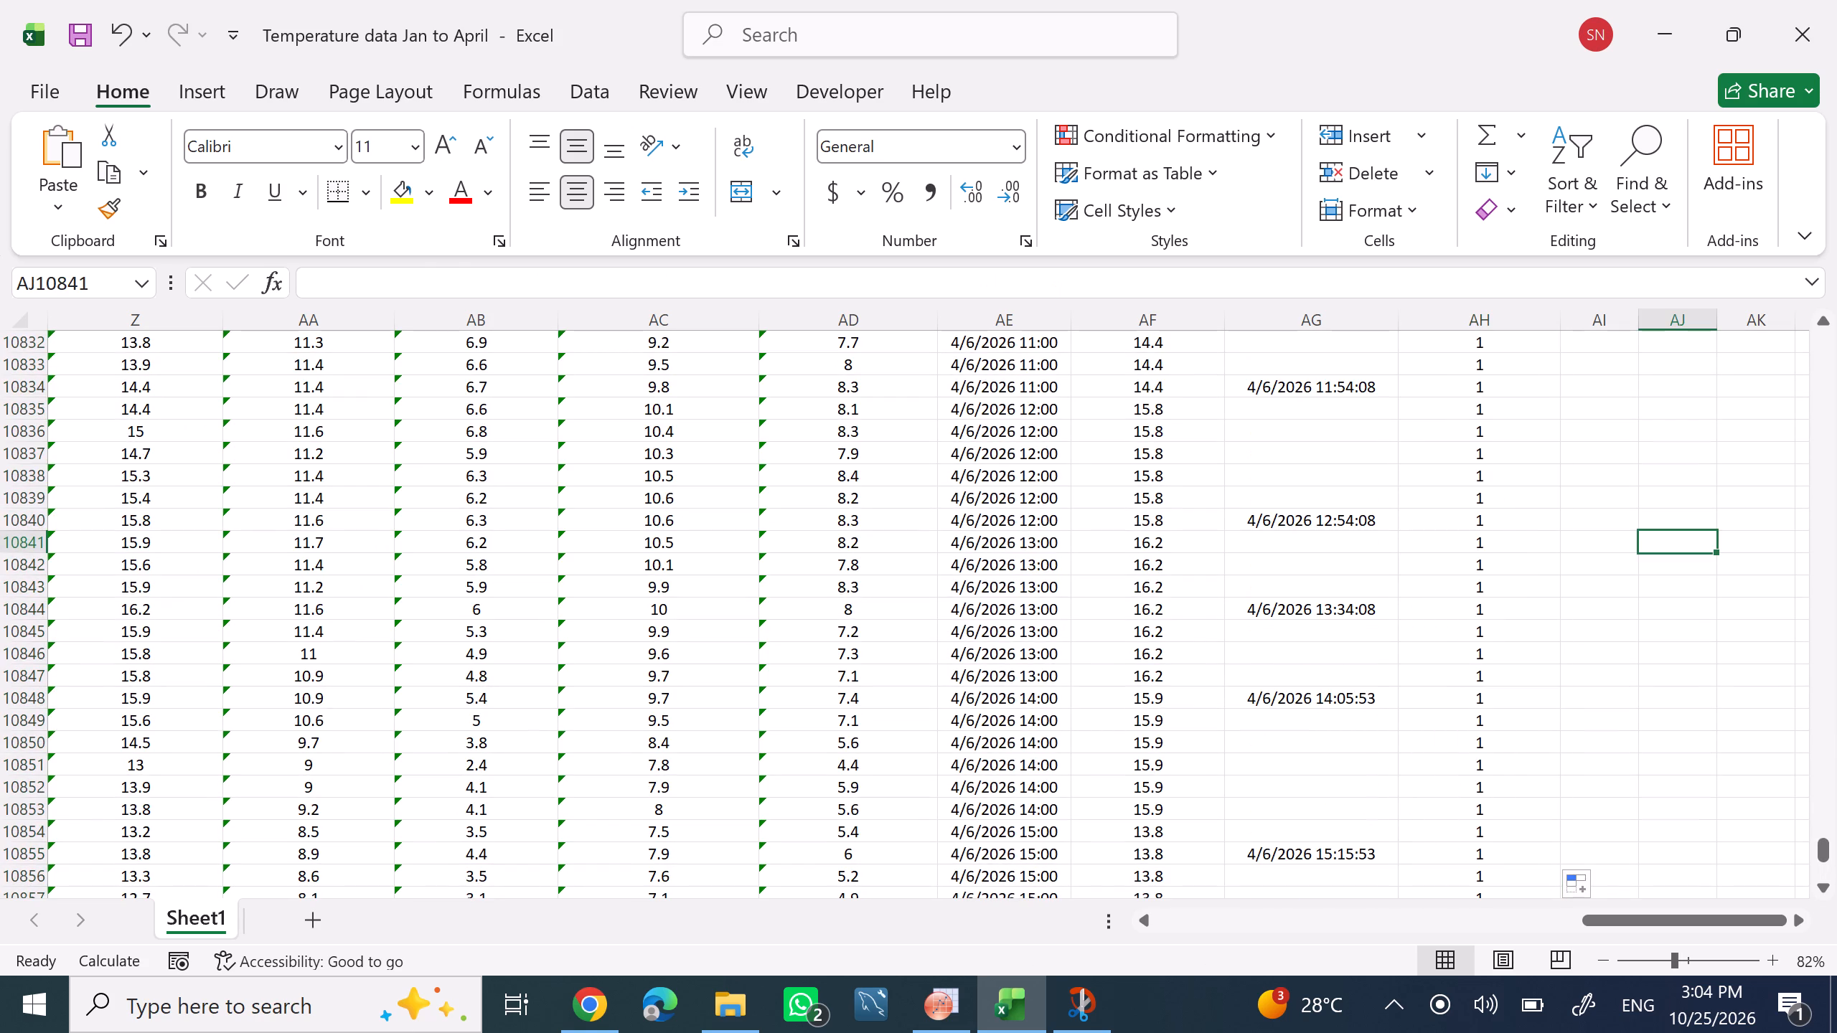
scroll(1564, 570, up, 20)
scroll(1564, 570, up, 16)
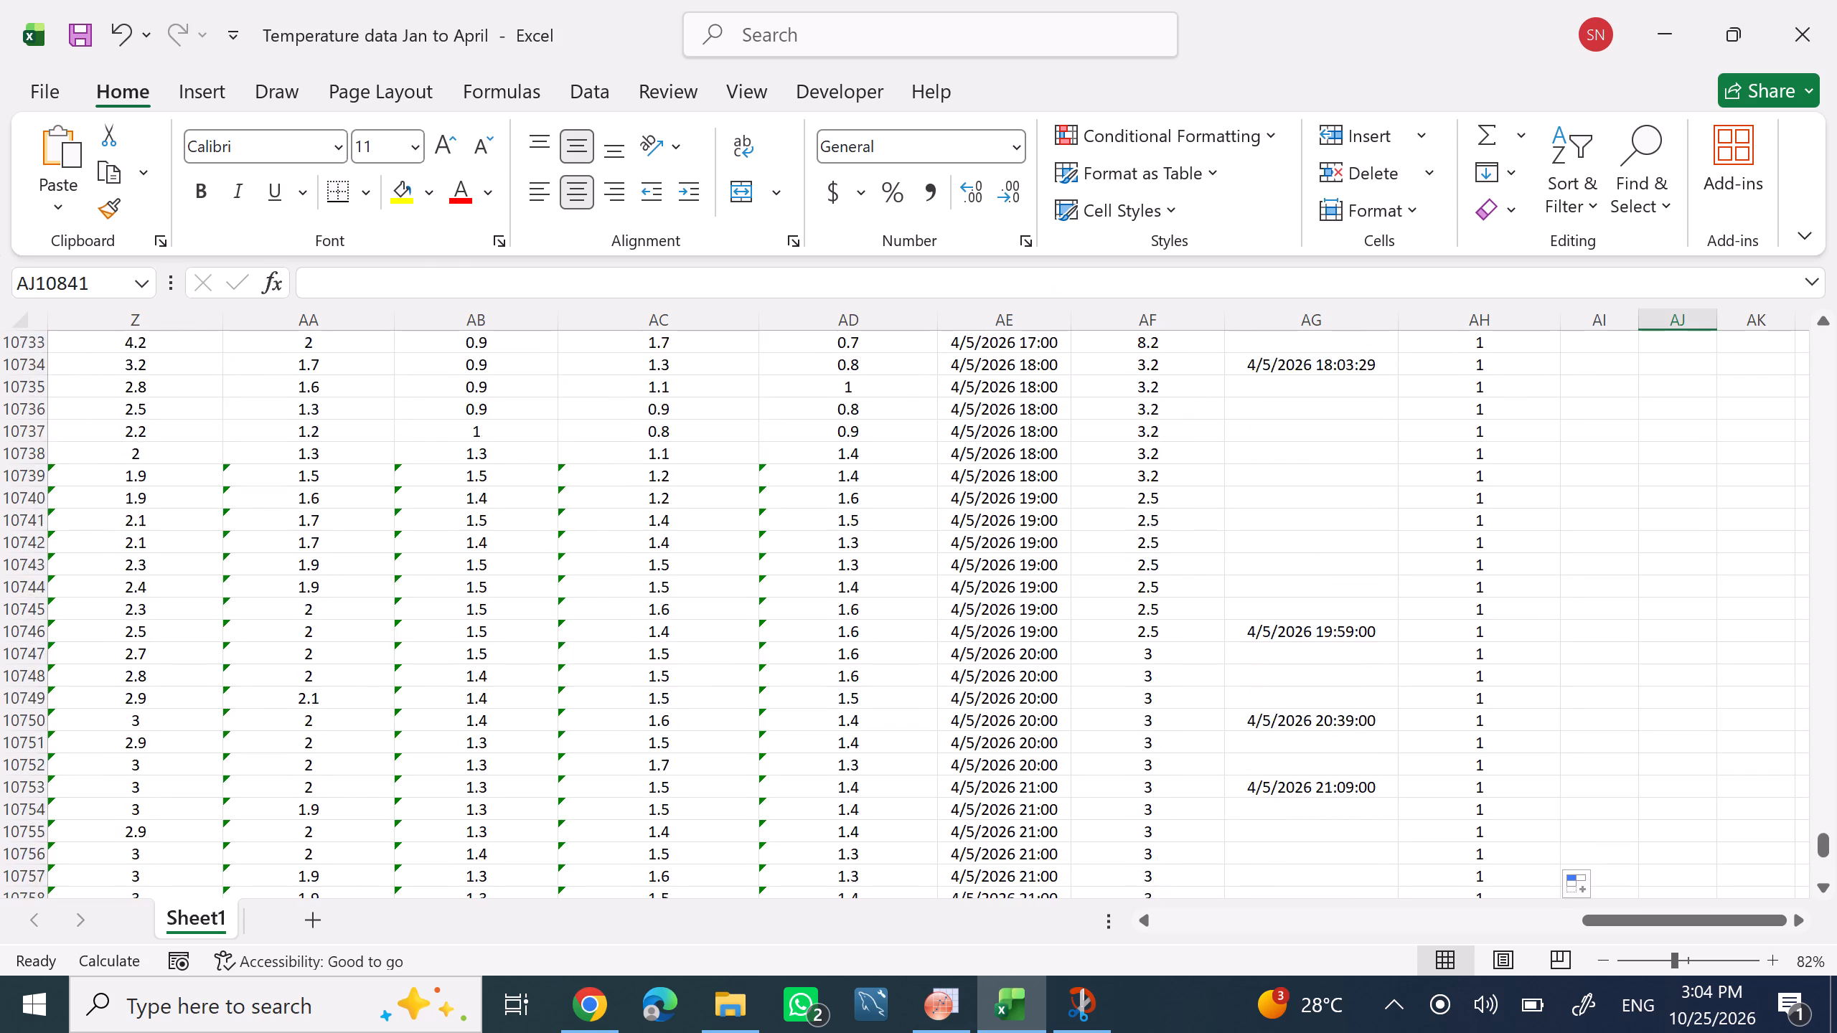
scroll(1564, 570, up, 20)
scroll(1564, 570, up, 19)
scroll(1564, 570, down, 1)
scroll(1564, 570, up, 2)
scroll(1564, 570, down, 1)
scroll(1564, 570, up, 12)
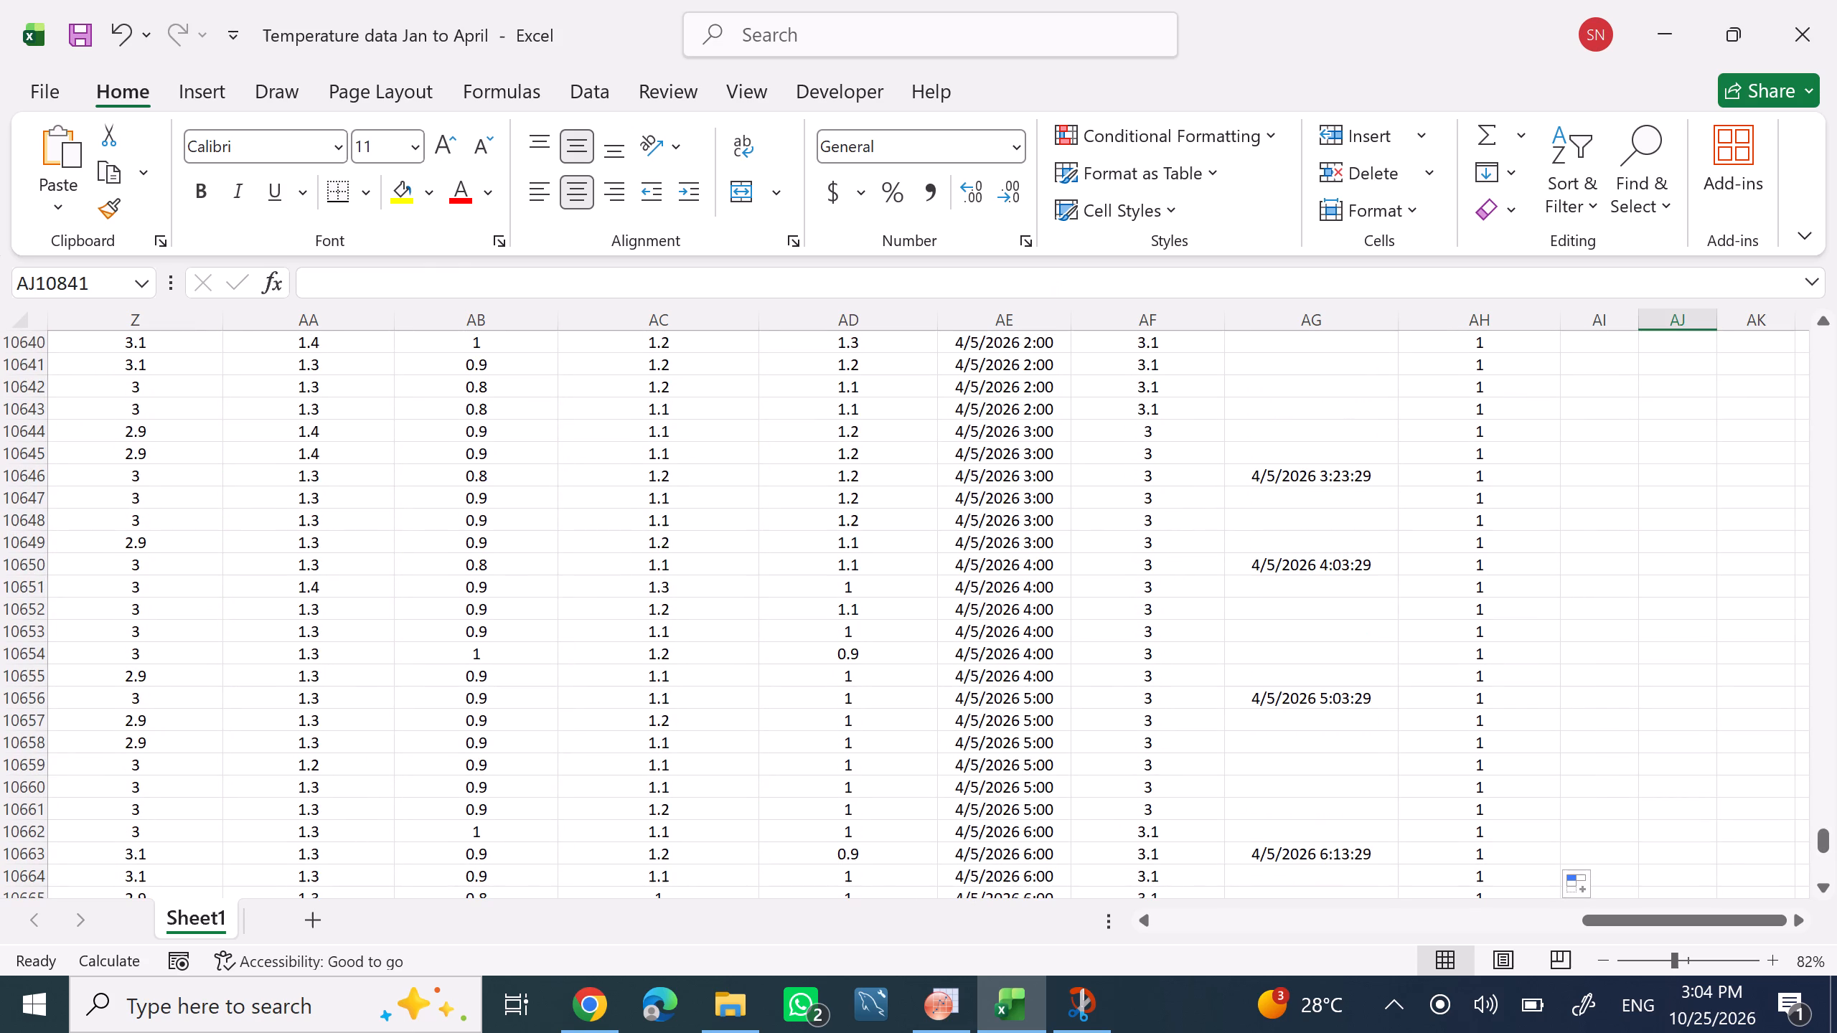
scroll(1564, 570, up, 20)
scroll(1564, 570, up, 20)
scroll(1564, 570, up, 11)
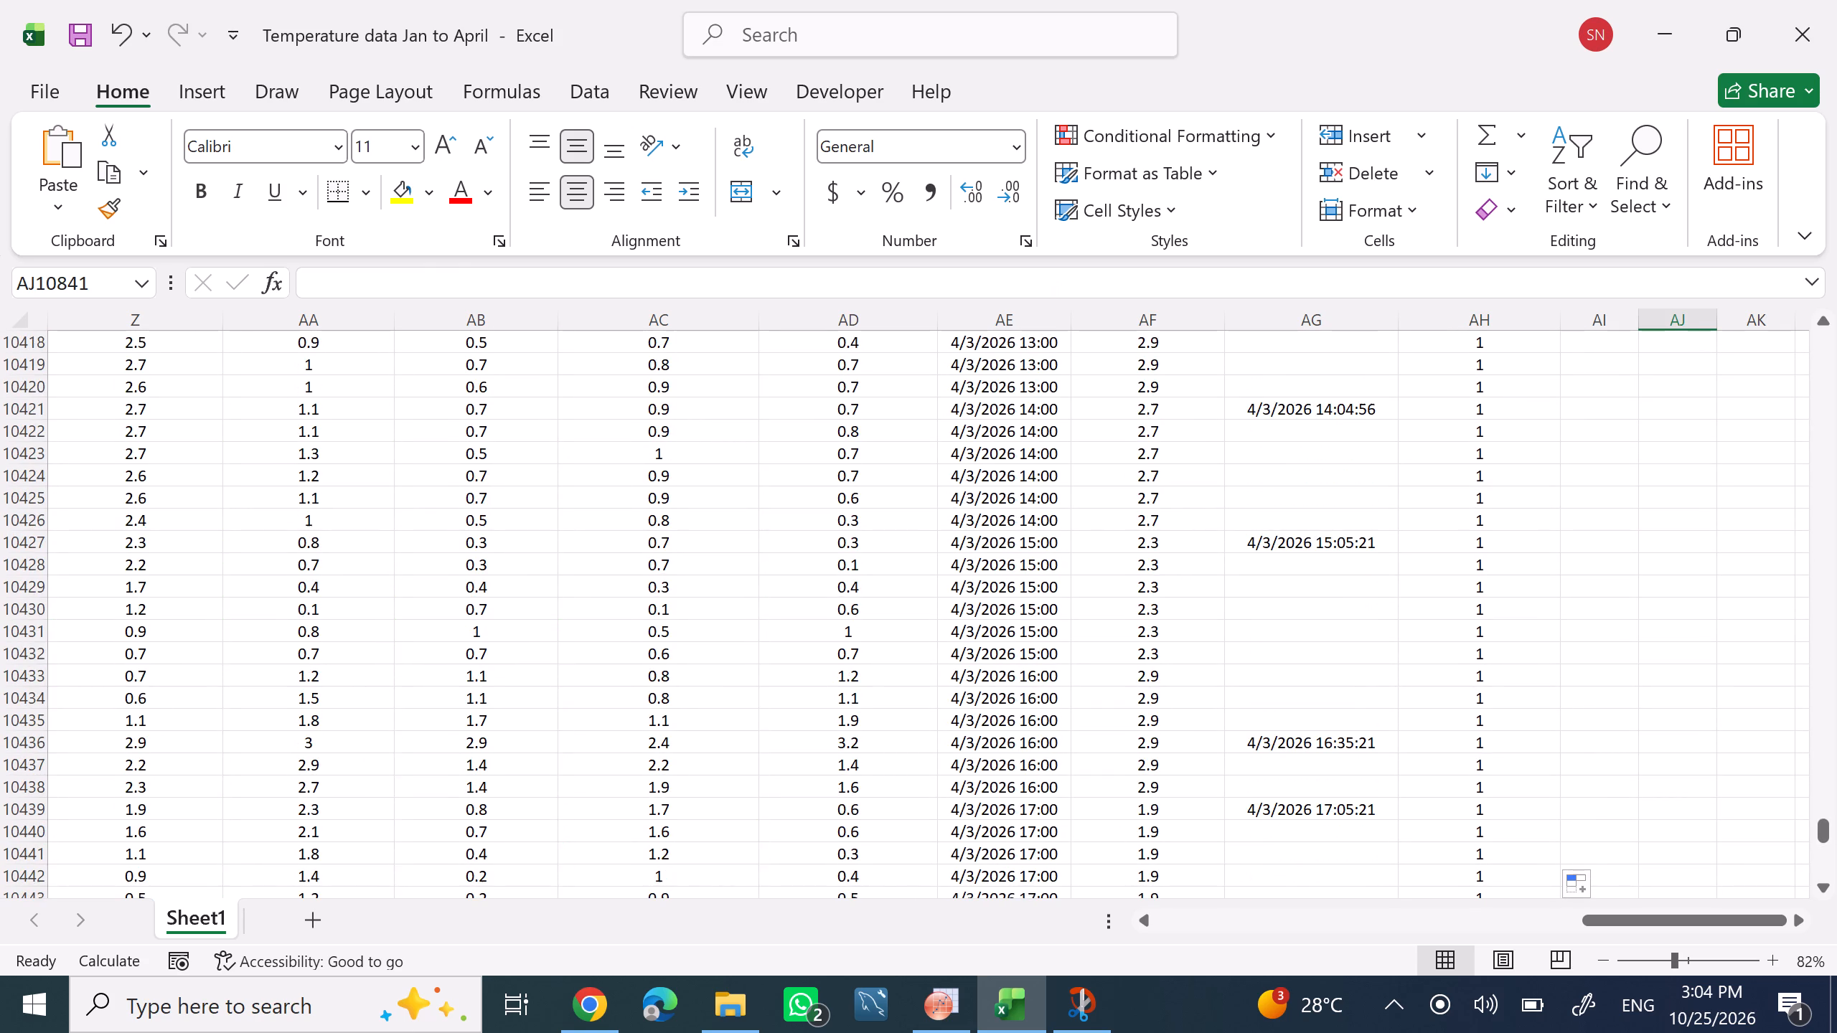
Scan the February and March rows to locate where column AH stops following the one-value-per-hour pattern.
drag(1817, 813, 1767, 364)
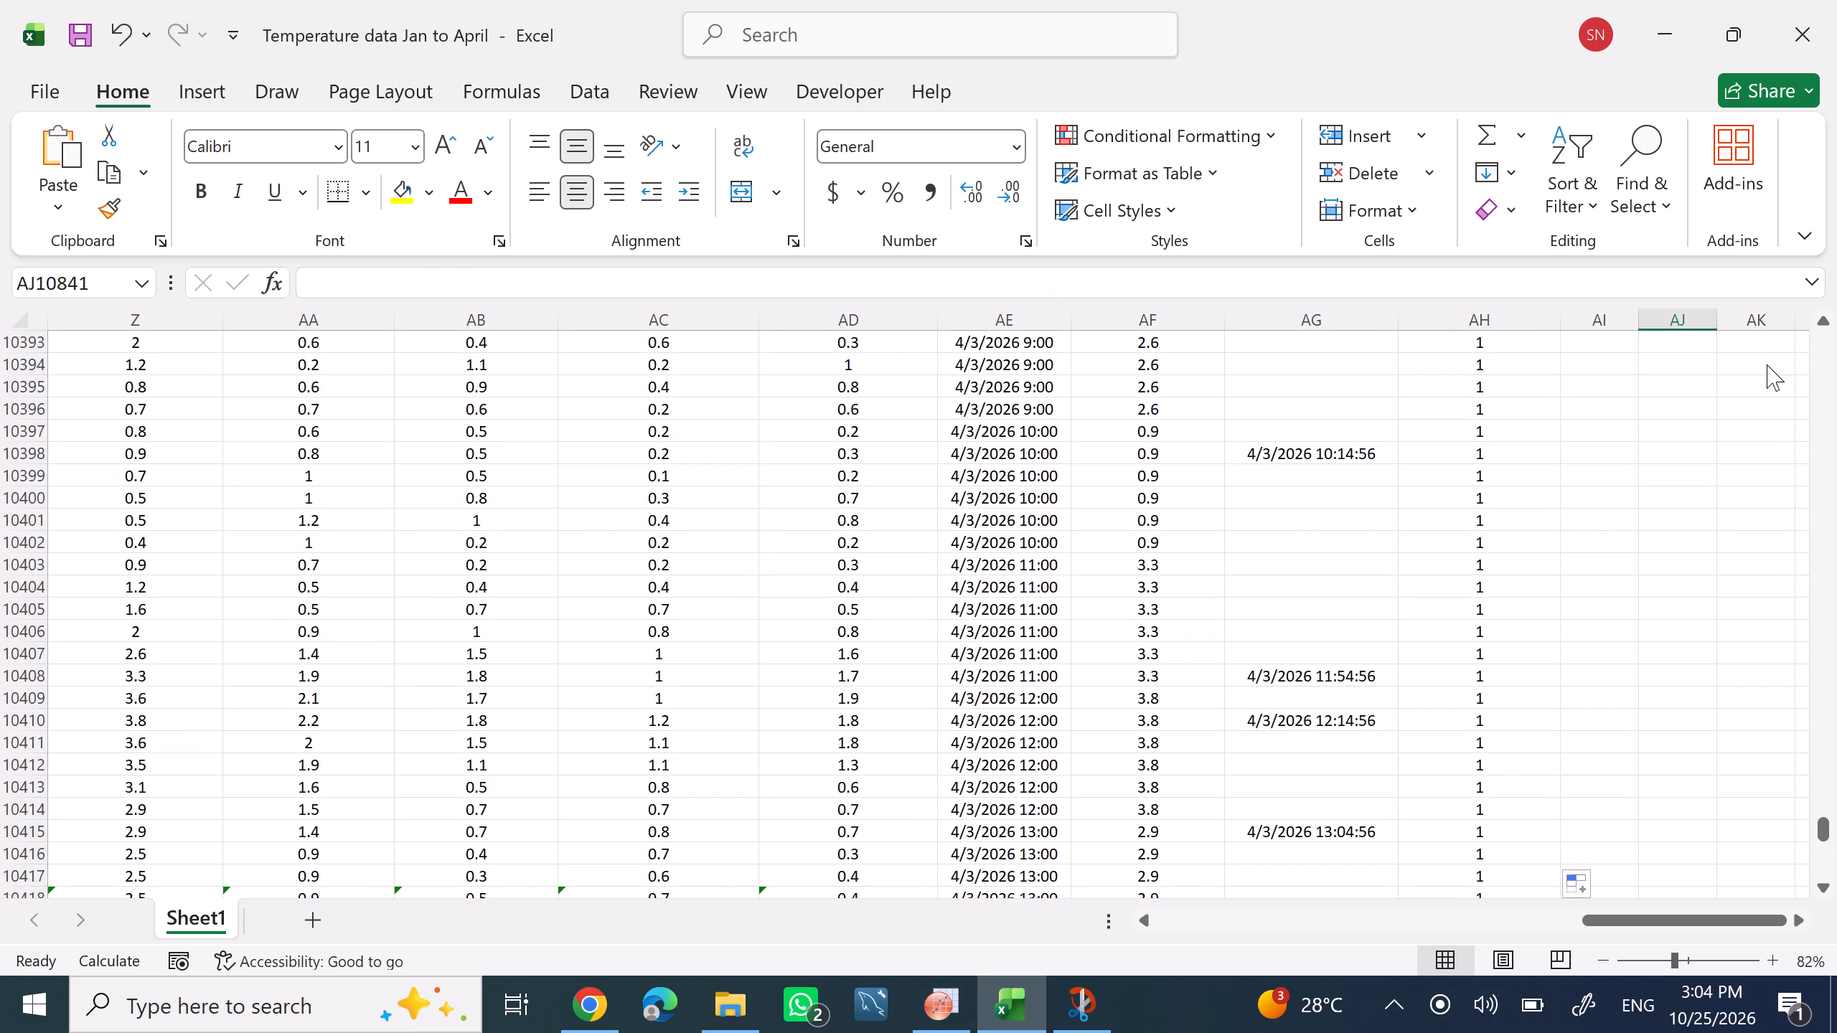
drag(1767, 364, 1752, 321)
drag(1831, 841, 1790, 625)
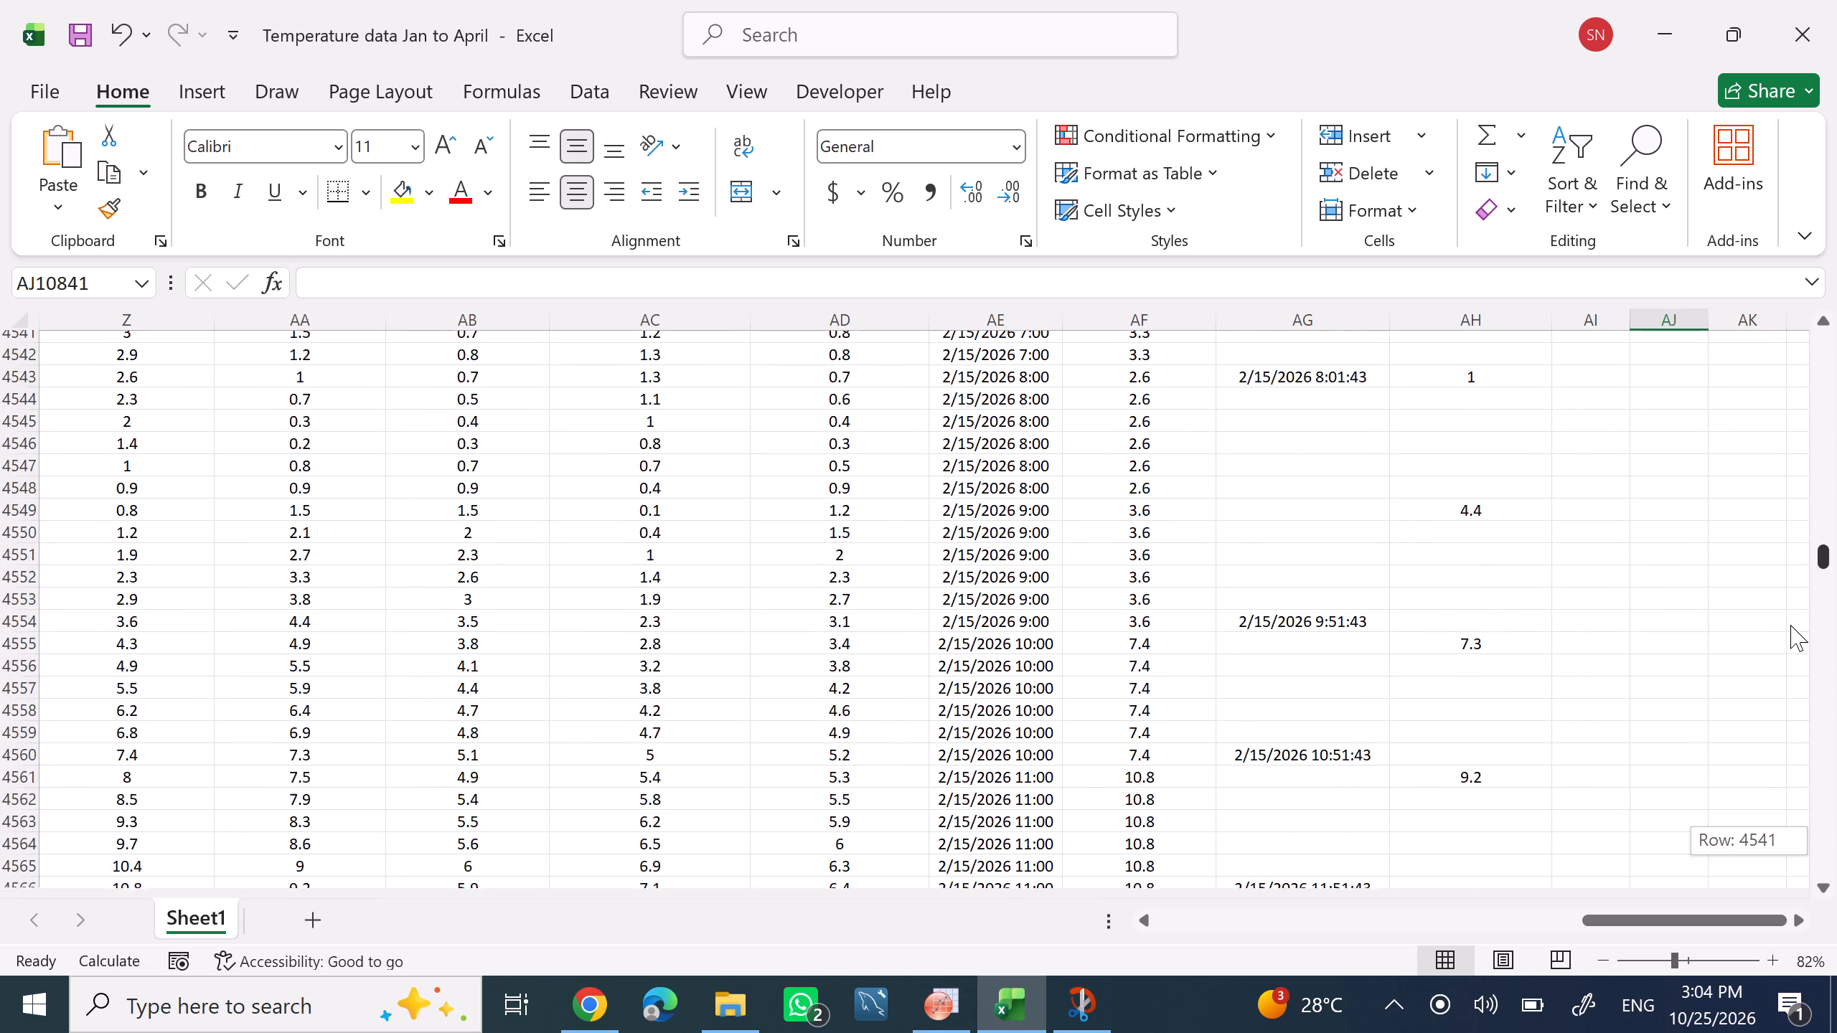
drag(1790, 625, 1770, 606)
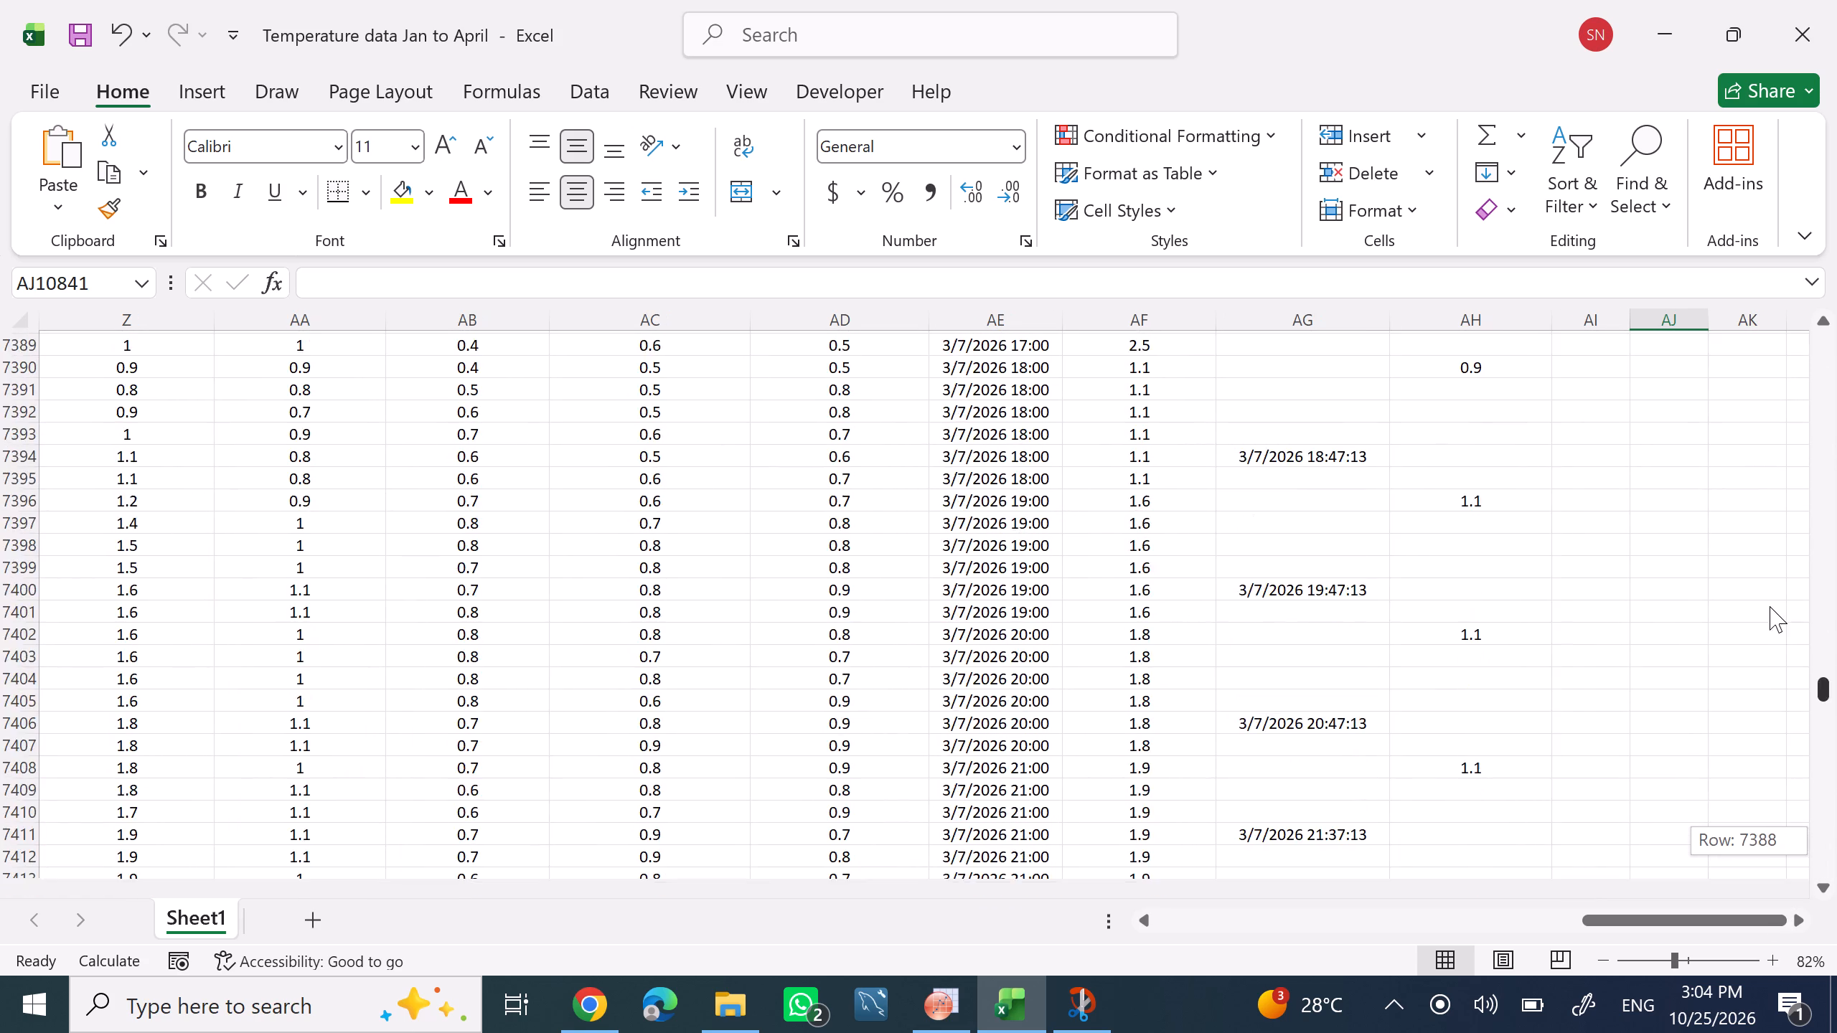
drag(1770, 606, 1739, 773)
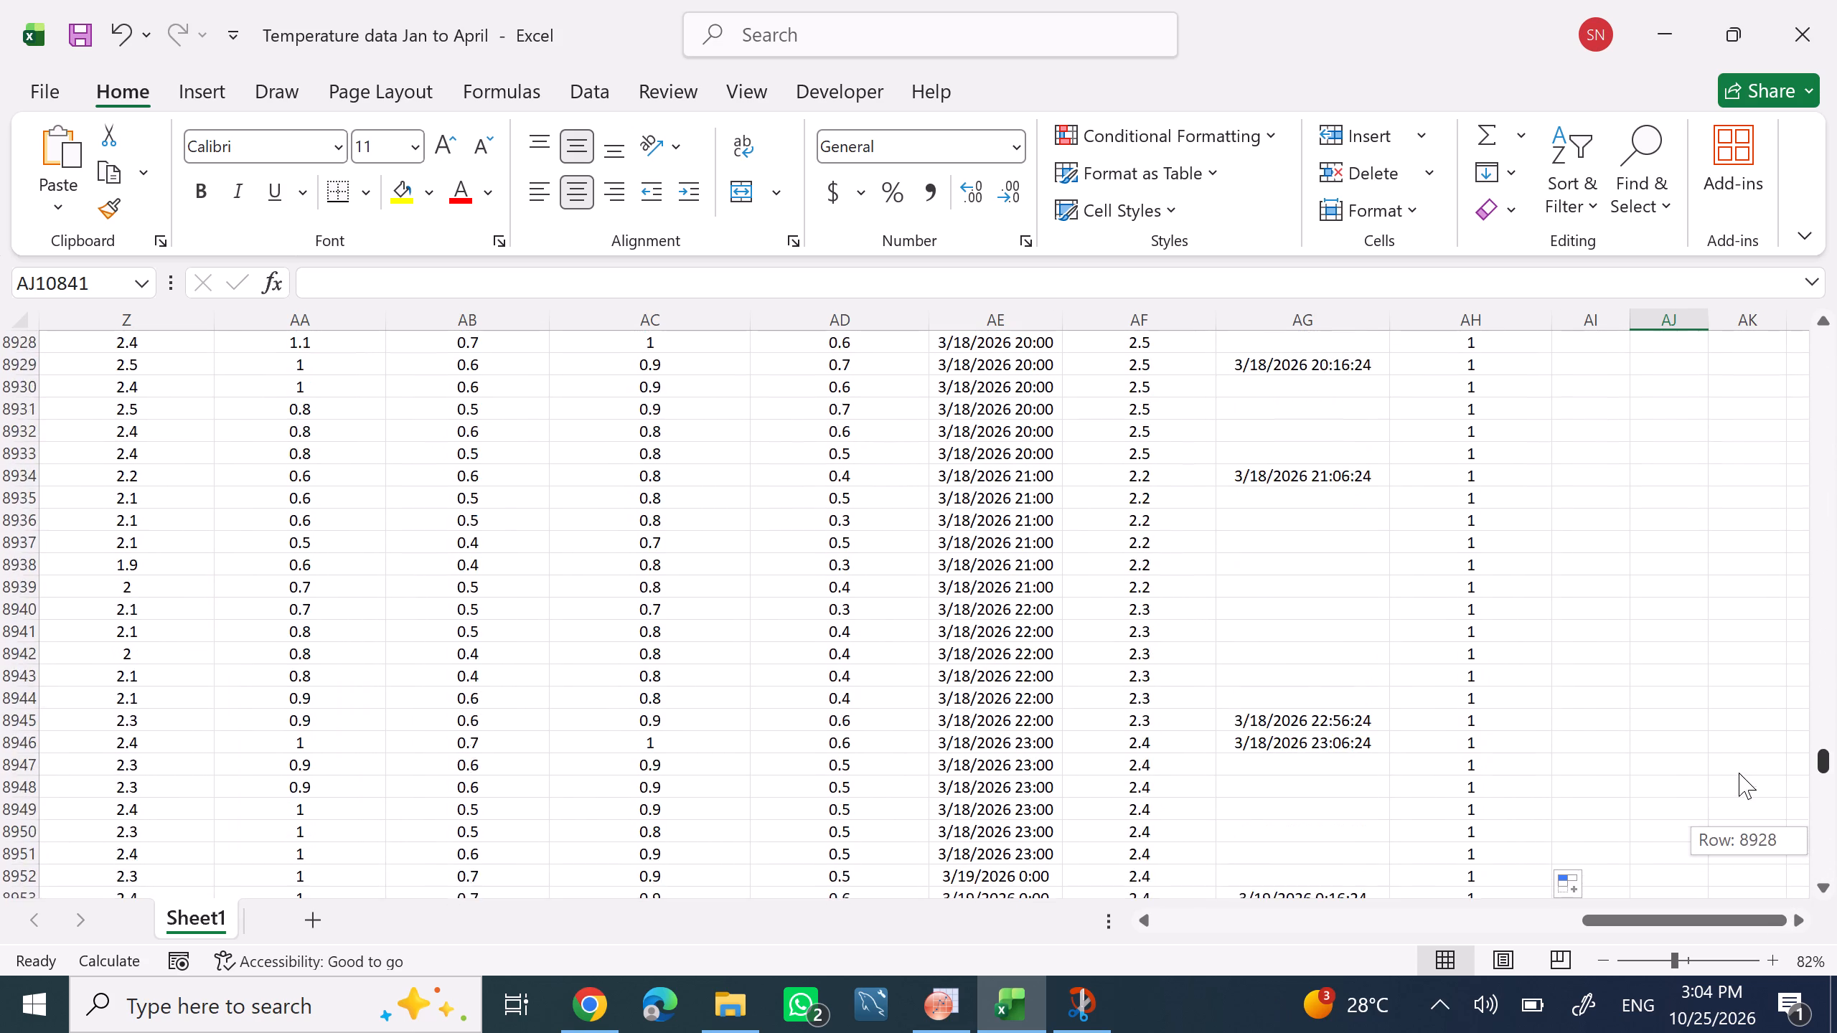
drag(1739, 773, 1729, 676)
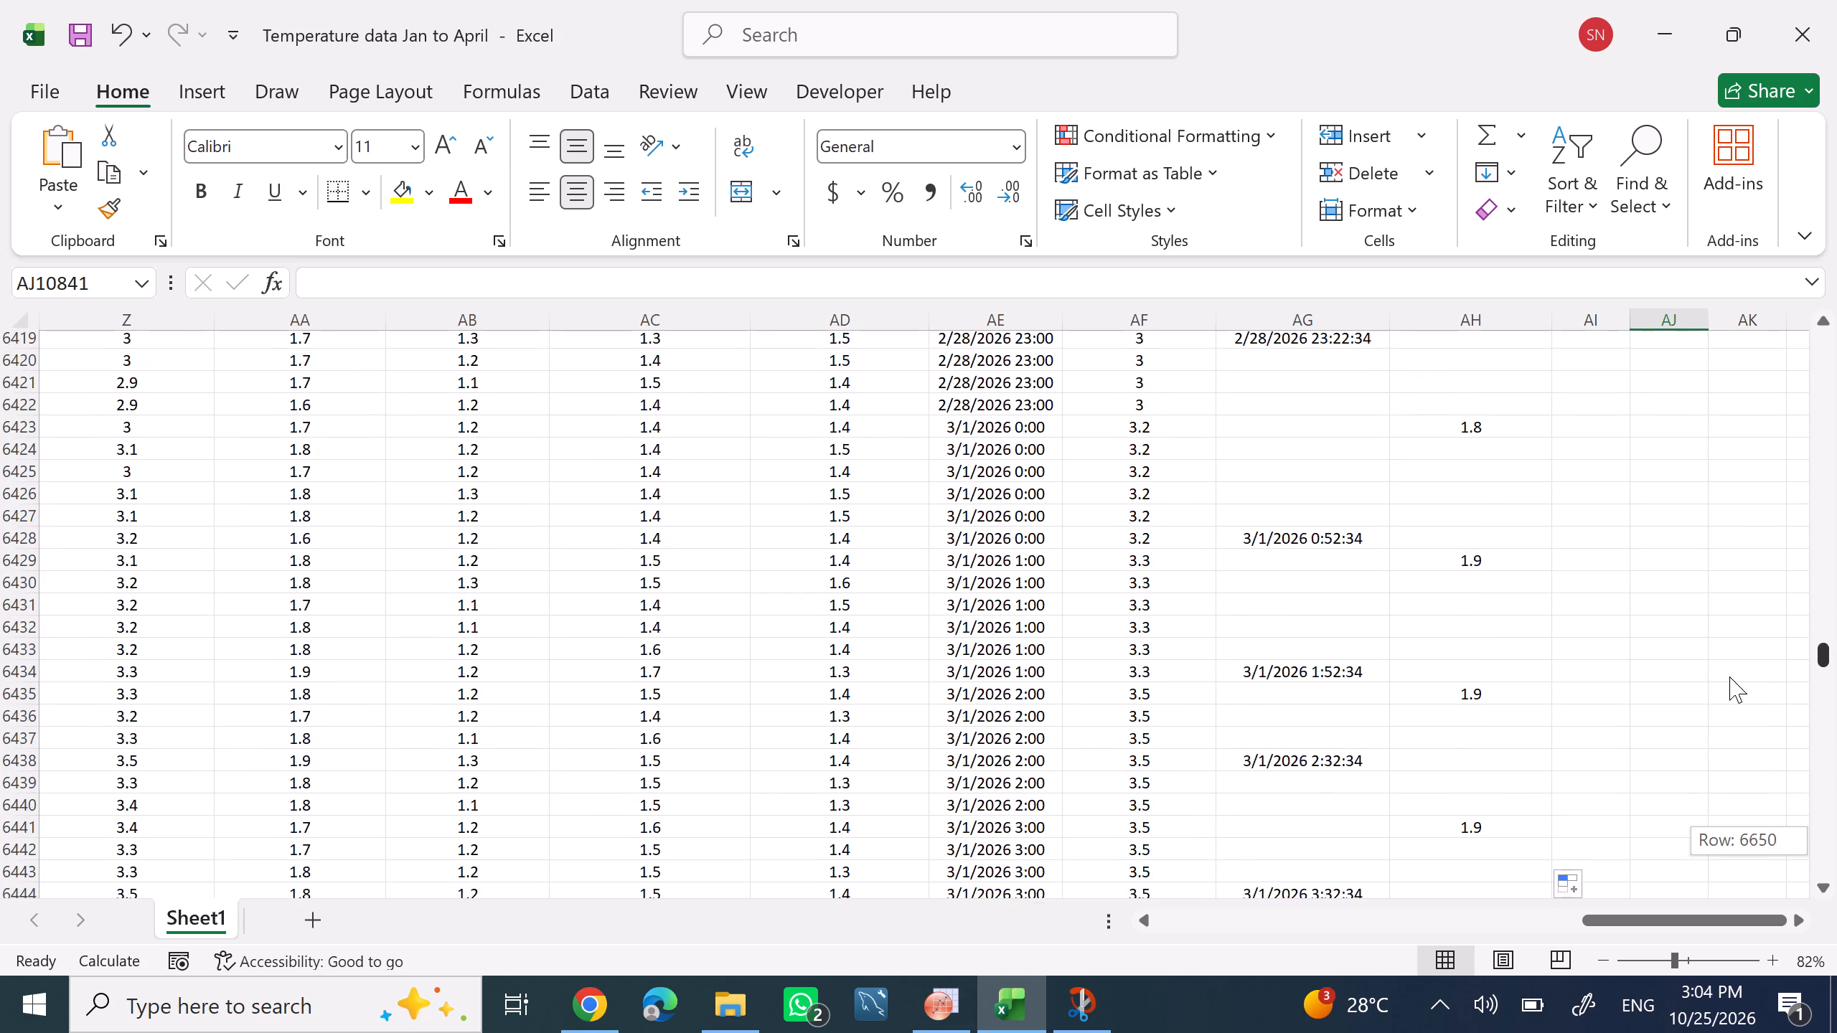
drag(1729, 676, 1721, 712)
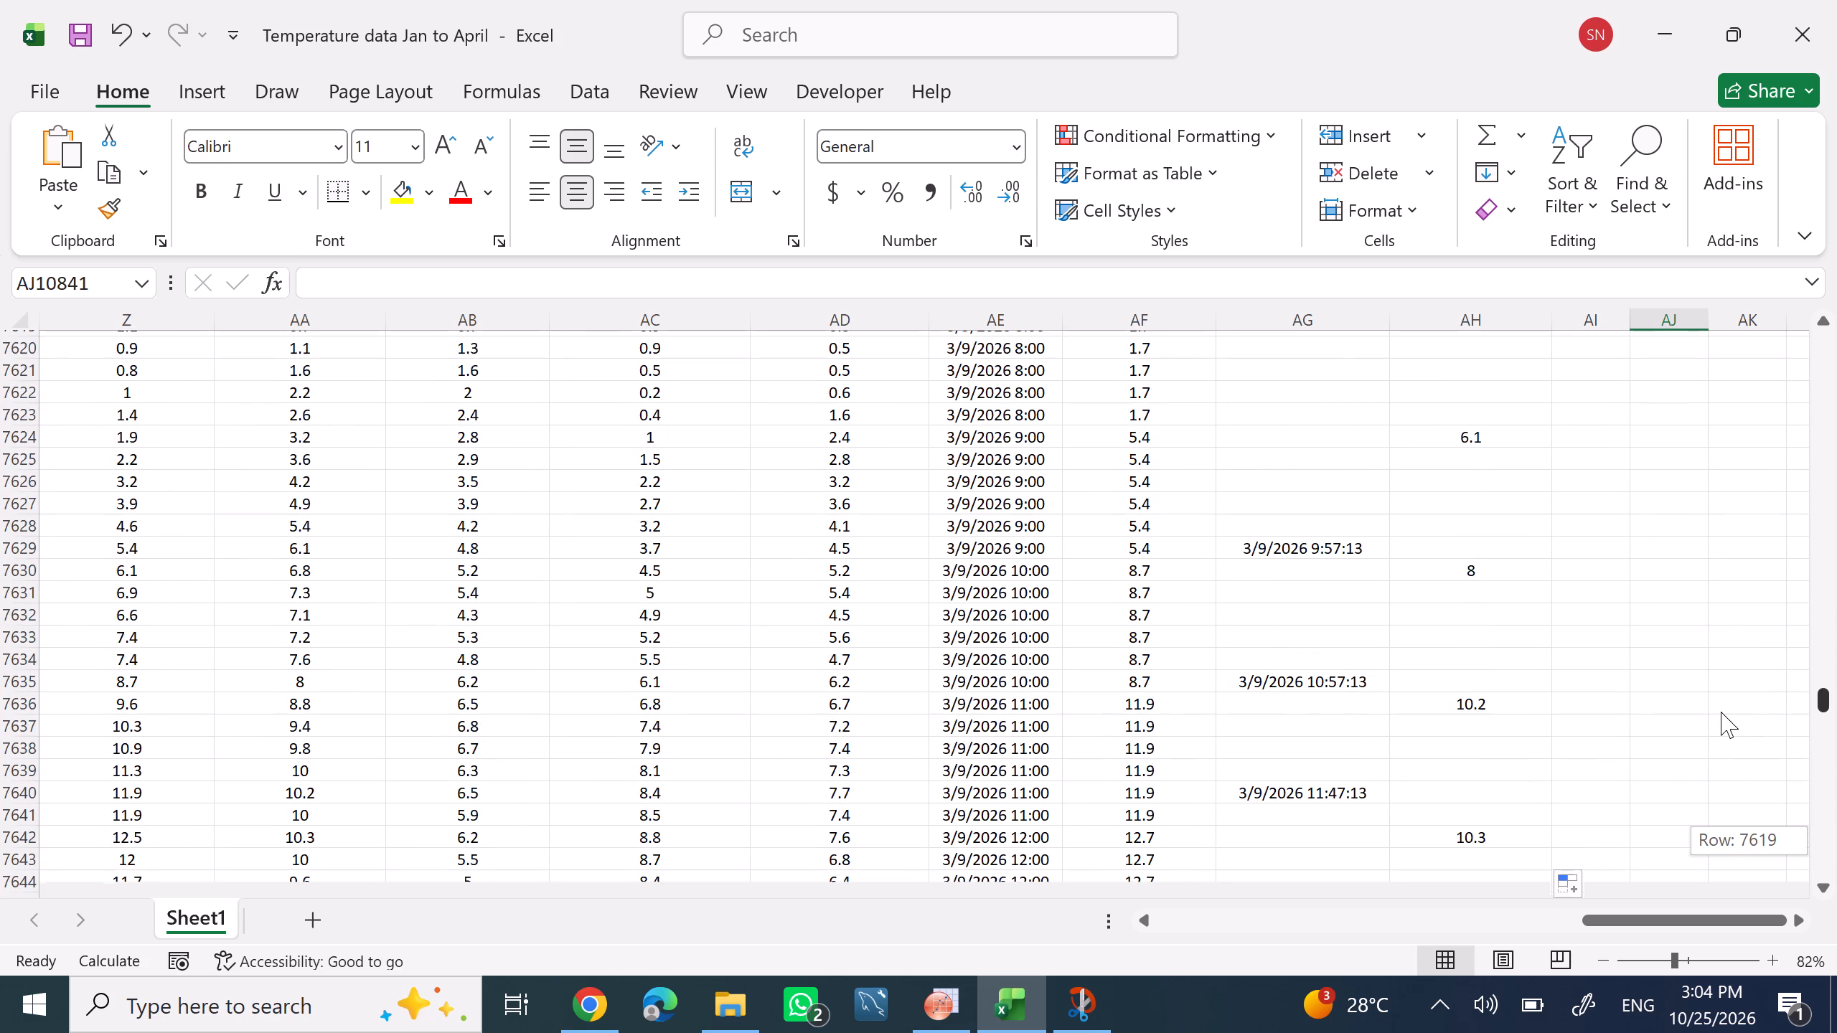
drag(1721, 712, 1717, 748)
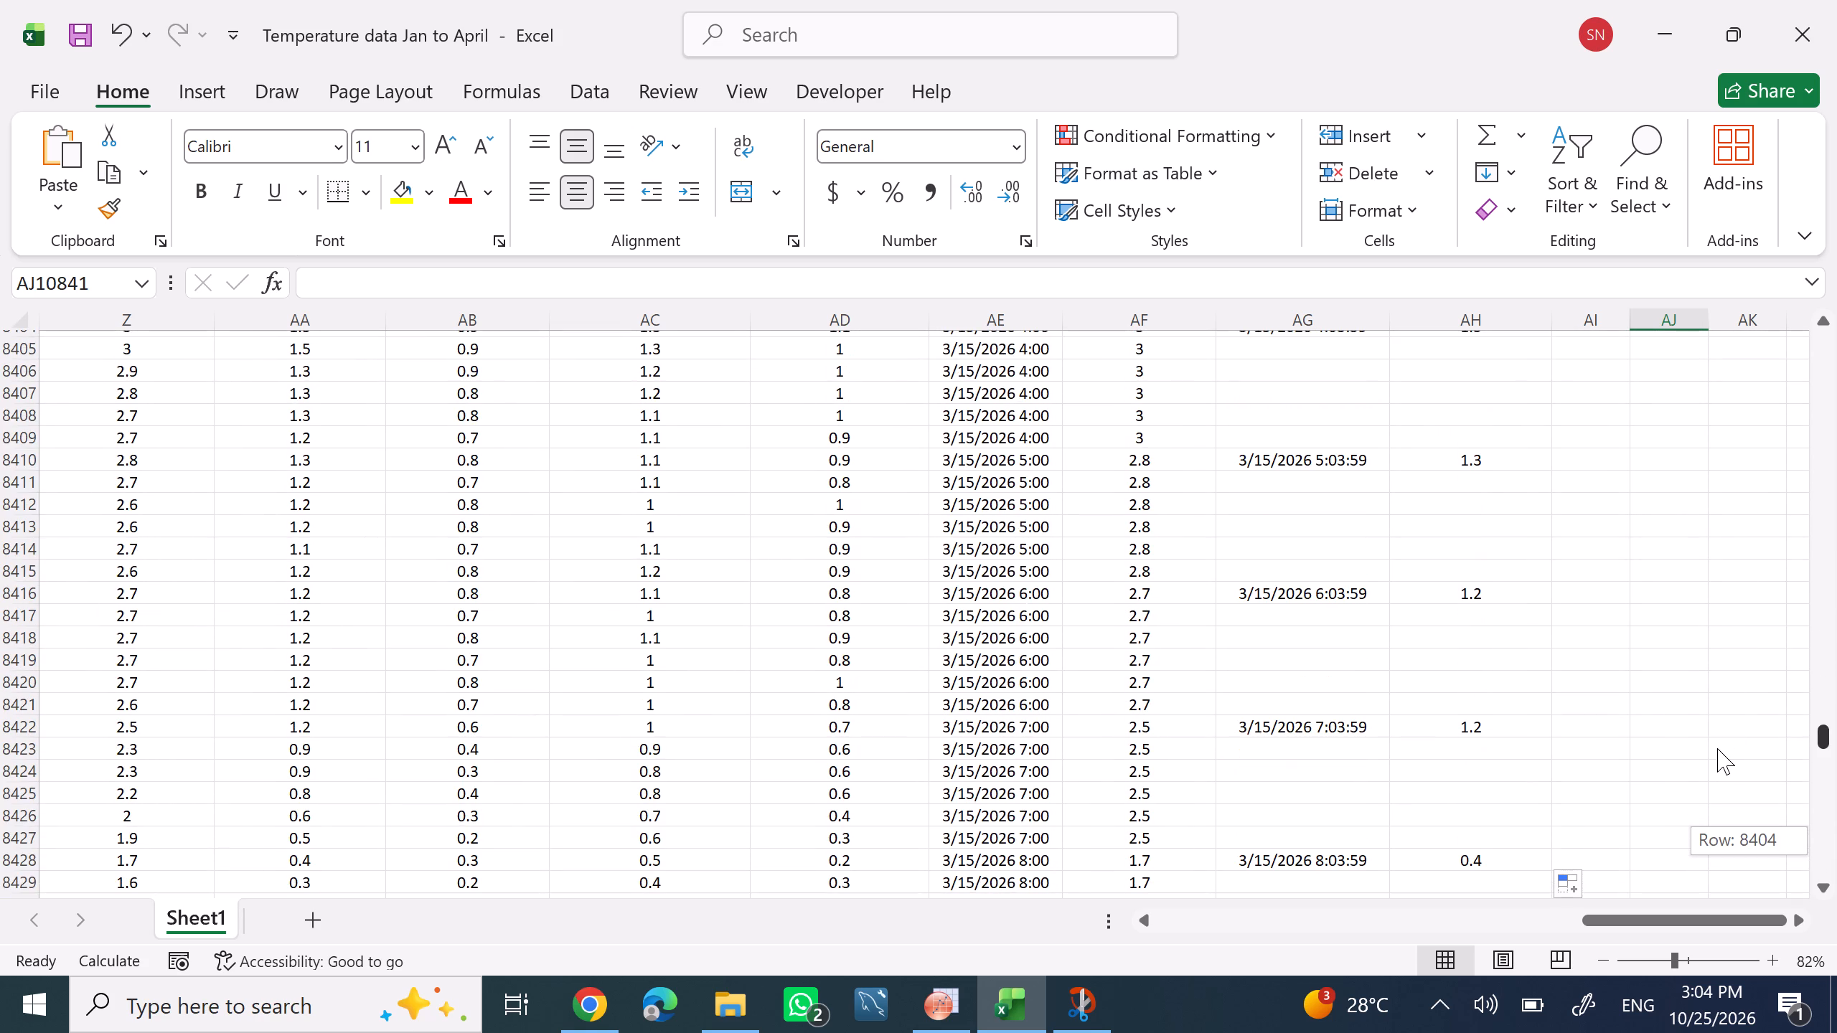
drag(1717, 748, 1715, 755)
scroll(1566, 779, down, 10)
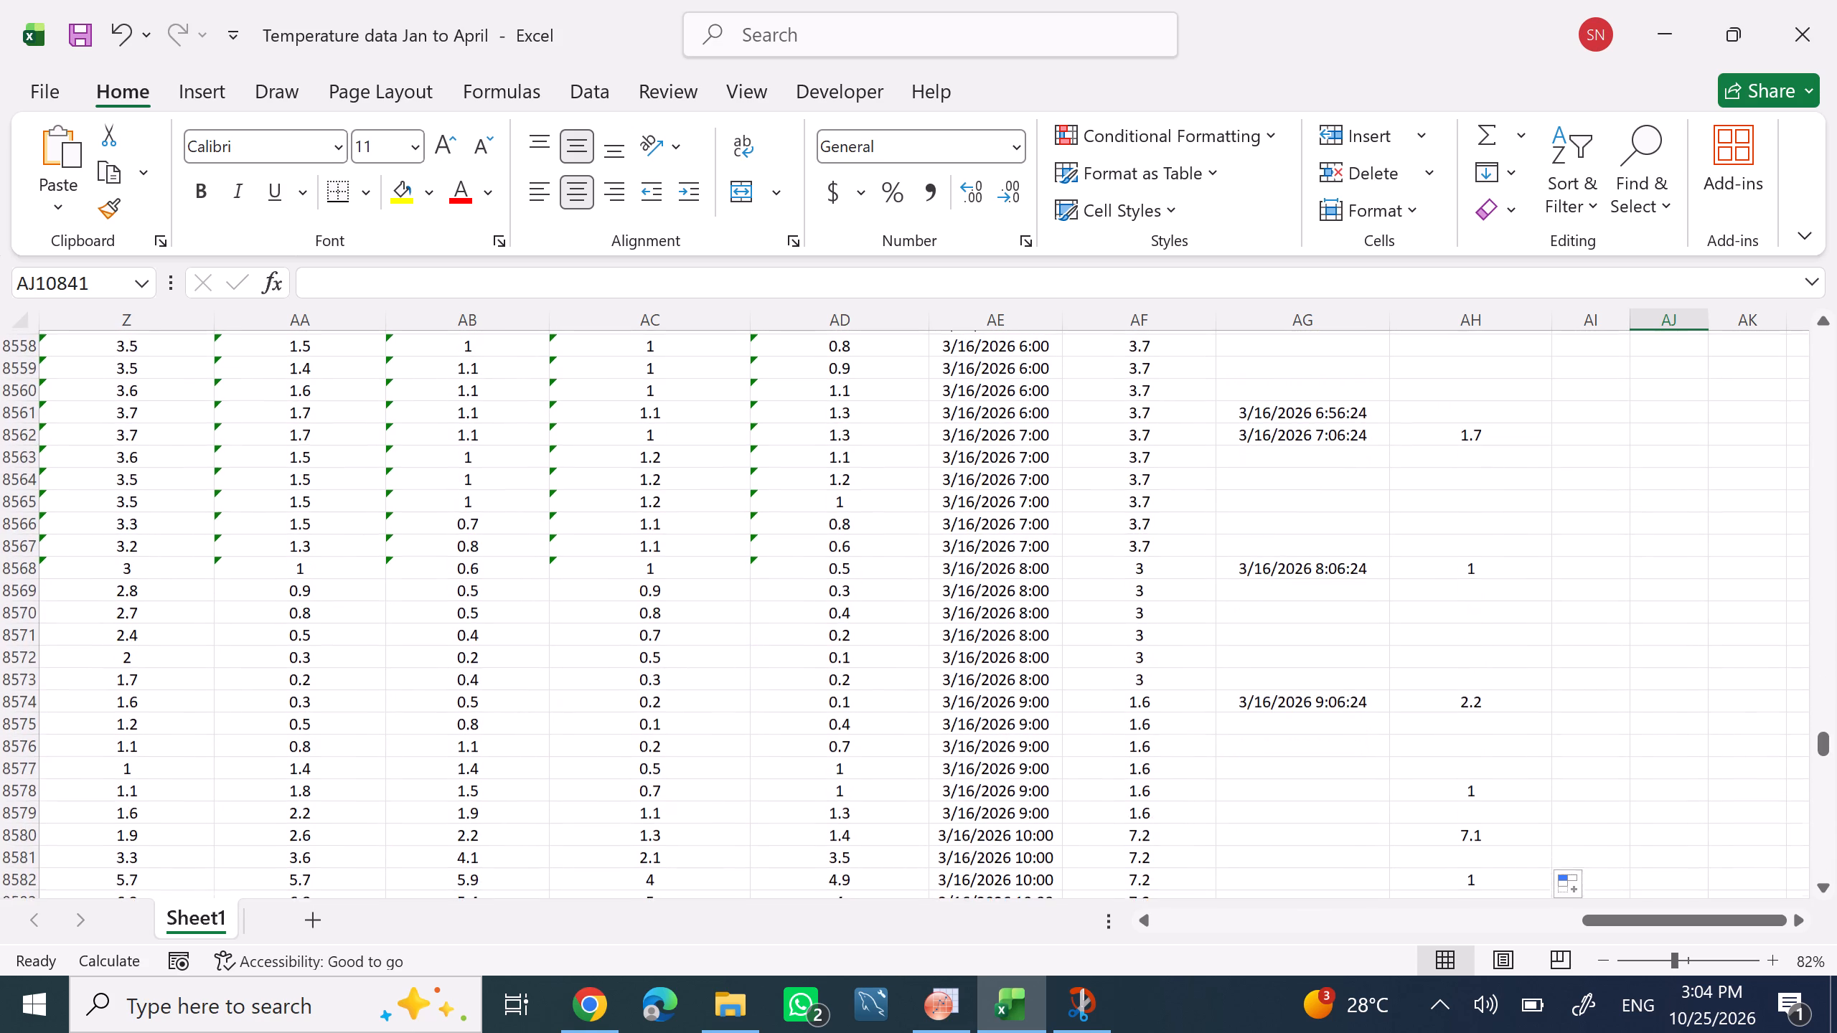
scroll(1566, 779, down, 3)
scroll(1638, 717, down, 6)
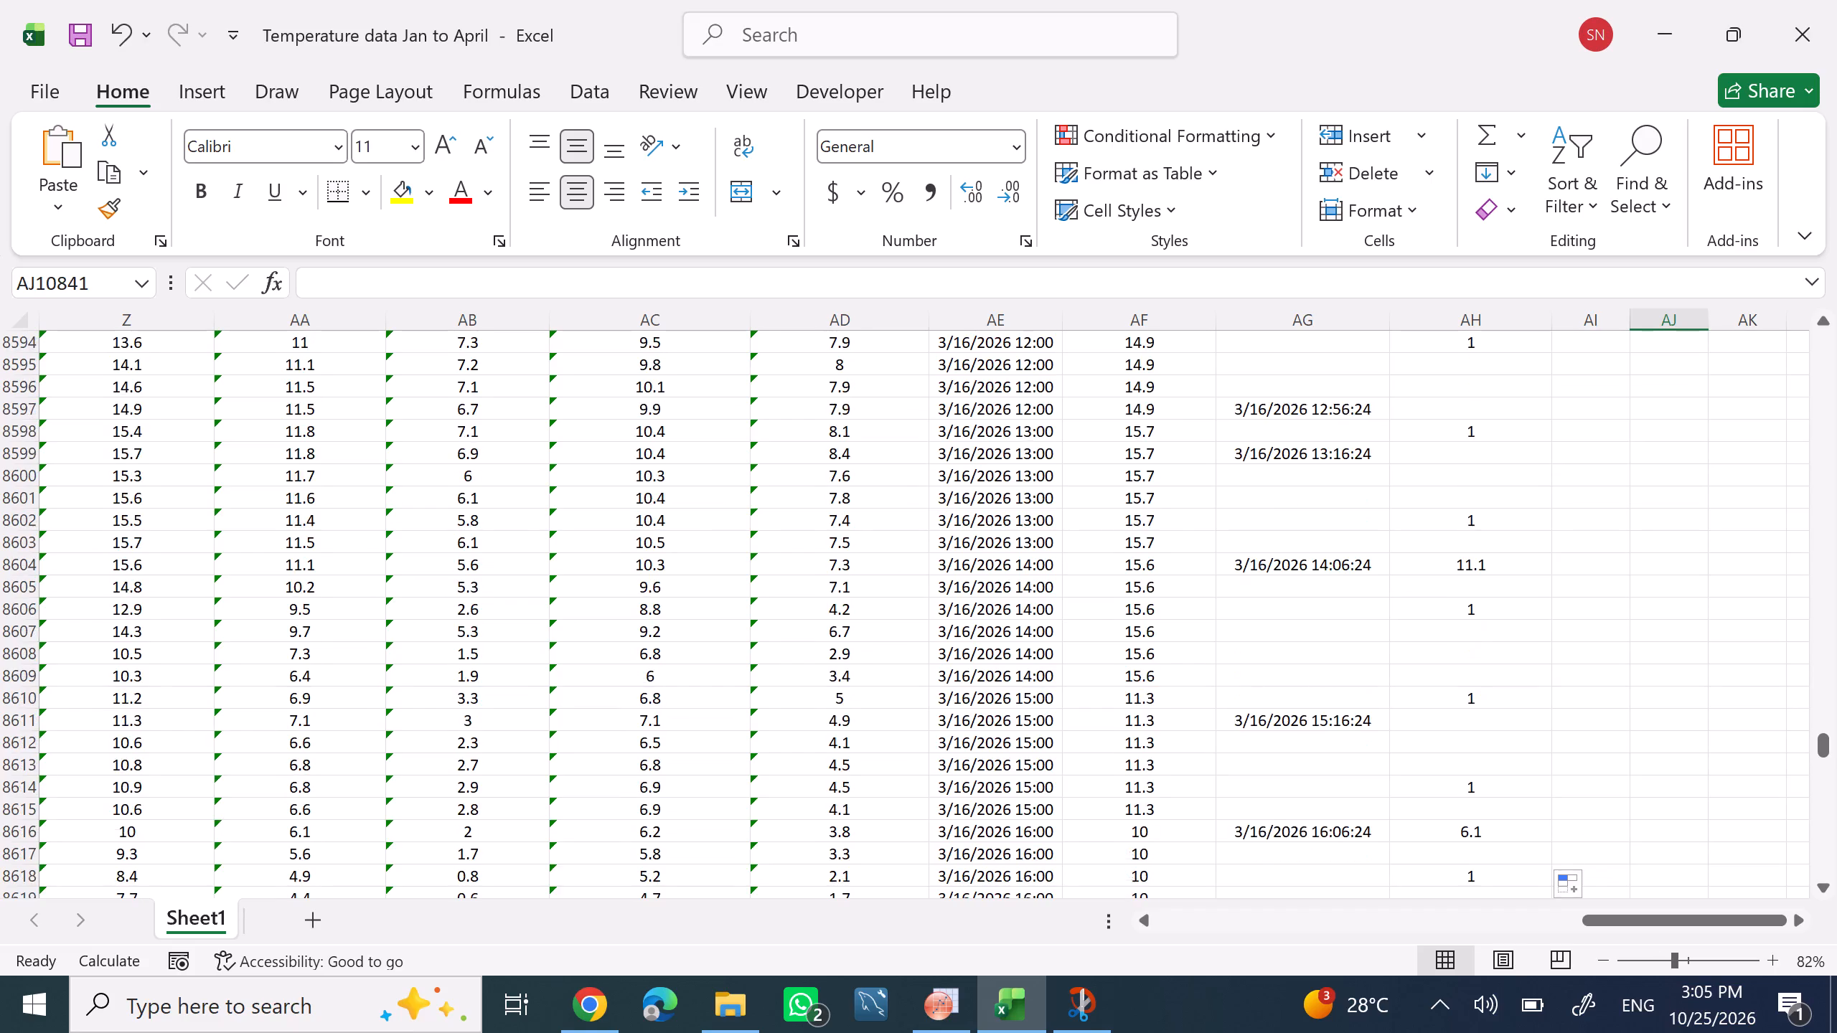
scroll(1638, 717, down, 18)
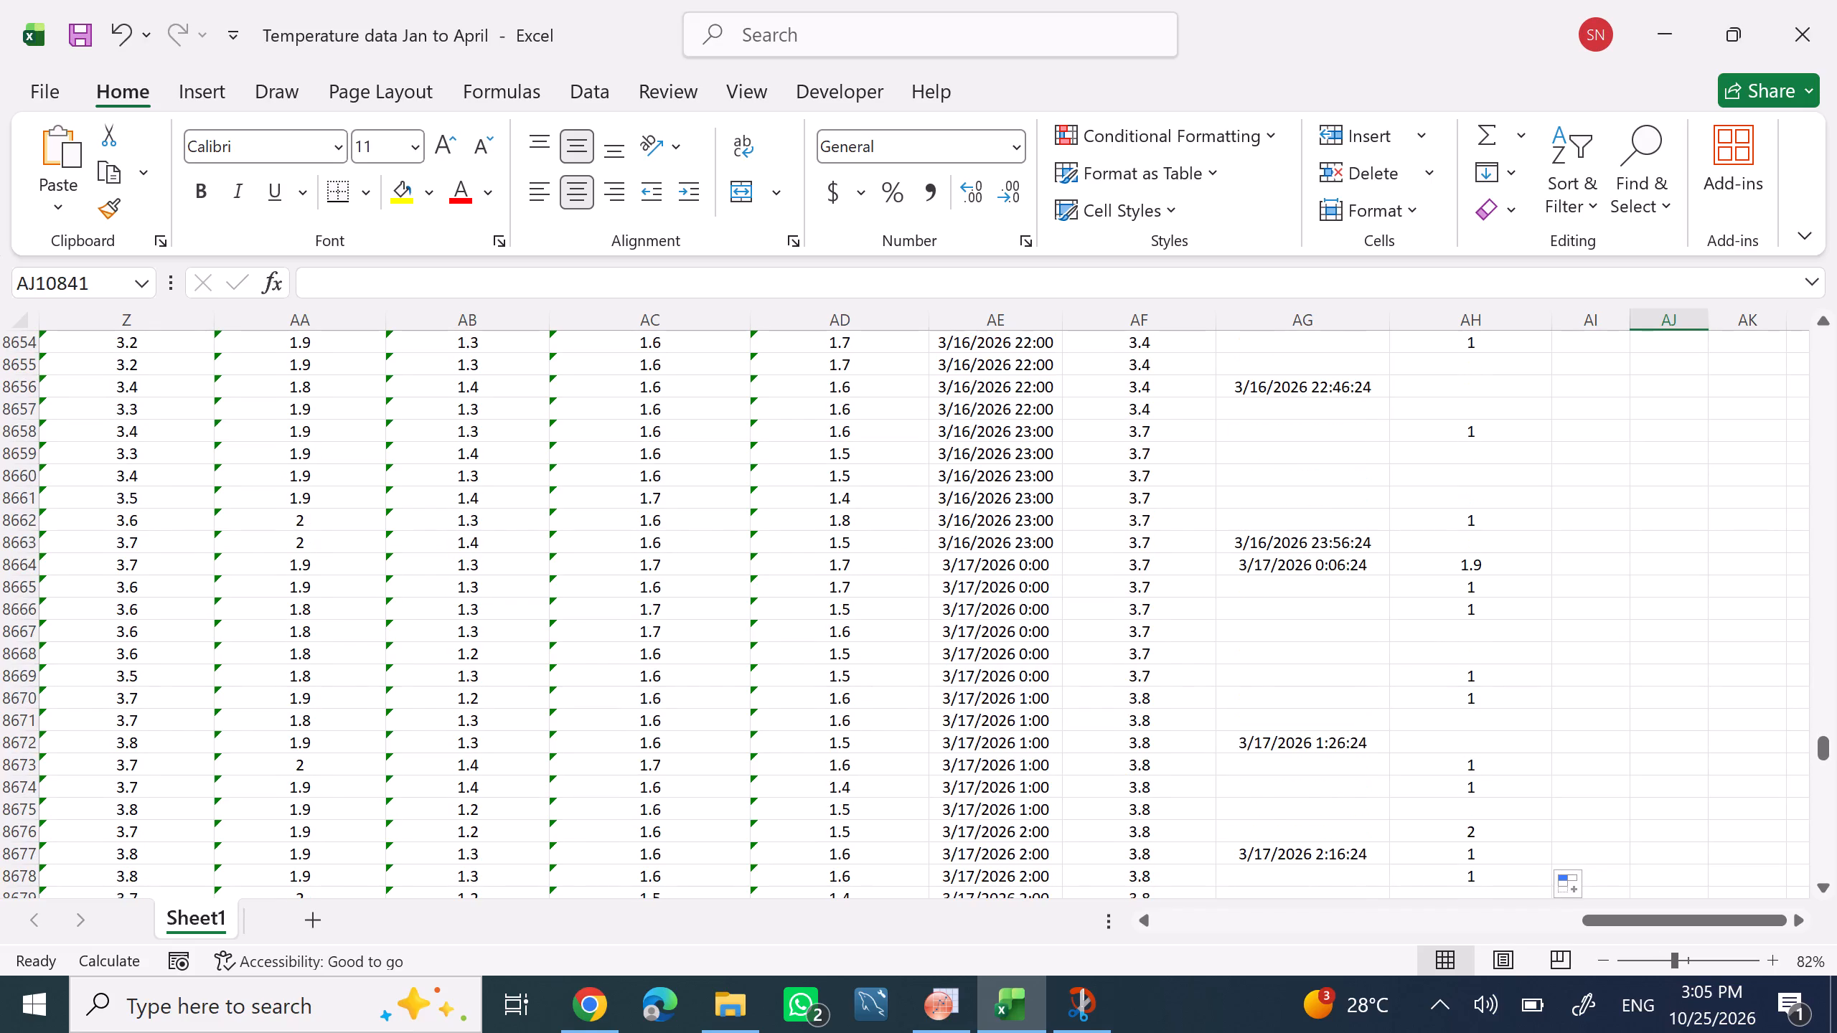
Save the workbook to Downloads as Temperature data Jan to April, replacing the existing file.
click(26, 79)
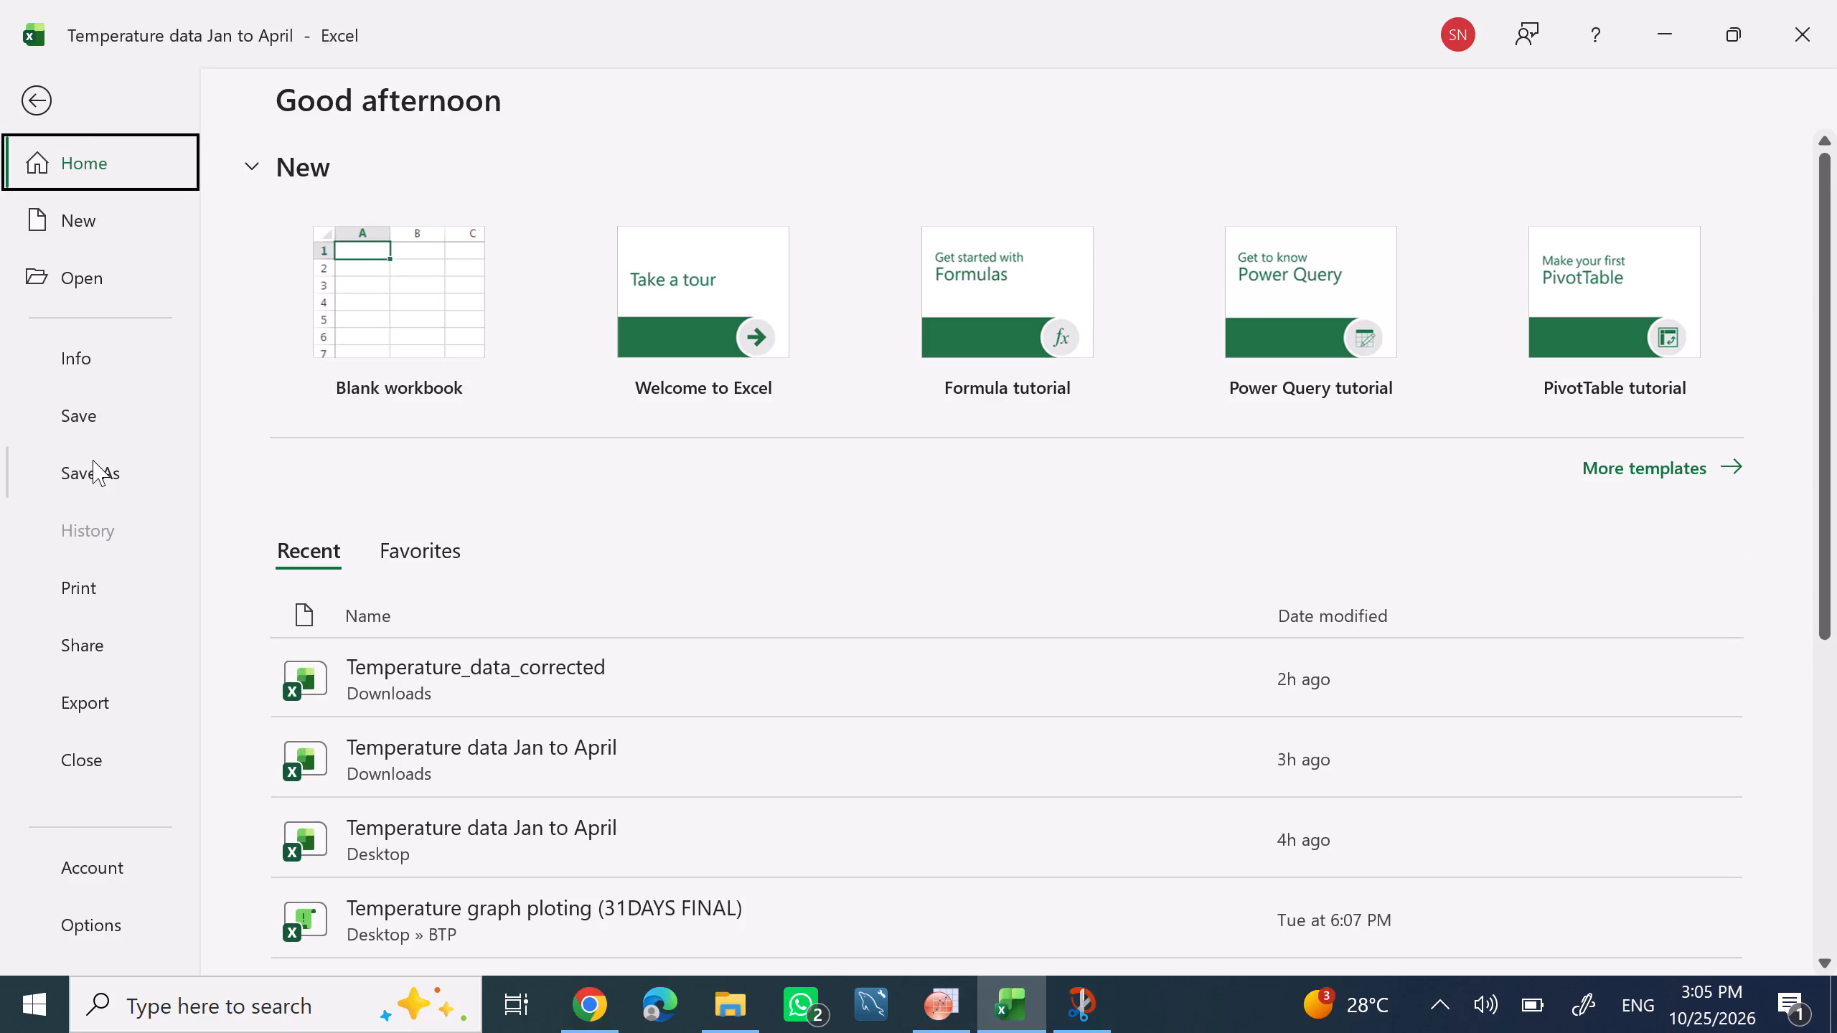
click(93, 460)
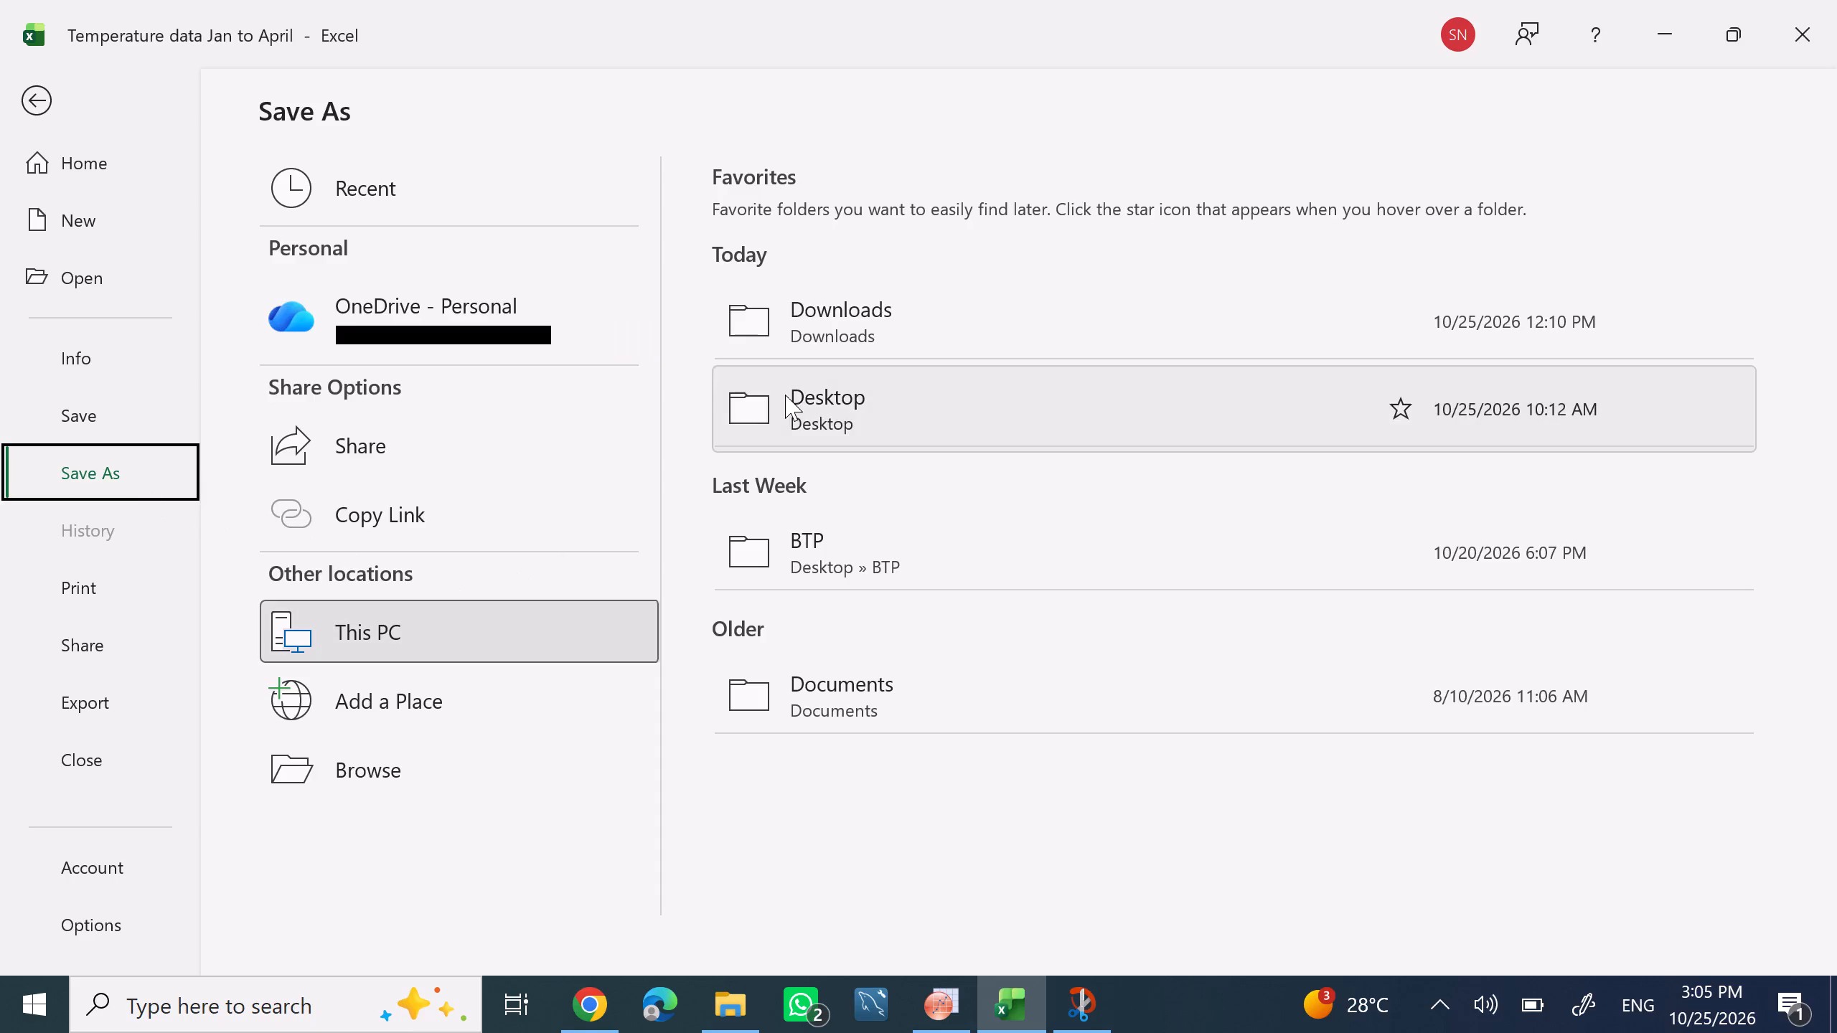
click(844, 303)
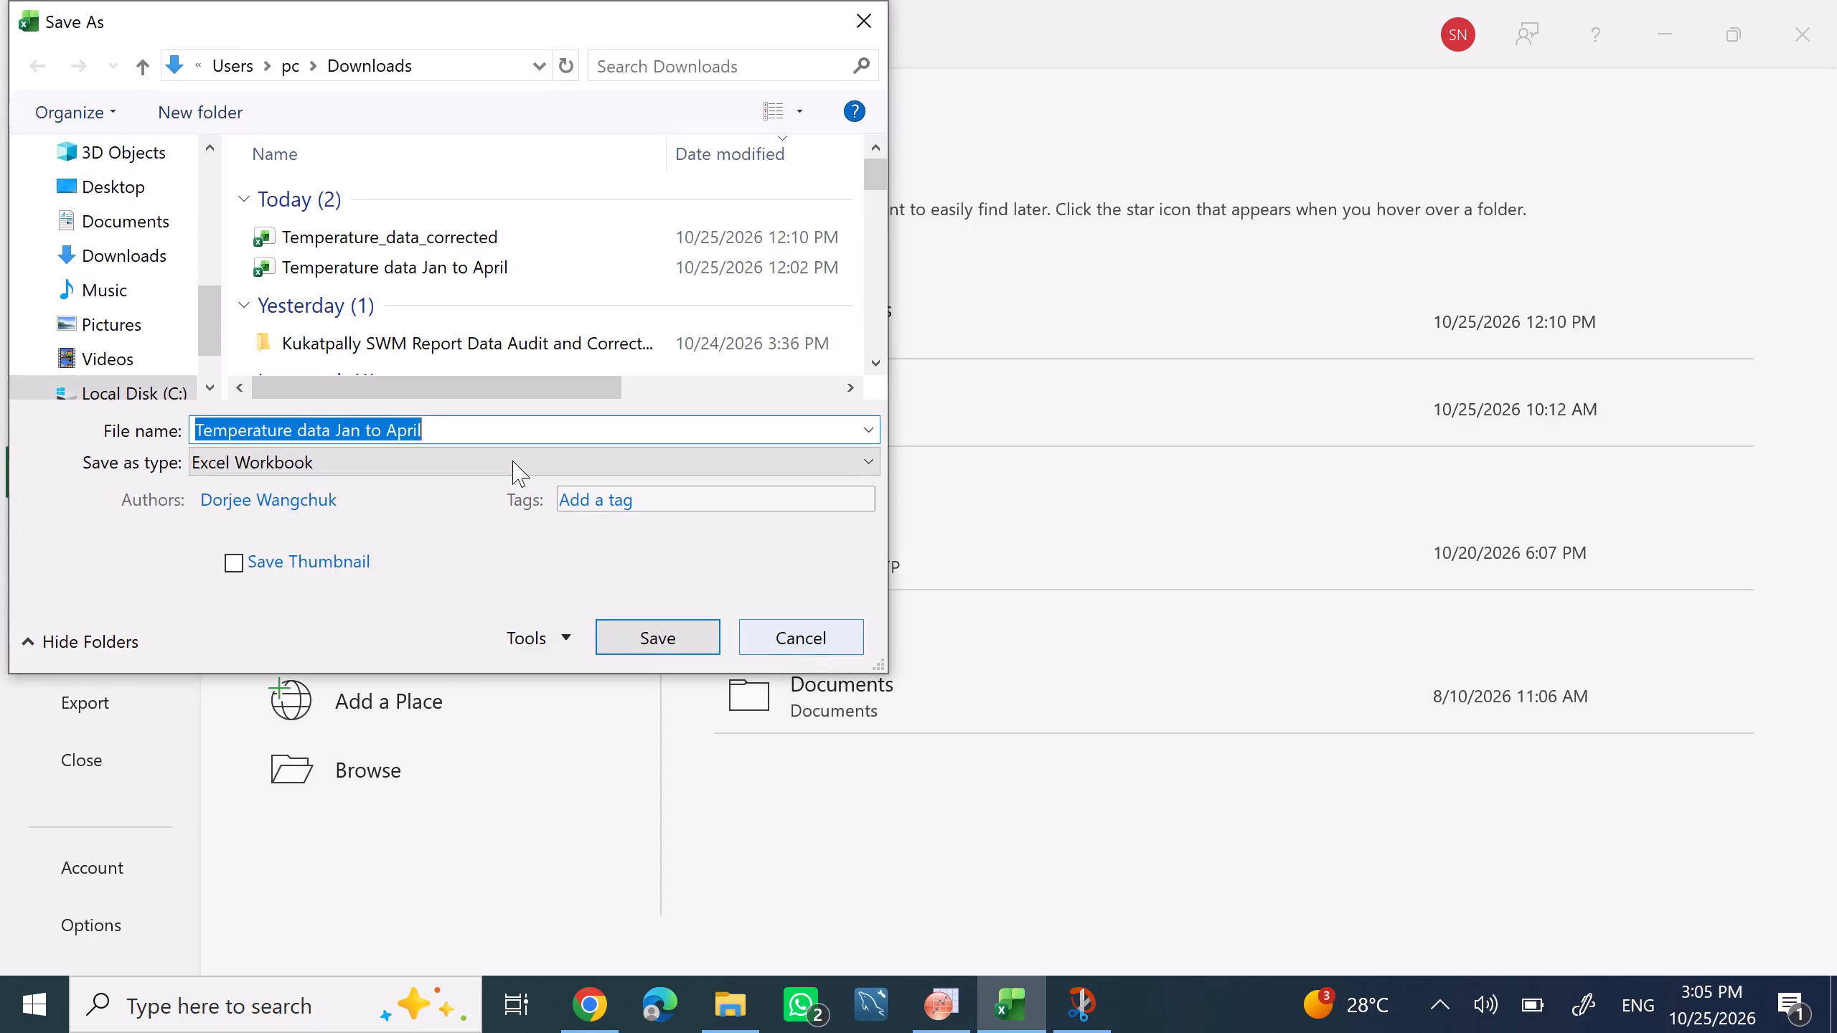
click(634, 626)
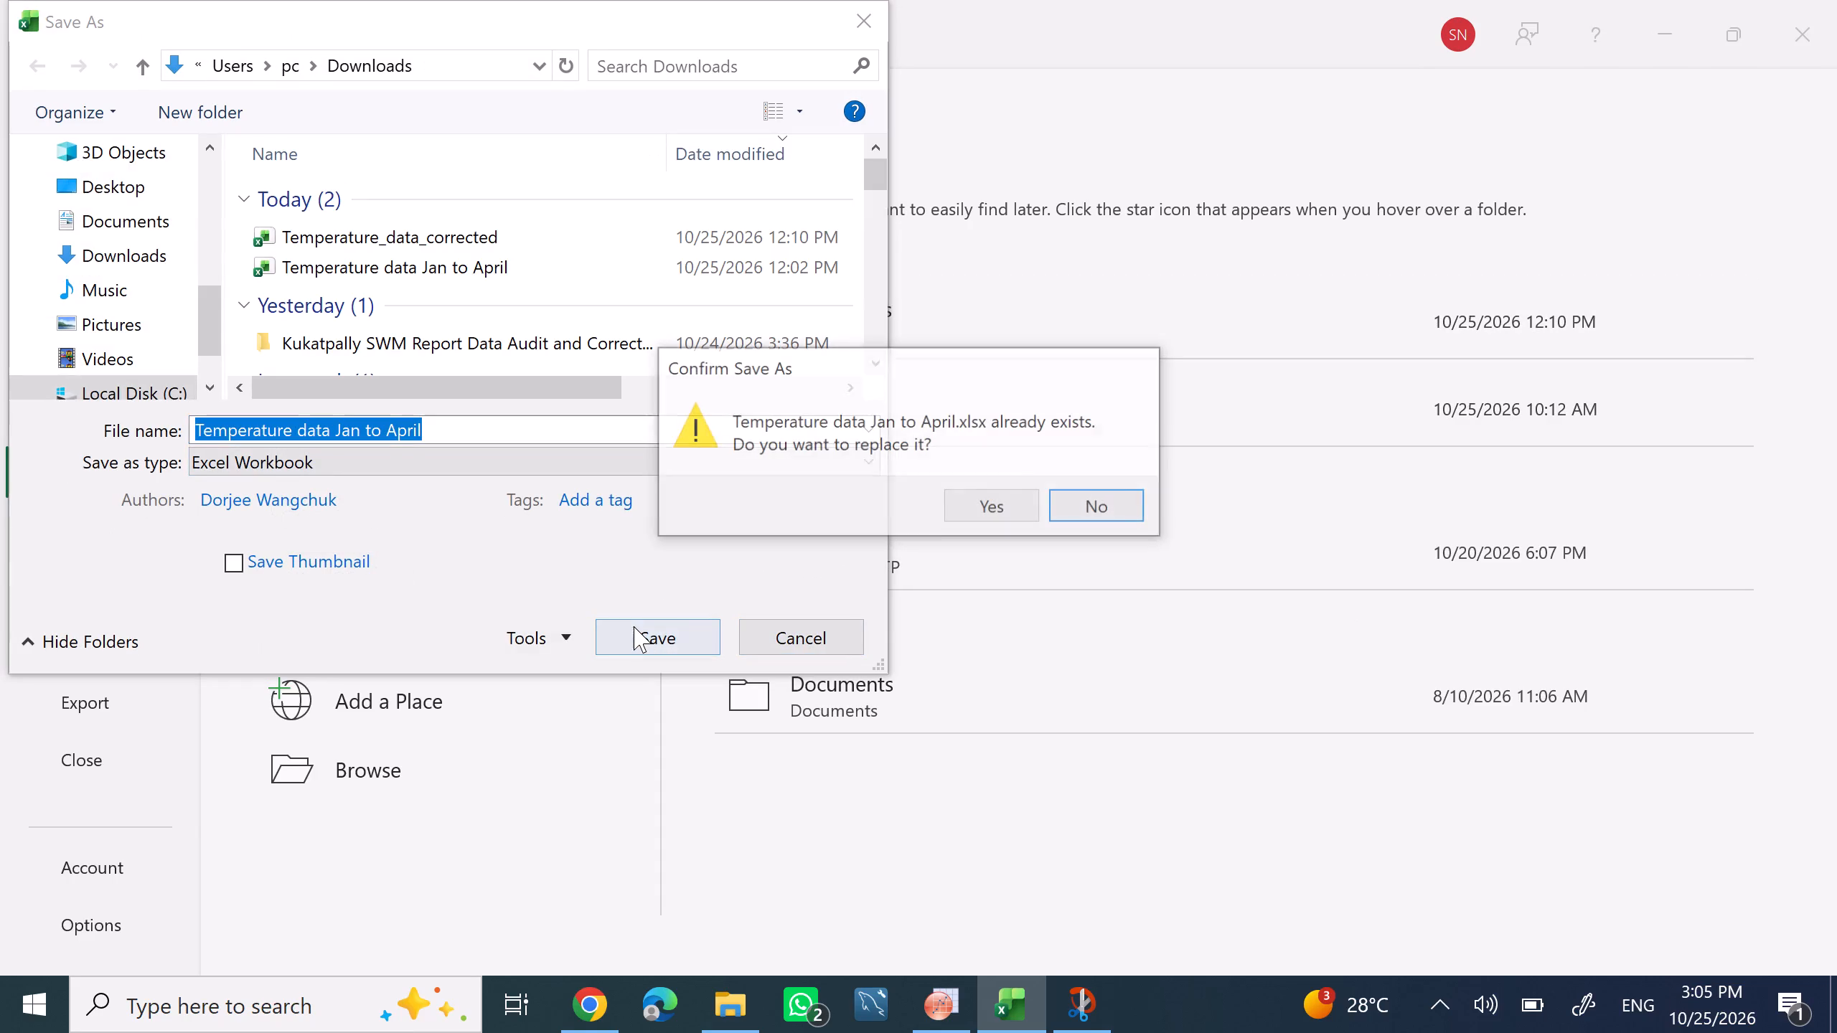
click(992, 504)
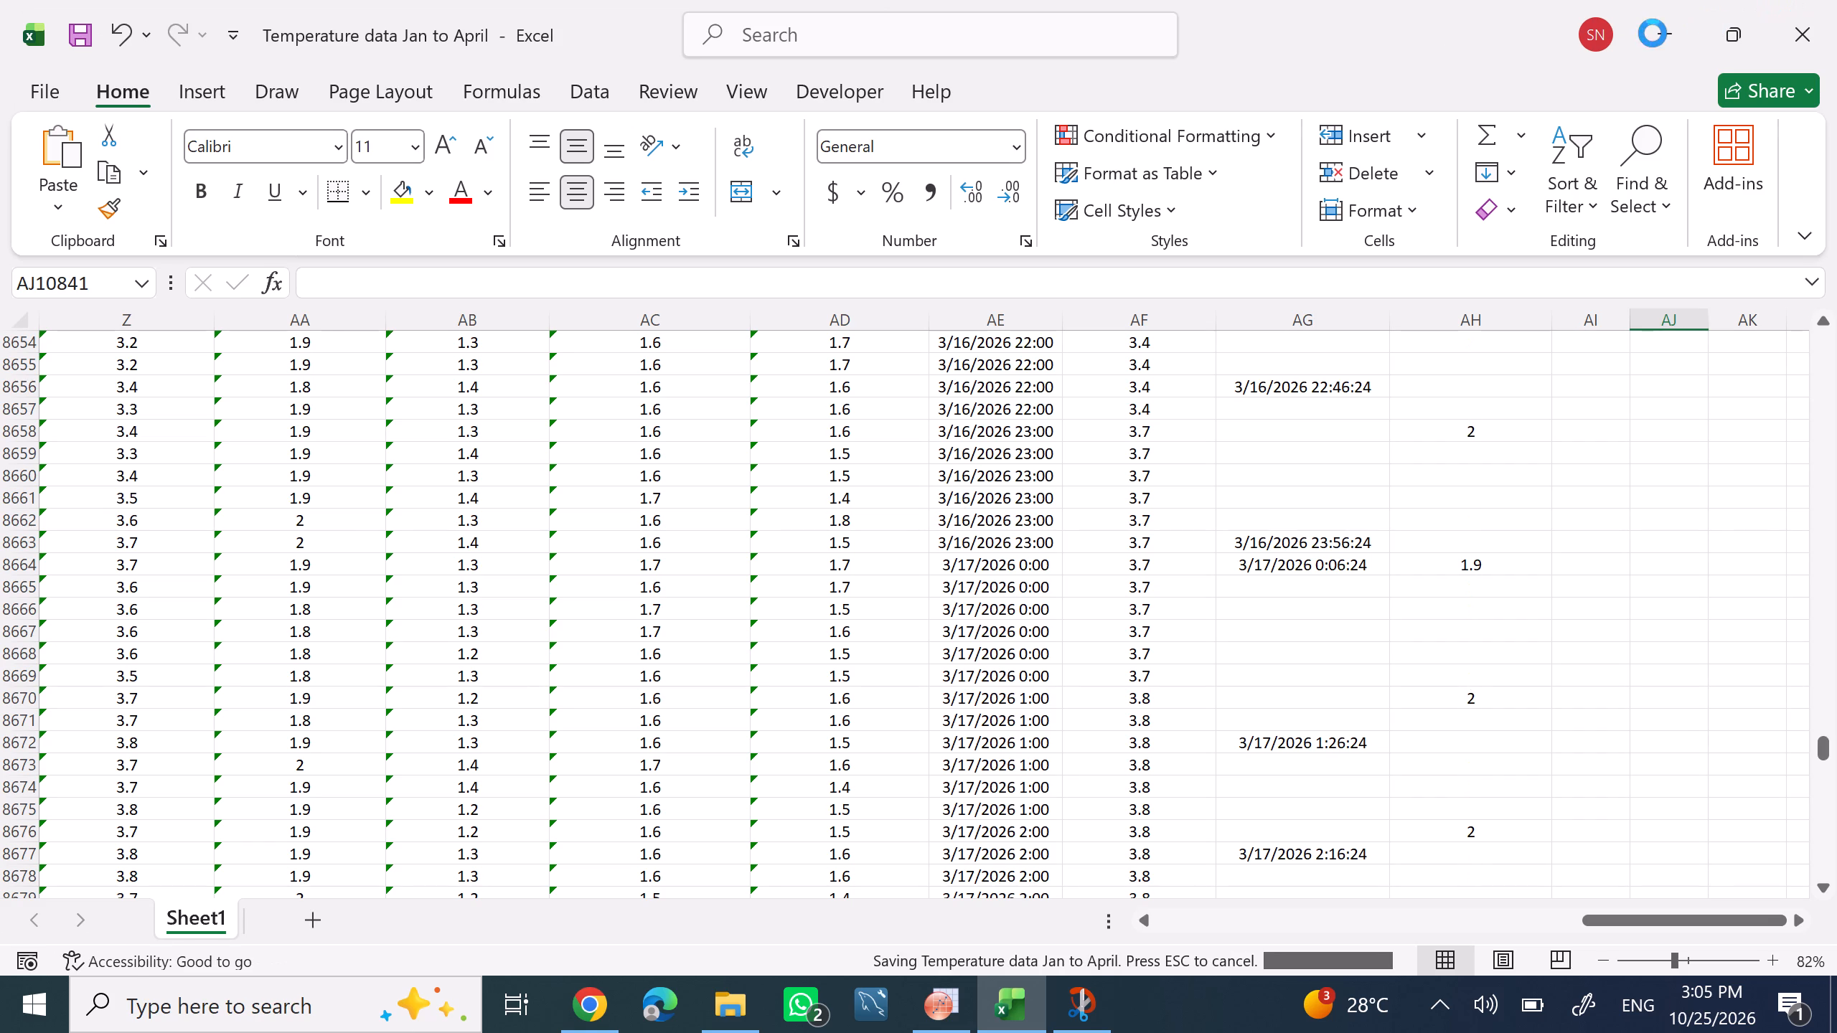
Minimise the open windows and check the Temperature data workbook files on the desktop.
click(1691, 45)
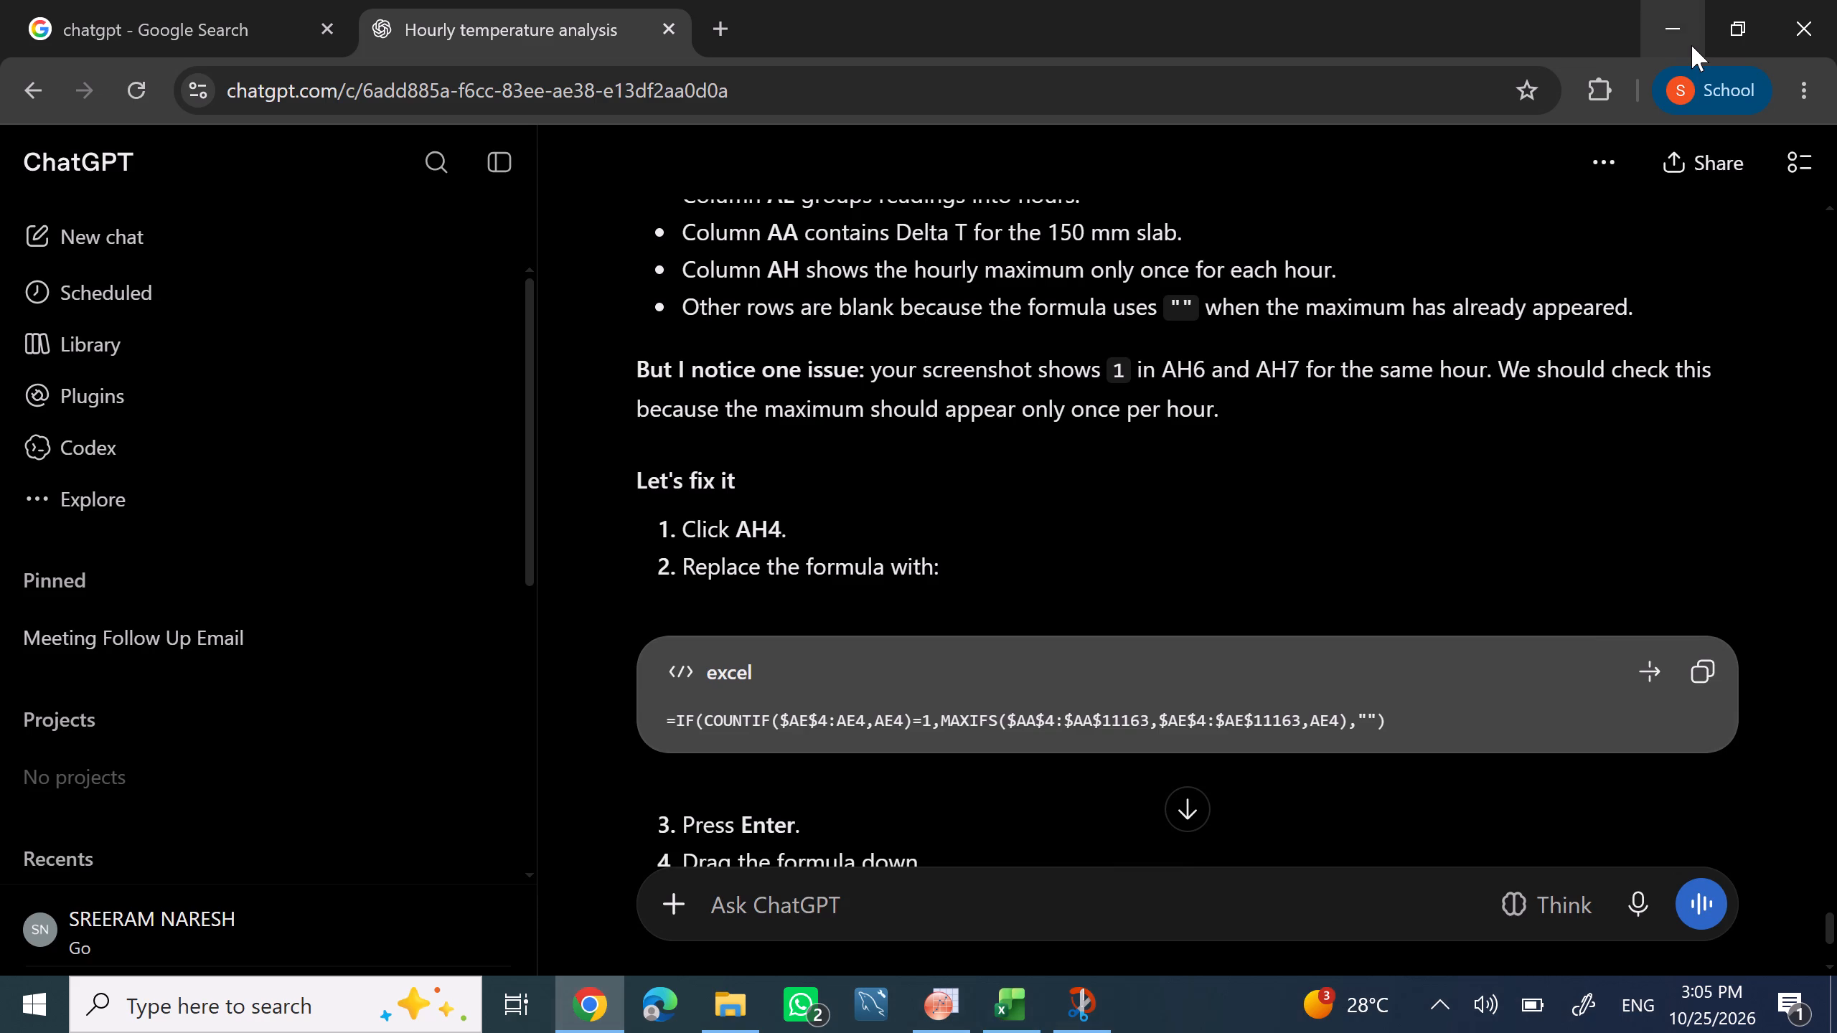
click(1691, 45)
click(1679, 21)
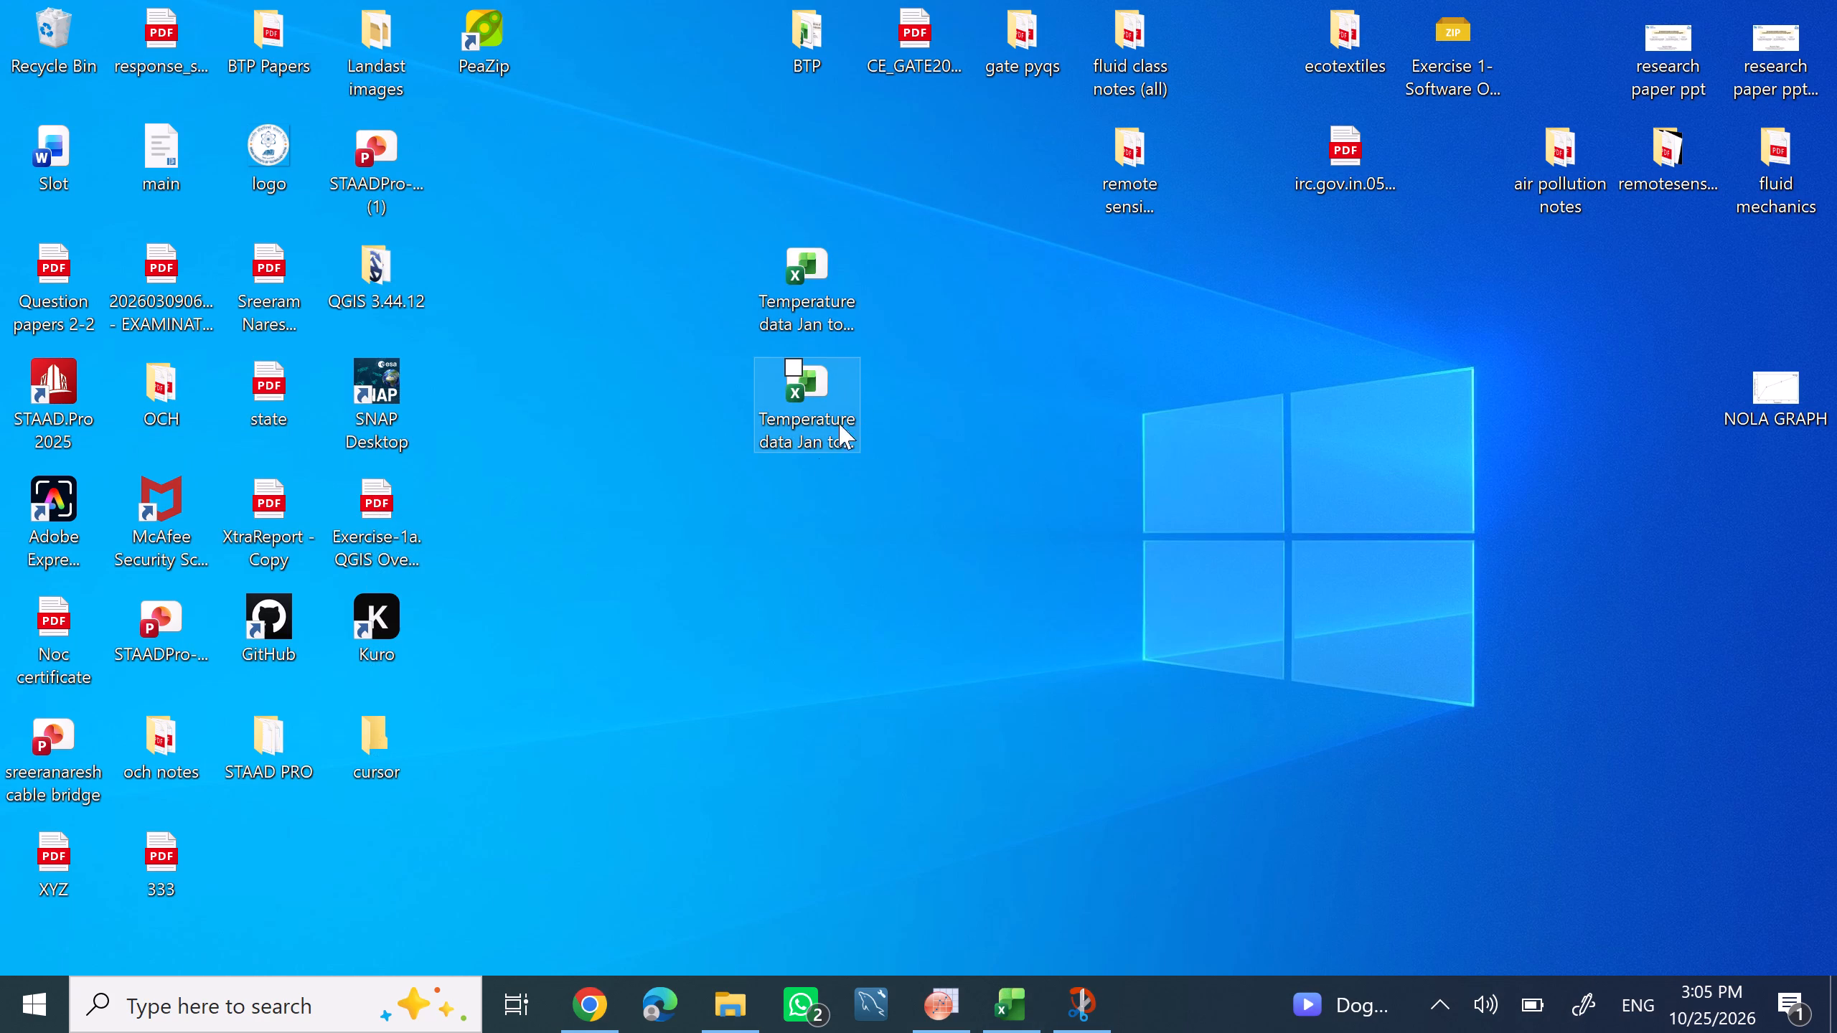
right_click(835, 269)
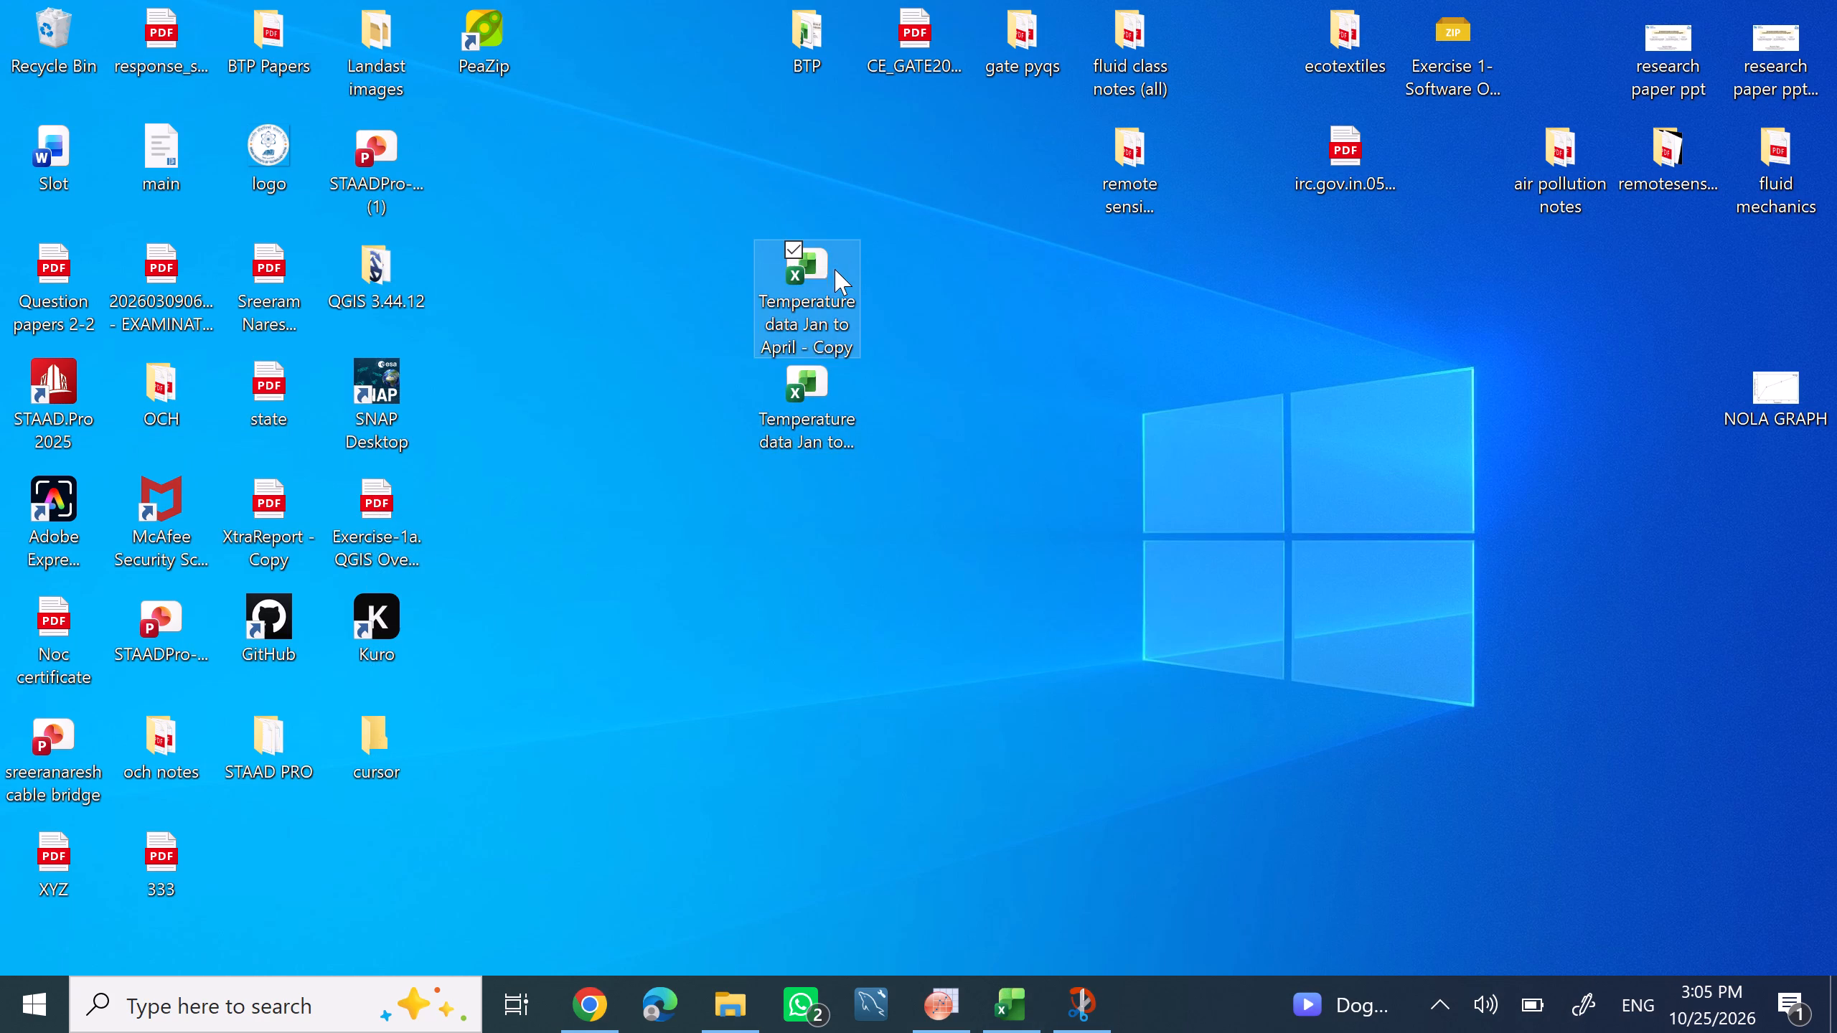
click(1001, 458)
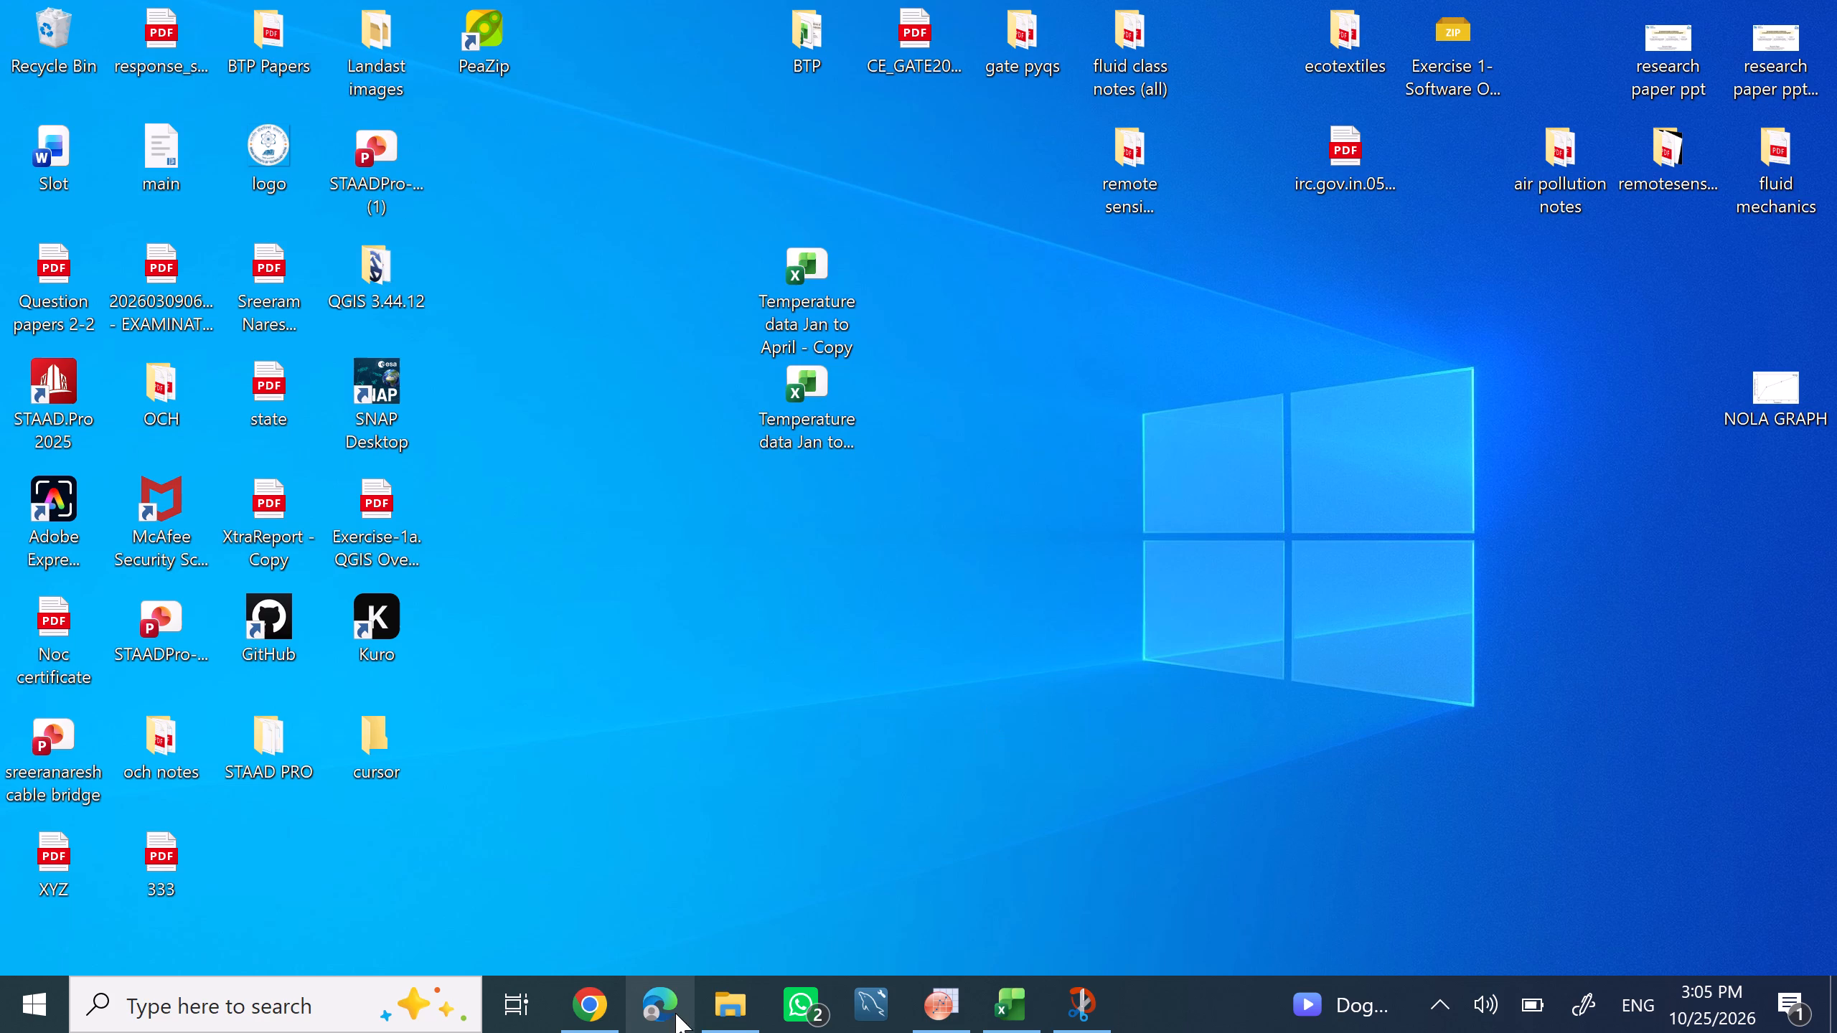
click(713, 1009)
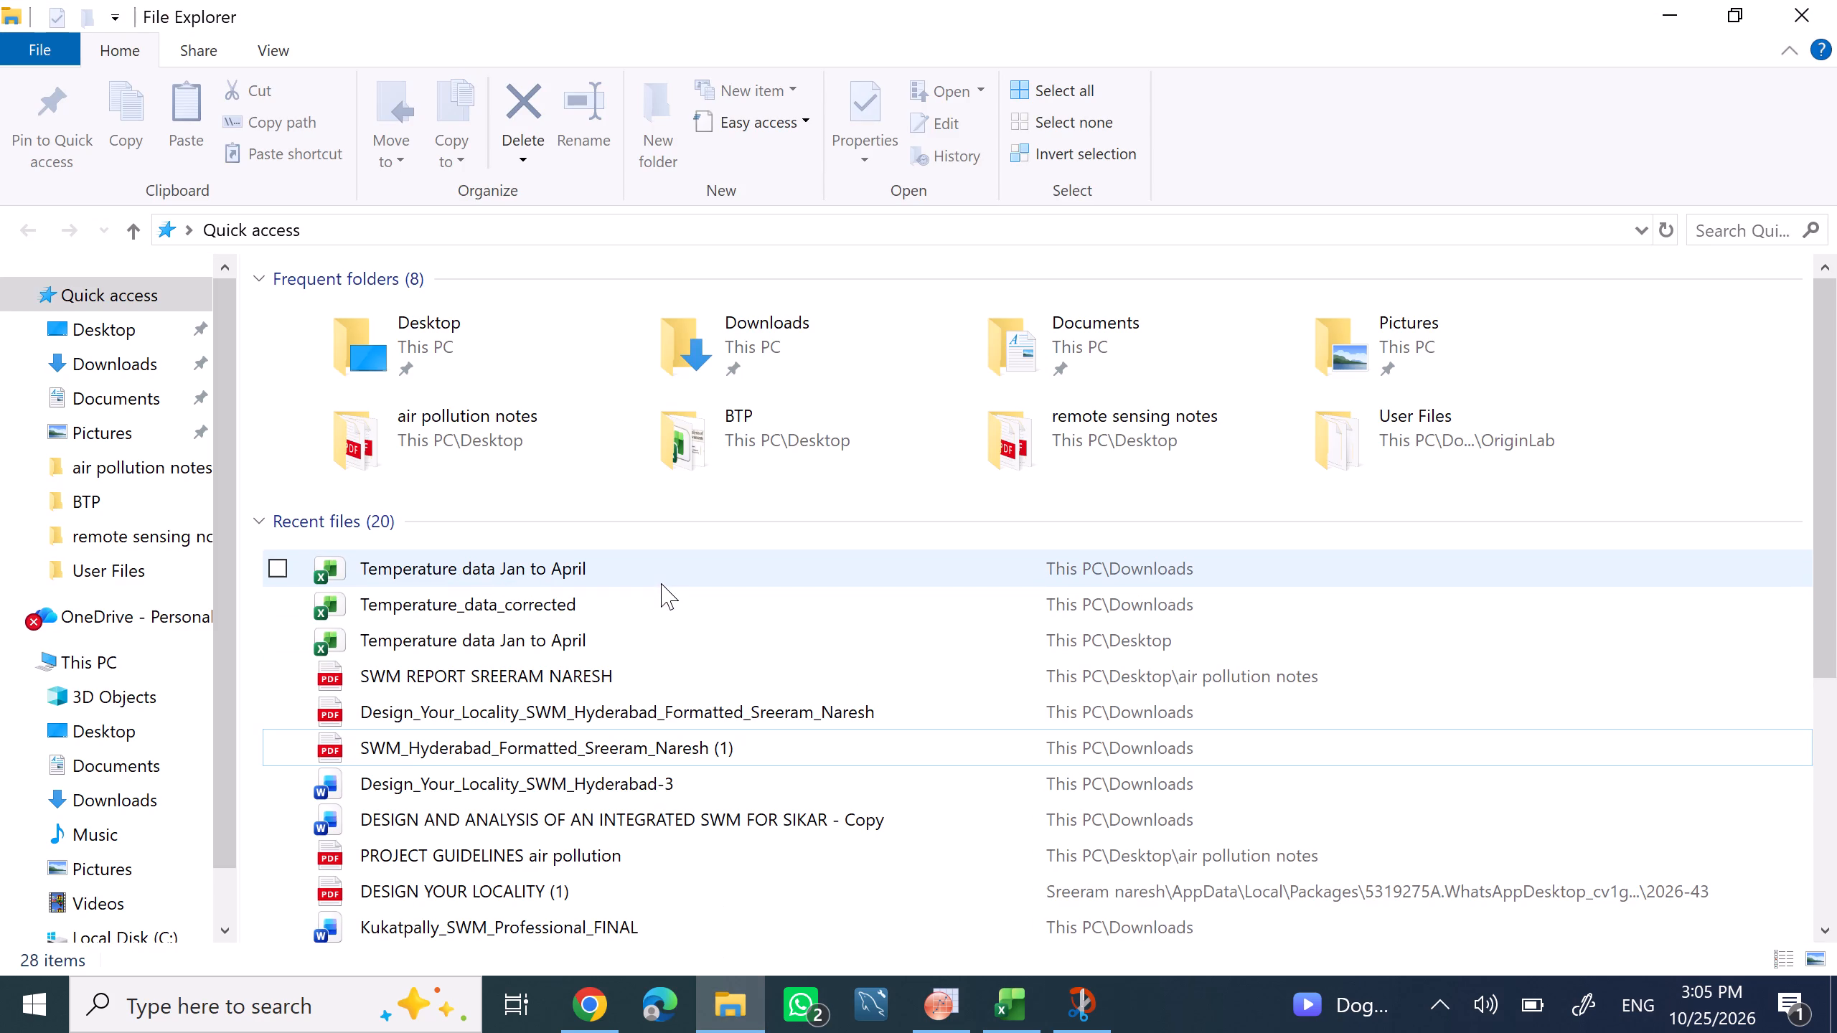
right_click(672, 554)
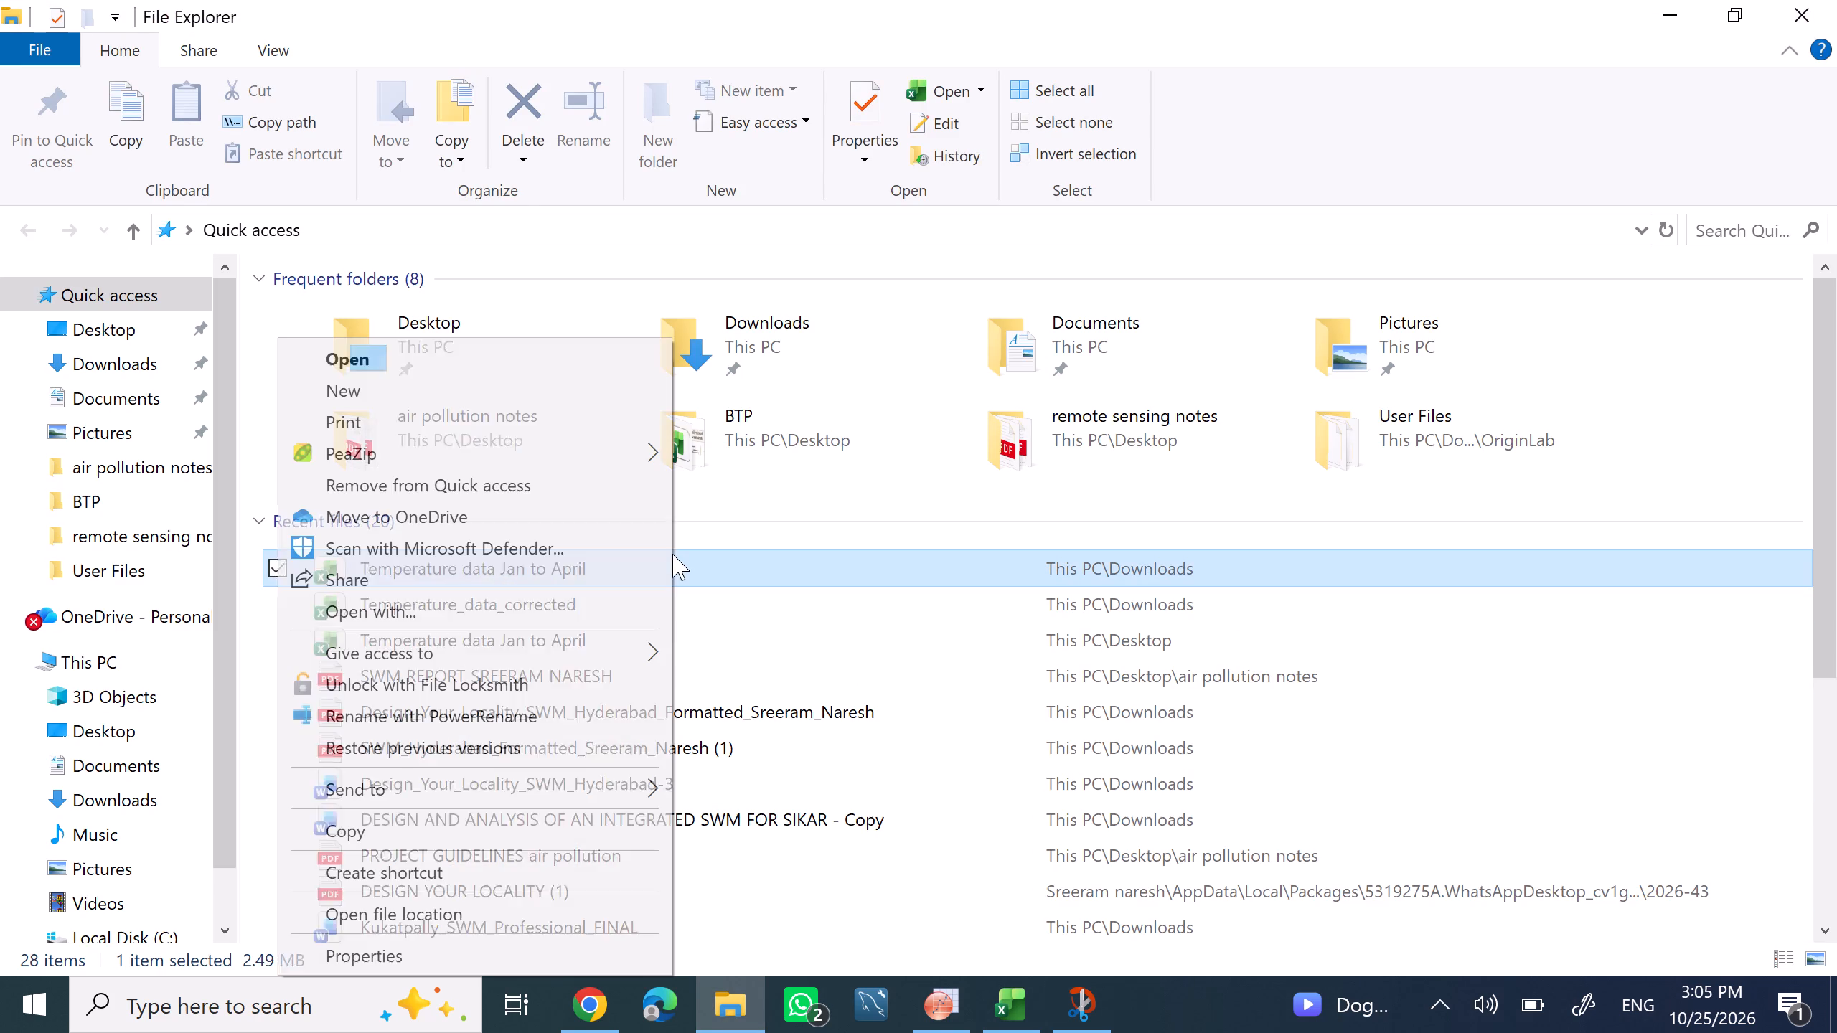
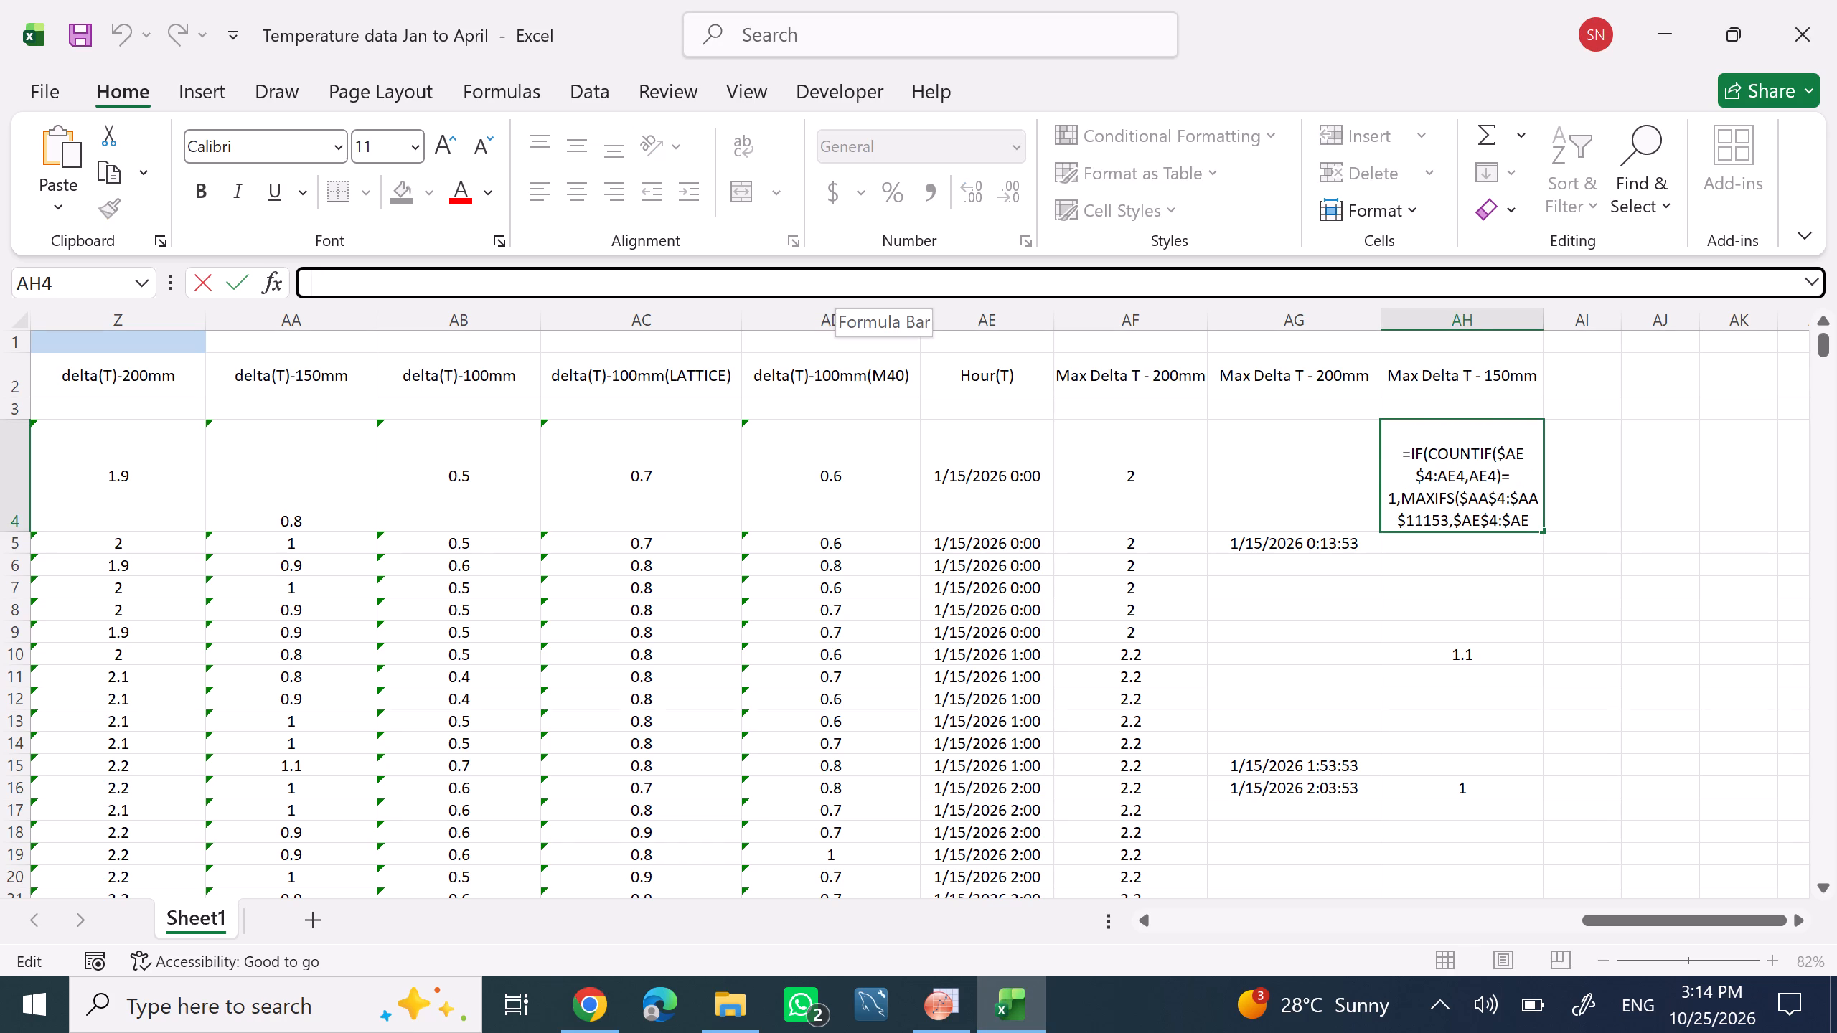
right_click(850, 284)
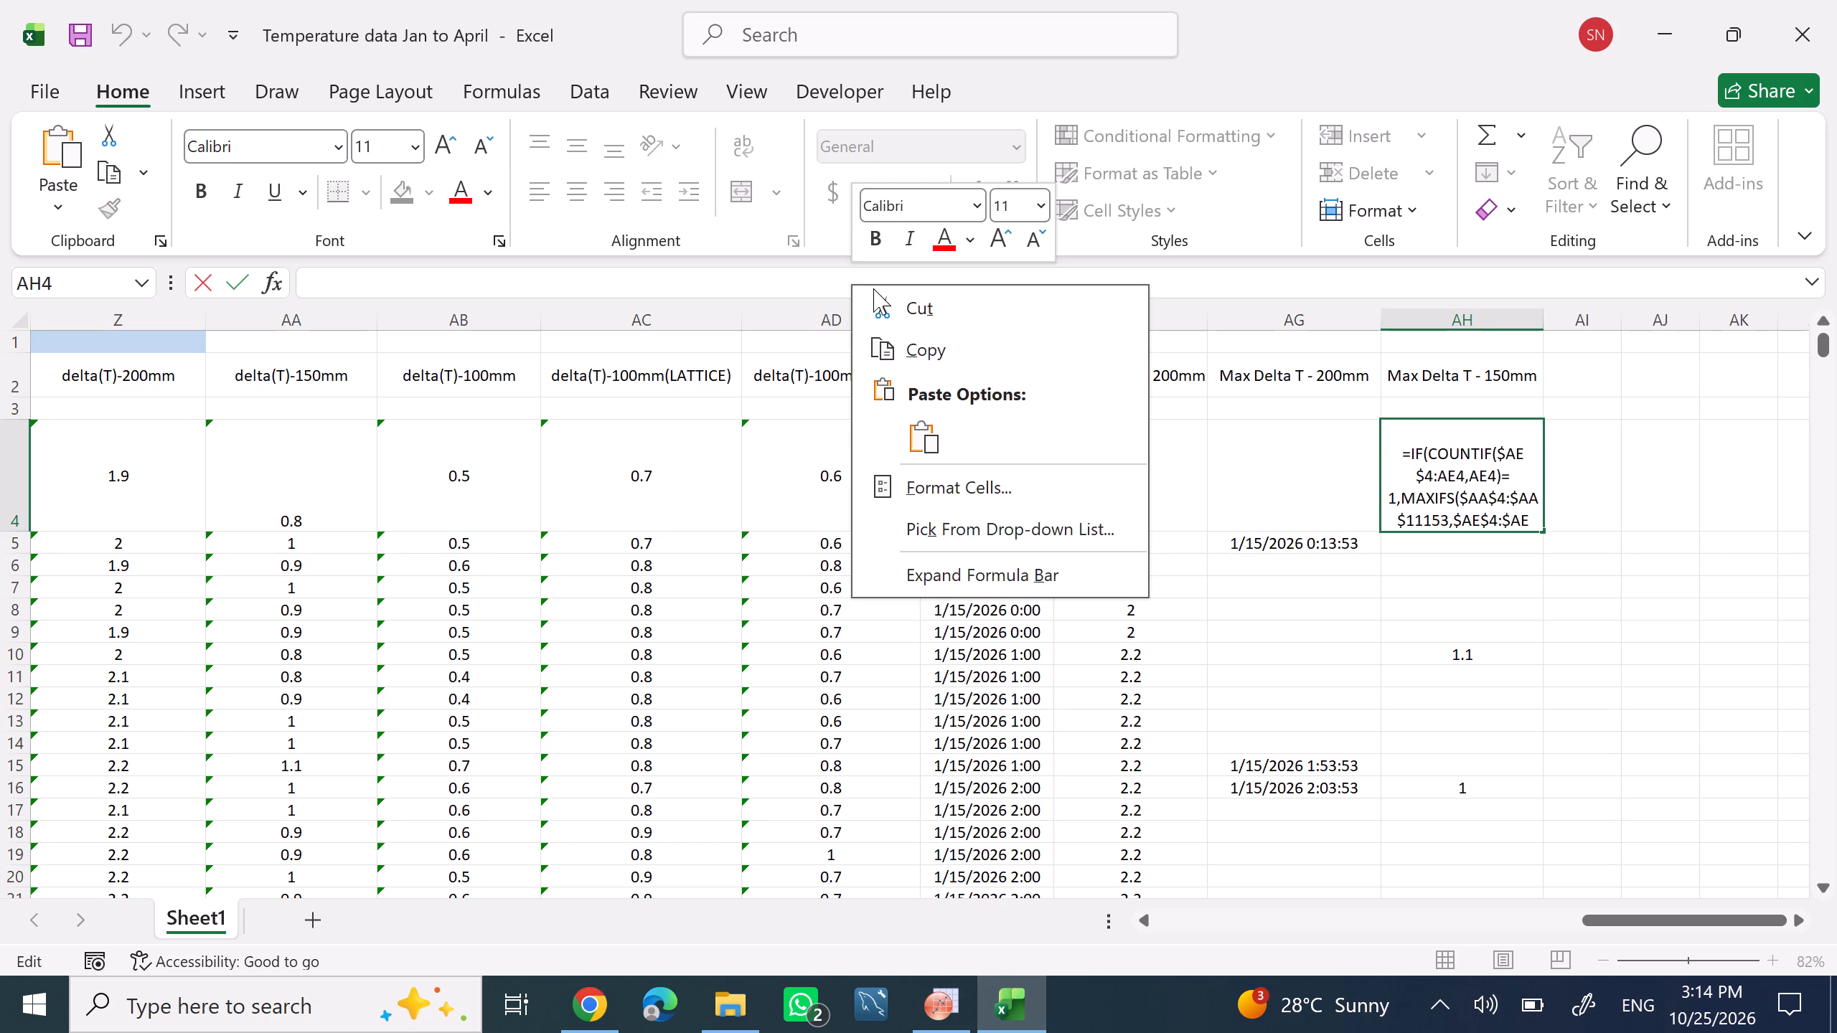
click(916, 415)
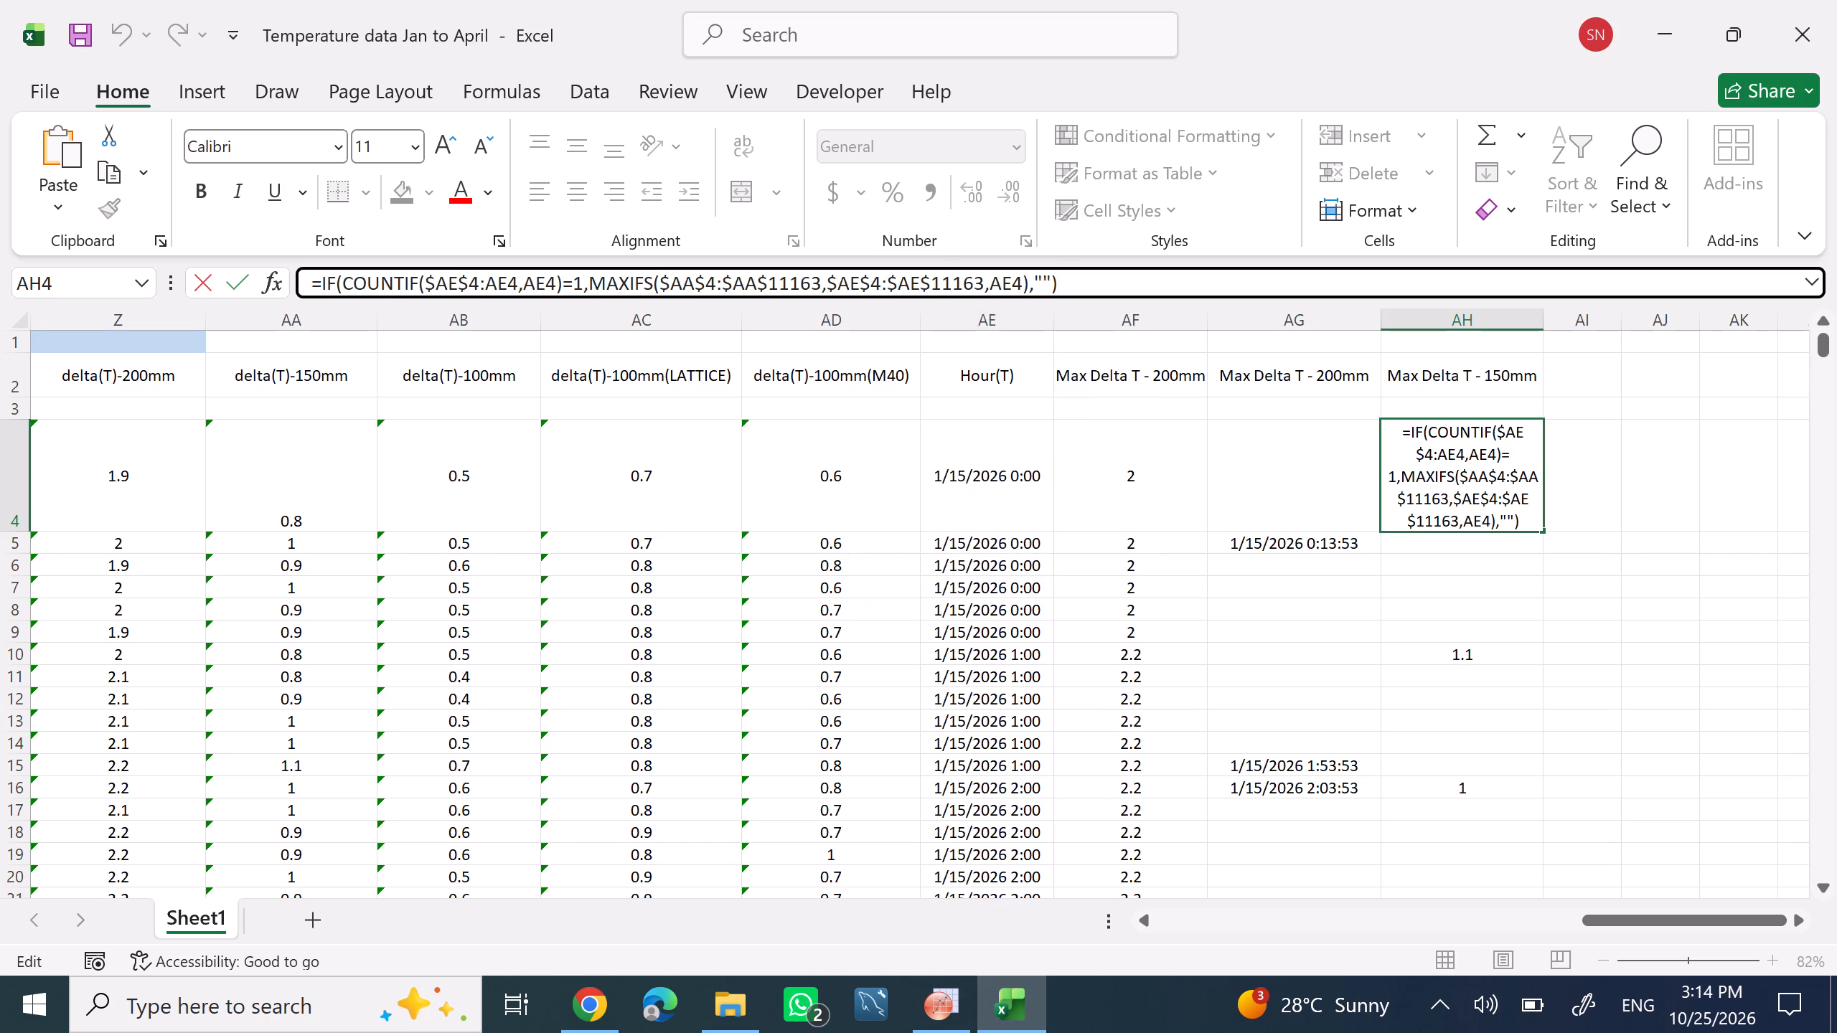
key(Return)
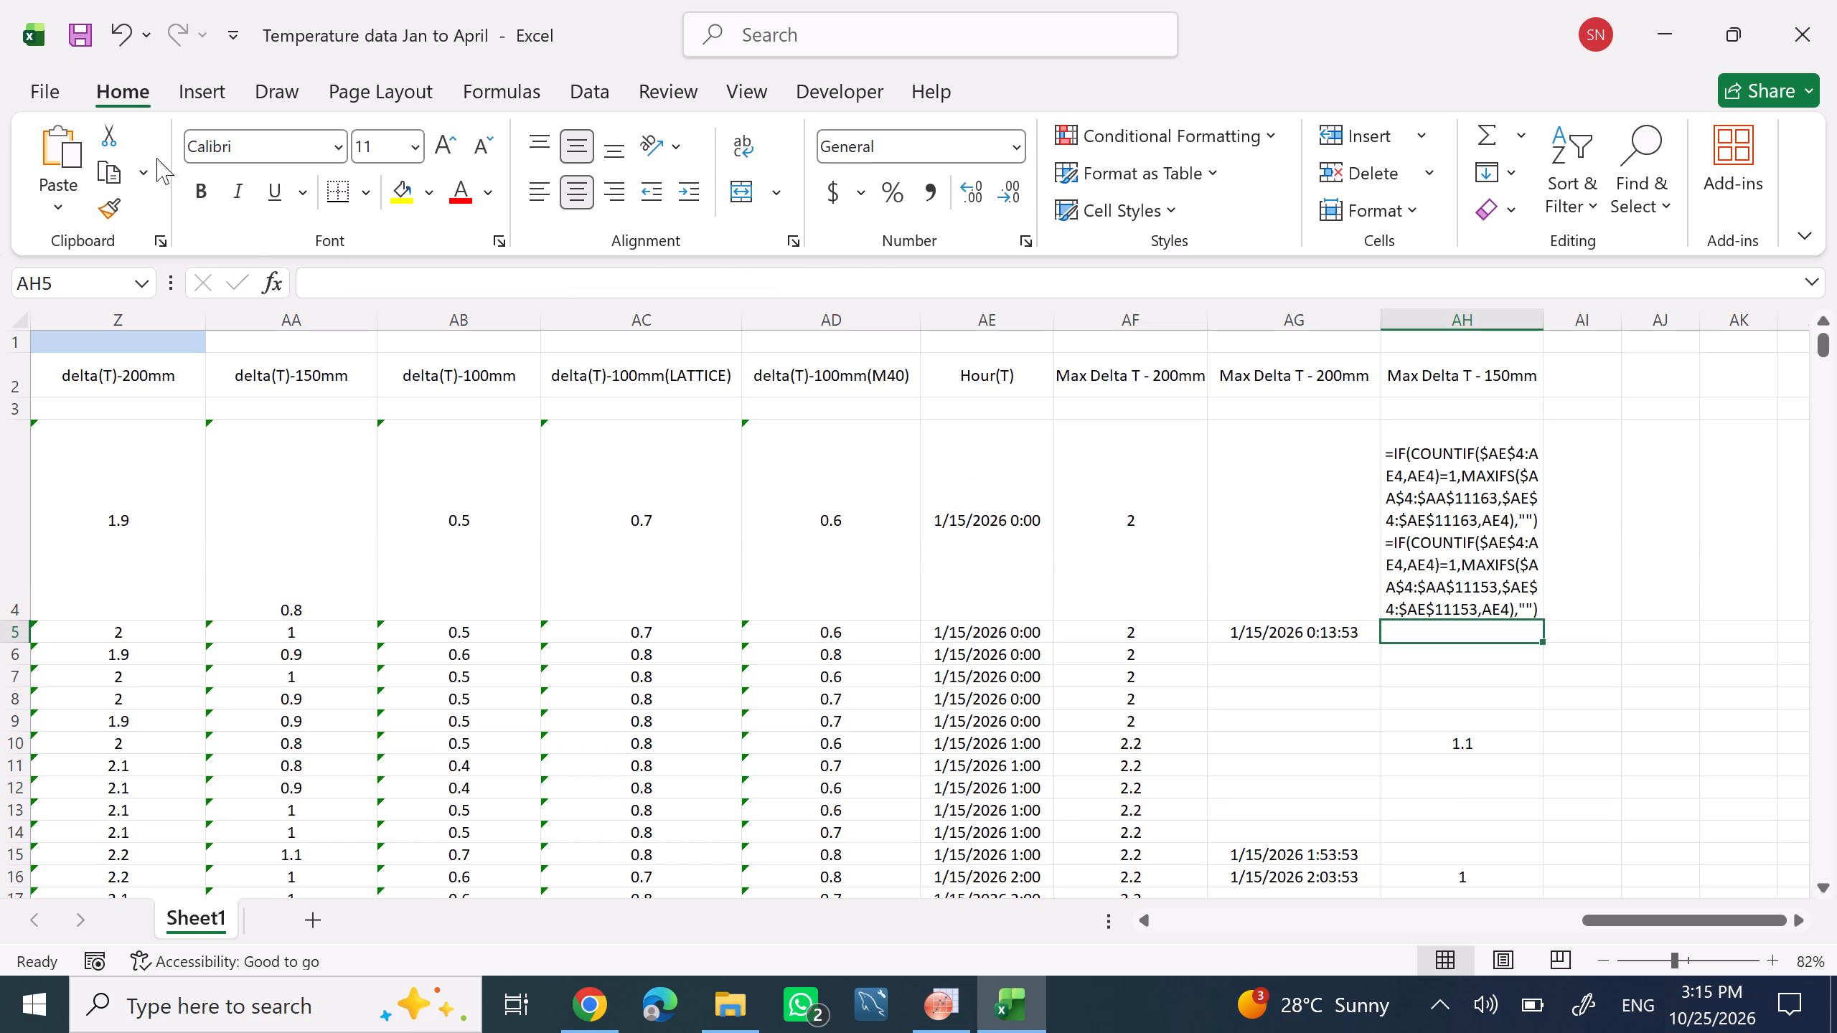
Undo the recent formula entries in the Max Delta T - 150mm column until AH4 is empty, and check the column.
click(131, 37)
click(131, 37)
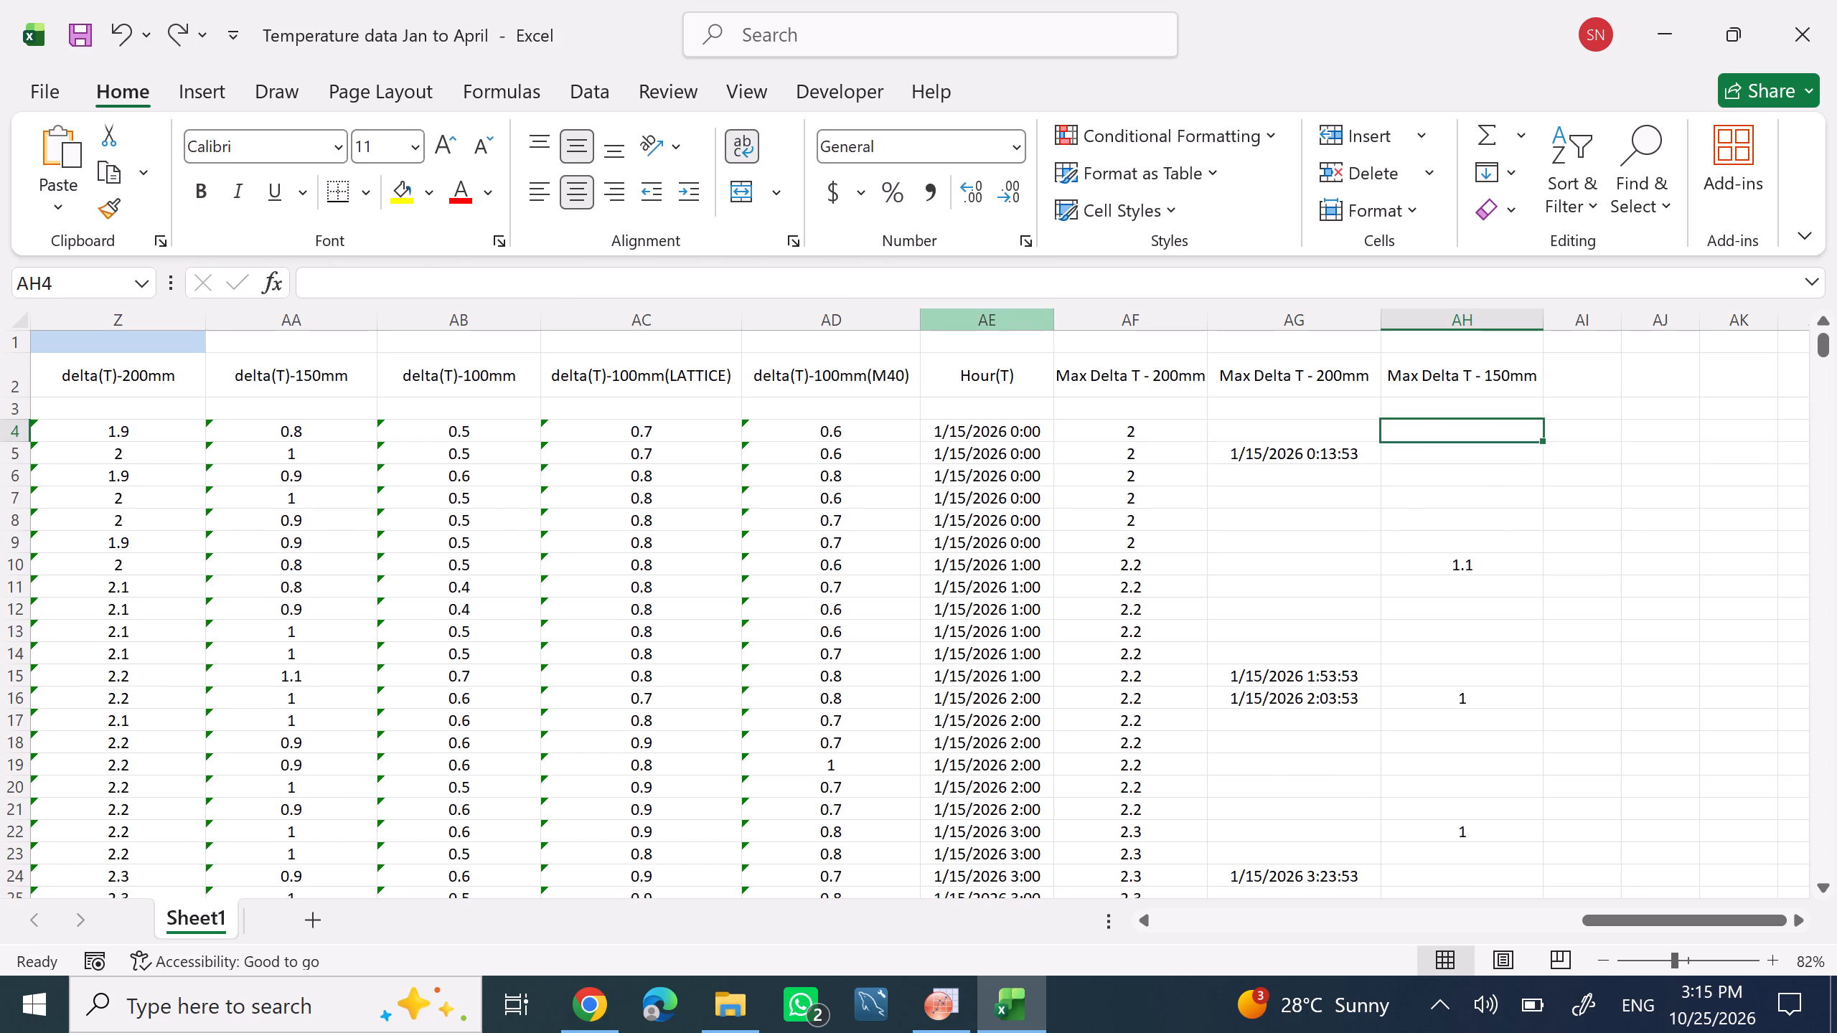
click(115, 27)
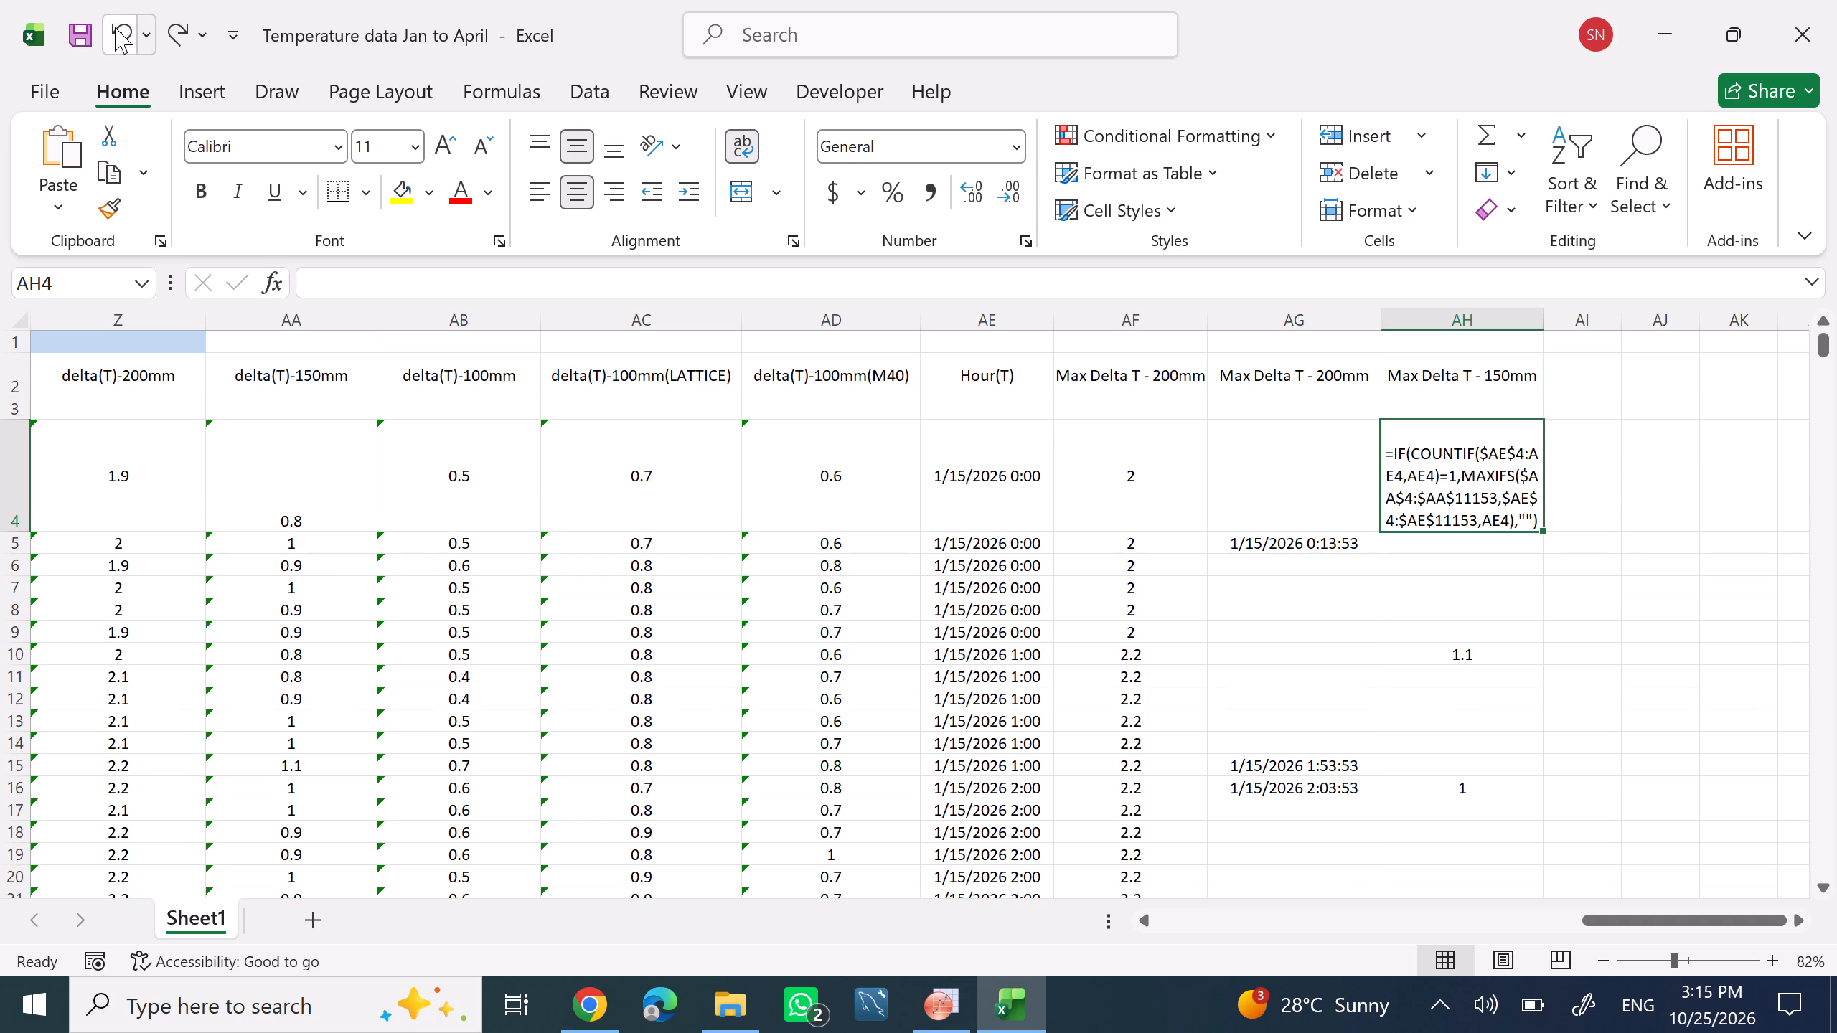
click(115, 27)
triple_click(115, 27)
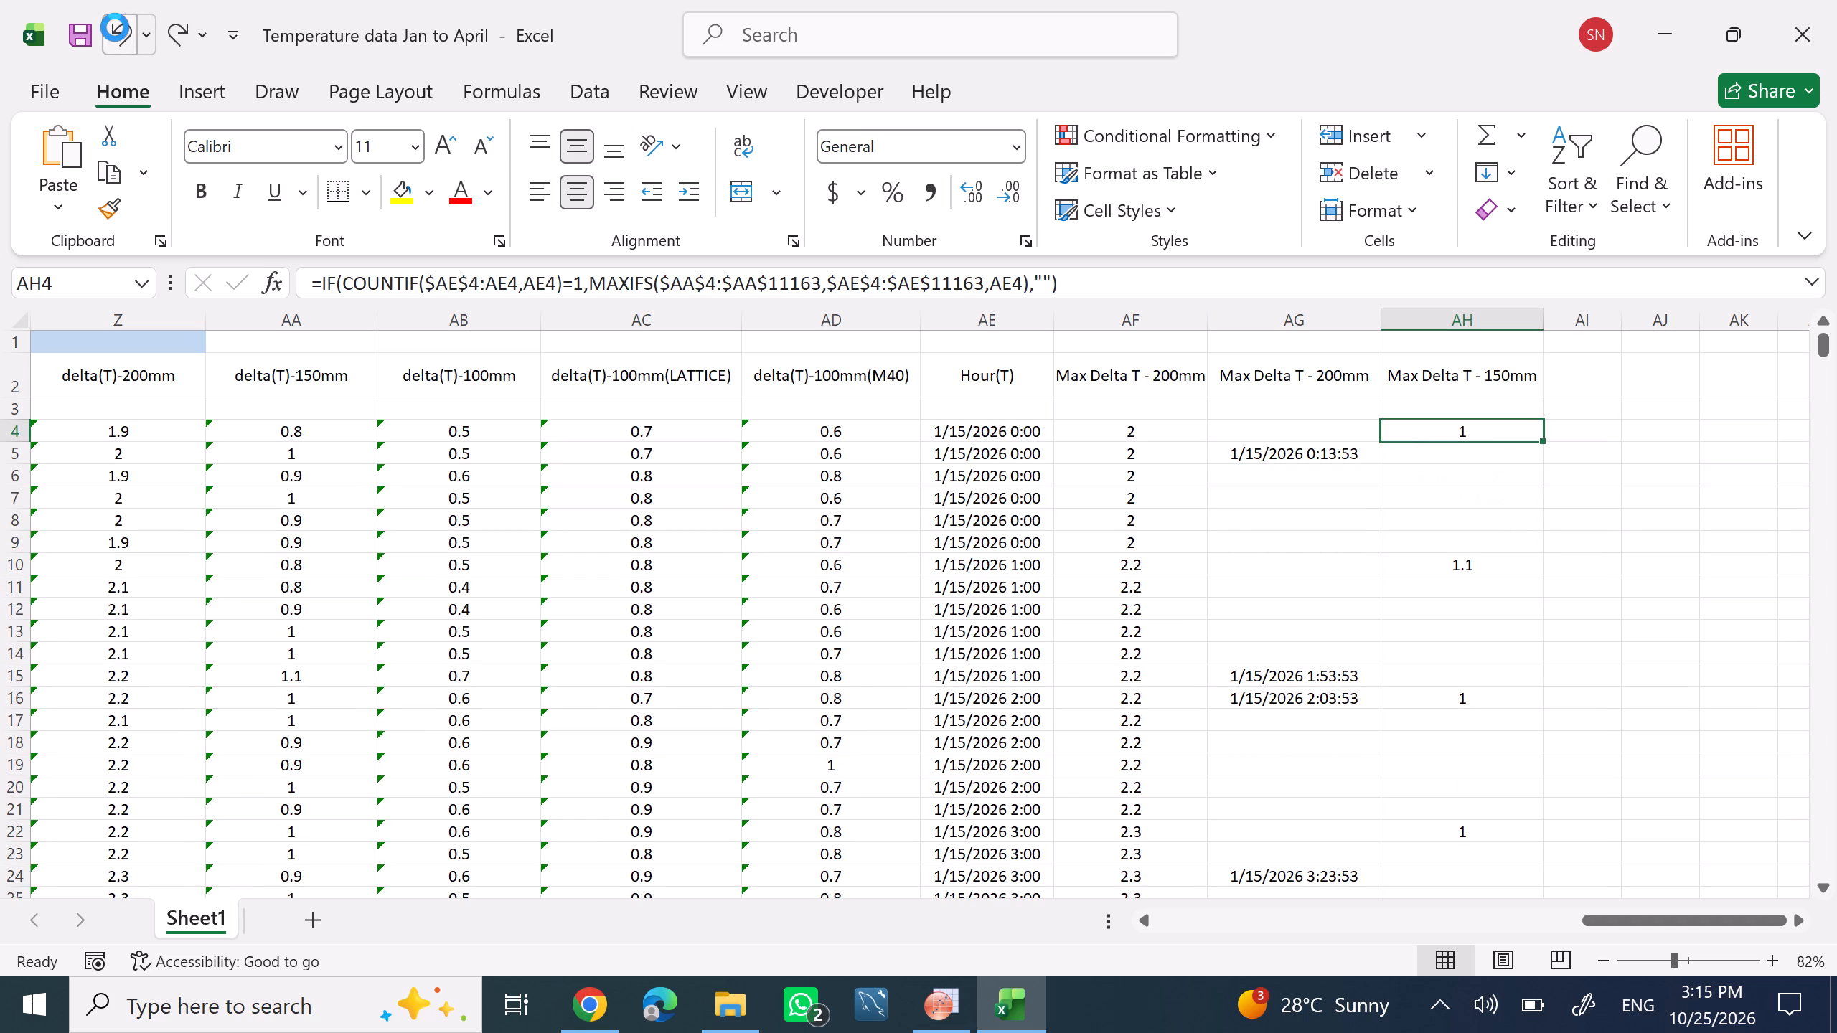
click(115, 27)
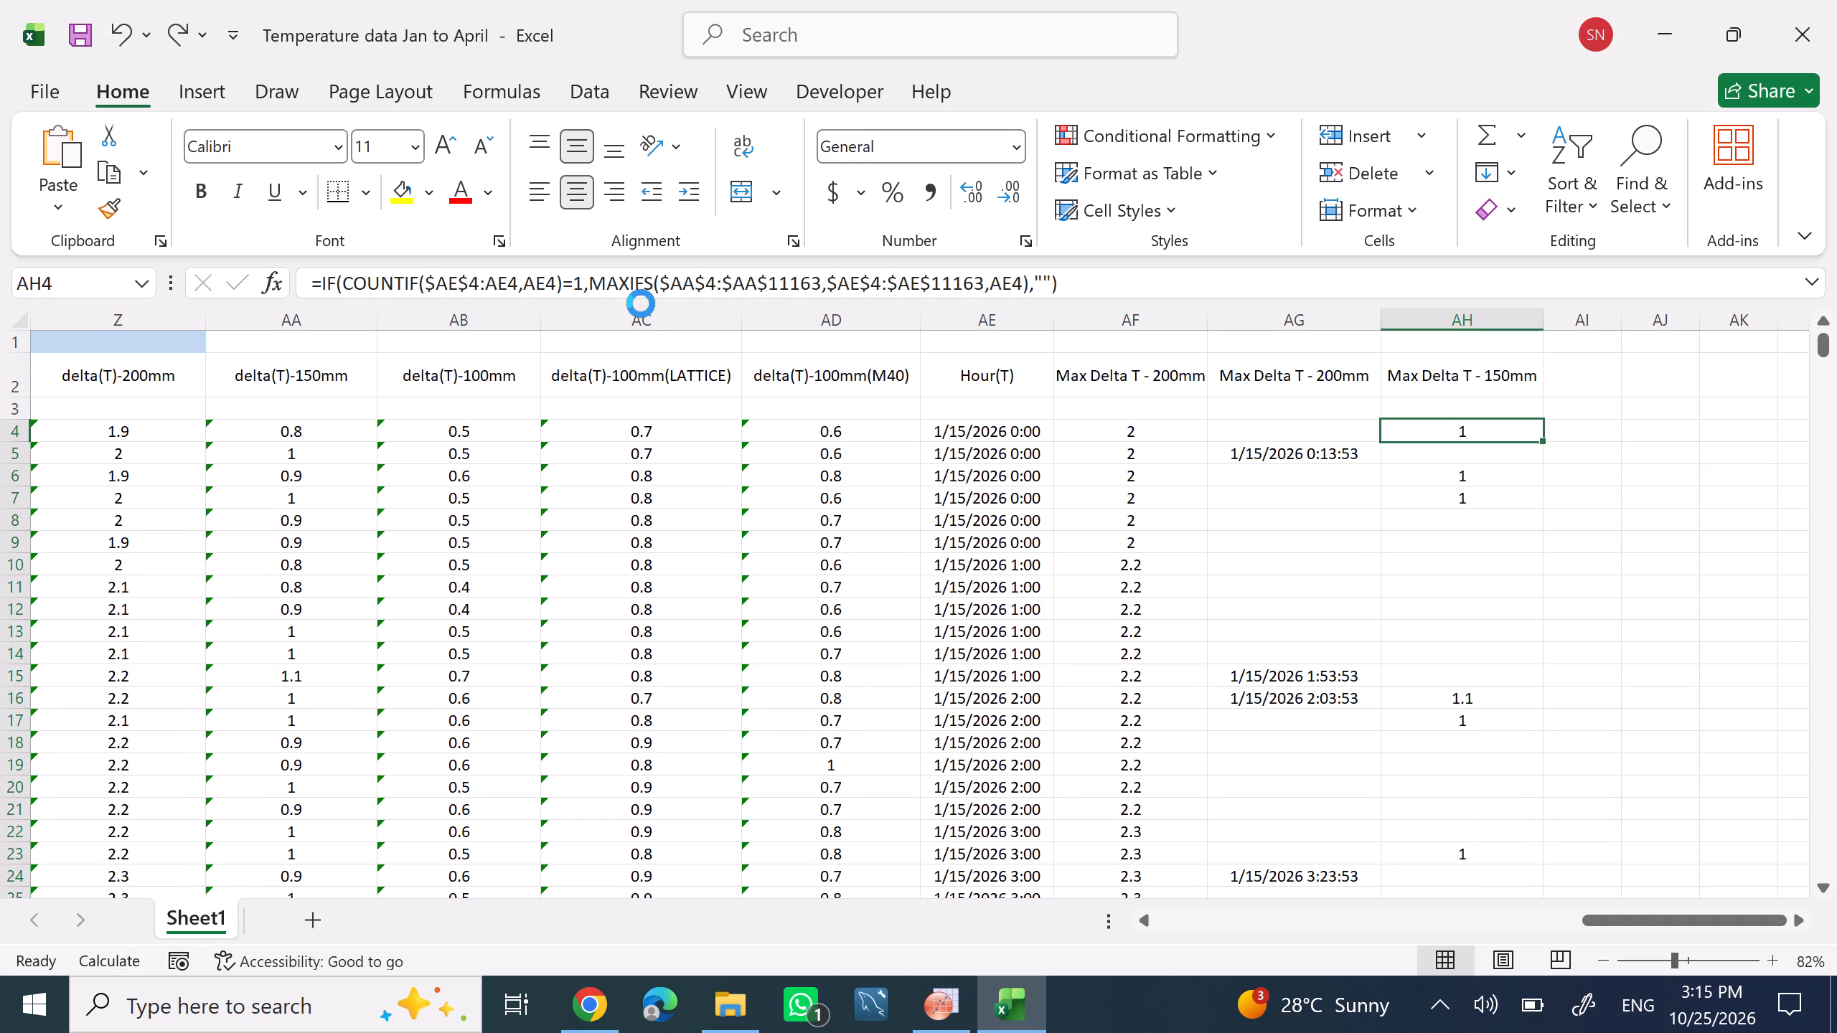
scroll(1635, 564, down, 5)
scroll(1635, 564, up, 6)
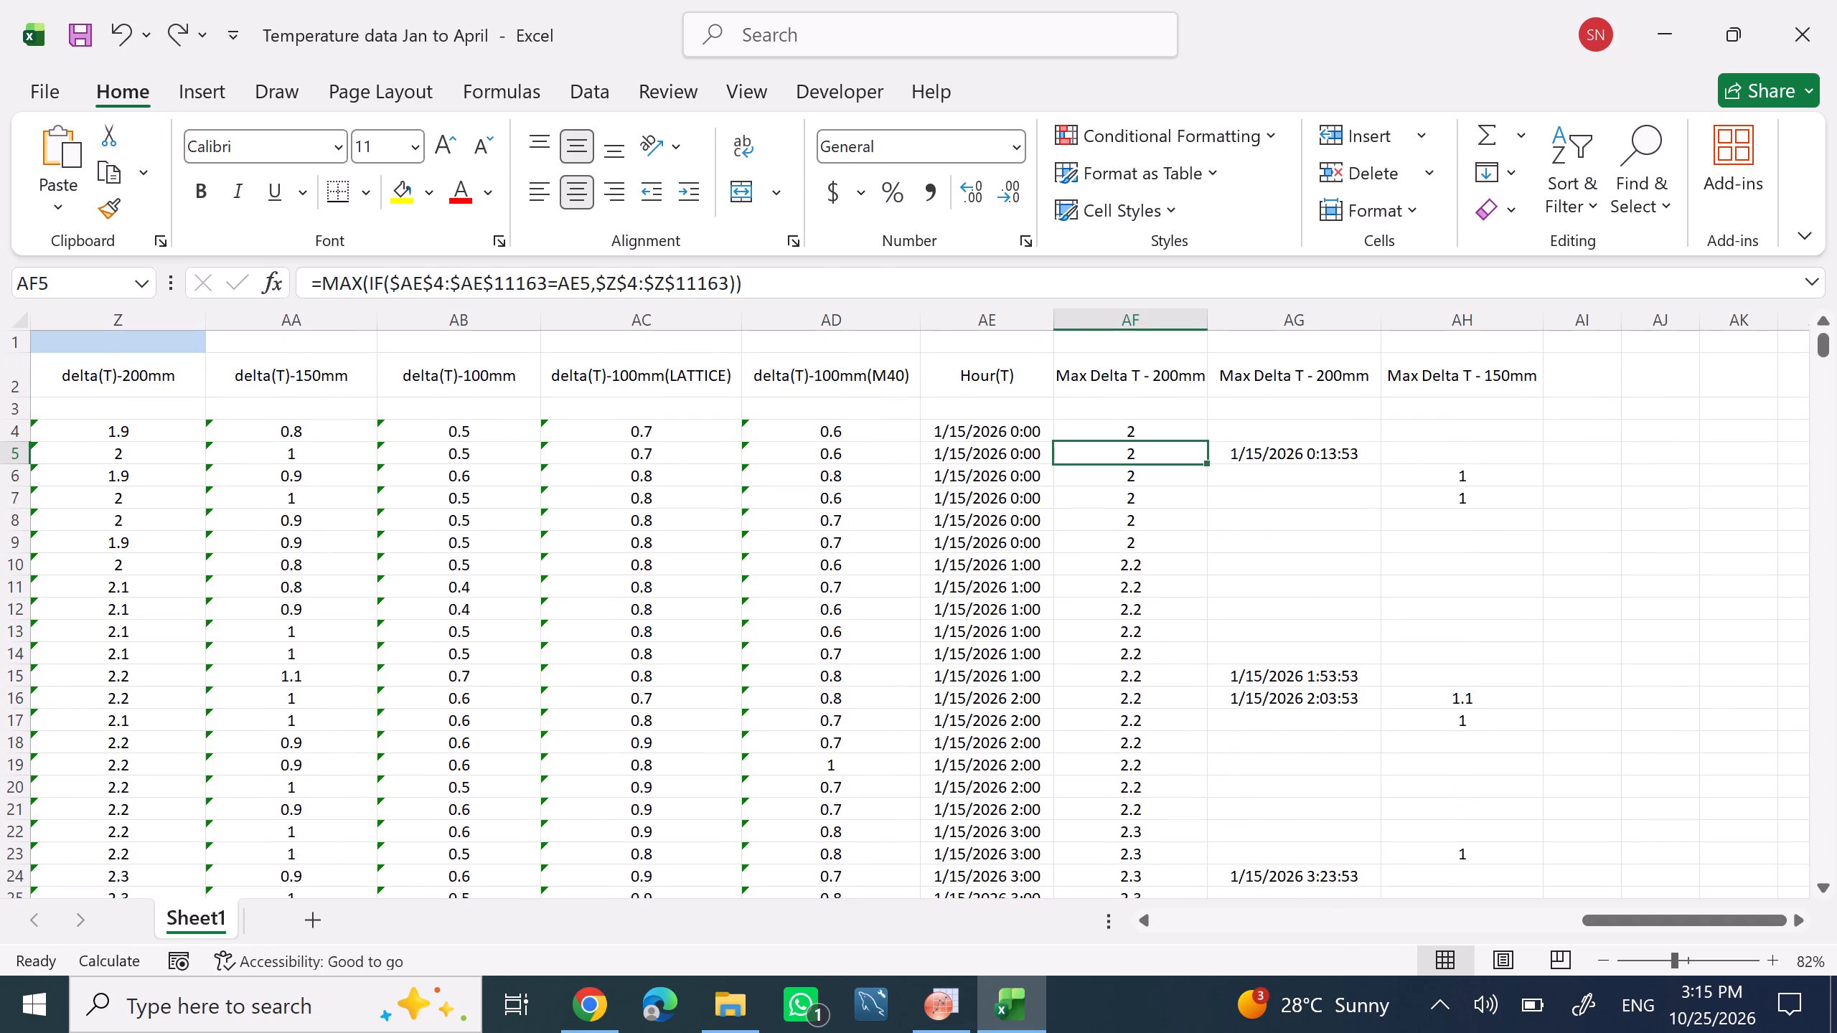
scroll(1635, 564, up, 4)
click(113, 39)
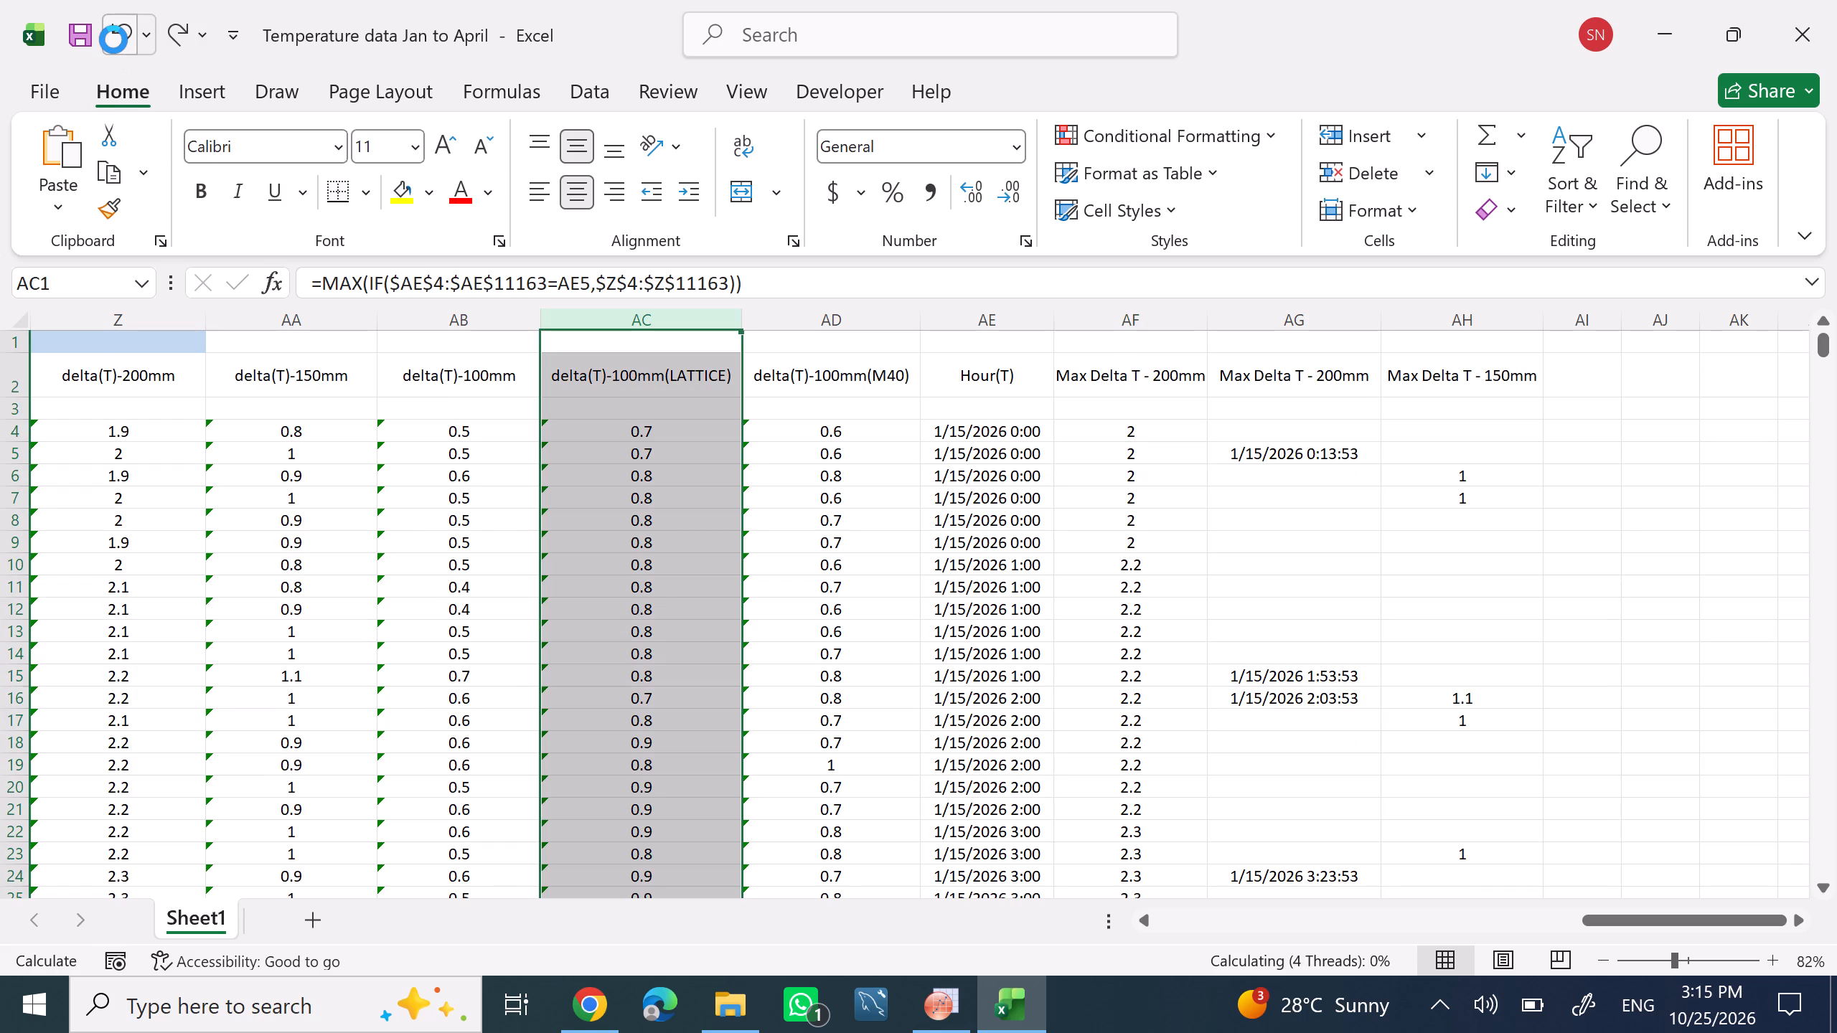
click(113, 39)
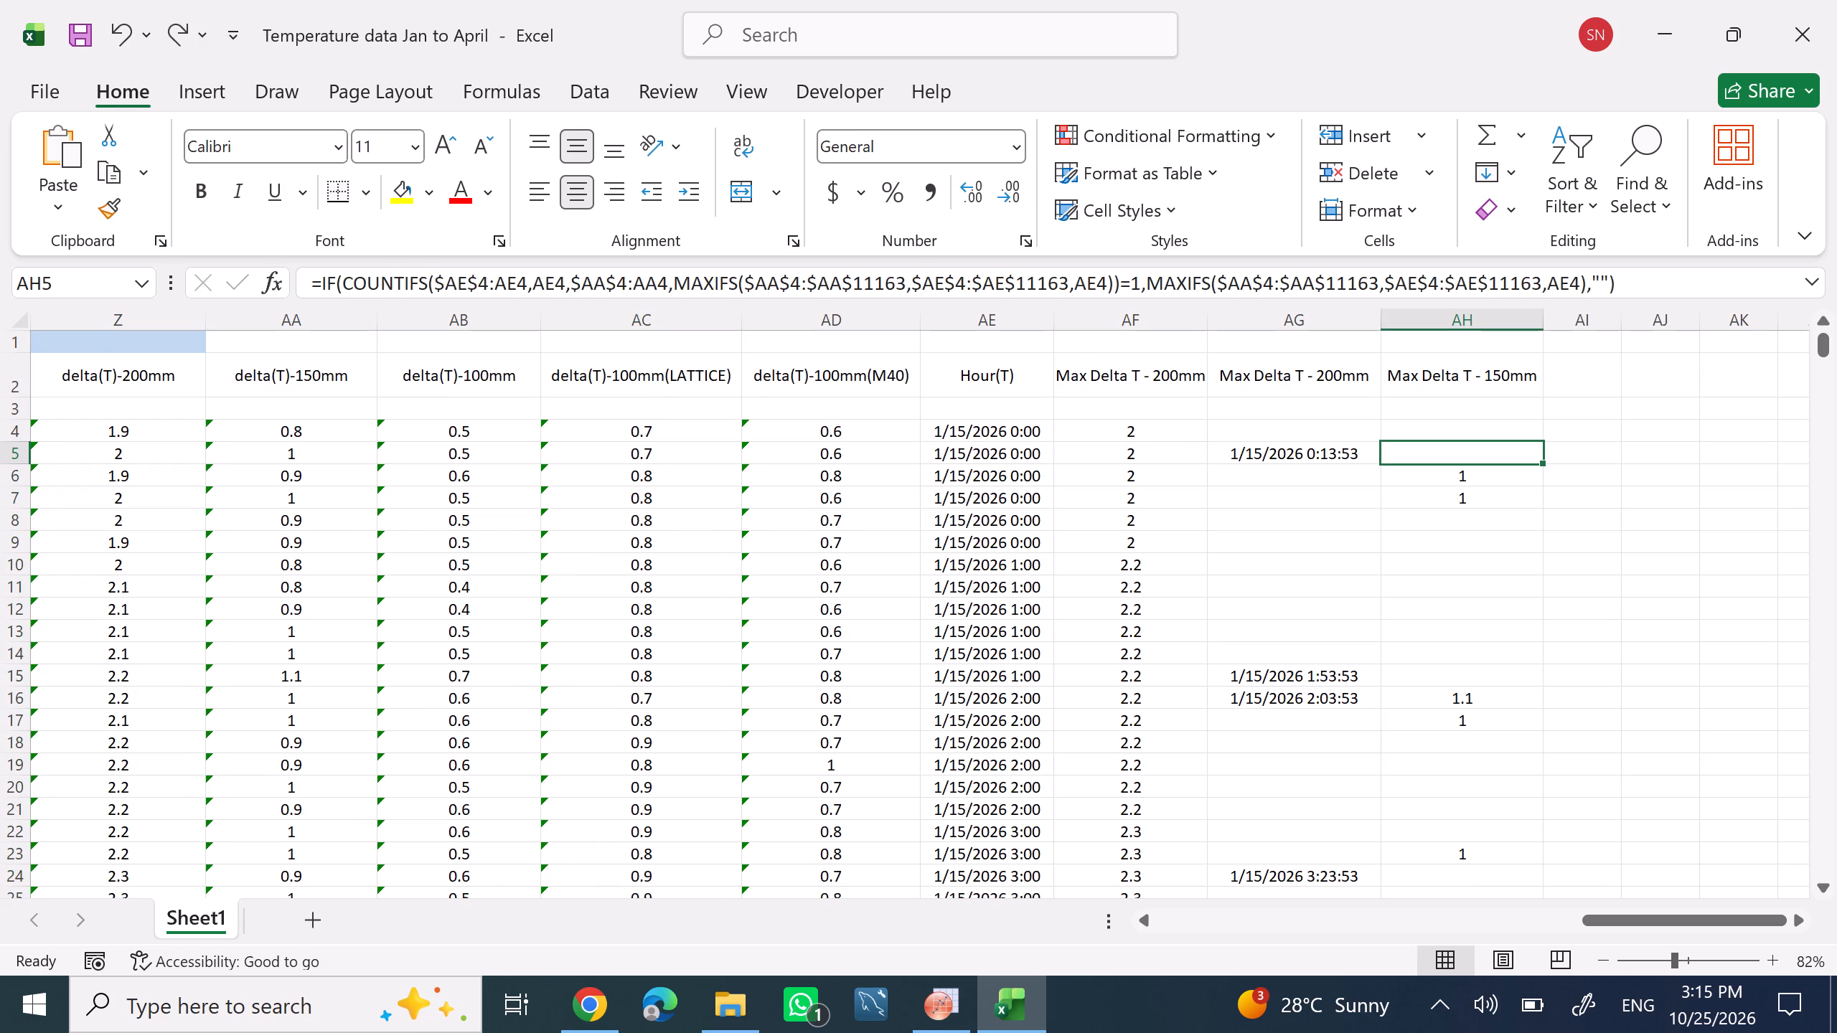
scroll(734, 800, down, 4)
scroll(734, 800, up, 2)
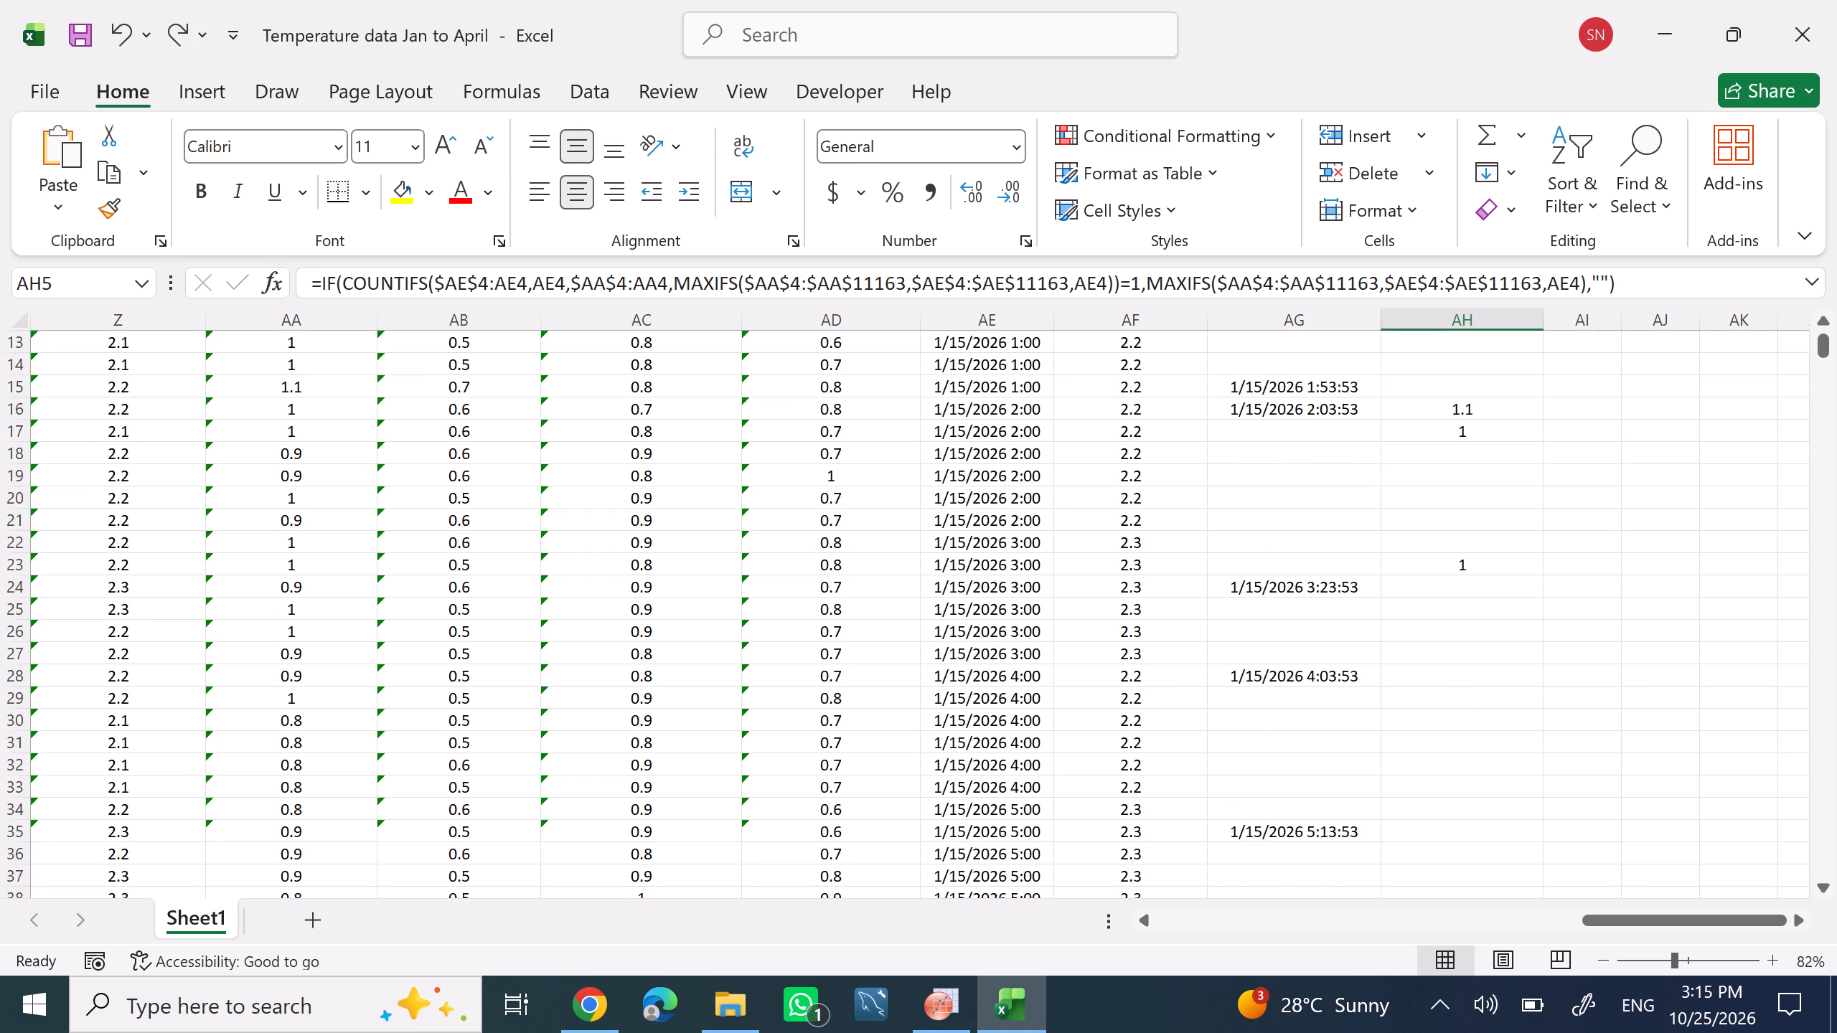
scroll(734, 800, up, 3)
click(1529, 537)
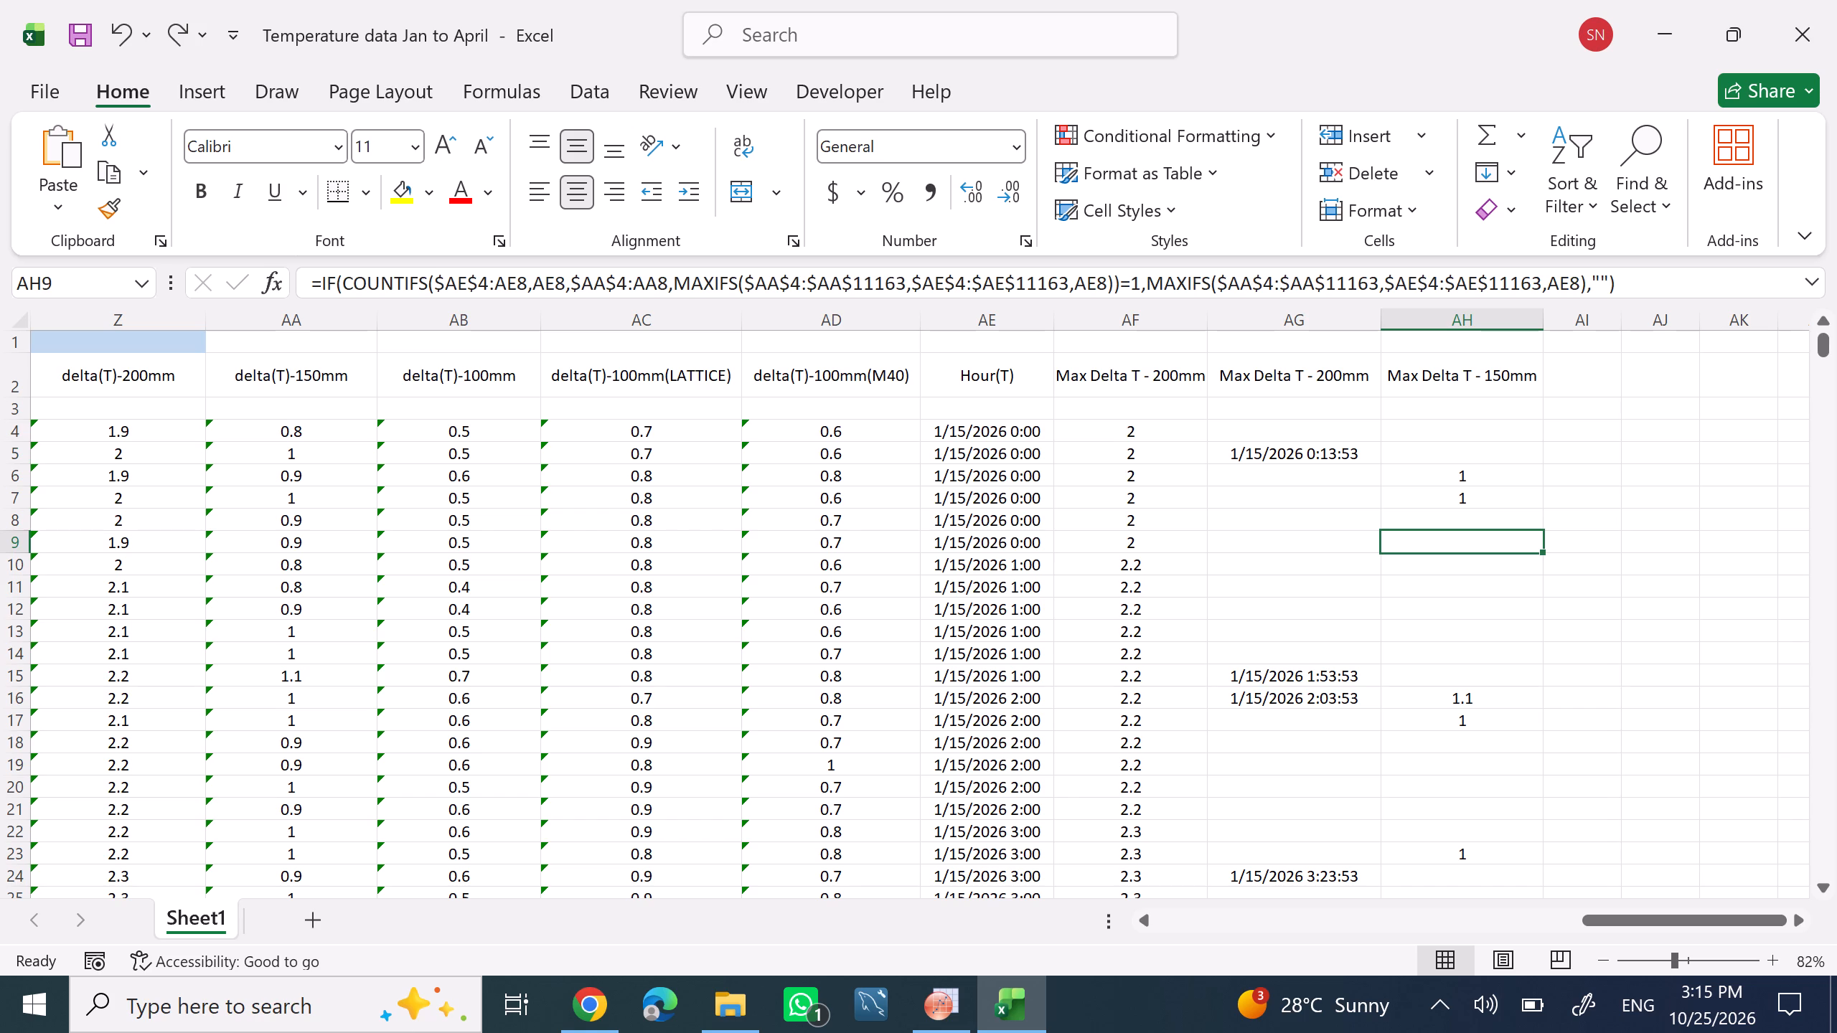
Copy the formula text =MAX(IF($AE$4:$AE$11163=AE4,$Z$4:$Z$11163)) from cell AF4.
click(1159, 428)
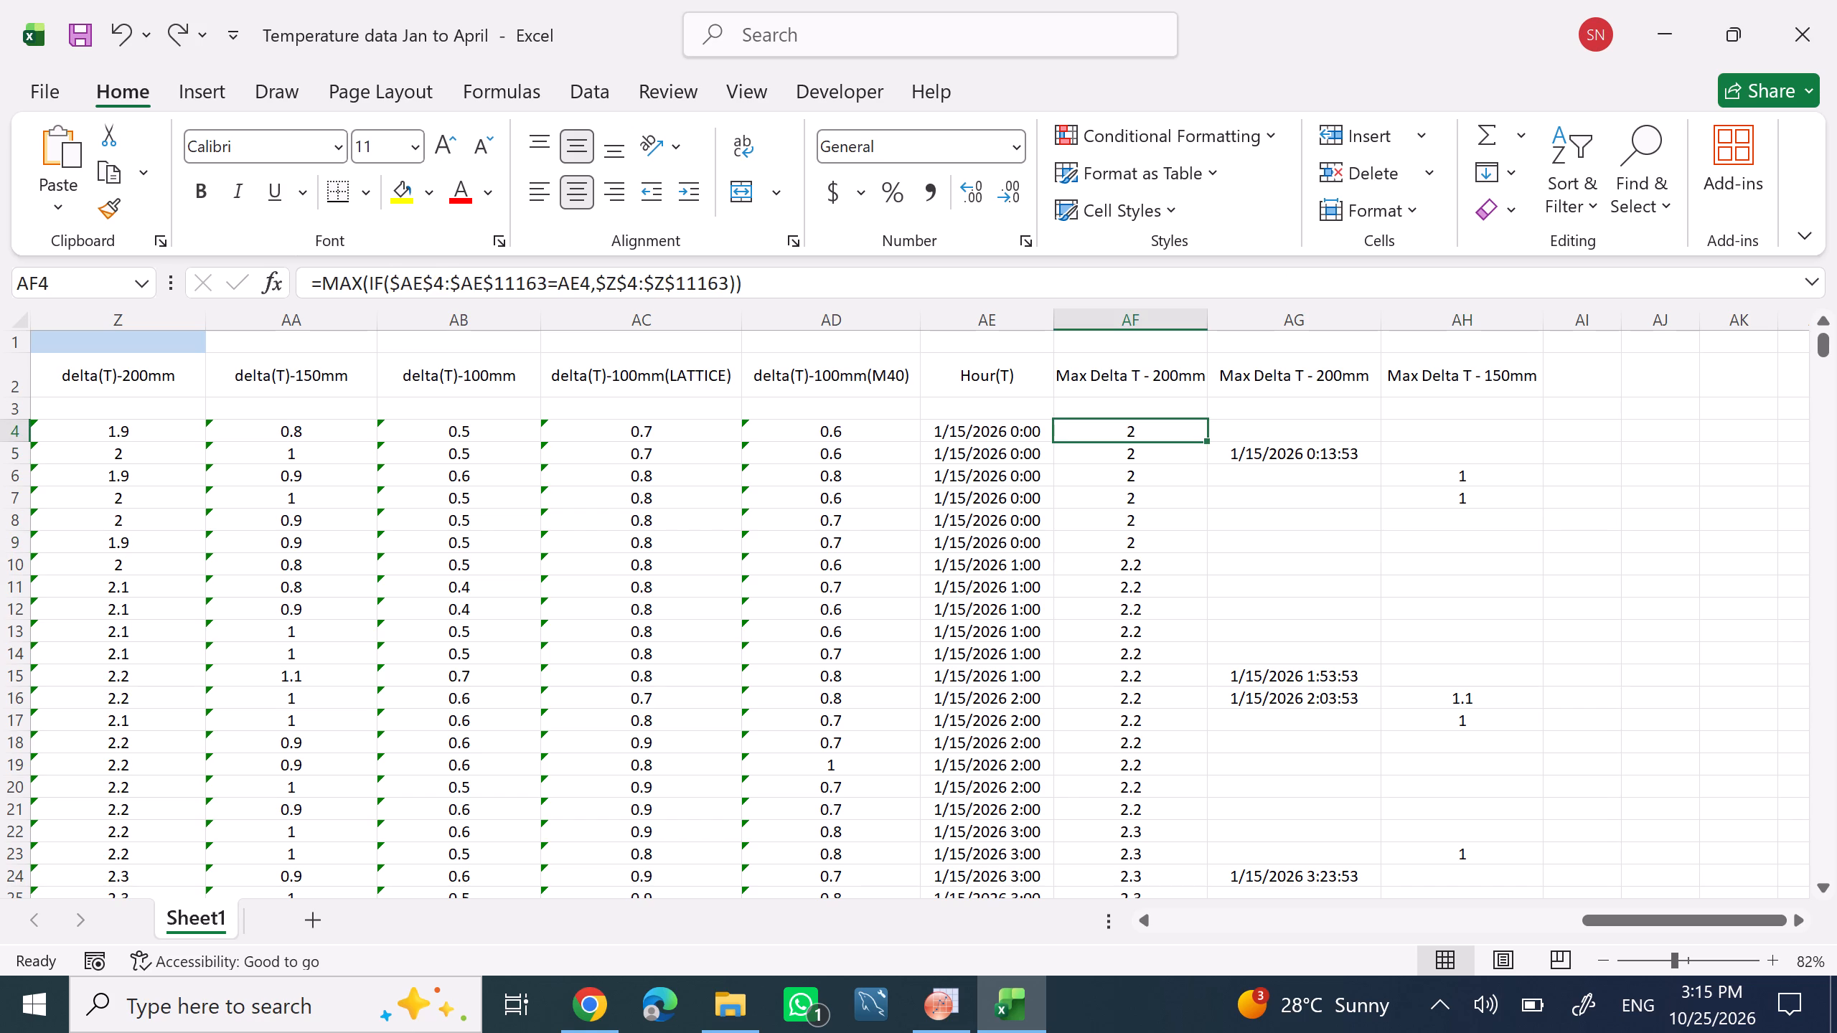
drag(769, 273, 690, 270)
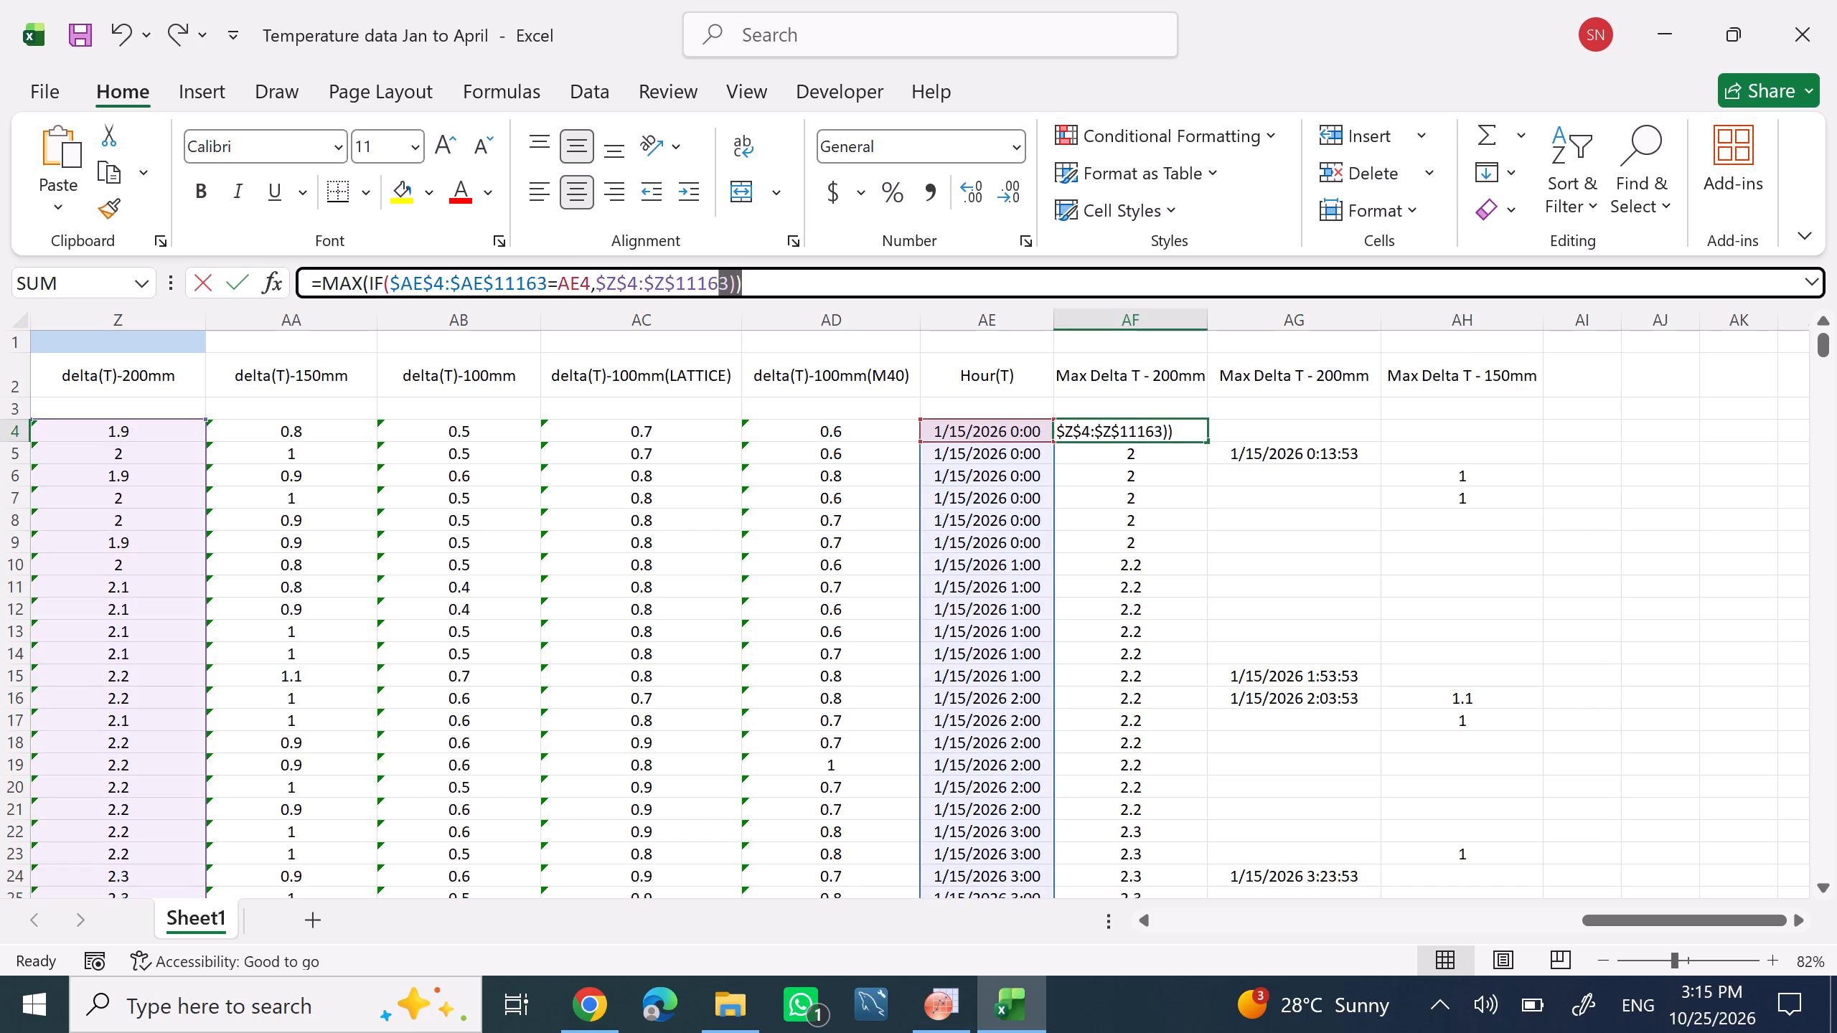
drag(690, 270, 212, 286)
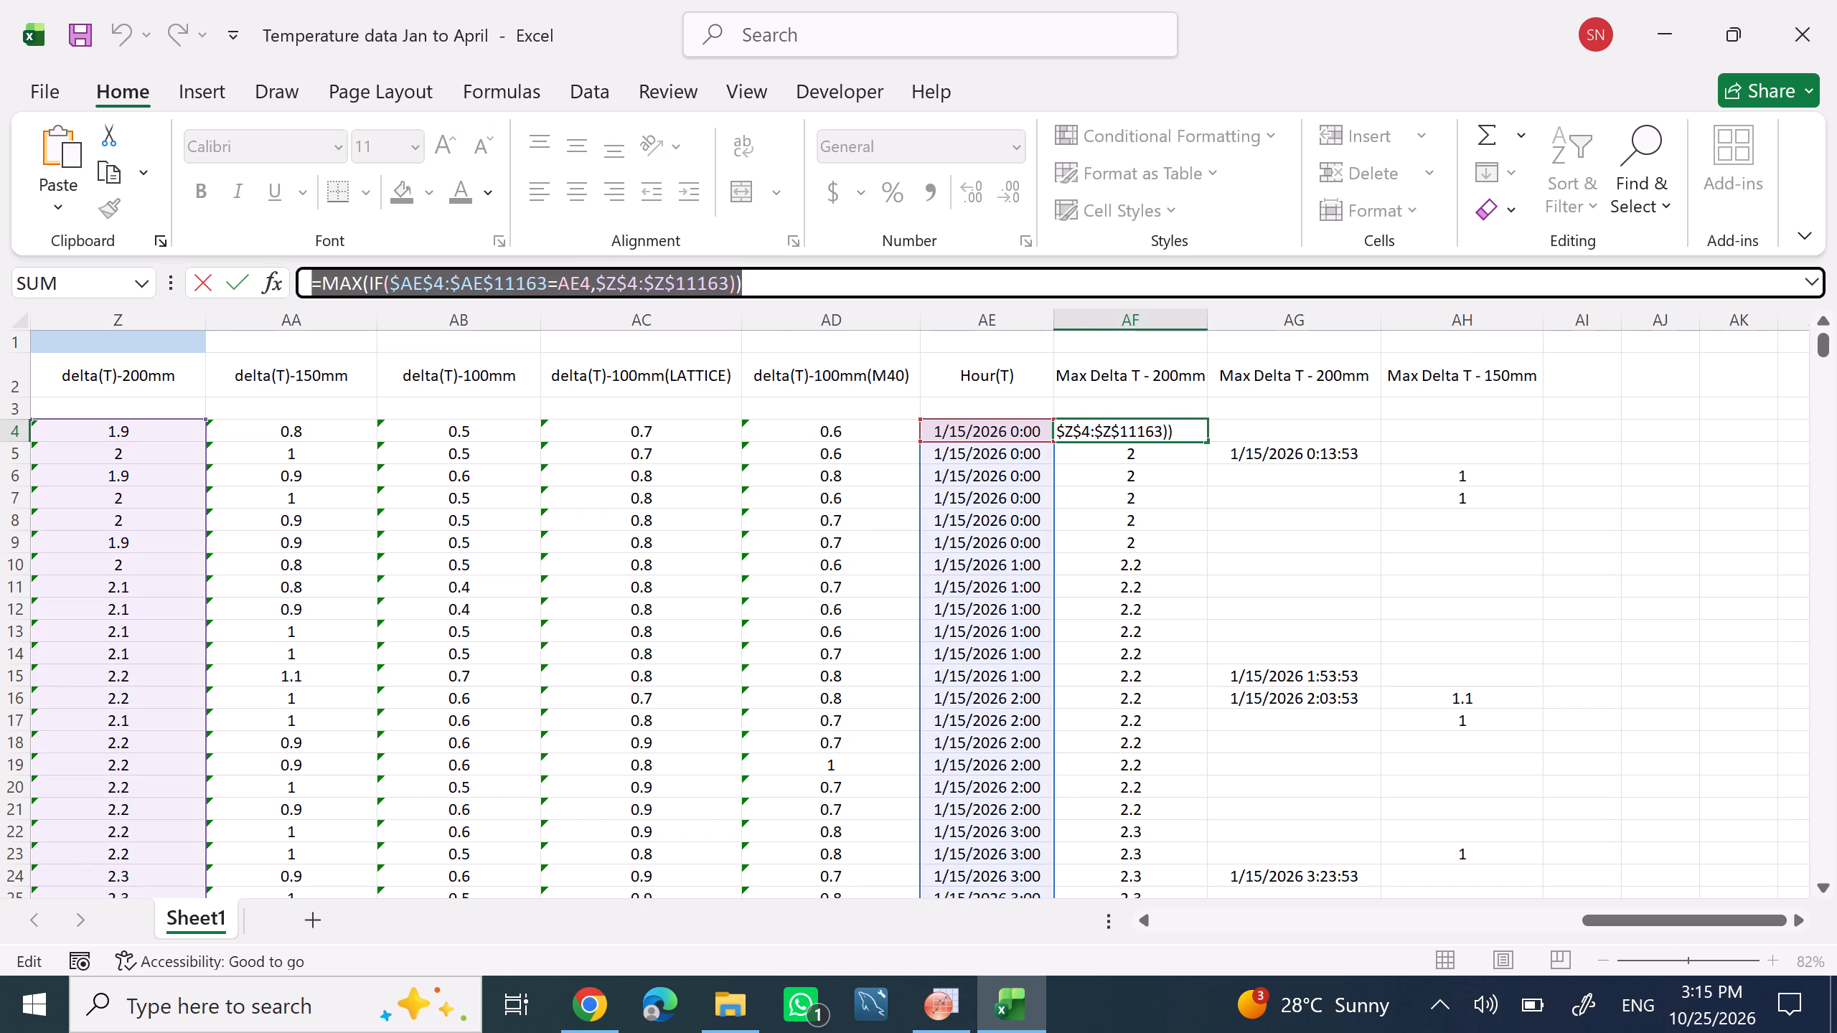
right_click(774, 282)
click(842, 354)
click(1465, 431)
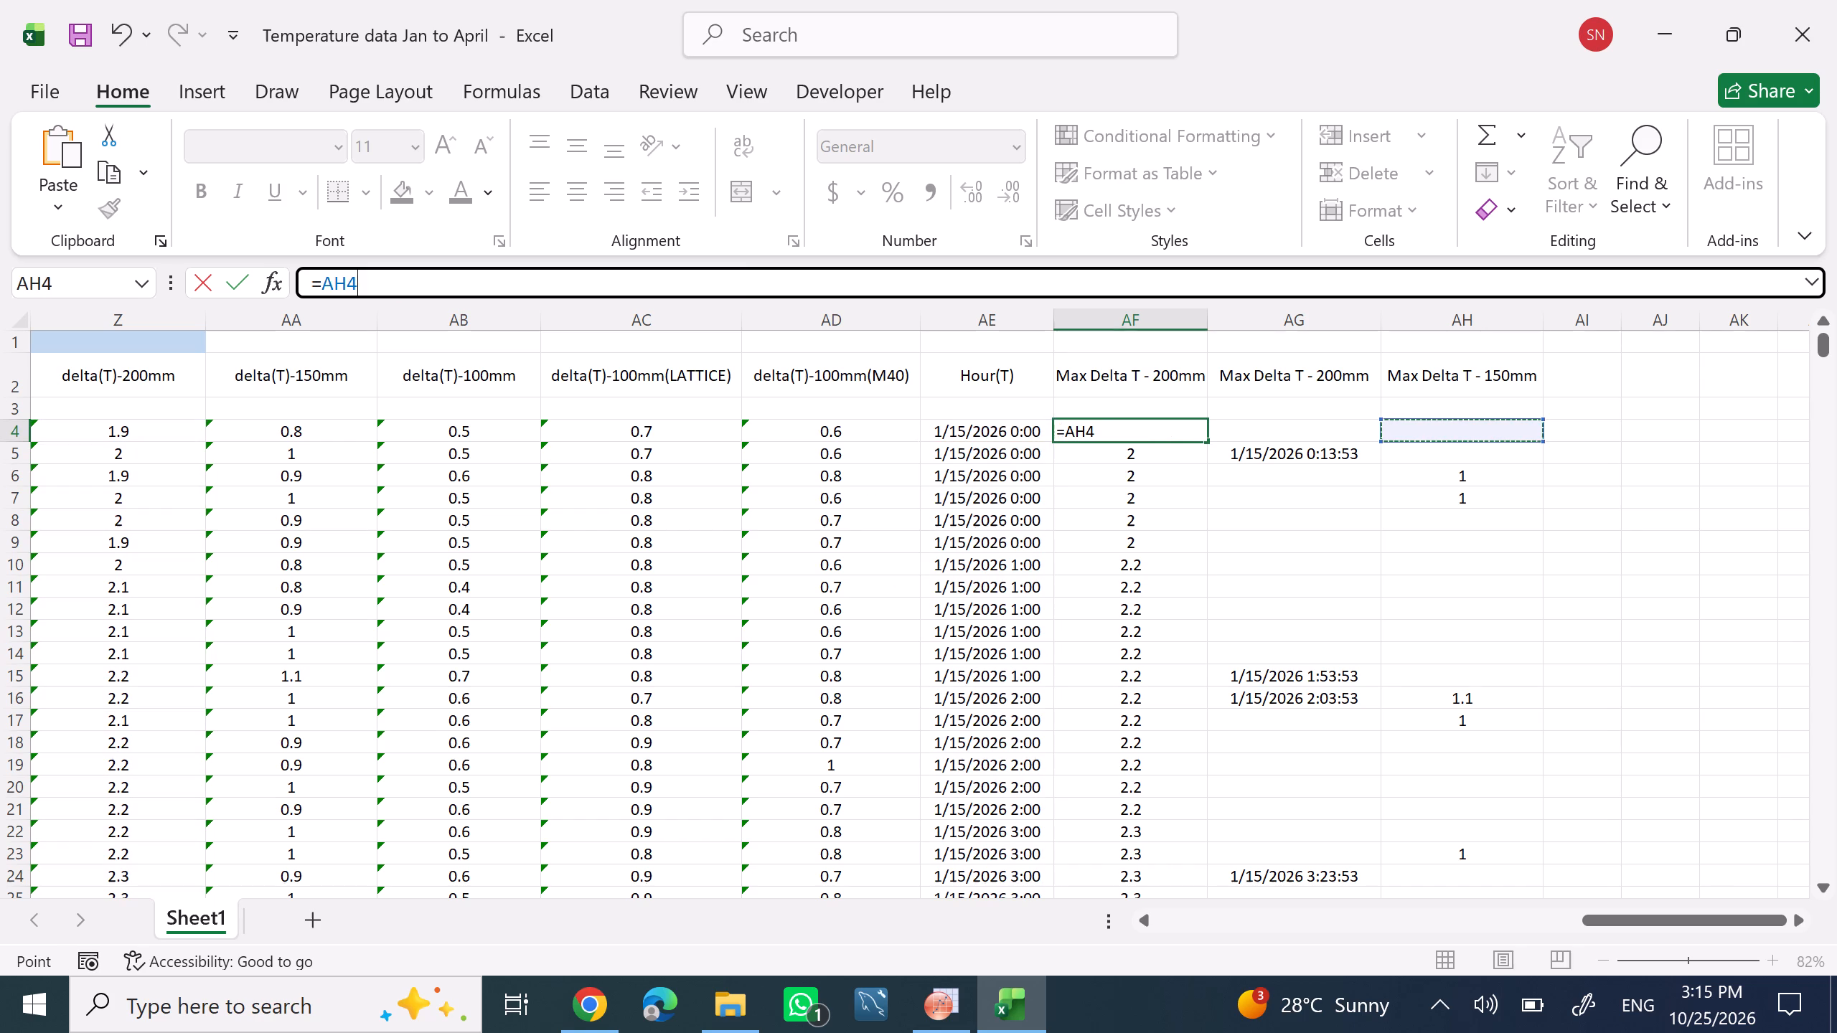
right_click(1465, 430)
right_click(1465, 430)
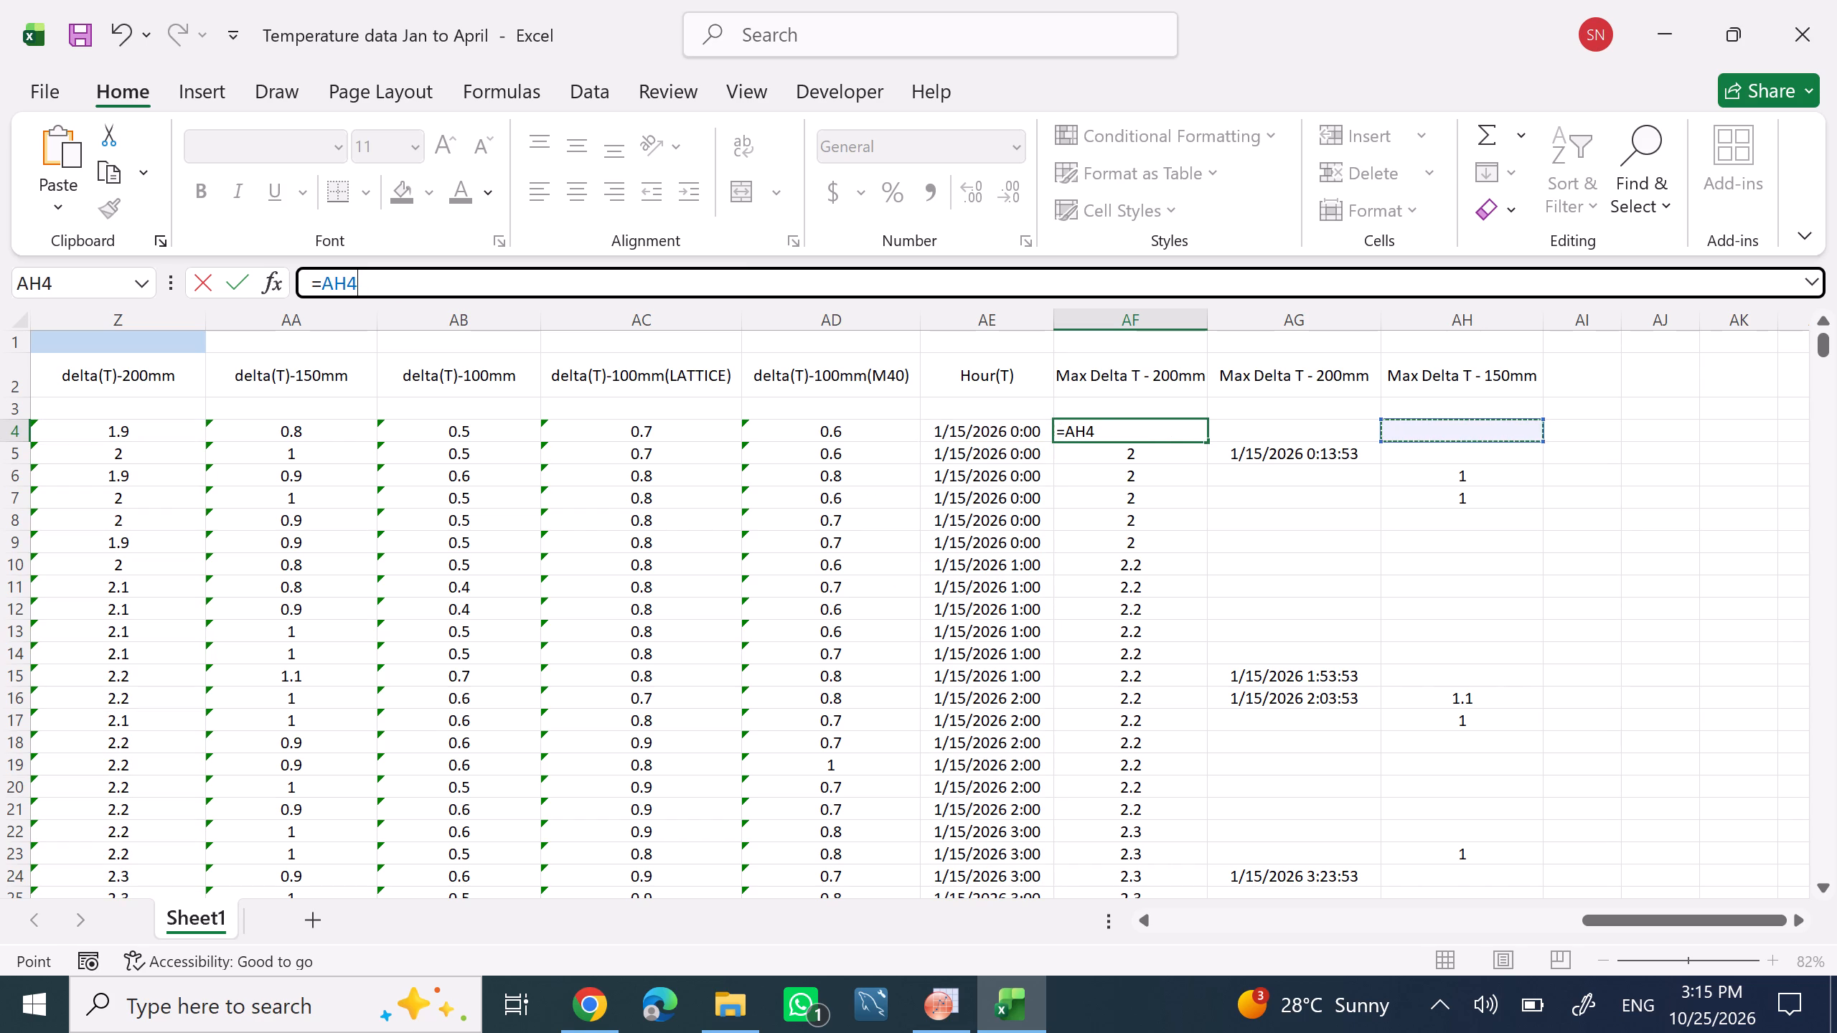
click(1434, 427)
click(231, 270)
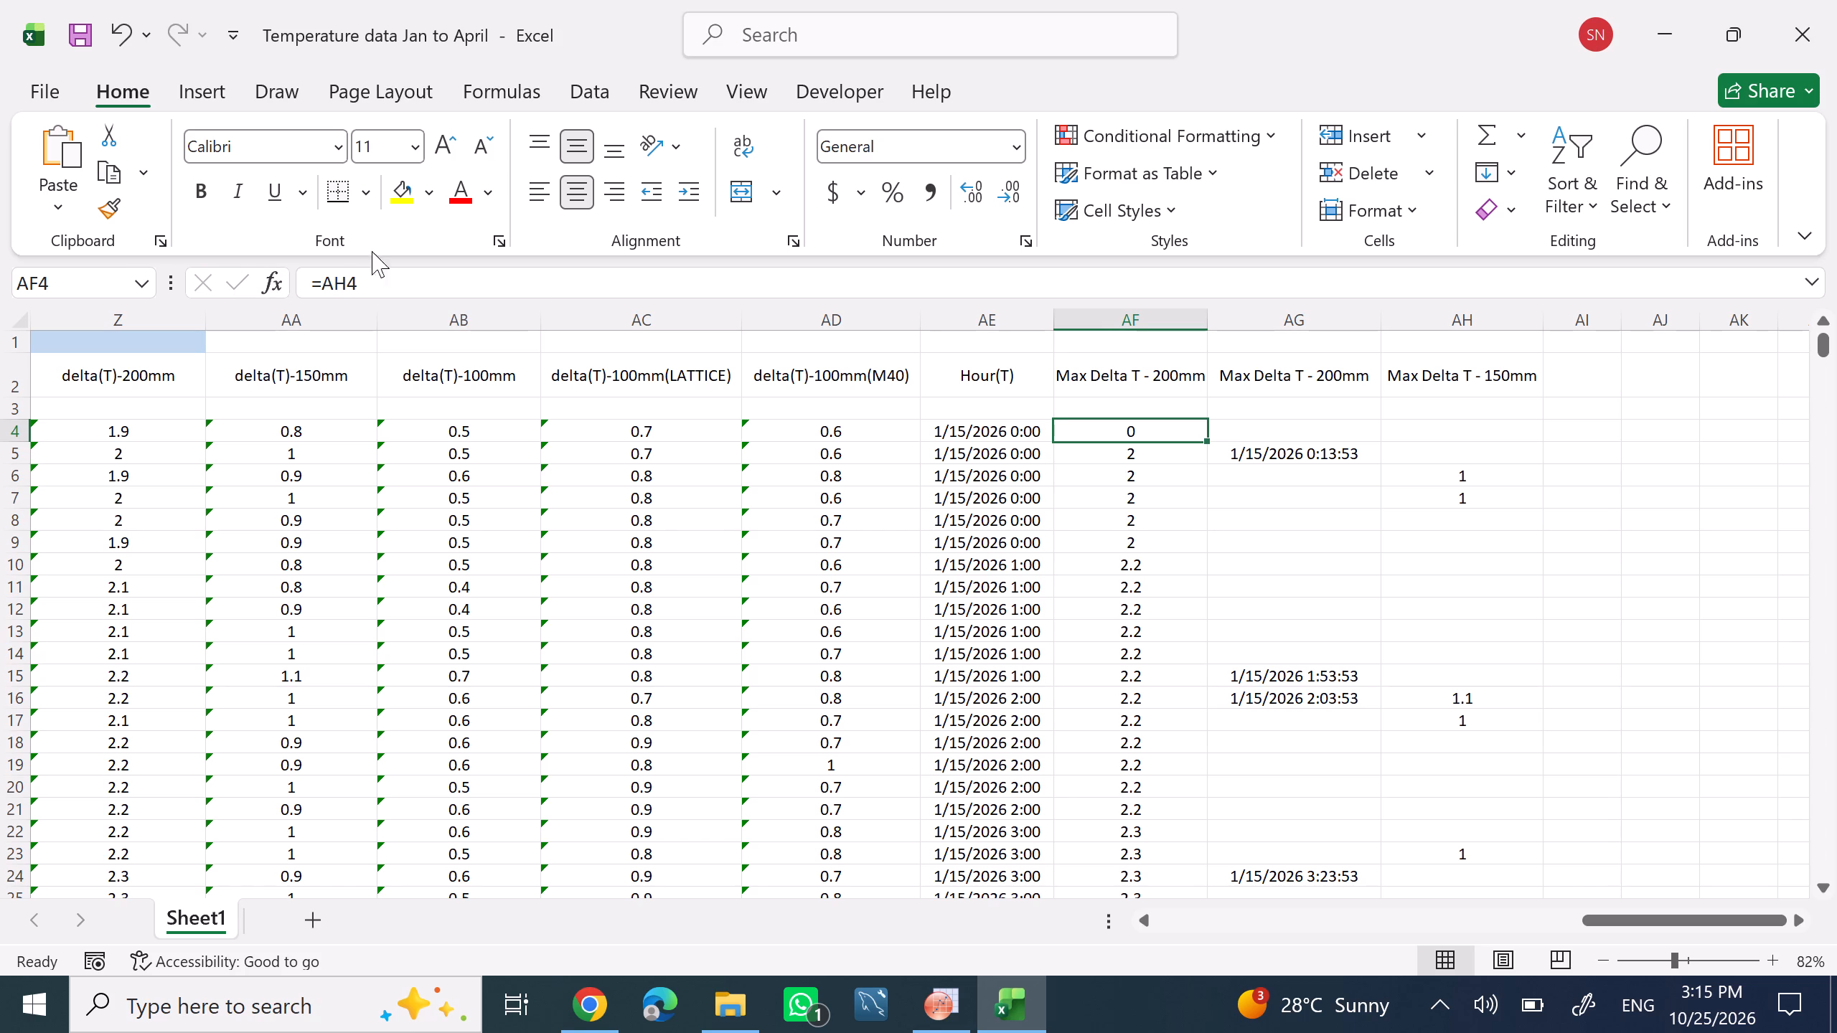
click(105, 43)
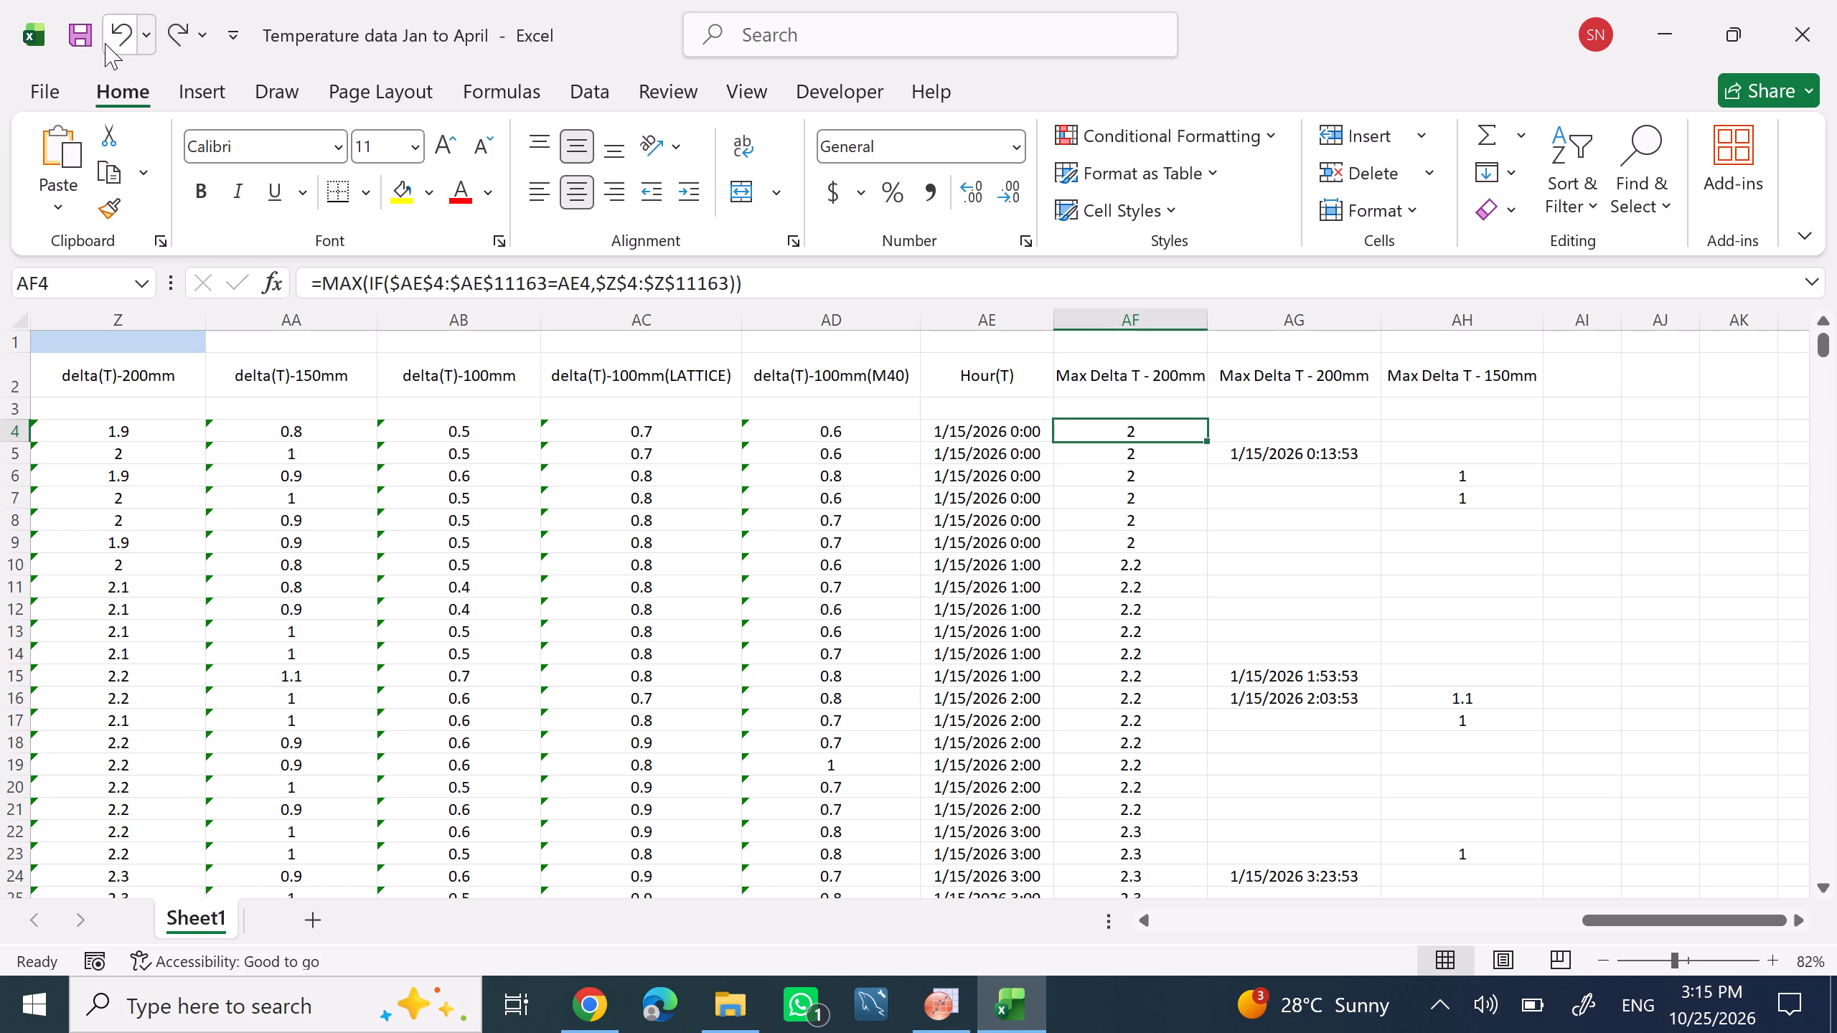
Paste the copied formula =MAX(IF($AE$4:$AE$11163=AE4,$Z$4:$Z$11163)) into cell AH4.
click(1469, 431)
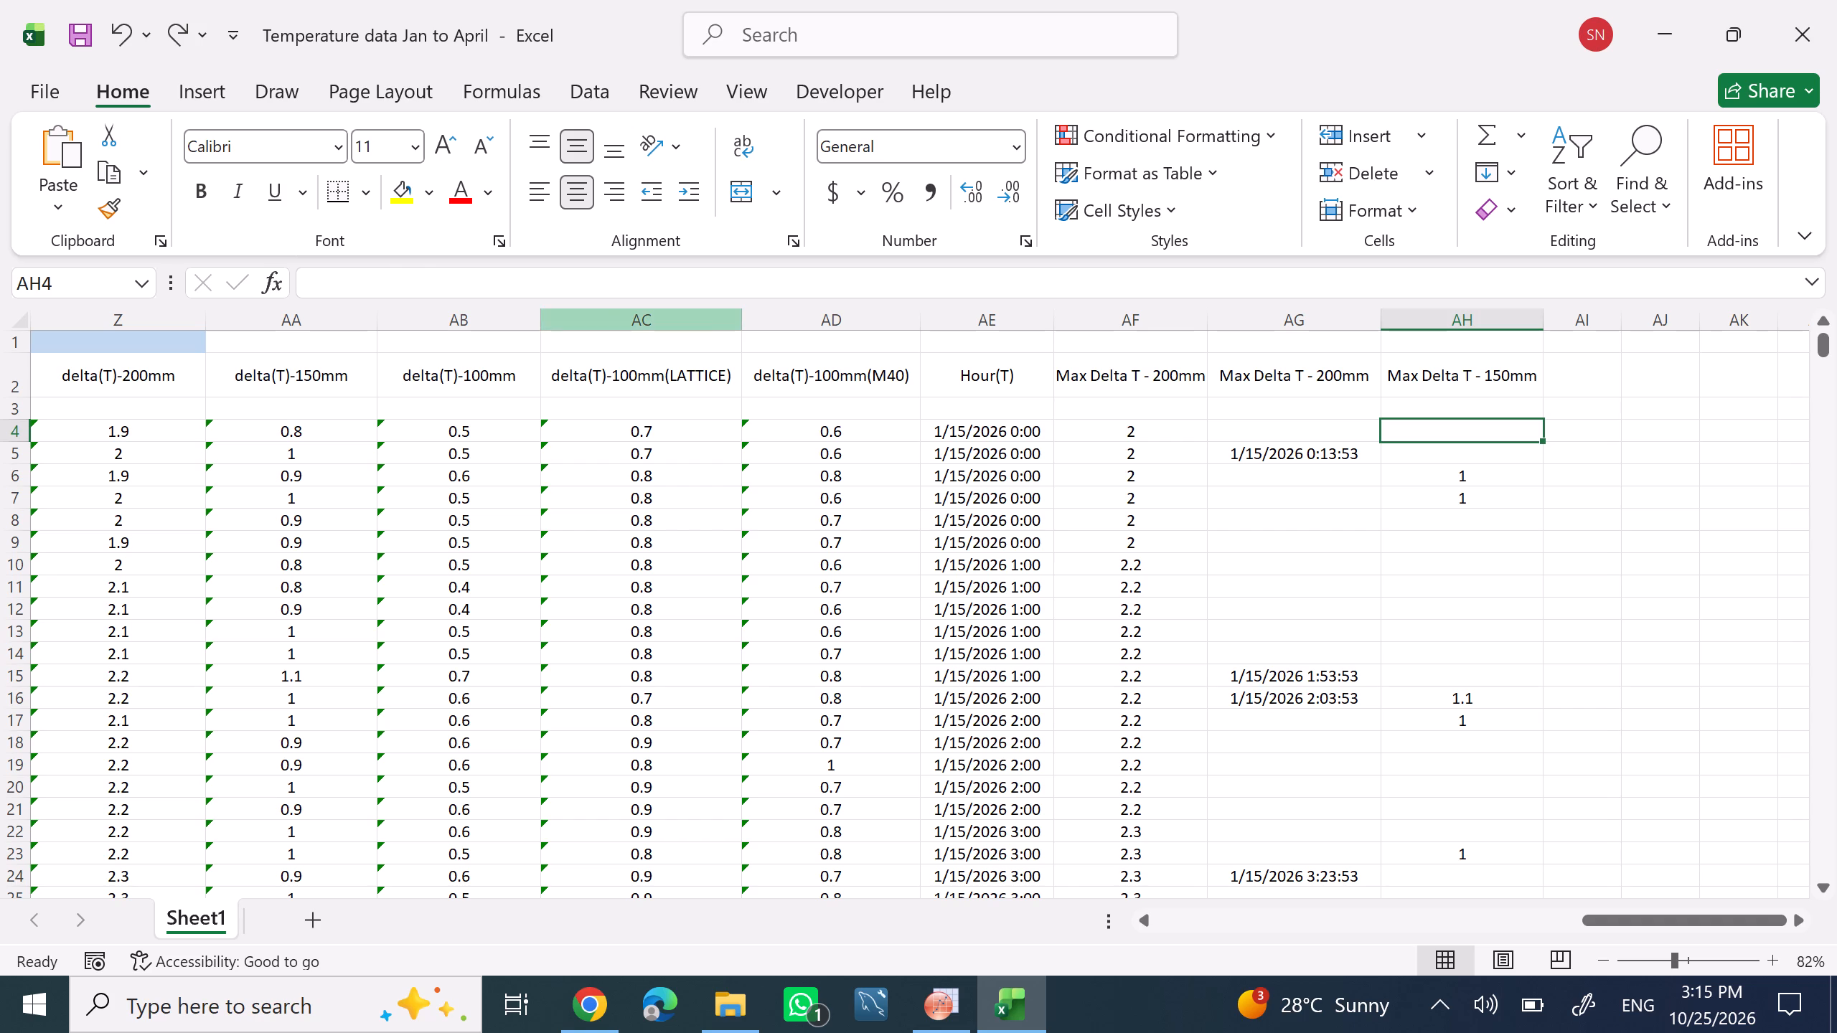
right_click(715, 284)
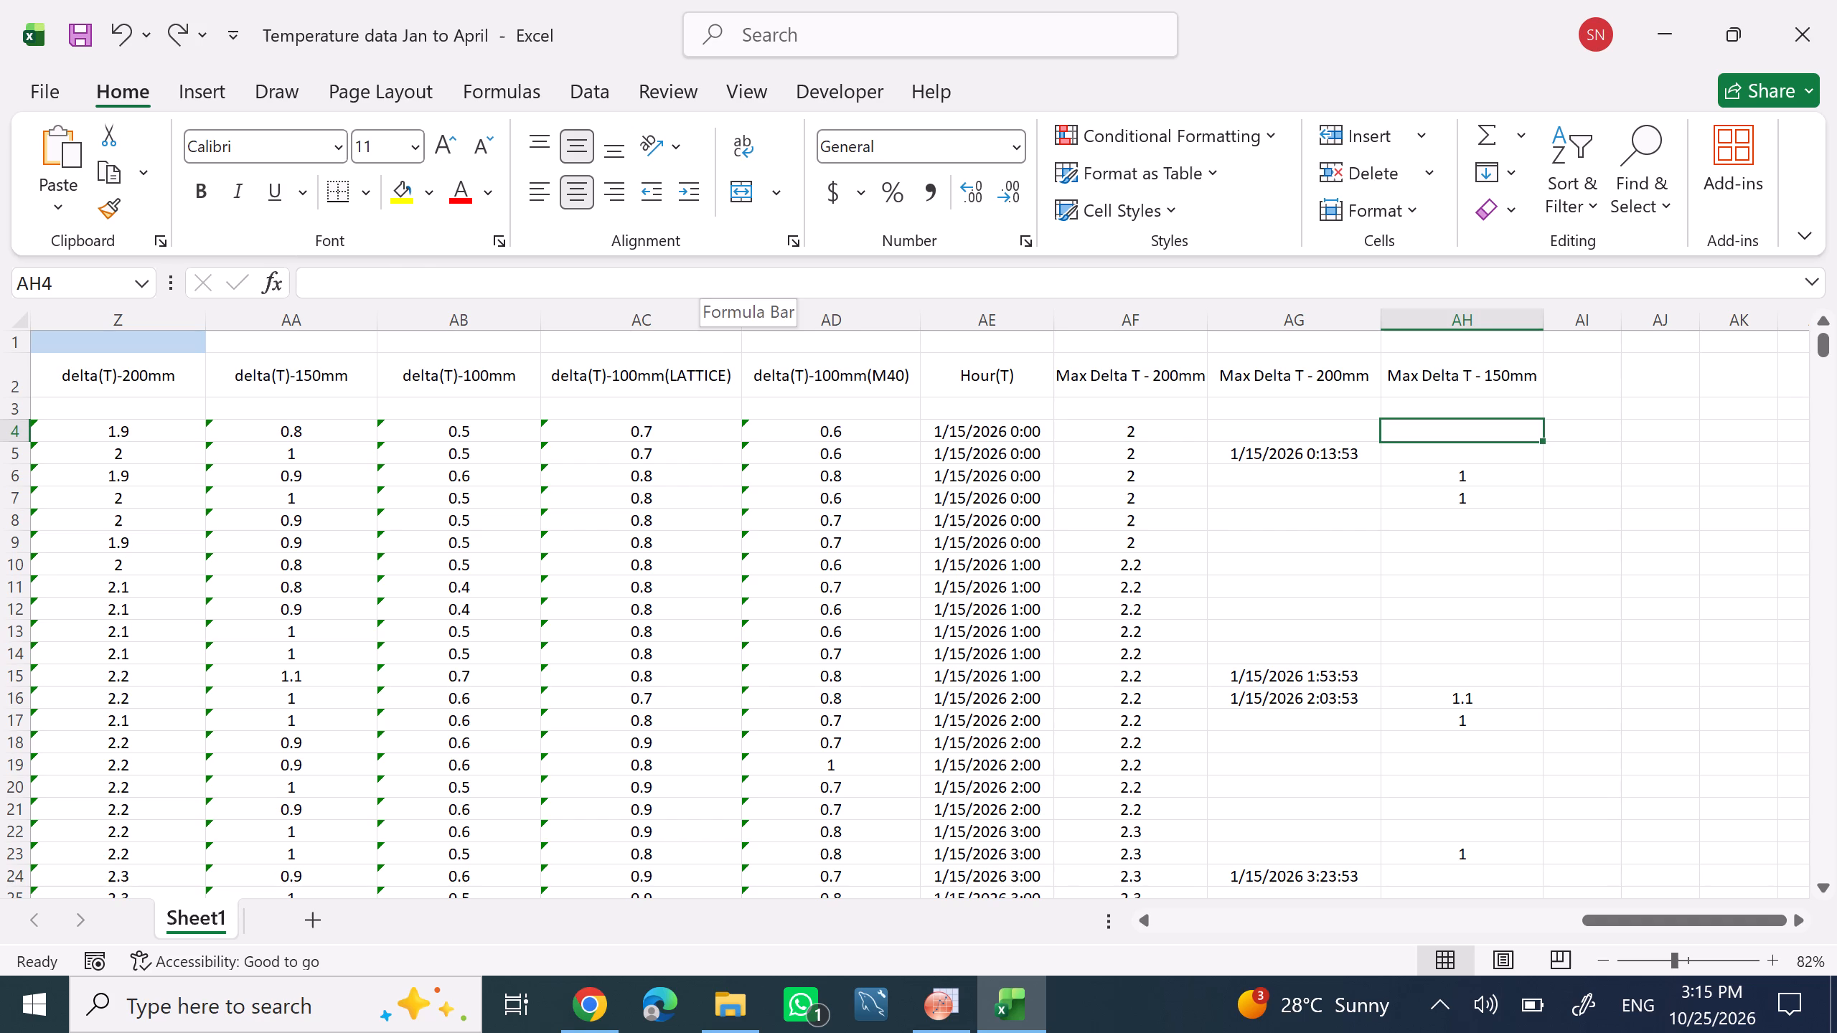
right_click(716, 283)
key(ctrl+v)
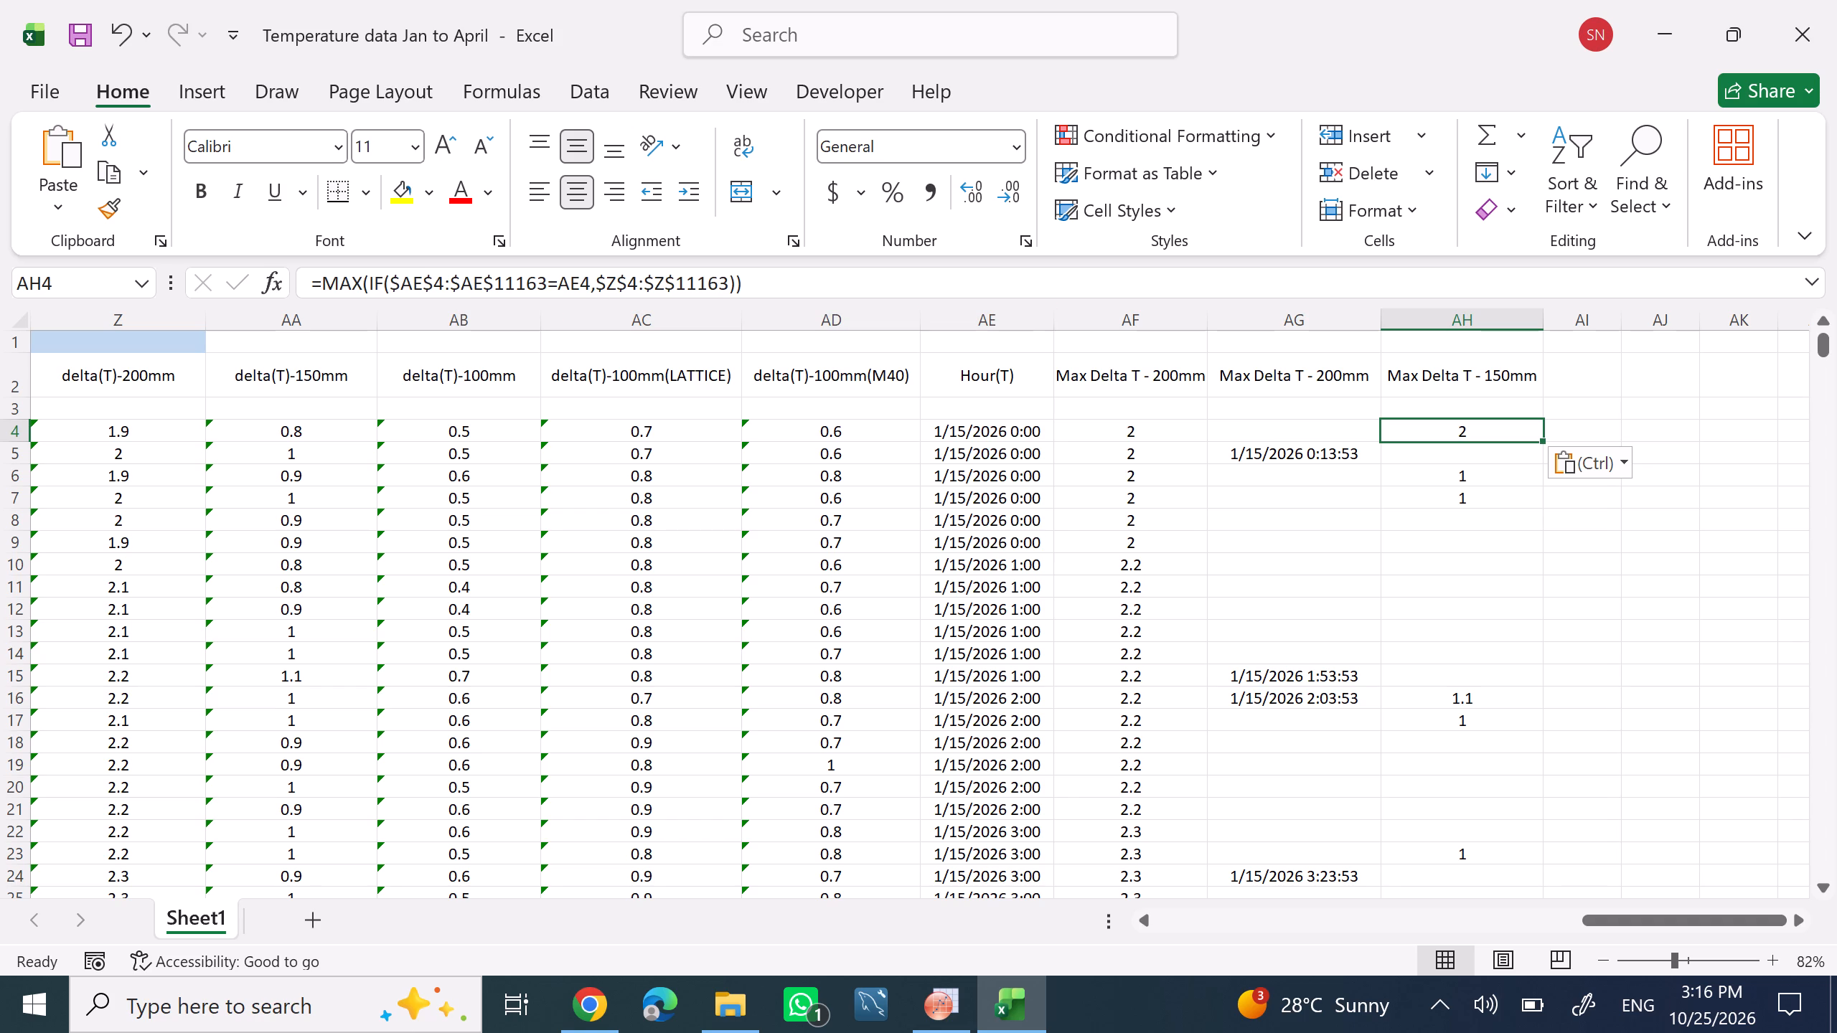
key(shift+super+s)
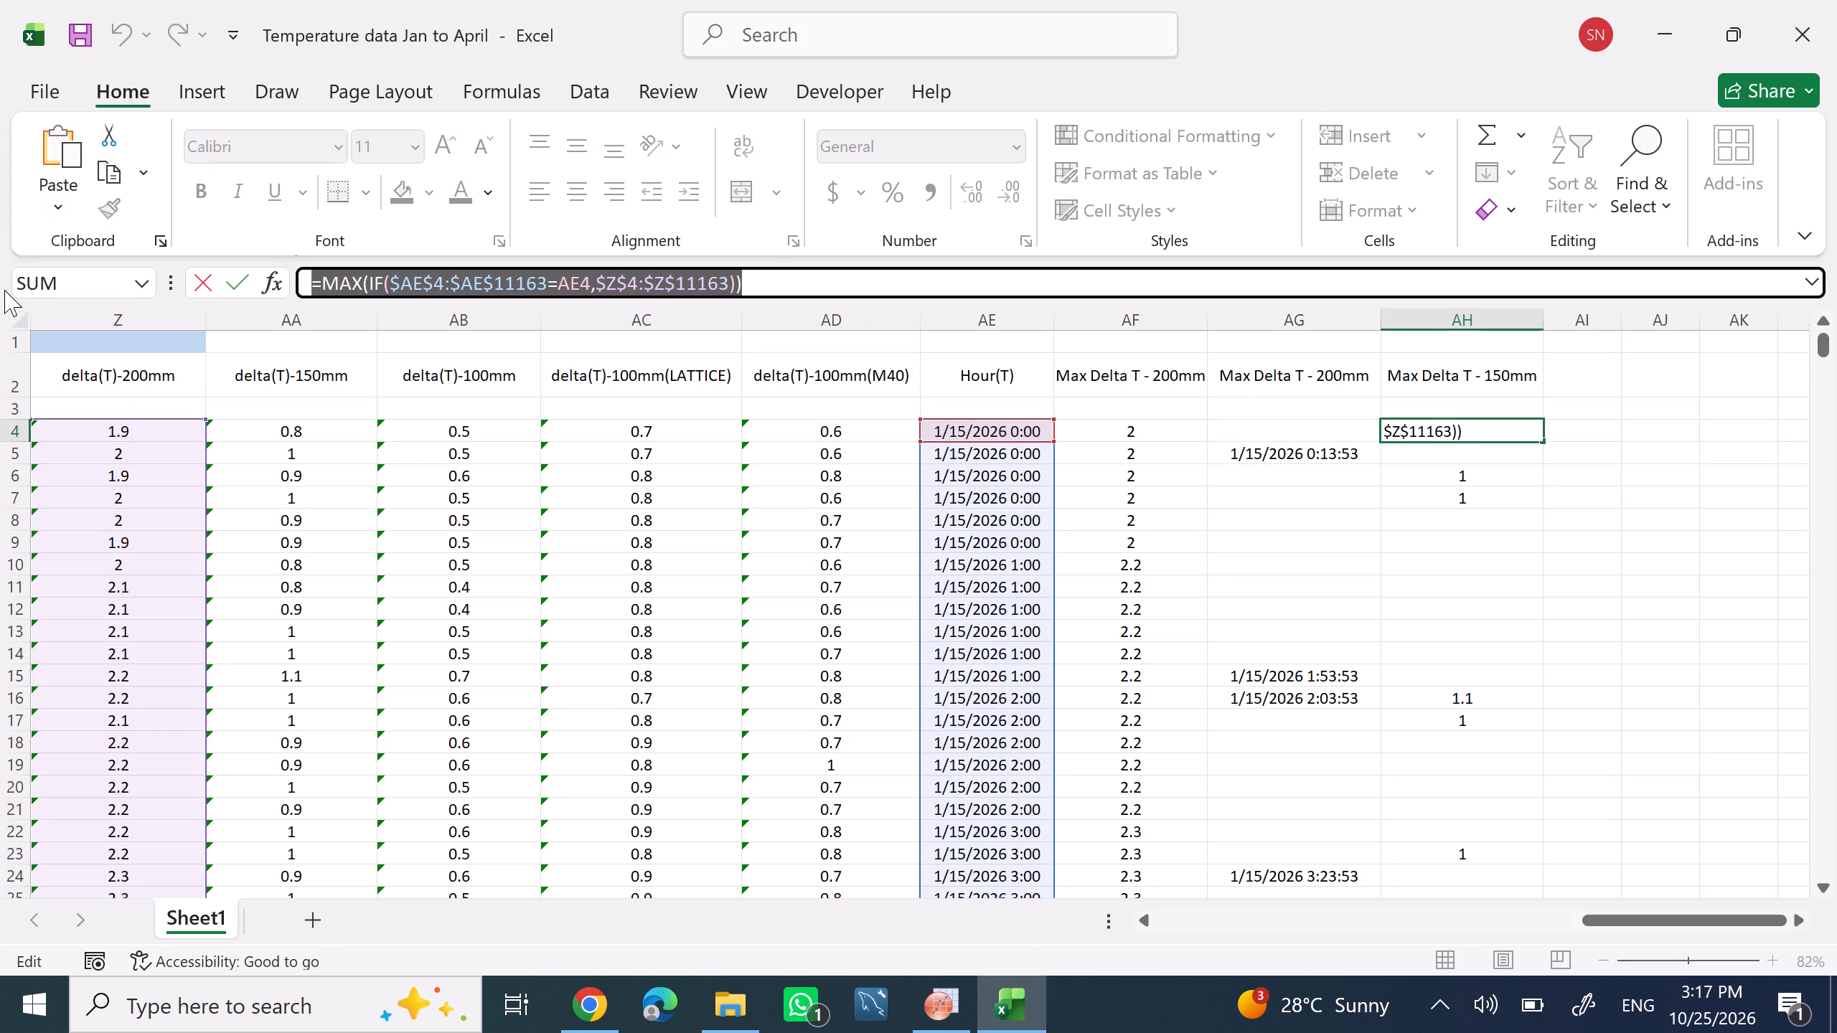
key(BackSpace)
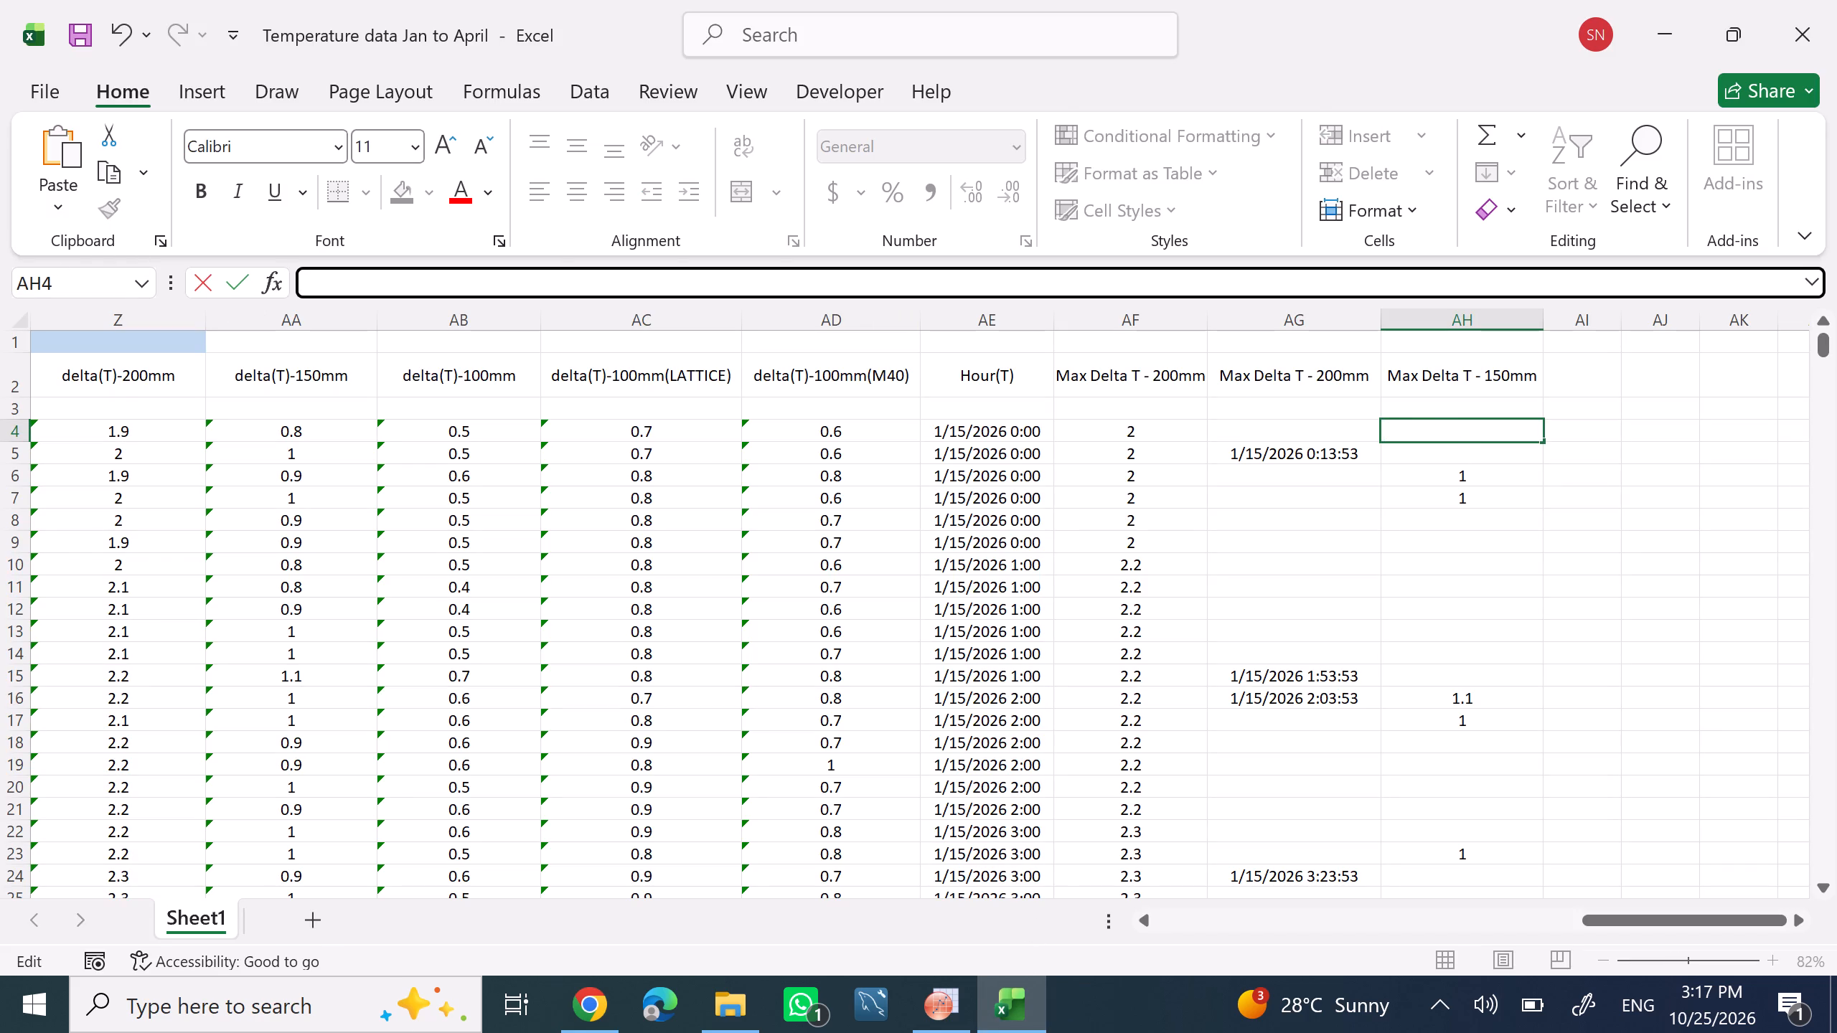
right_click(360, 283)
click(423, 415)
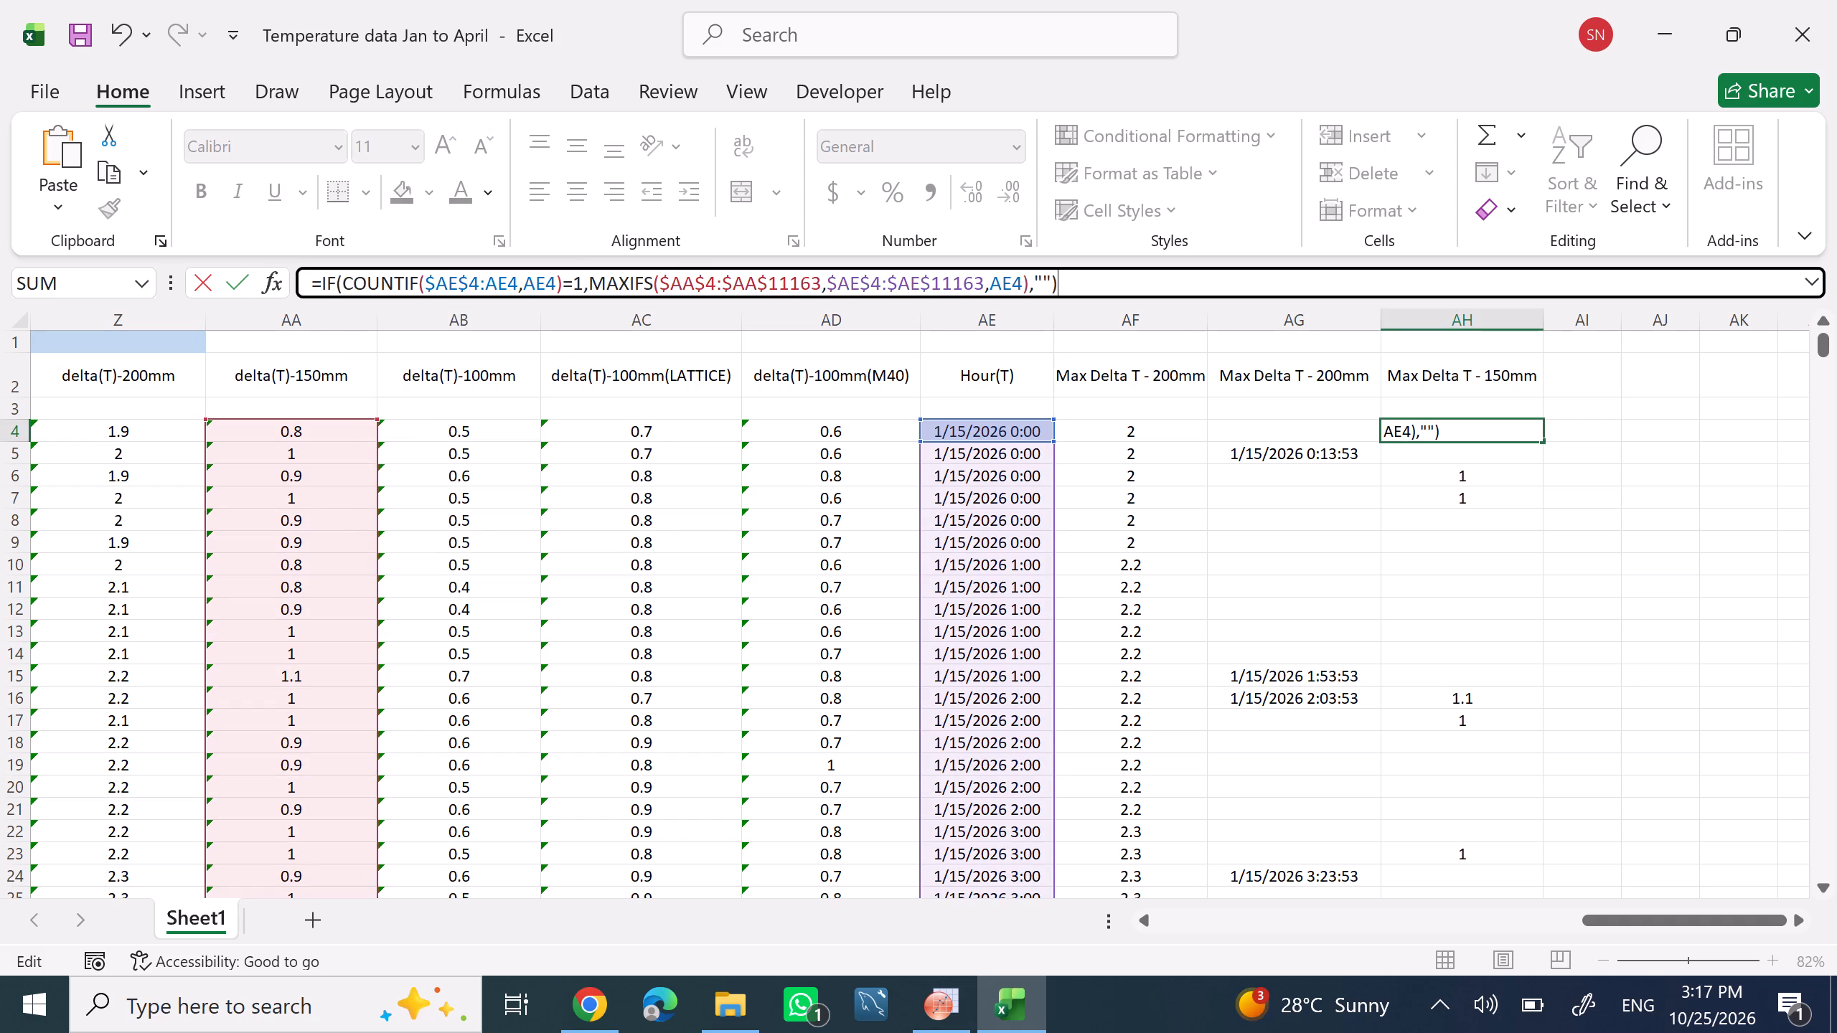
click(236, 280)
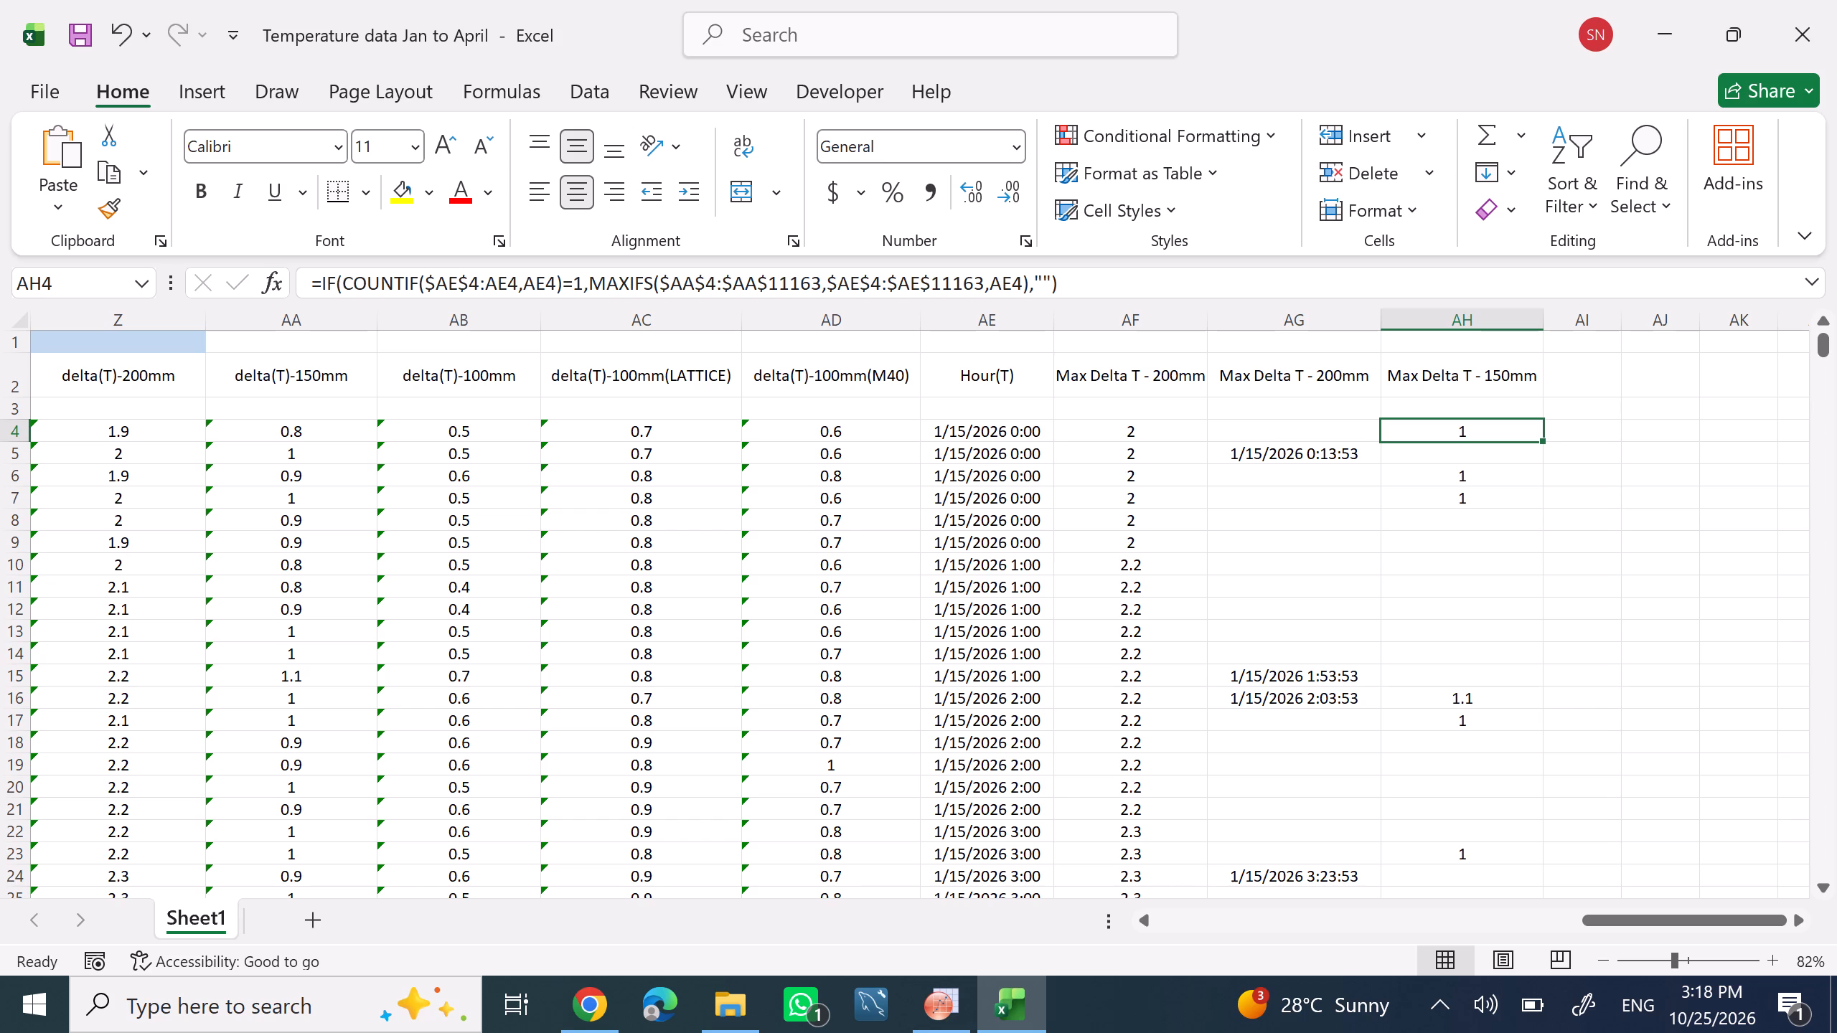
Fill the AH4 formula down the Max Delta T - 150mm column to the last data row, 11152.
drag(1539, 436, 1740, 1032)
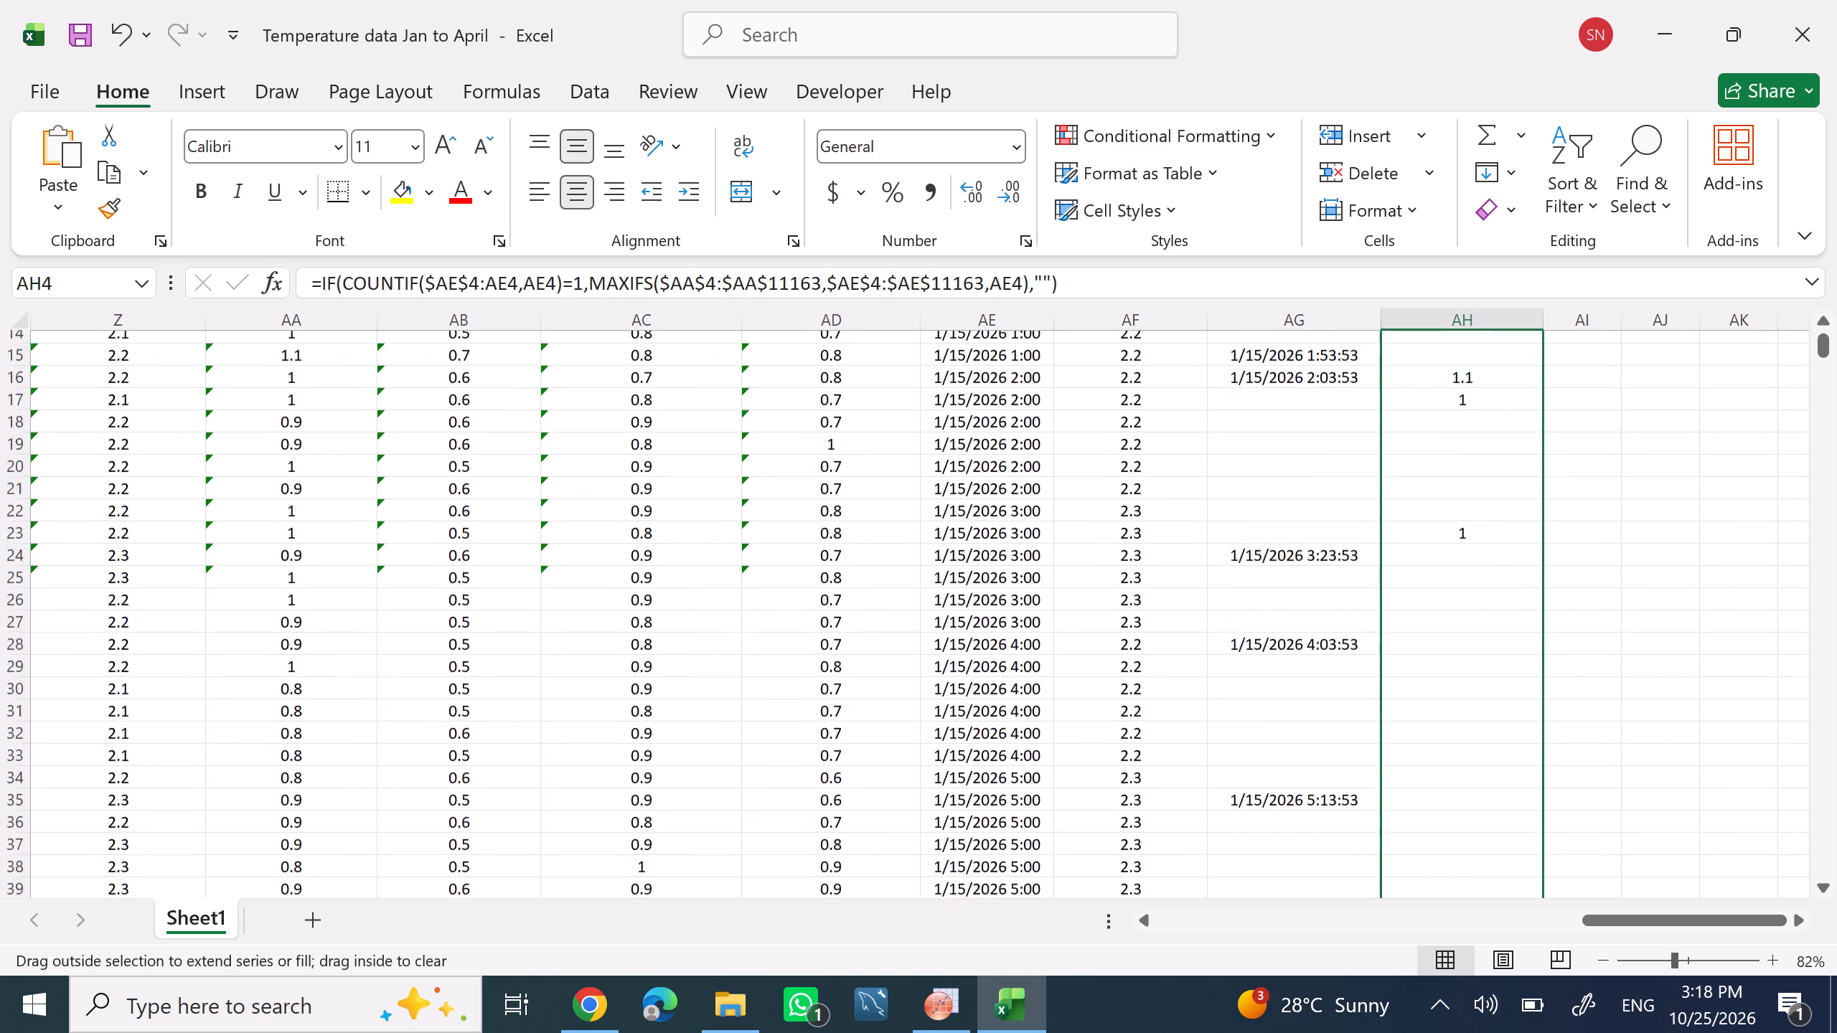
drag(1740, 1032, 1755, 1023)
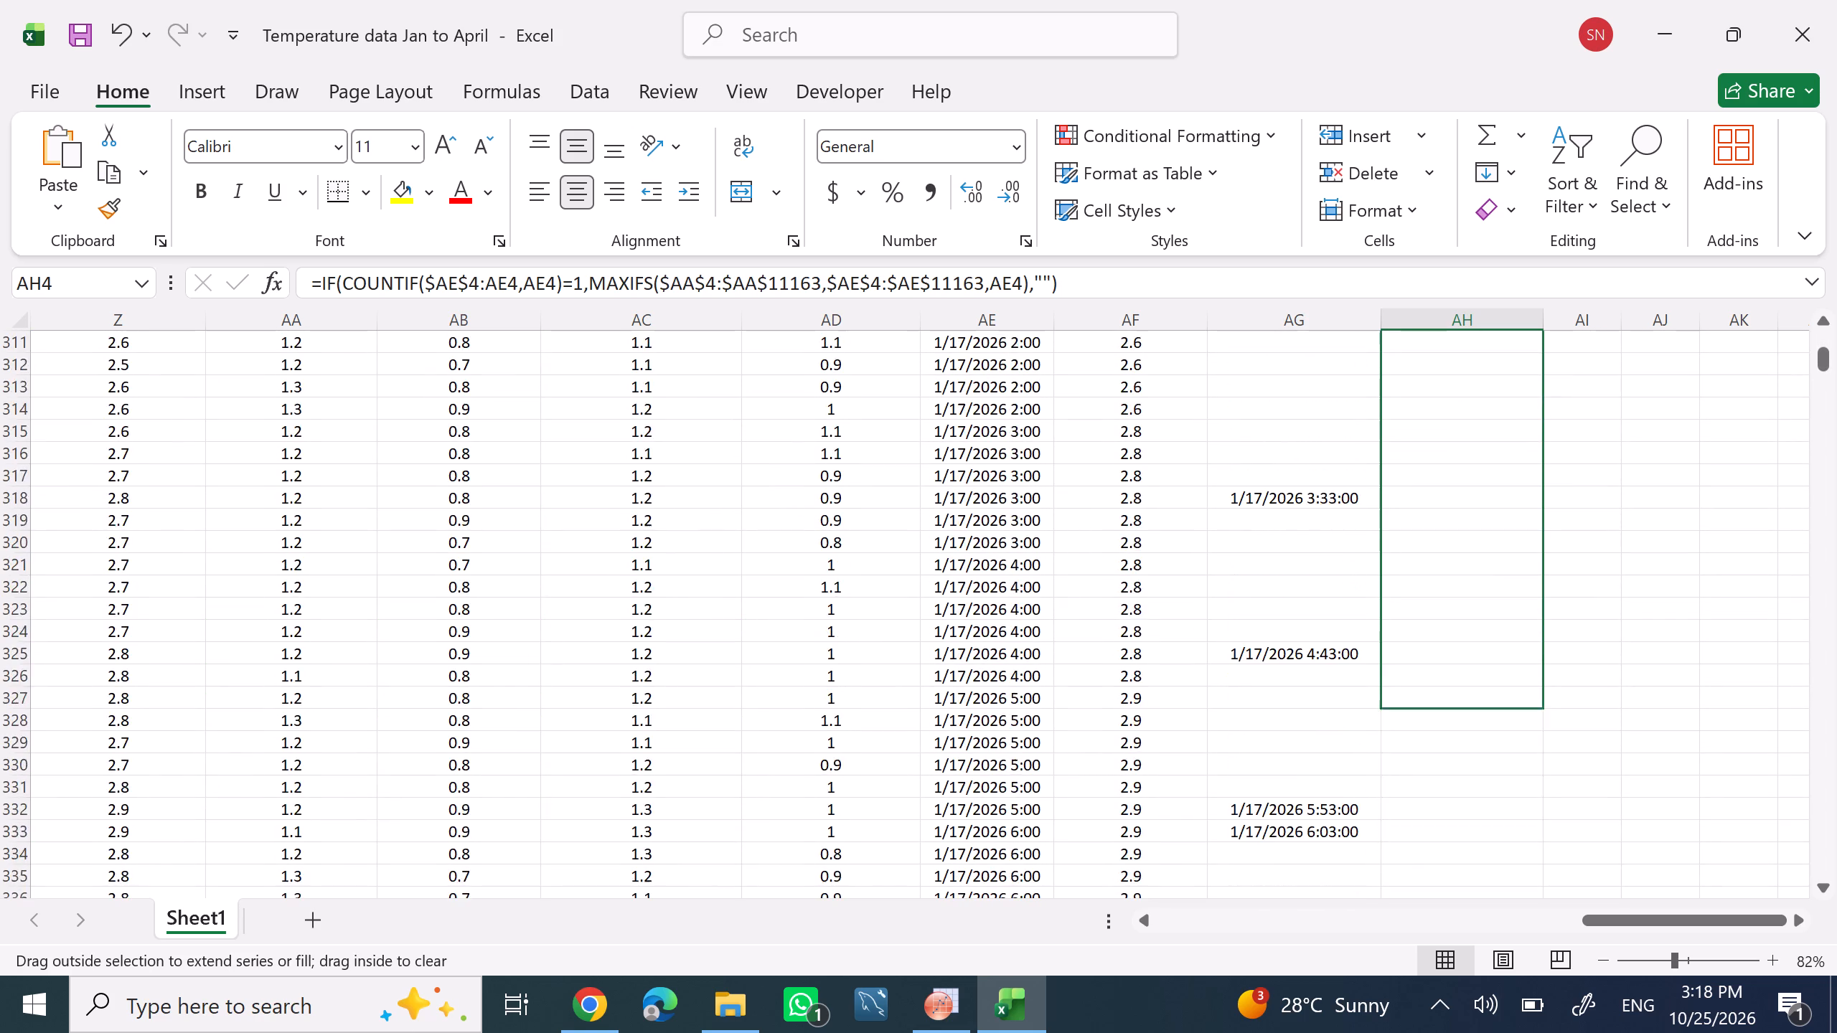
drag(1755, 1023, 1760, 1020)
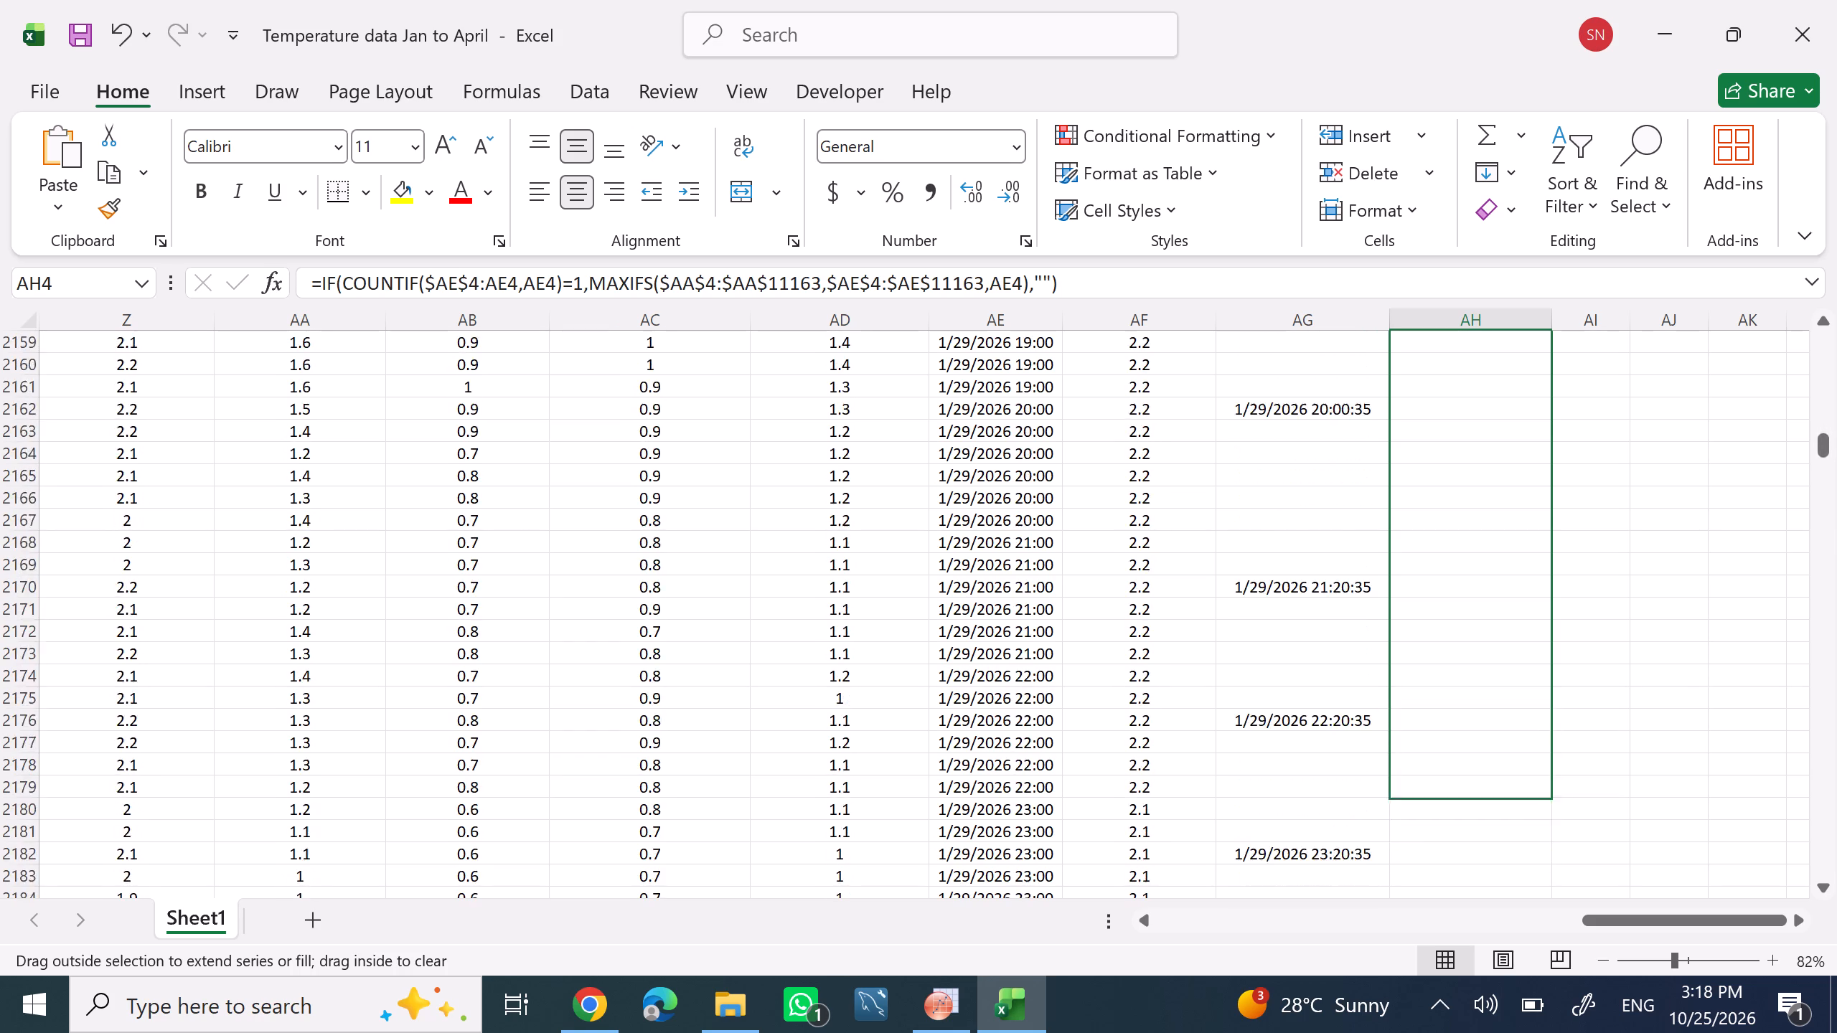
drag(1760, 1020, 1762, 1020)
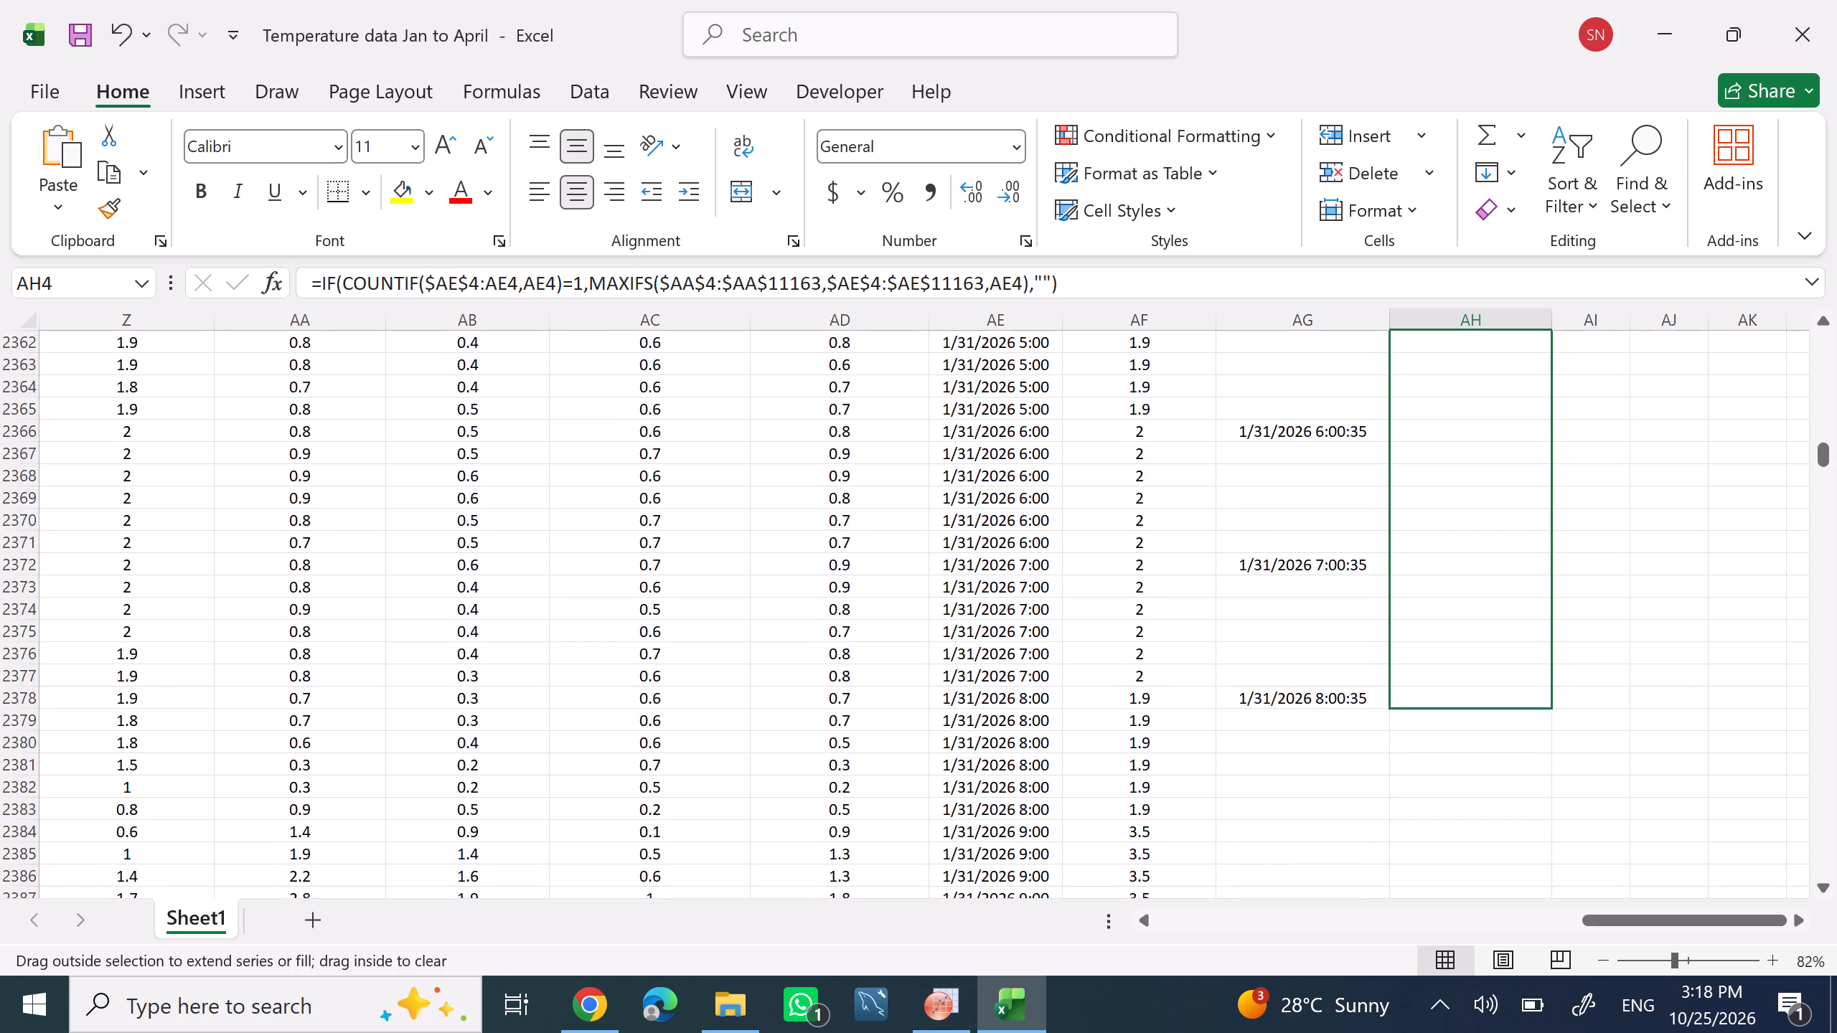
drag(1762, 1020, 1761, 1020)
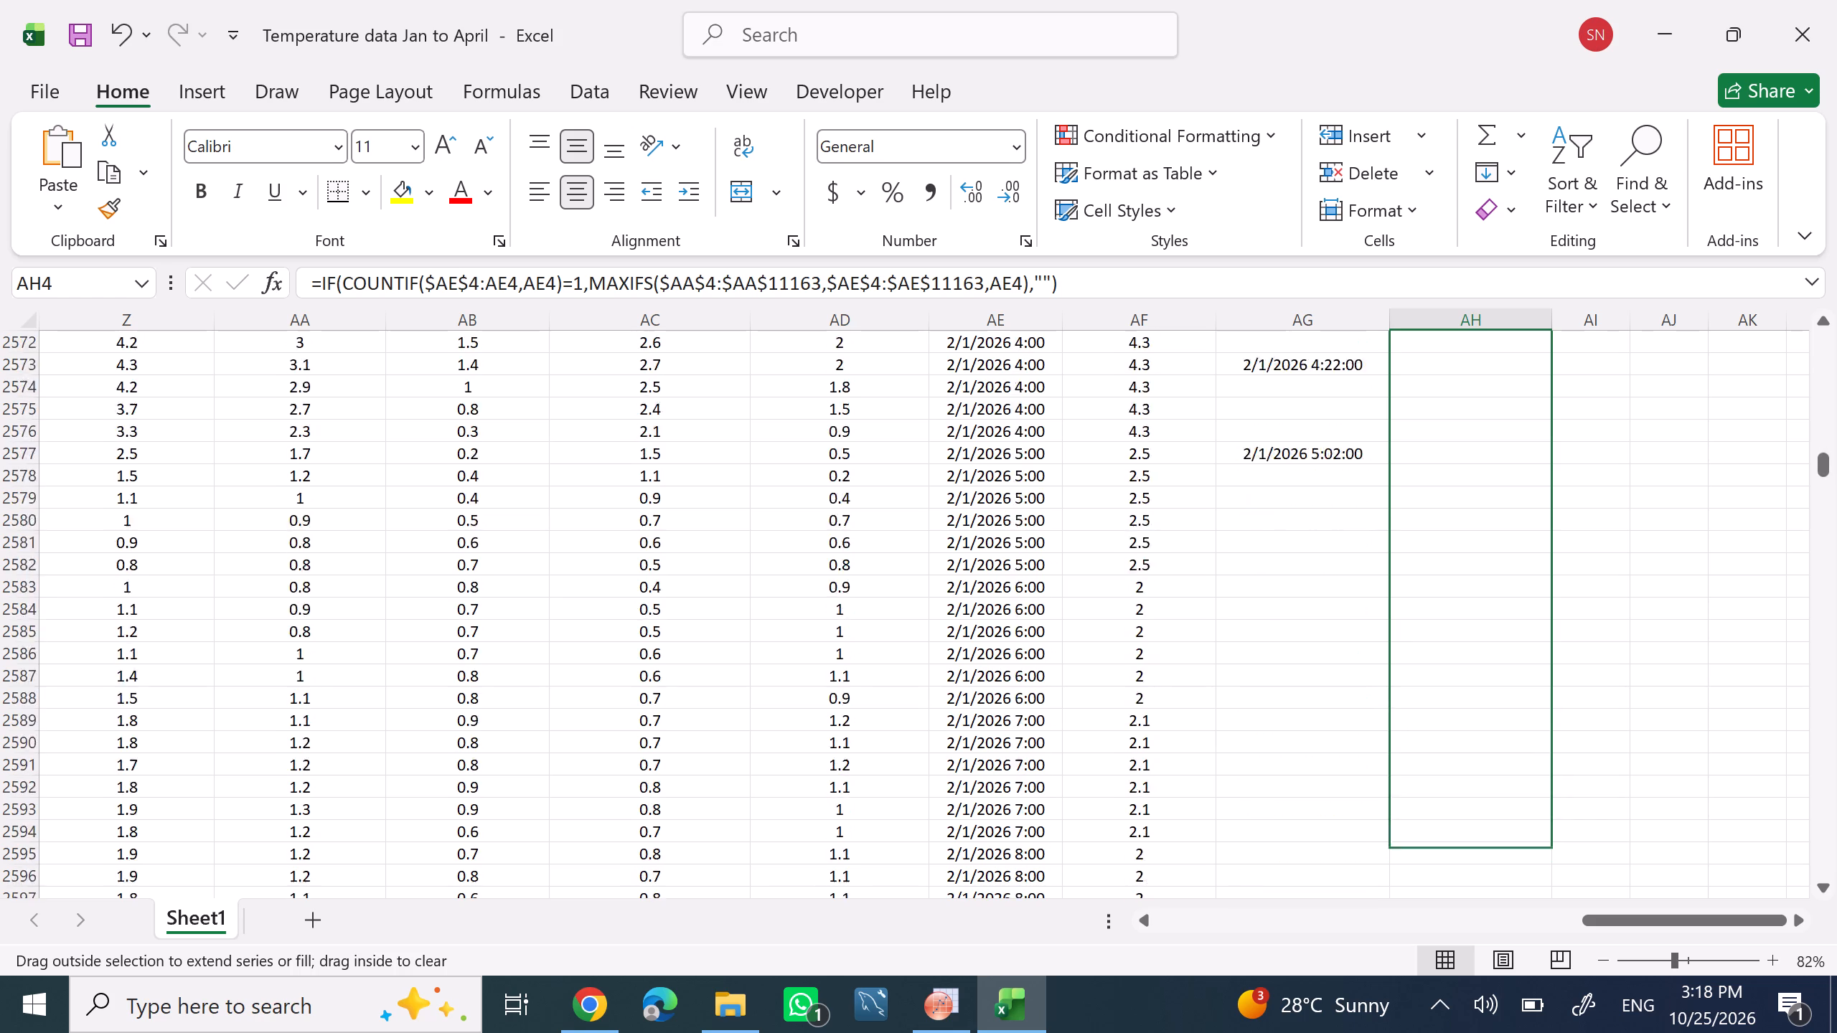
drag(1761, 1020, 1759, 1020)
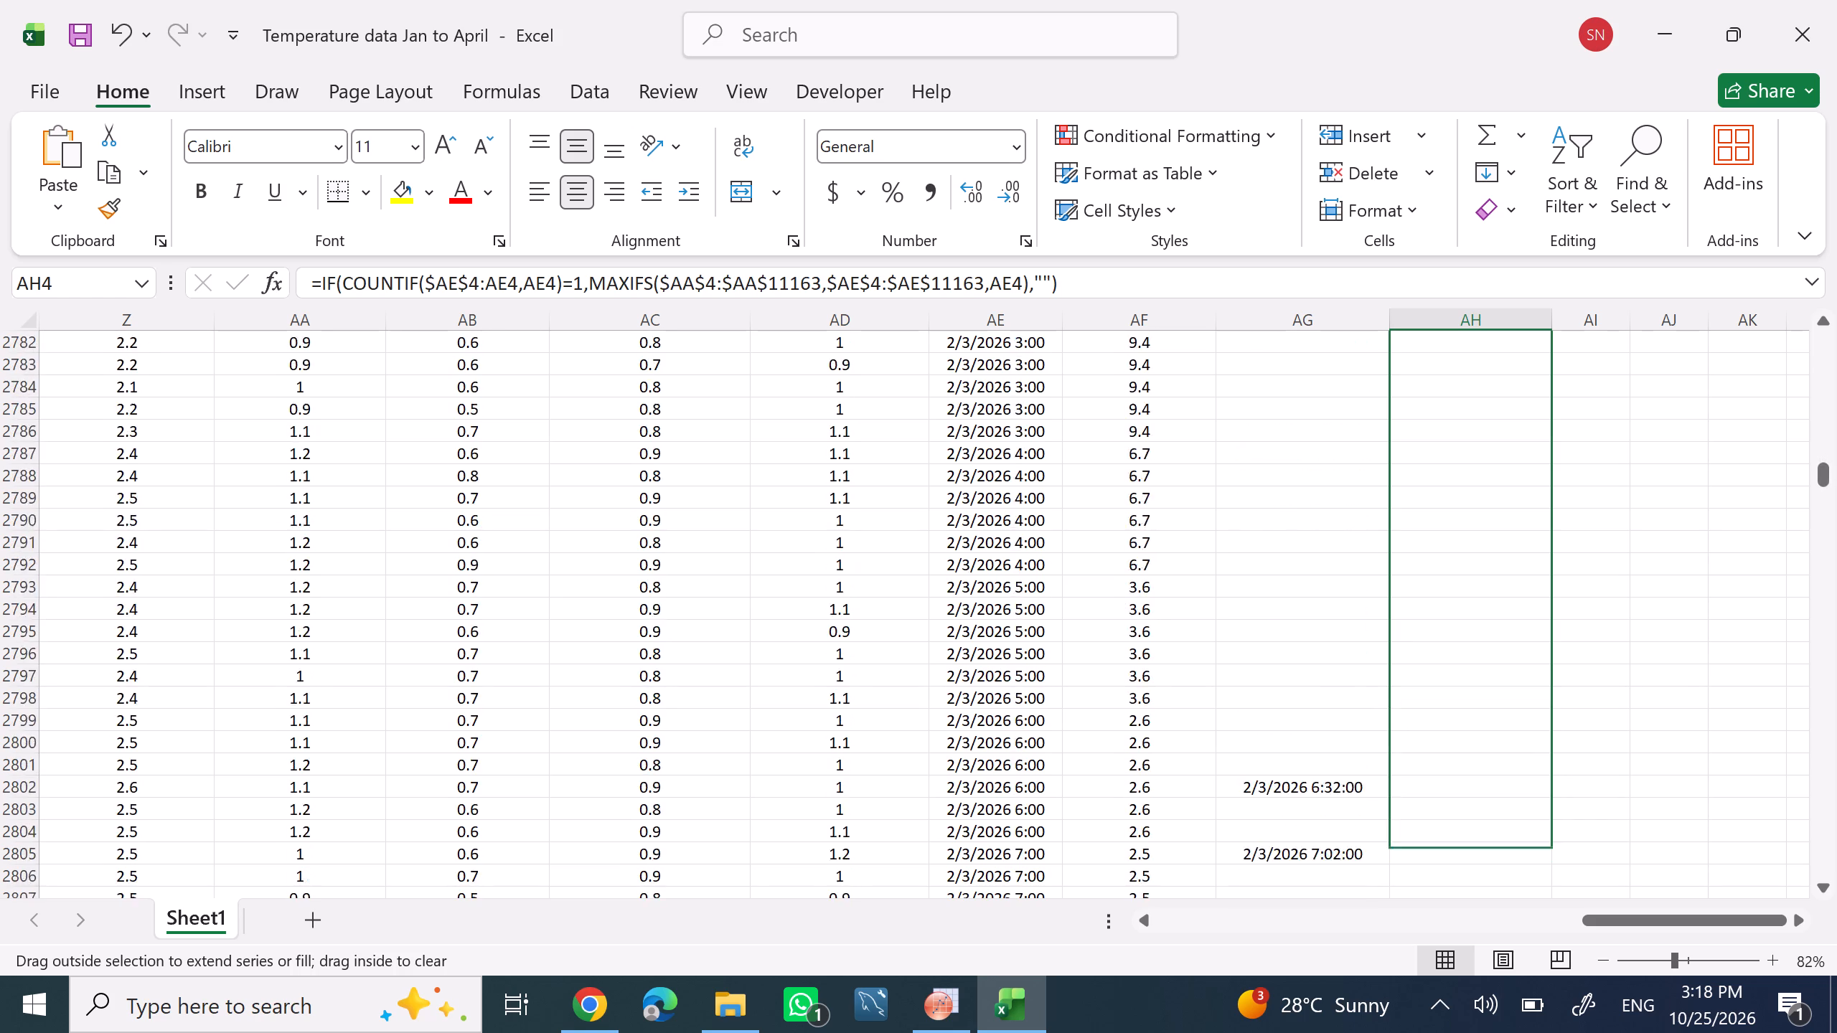
drag(1759, 1020, 1757, 1020)
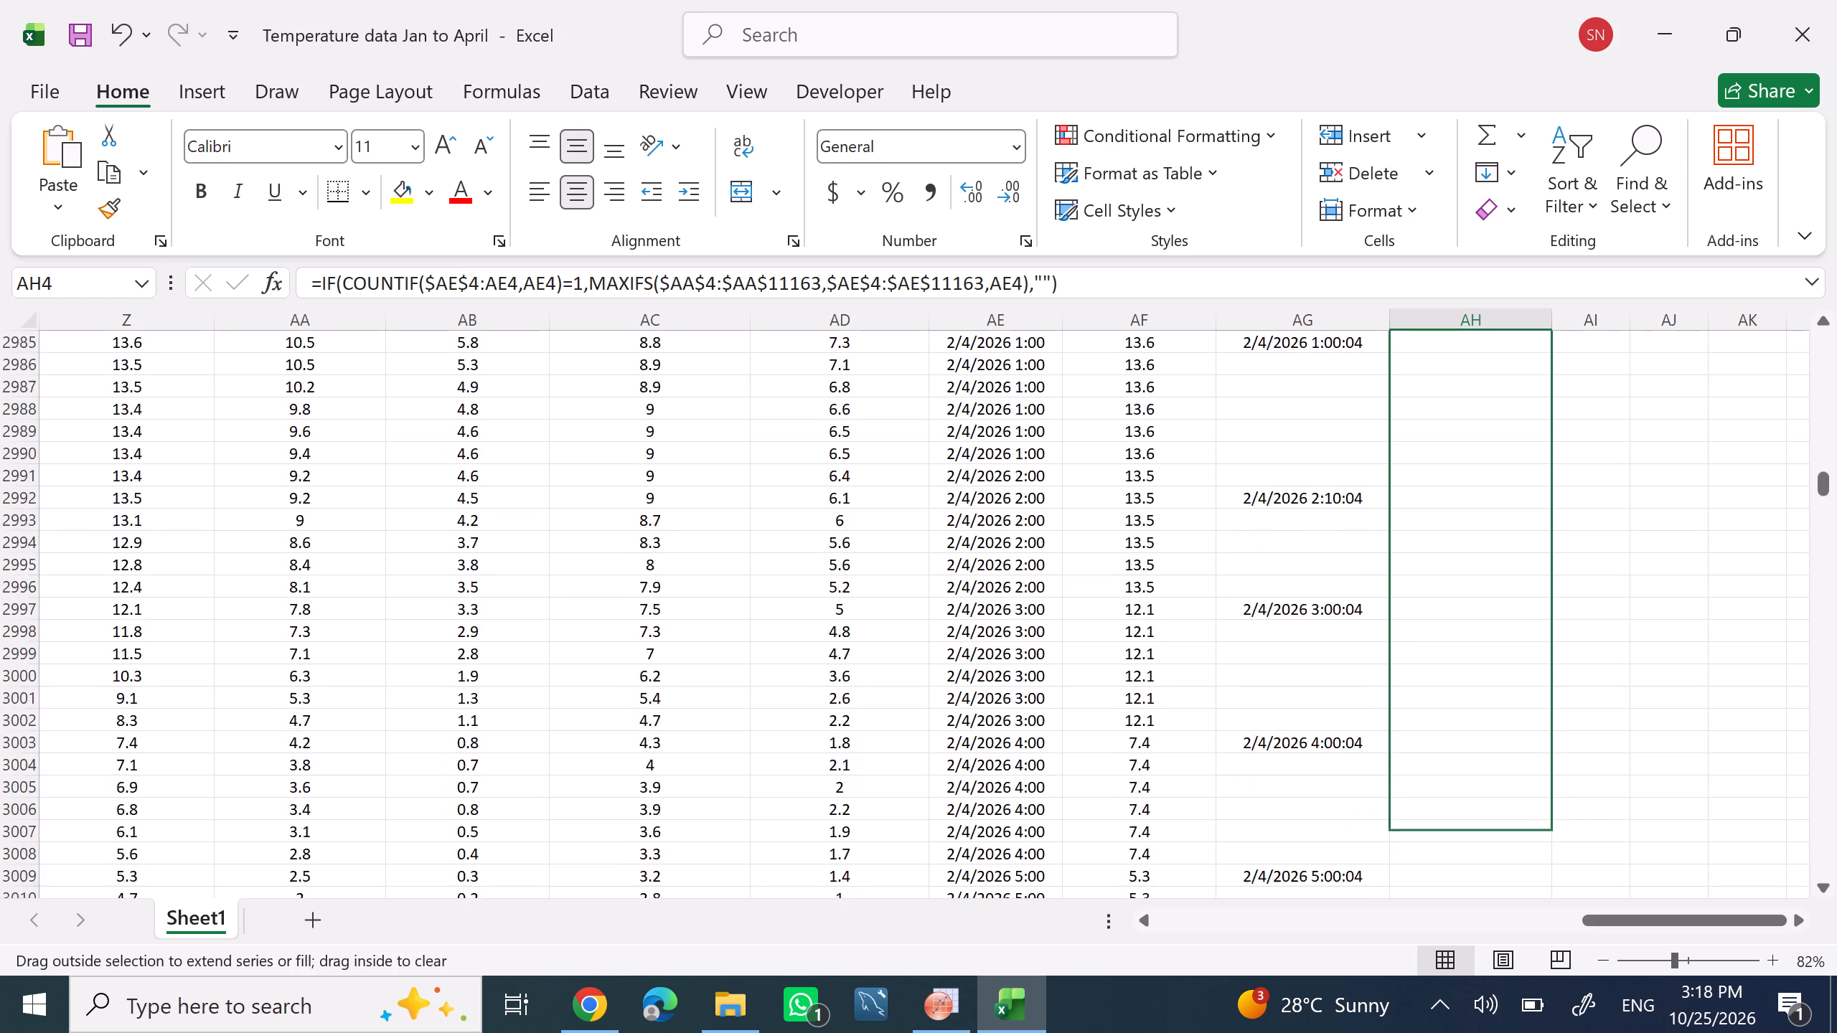
drag(1757, 1020, 1745, 1031)
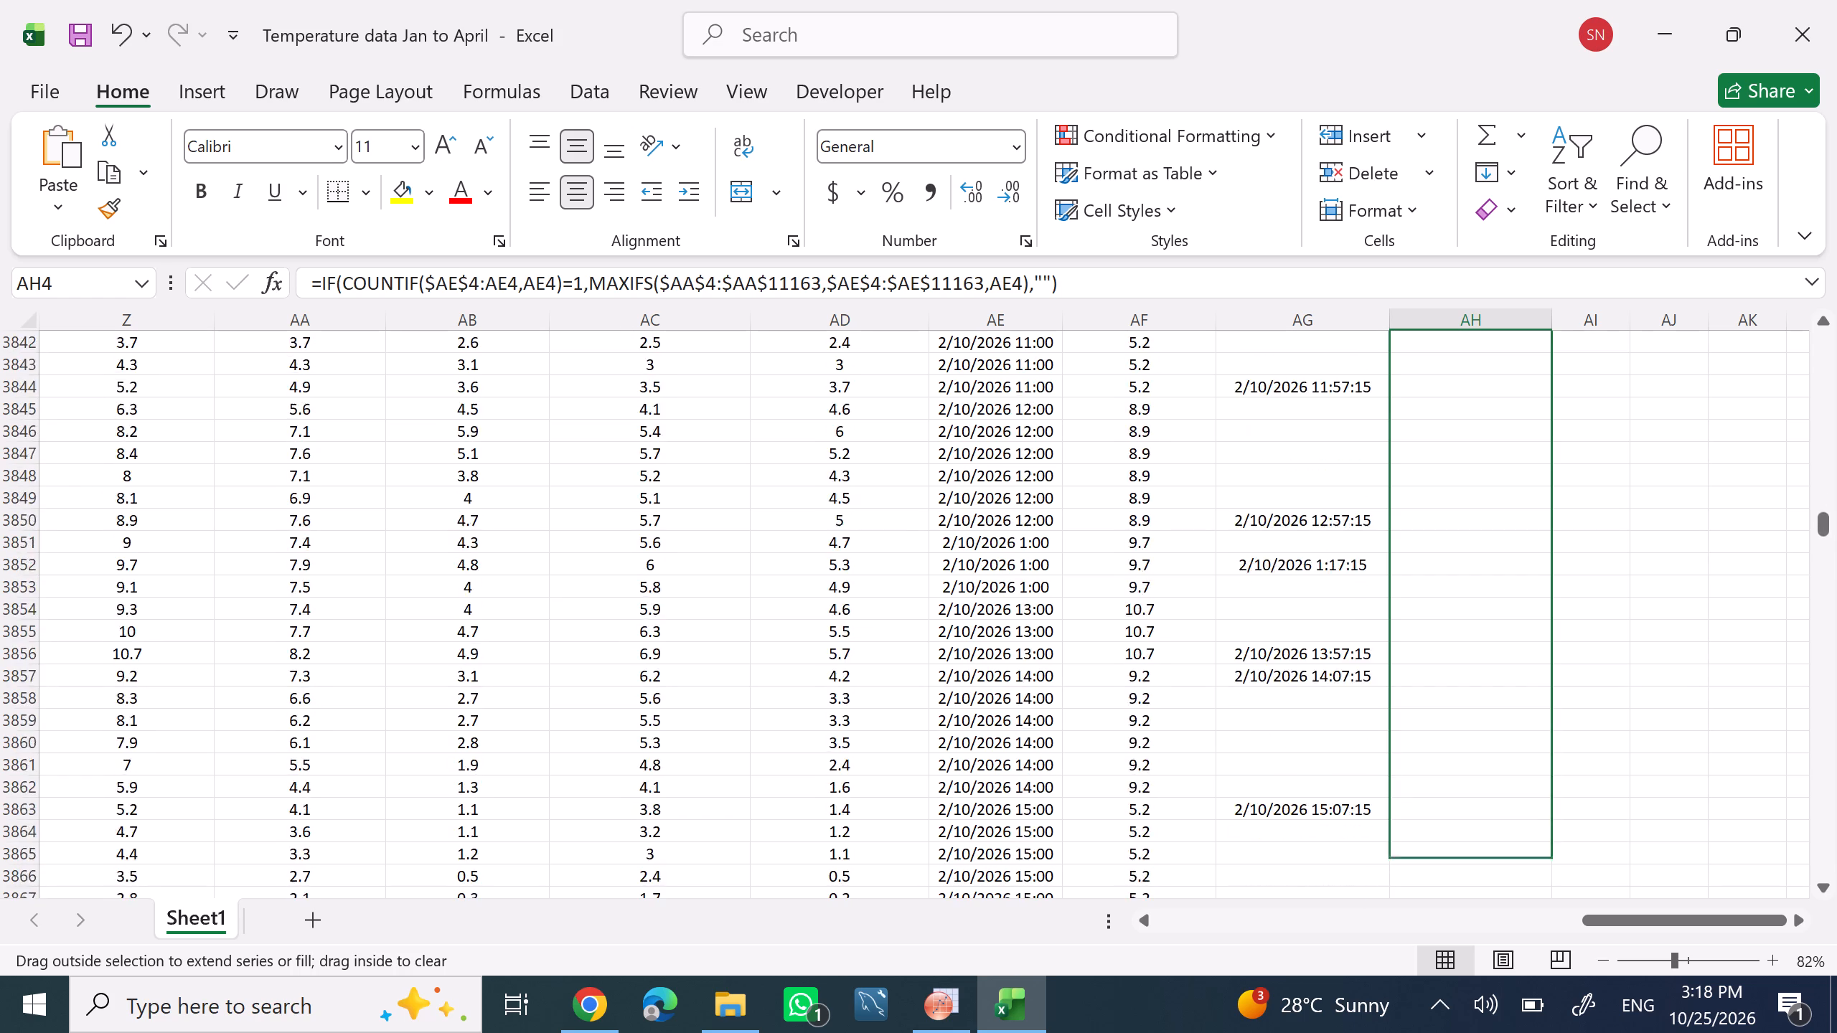
drag(1745, 1031, 1744, 1032)
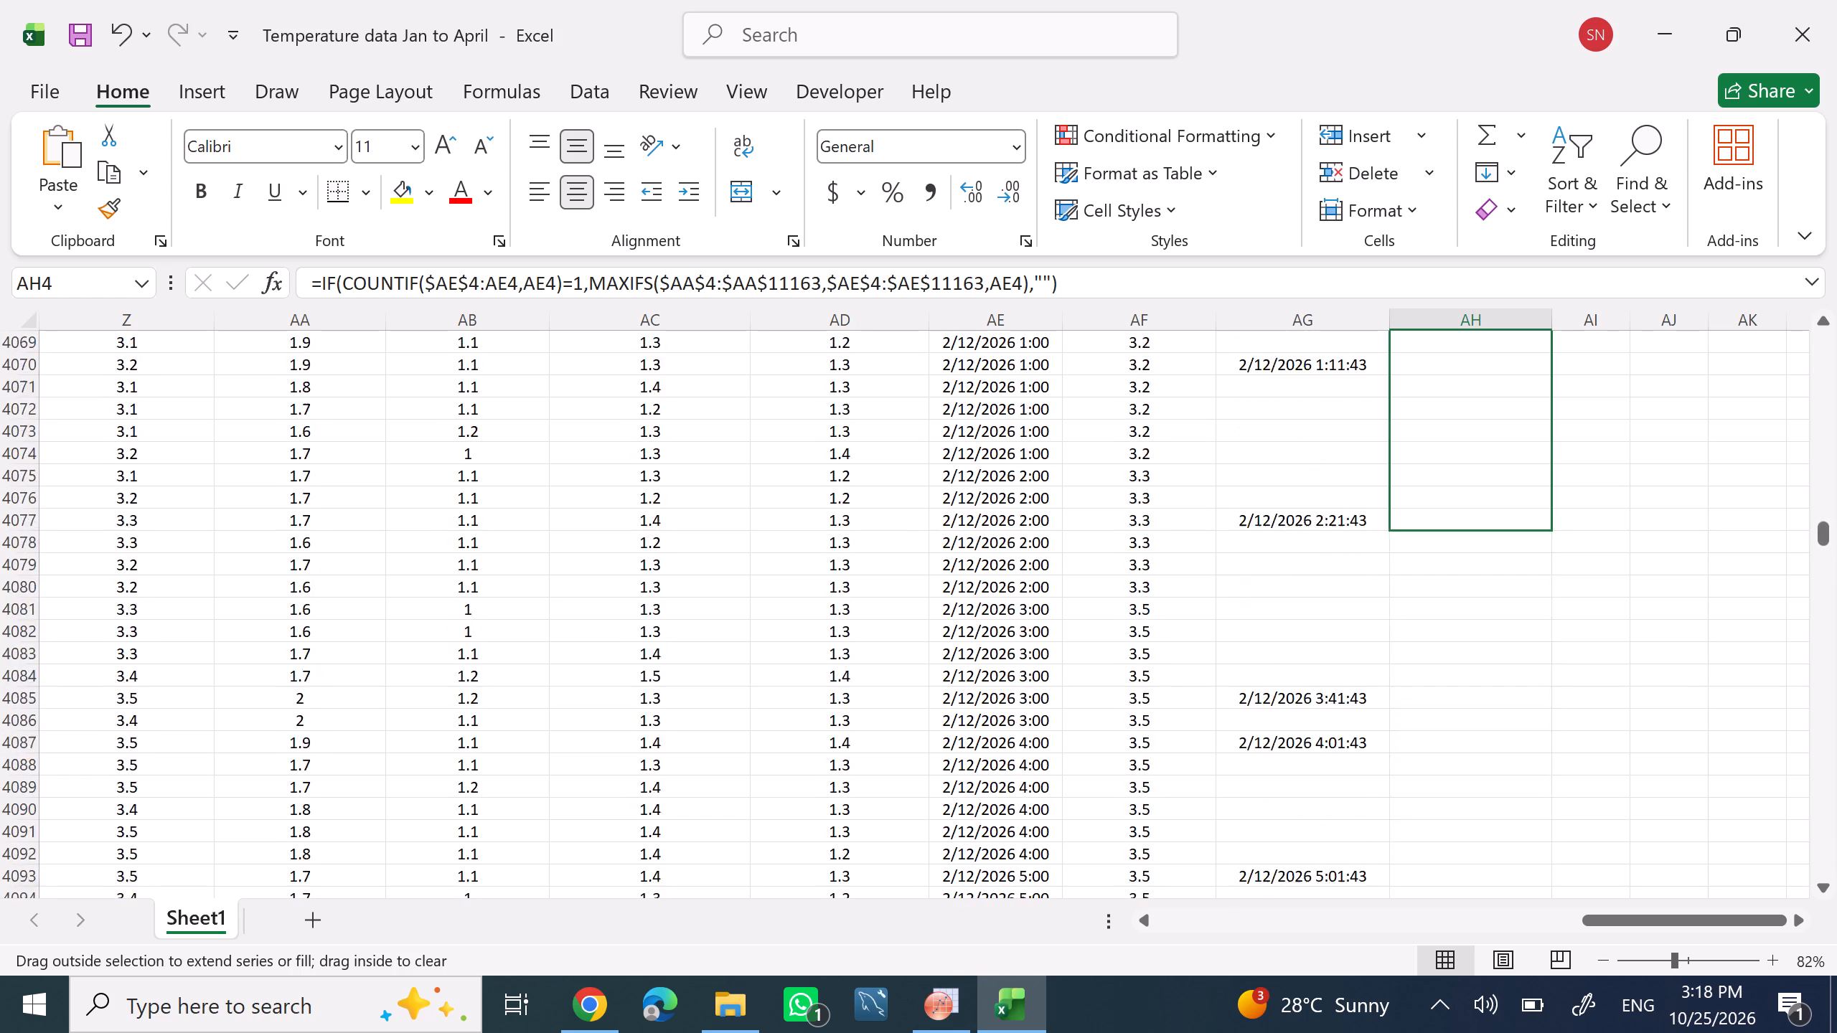
drag(1744, 1032, 1724, 1032)
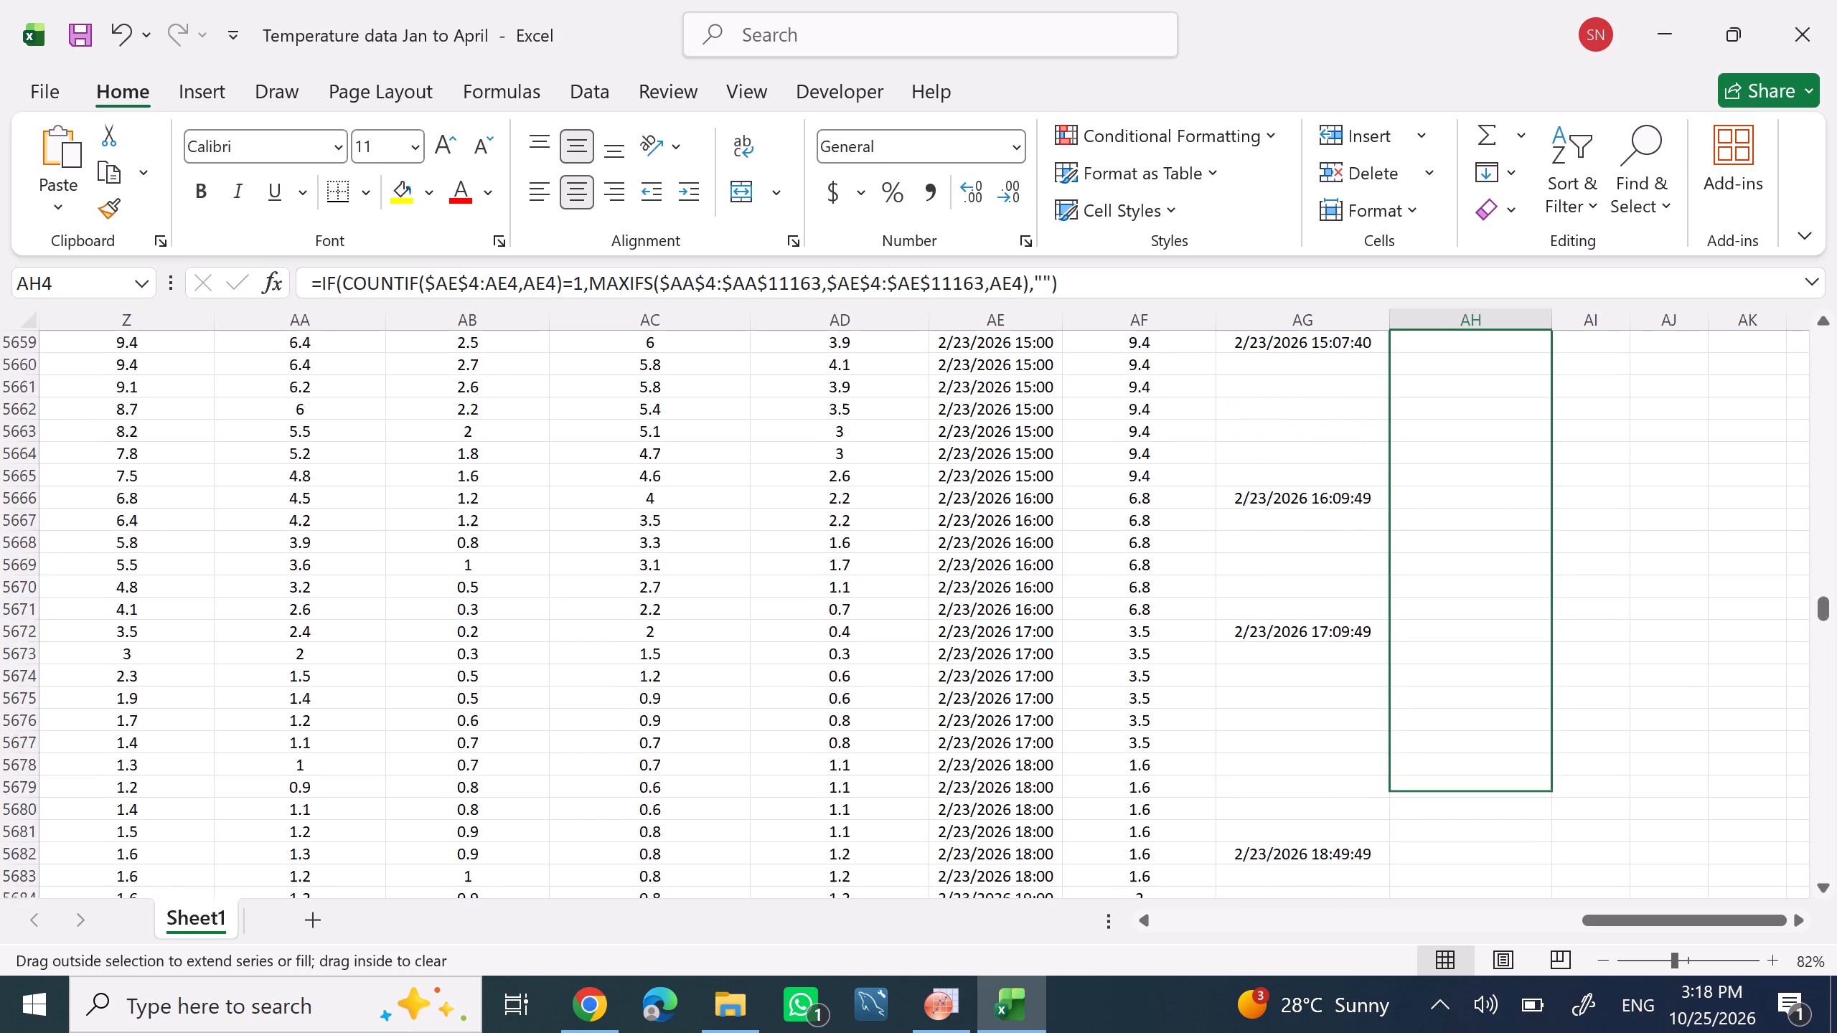
drag(1724, 1032, 1710, 1032)
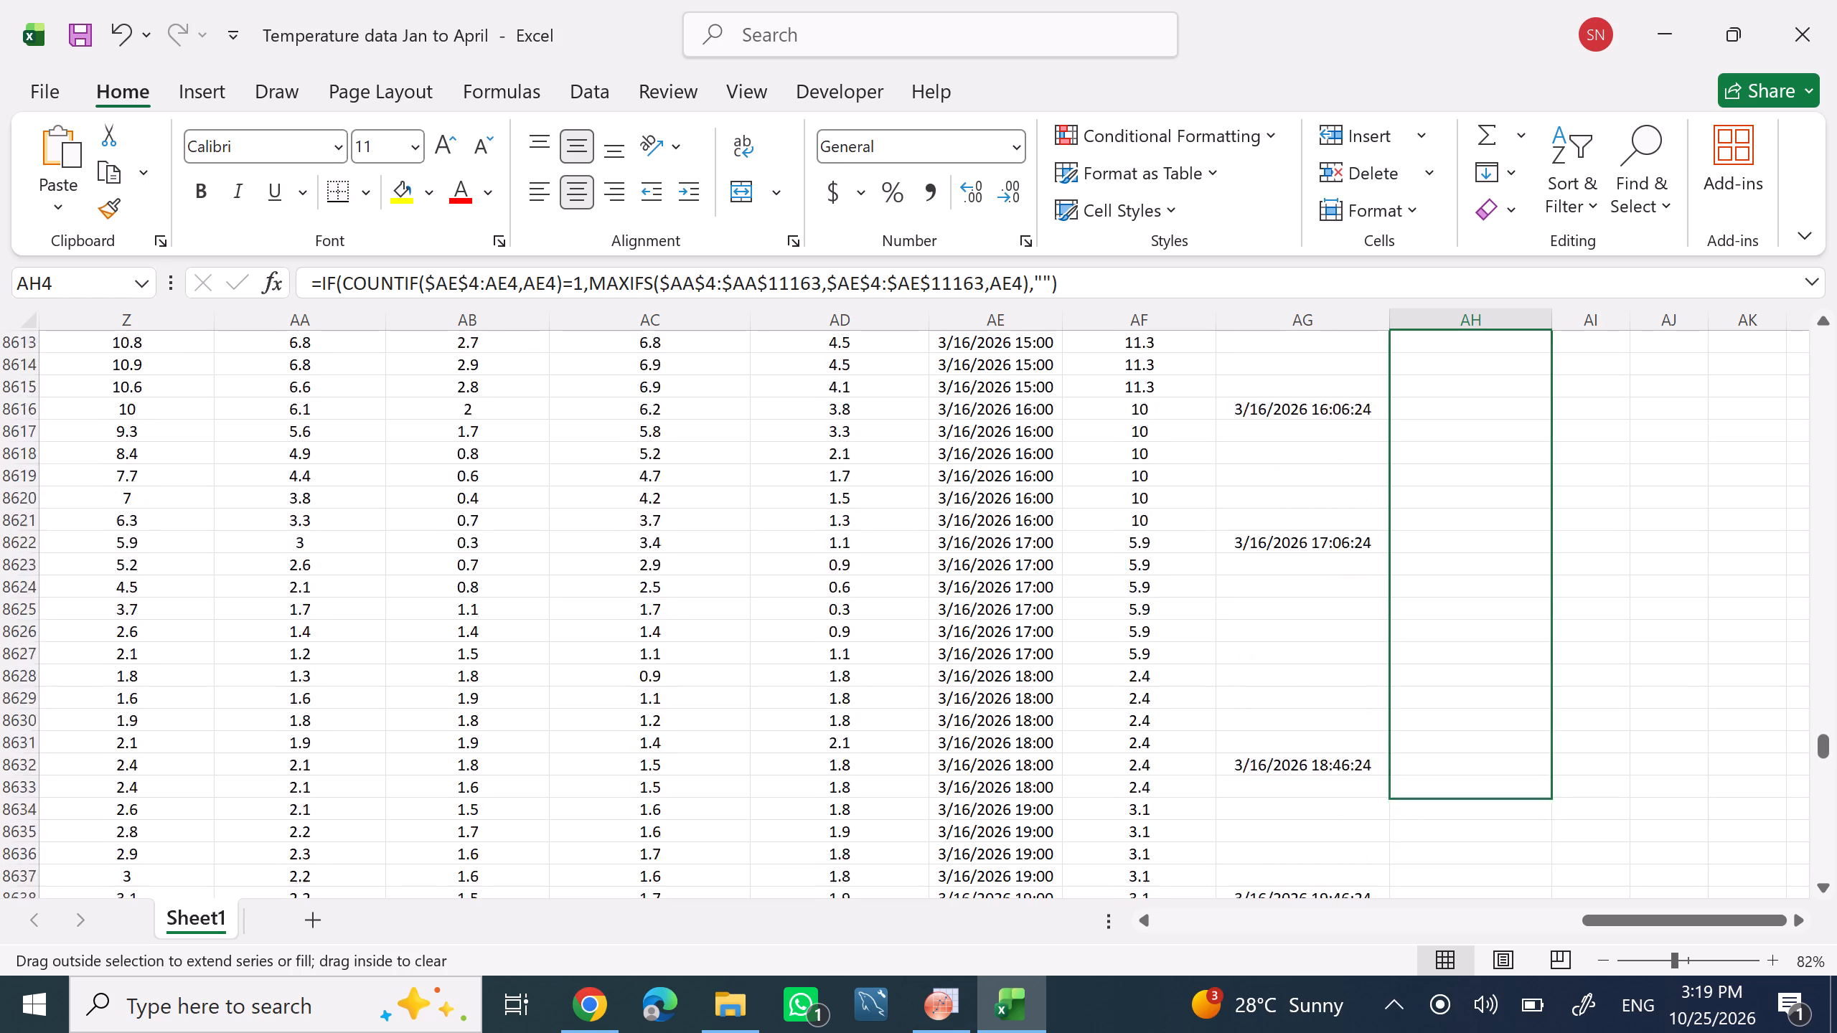
drag(1710, 1032, 1711, 1032)
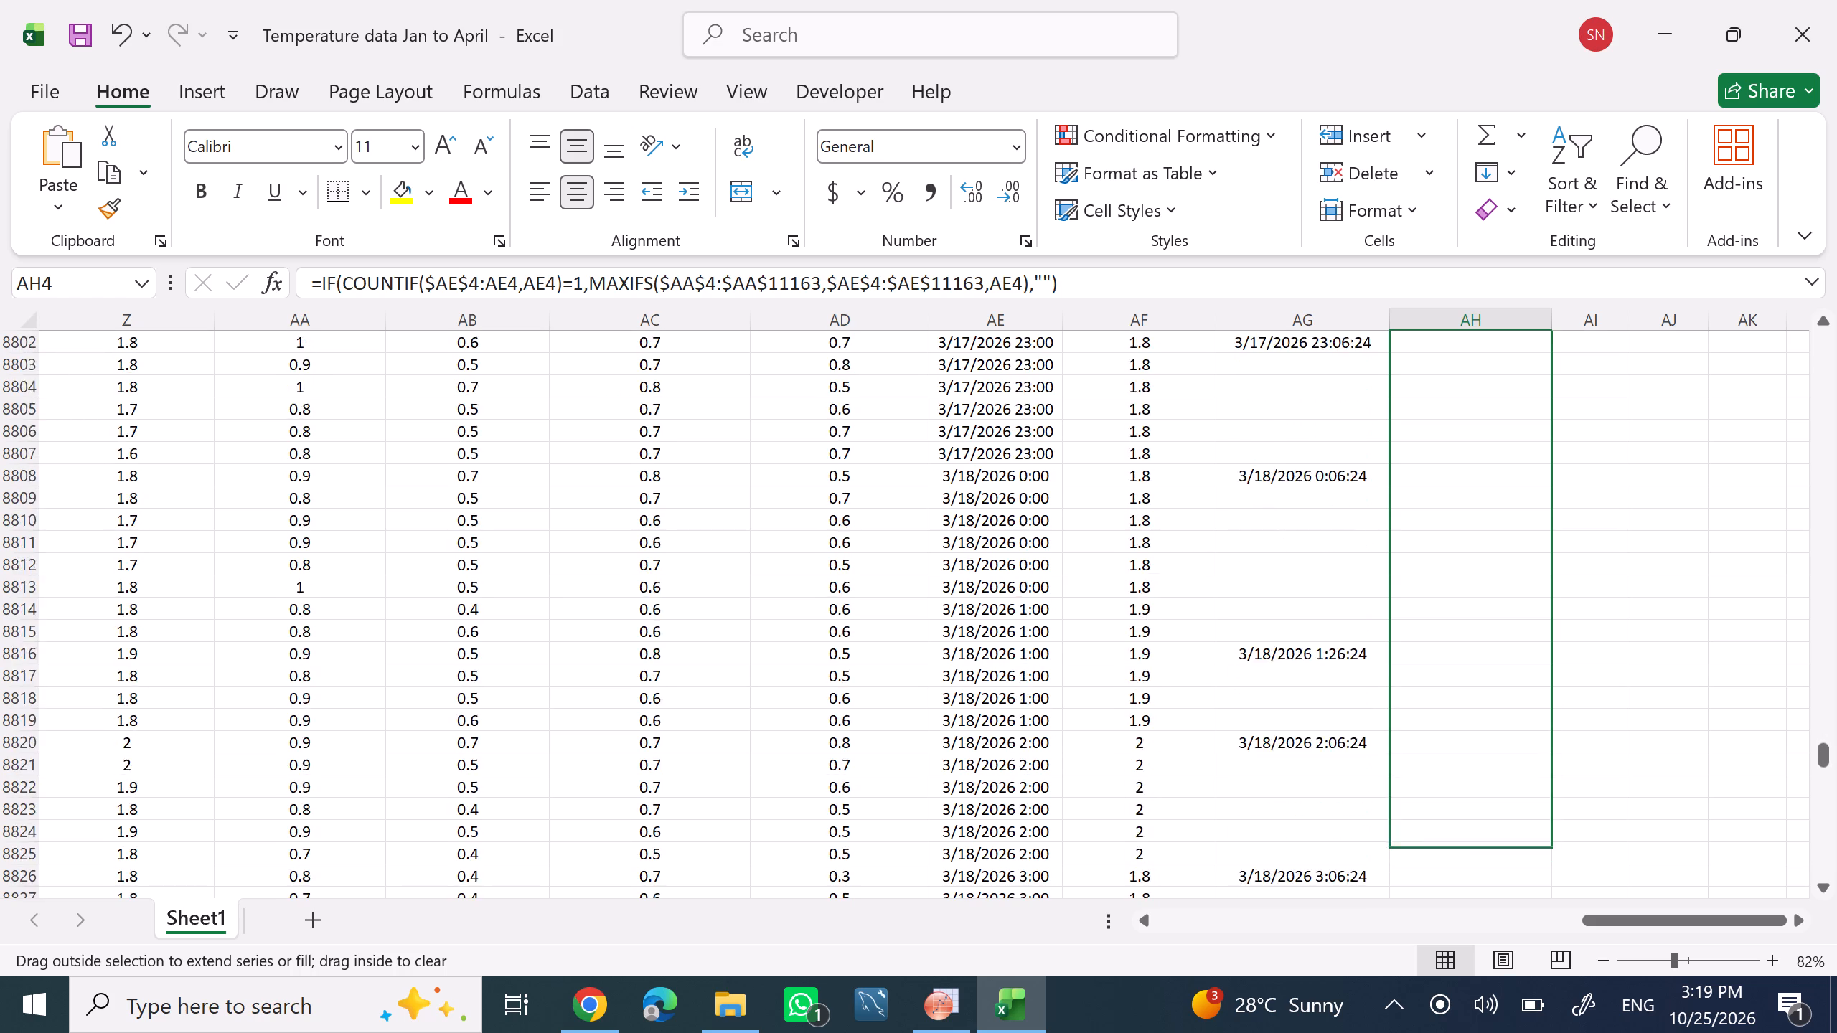
drag(1711, 1032, 1715, 1028)
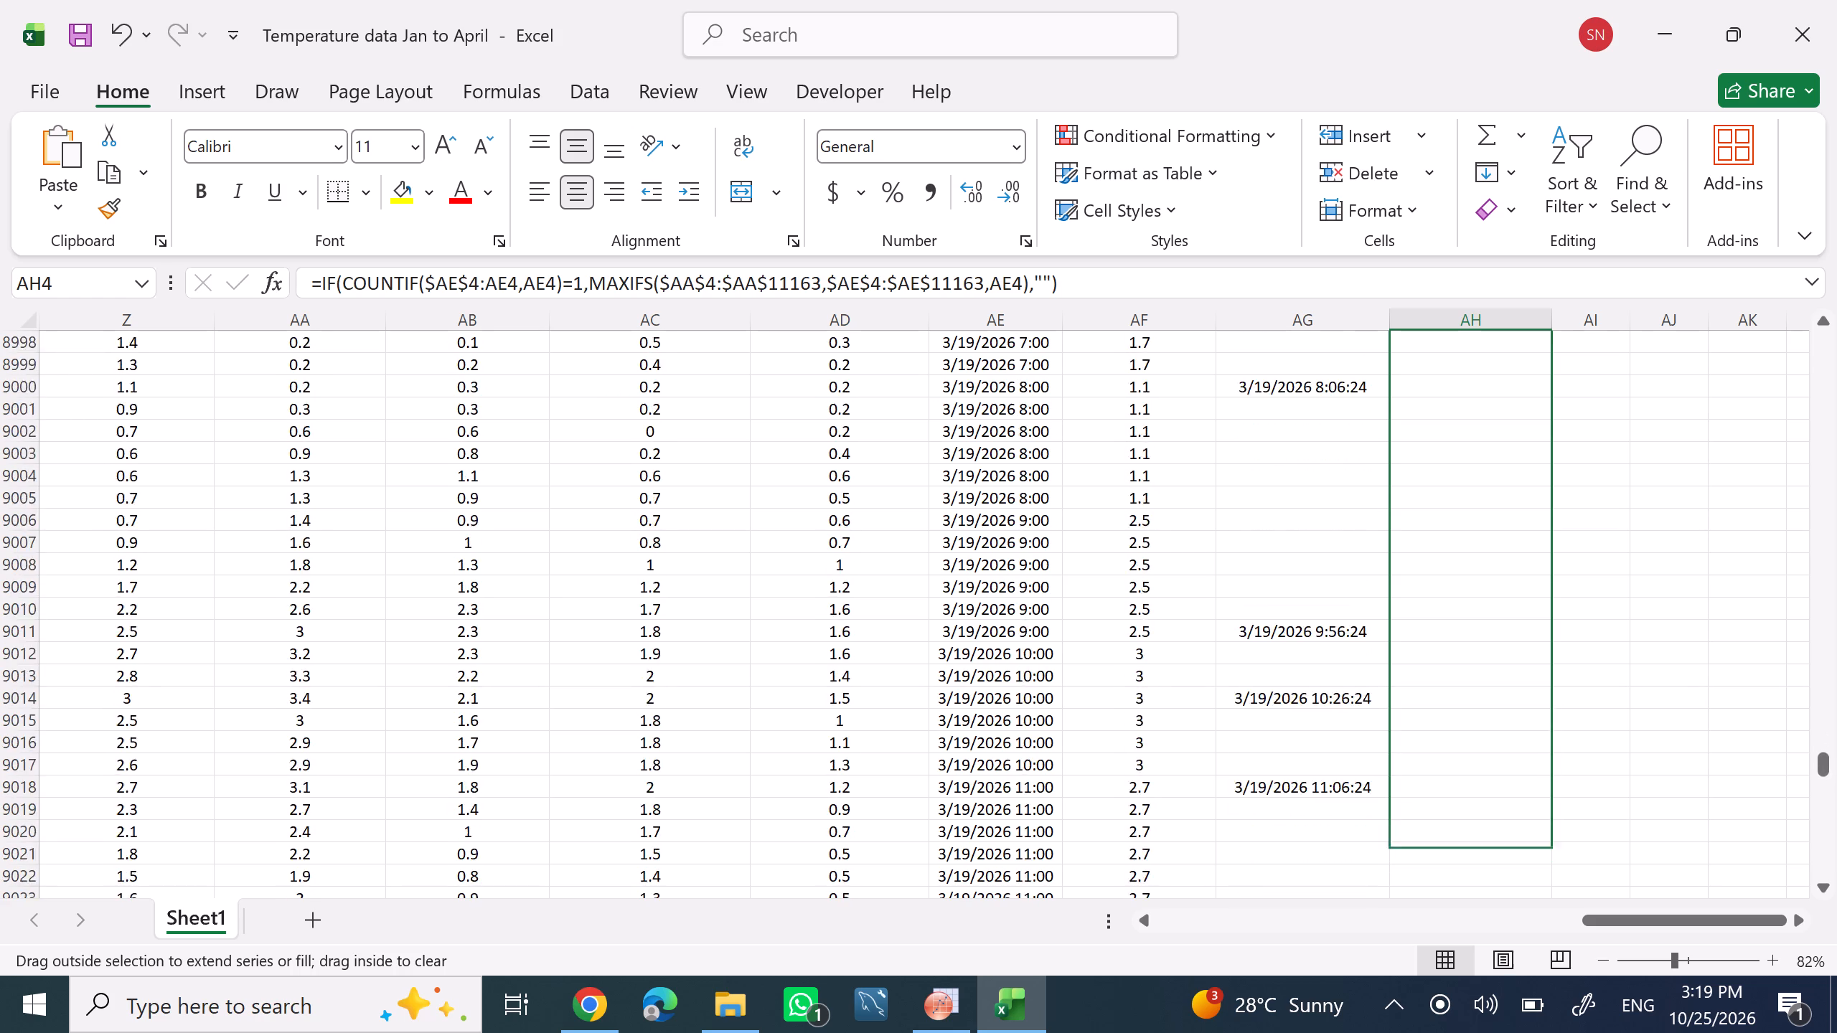
drag(1715, 1028, 1704, 1032)
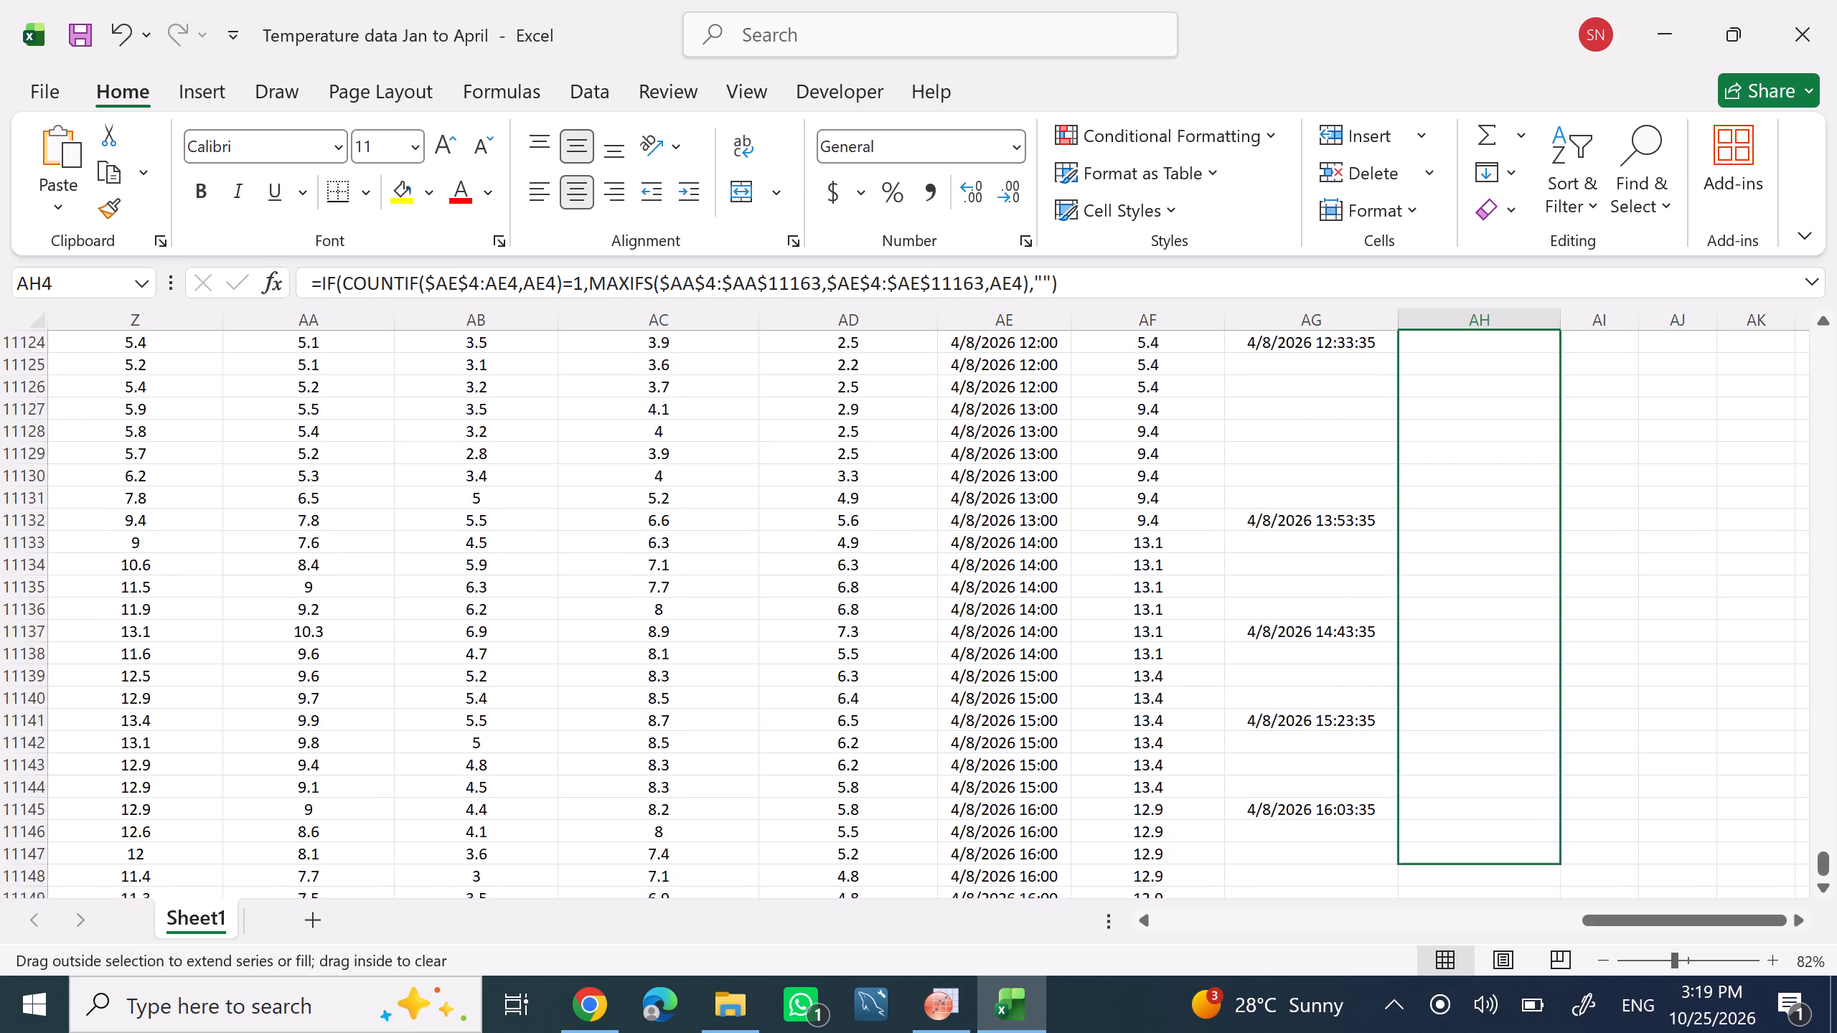
drag(1704, 1032, 1397, 677)
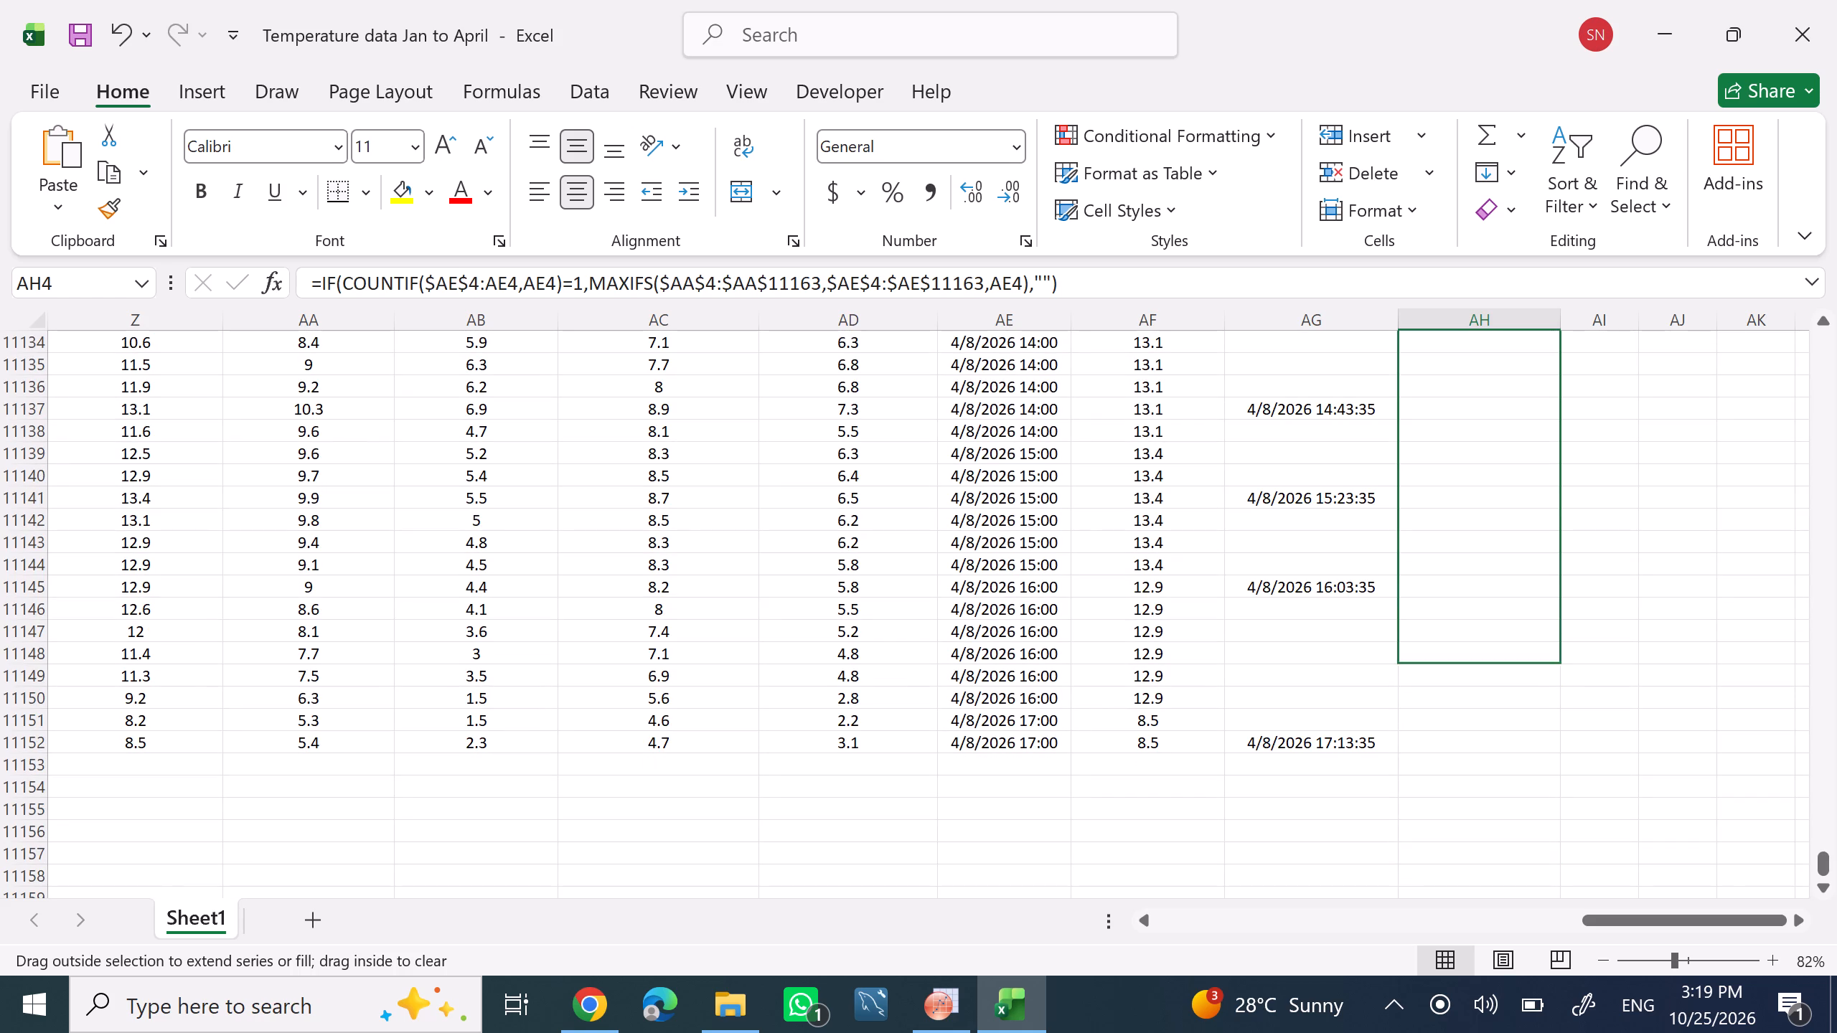
drag(1397, 677, 1396, 755)
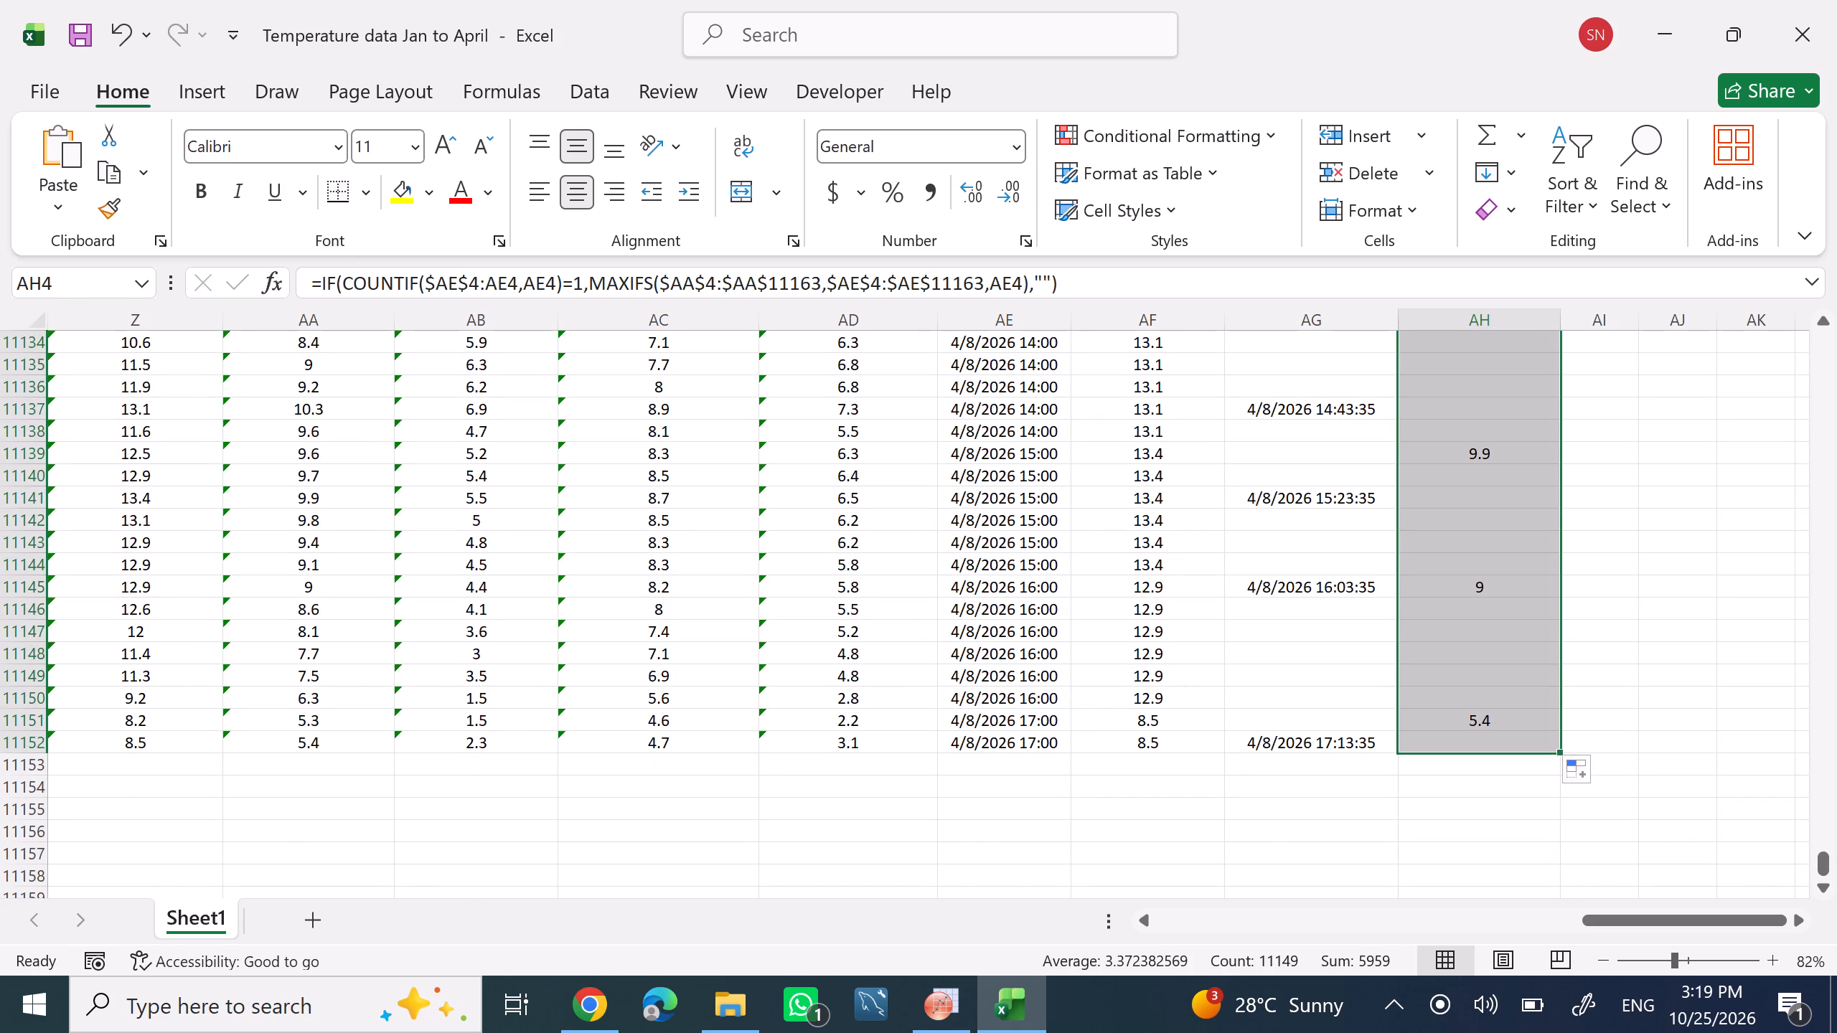
key(Return)
Review the filled Max Delta T - 150mm values against the hourly delta(T)-150mm readings from the first row through the January data.
scroll(1493, 738, up, 10)
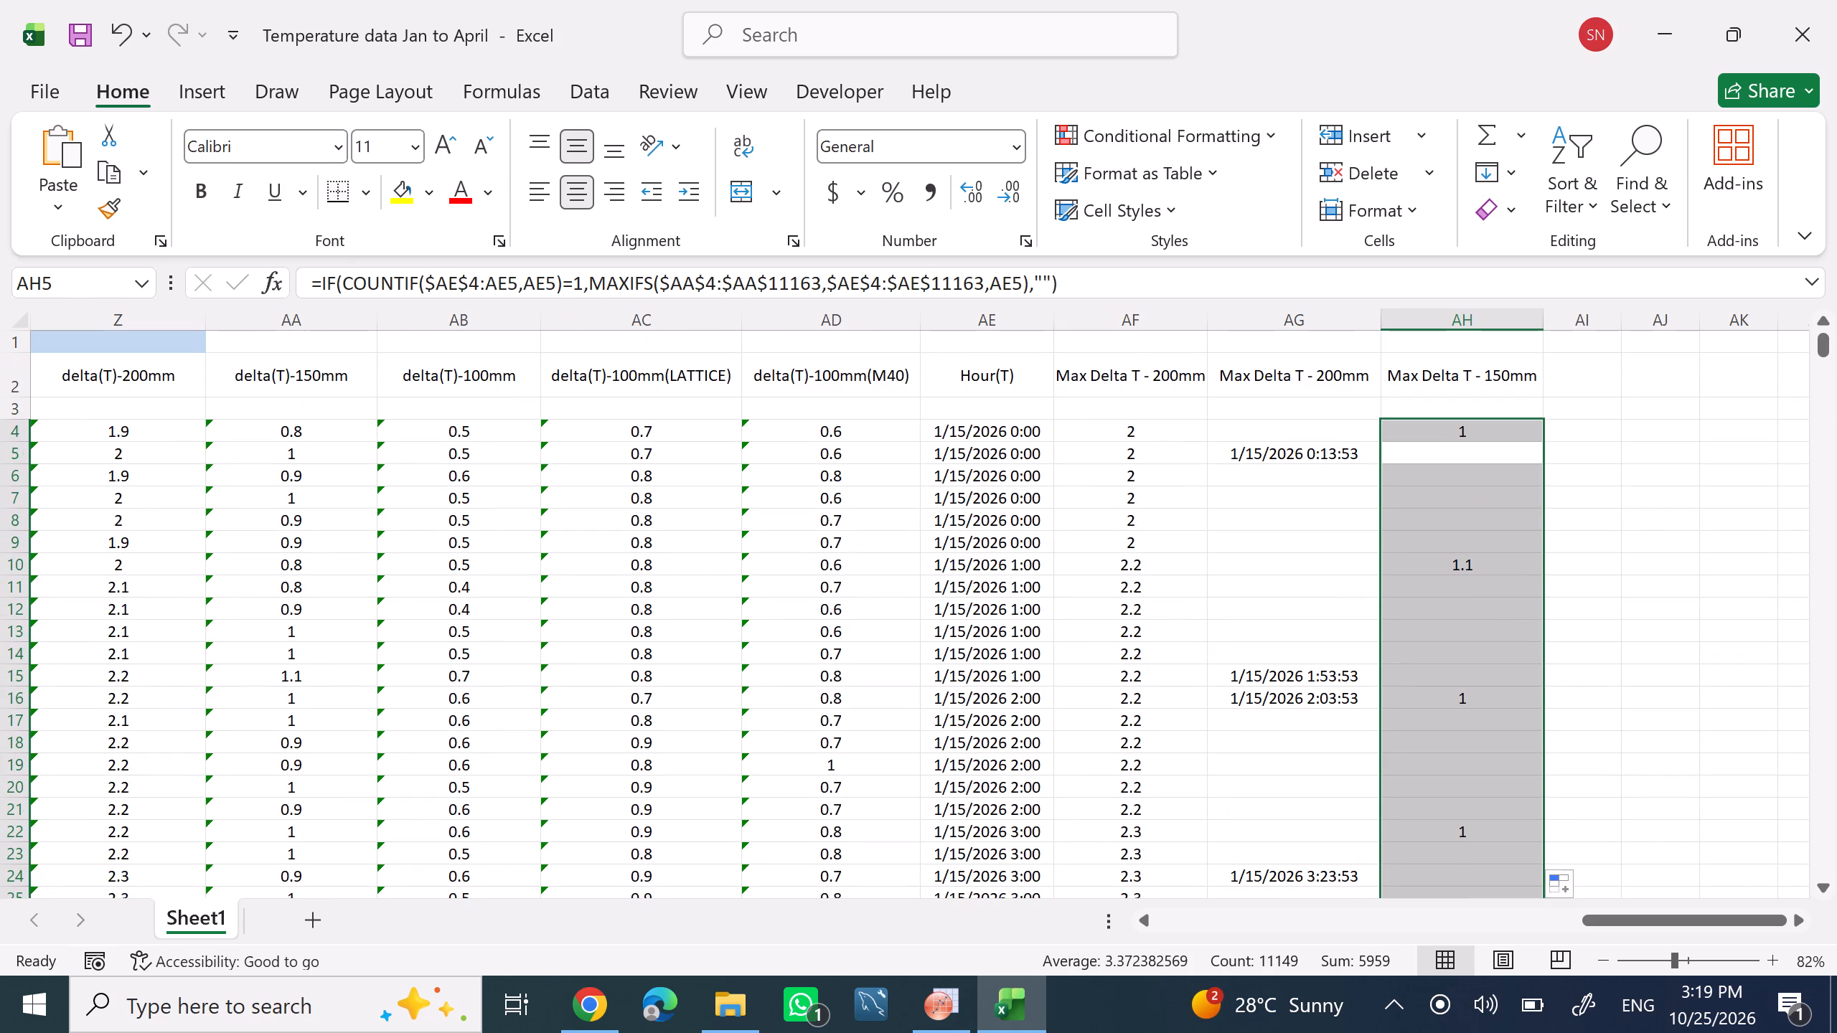
scroll(1495, 737, down, 20)
scroll(1495, 737, down, 18)
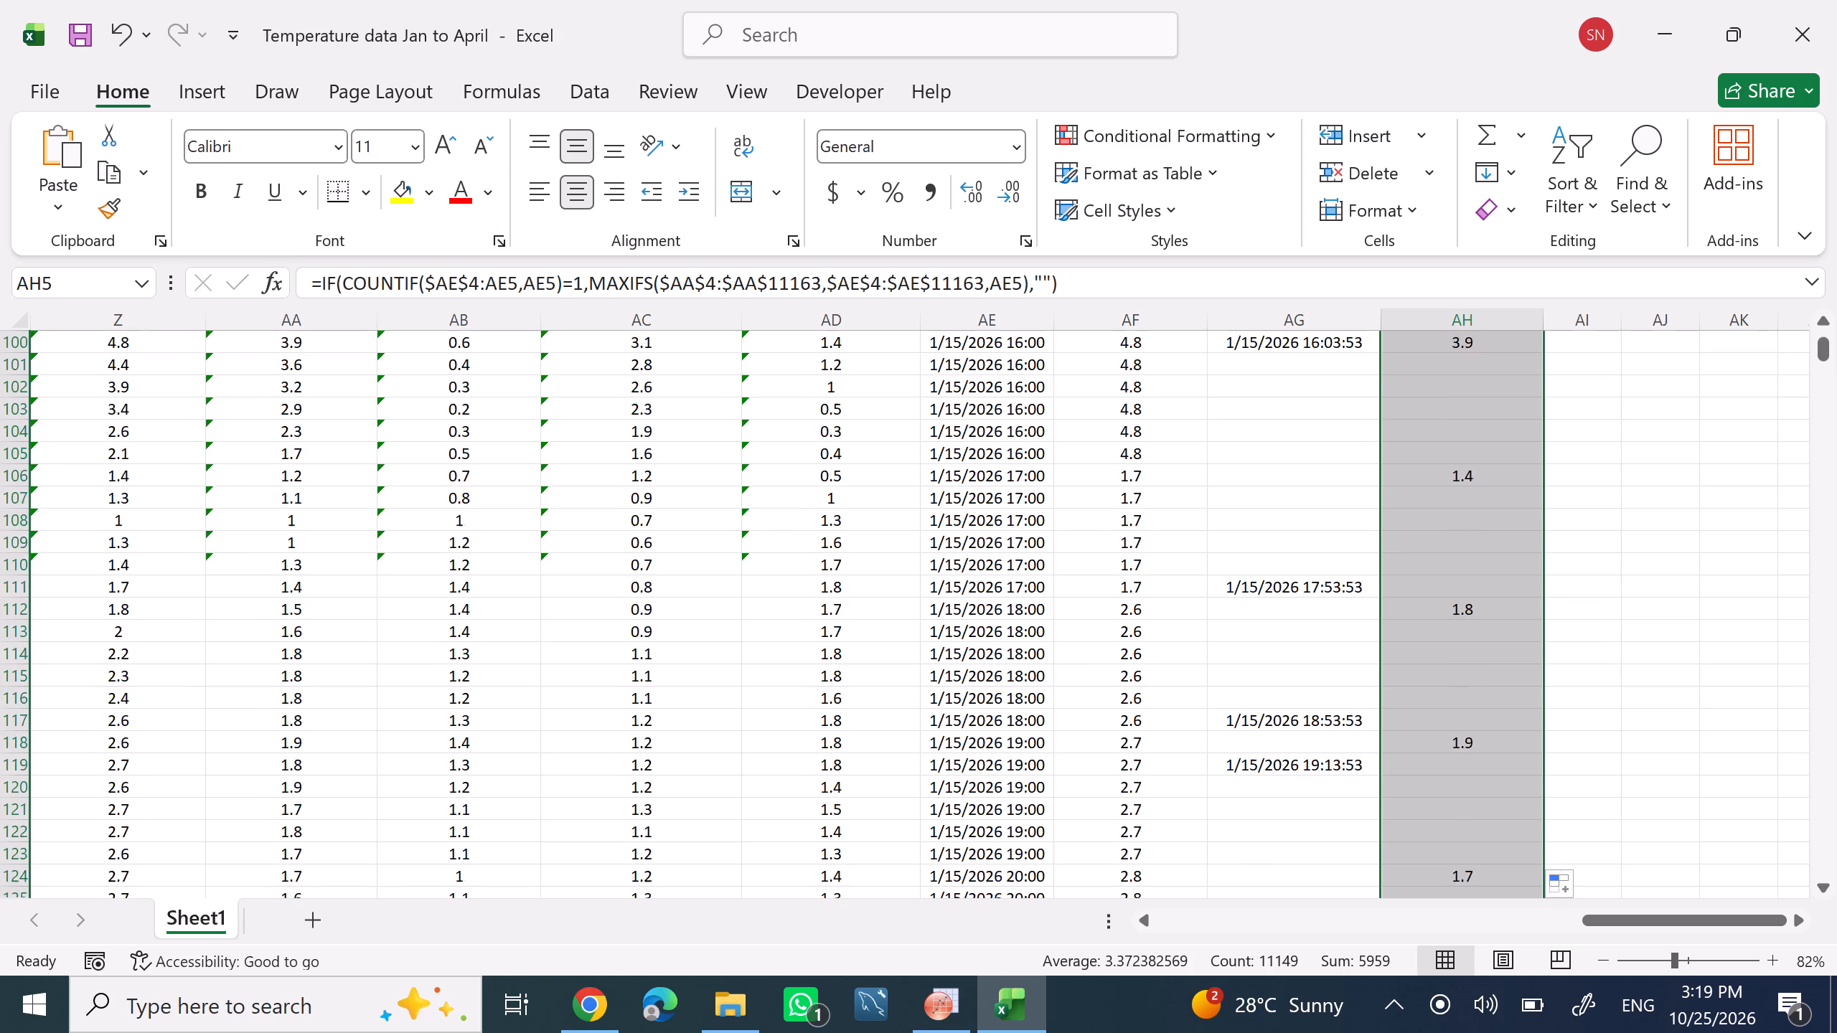
scroll(1495, 737, down, 20)
scroll(1495, 737, down, 20)
scroll(1495, 737, down, 8)
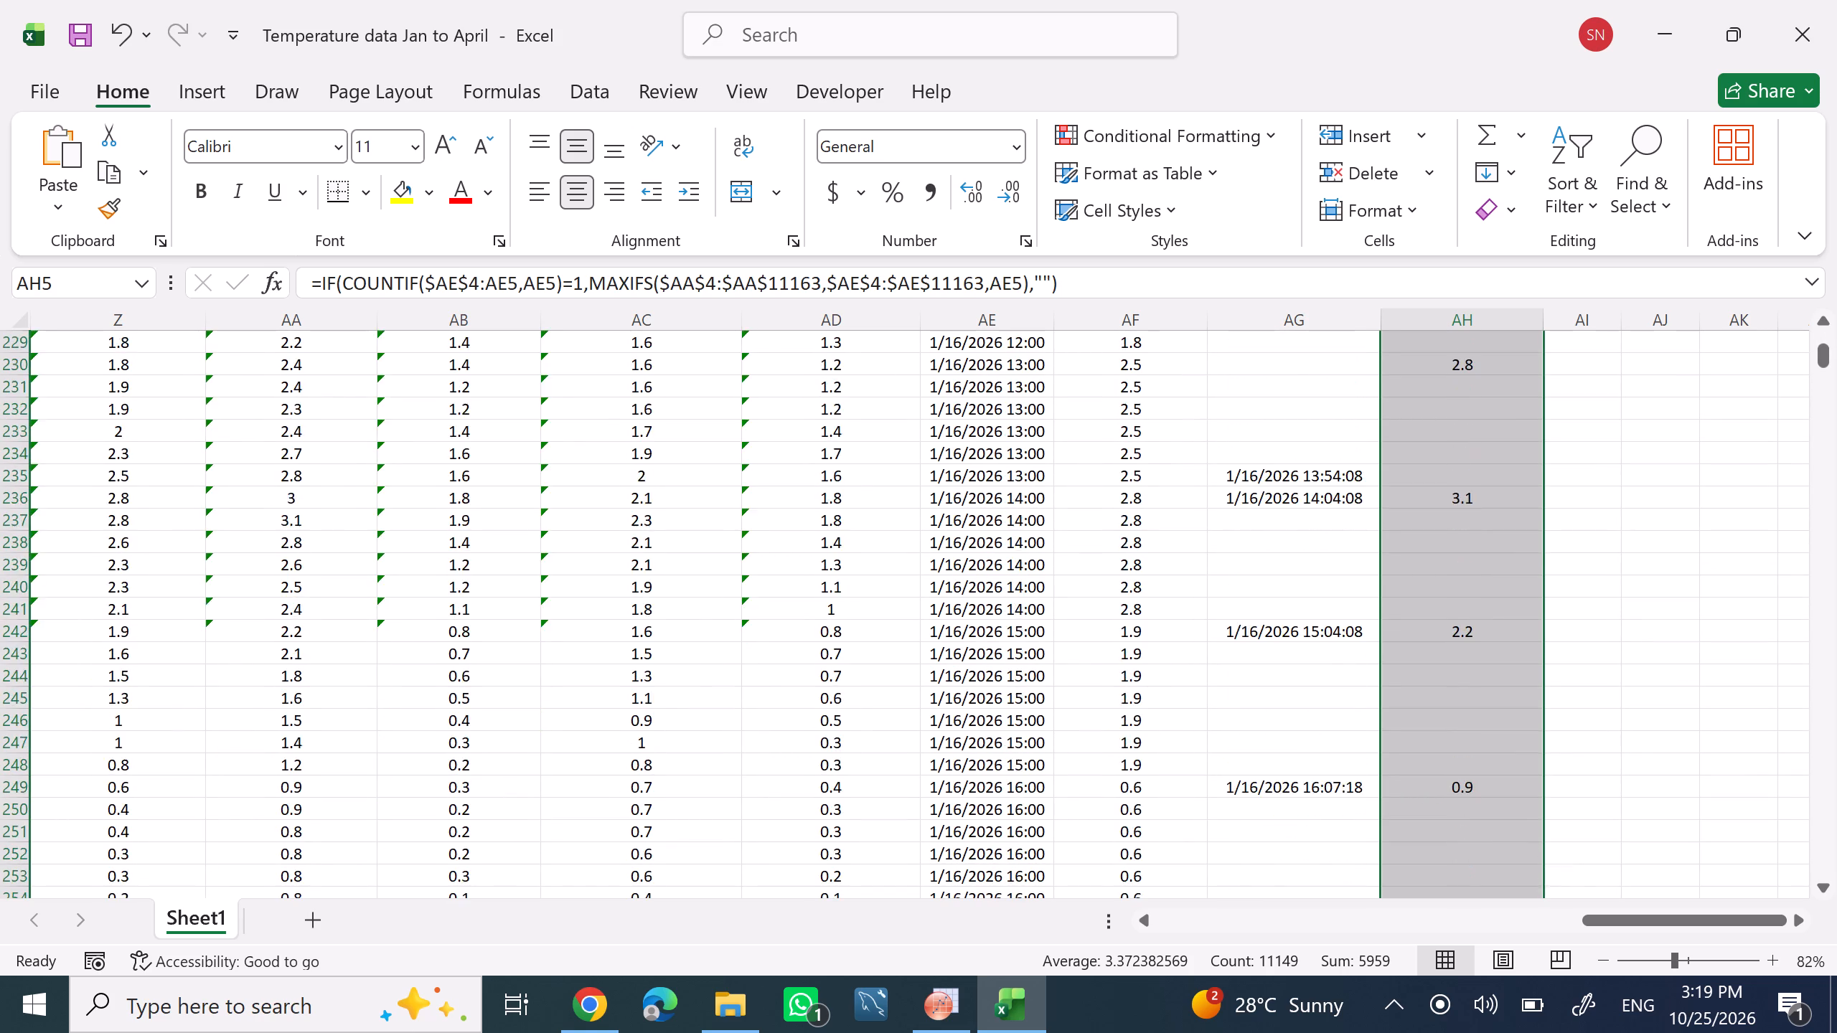
scroll(1495, 737, down, 20)
scroll(1495, 737, down, 20)
scroll(1495, 737, down, 8)
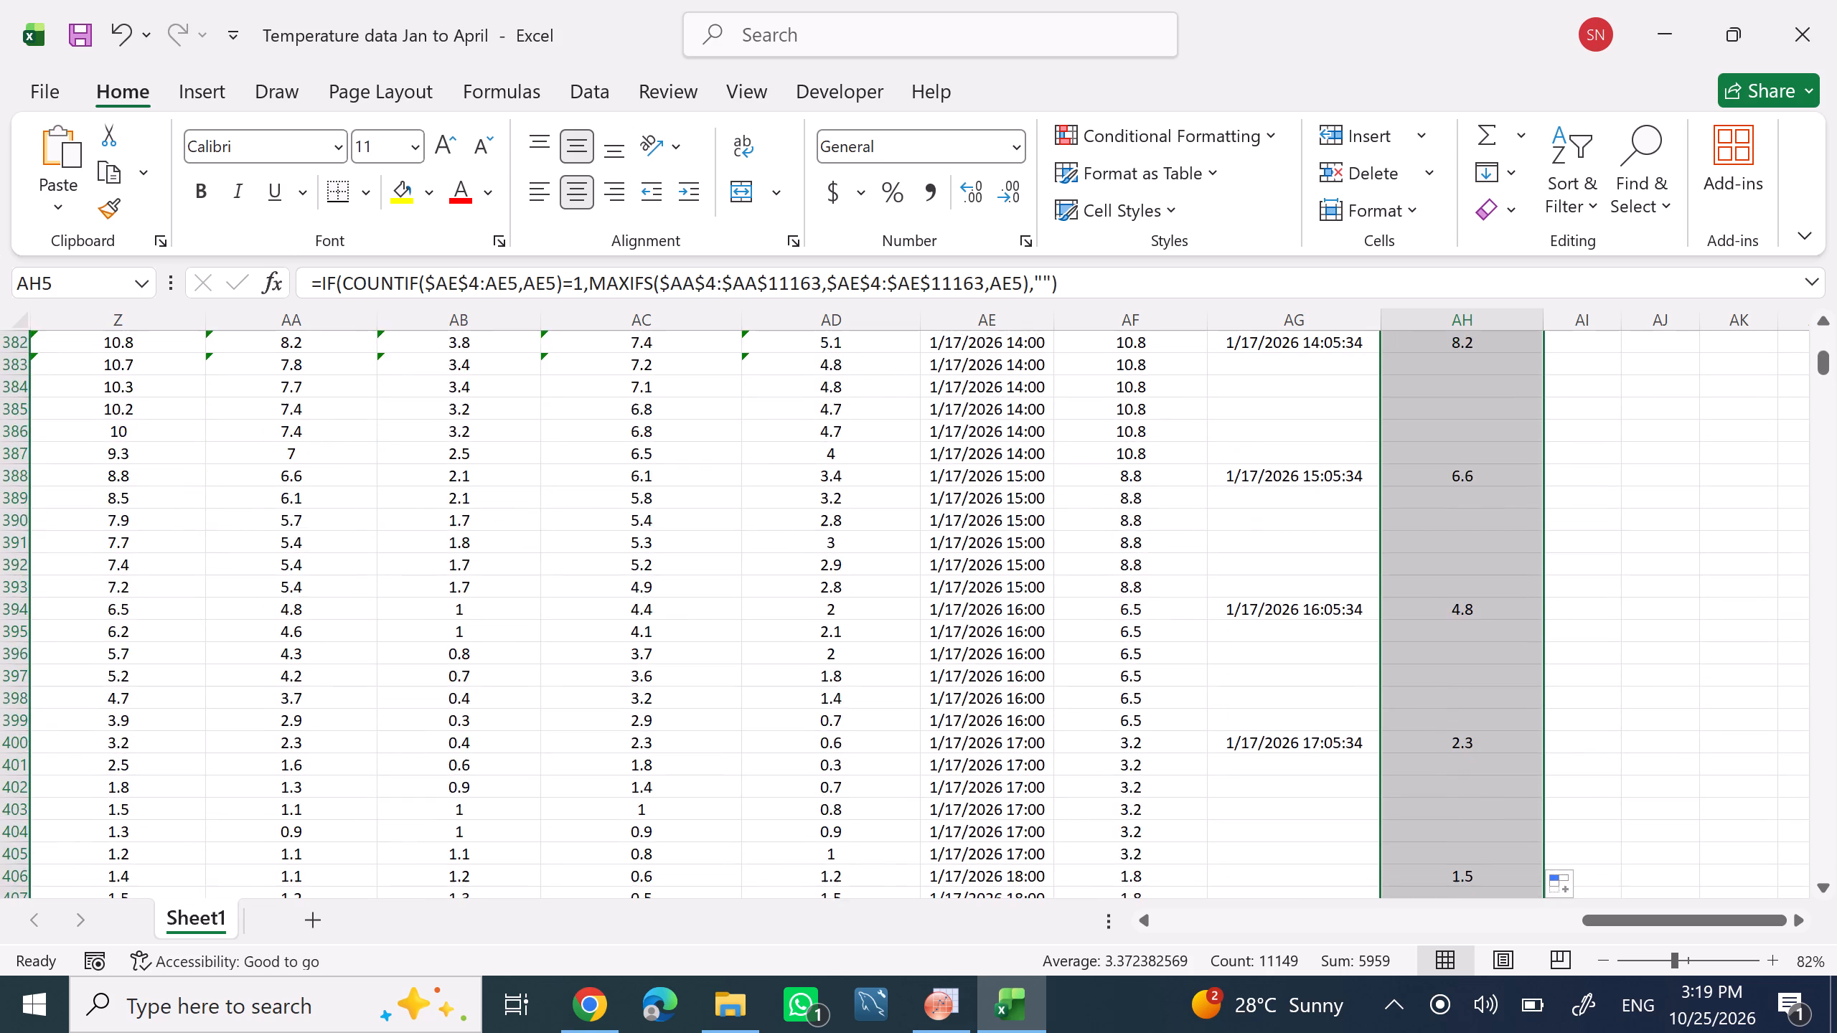
scroll(1495, 737, down, 20)
scroll(1495, 737, down, 20)
scroll(1495, 737, down, 7)
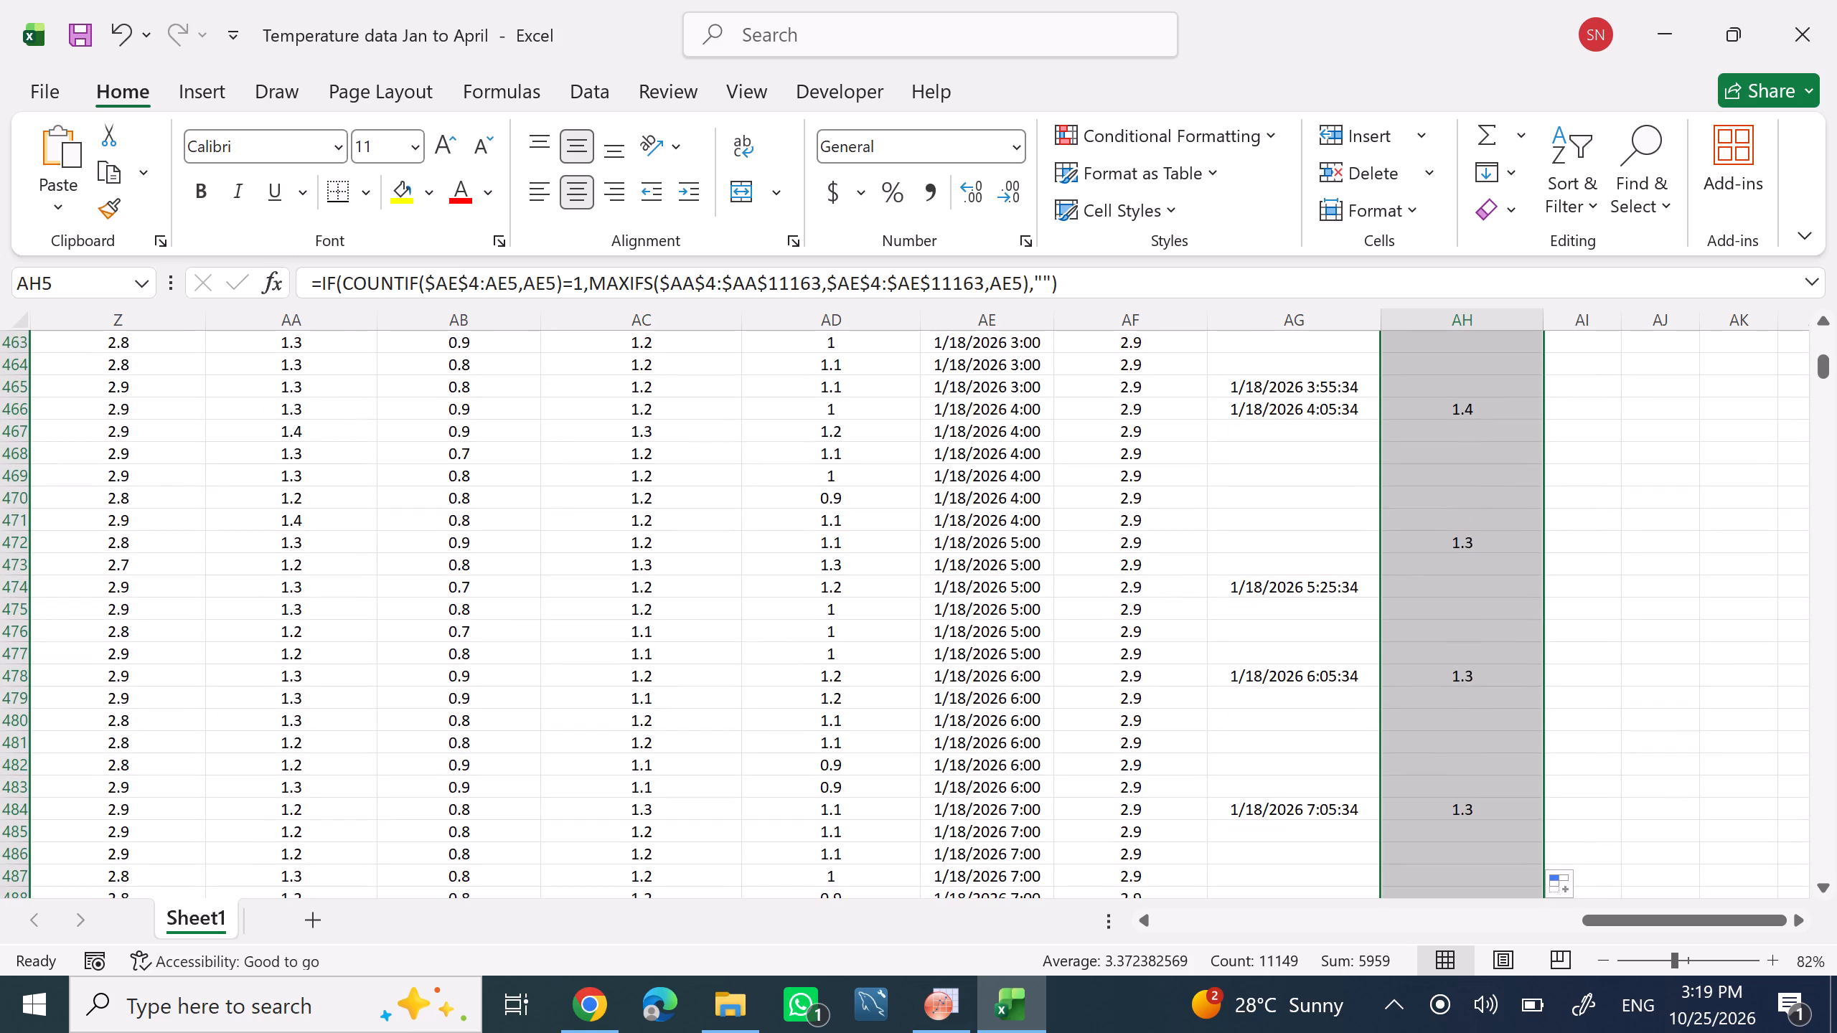
scroll(1495, 737, down, 7)
scroll(1495, 737, down, 16)
scroll(1495, 737, down, 17)
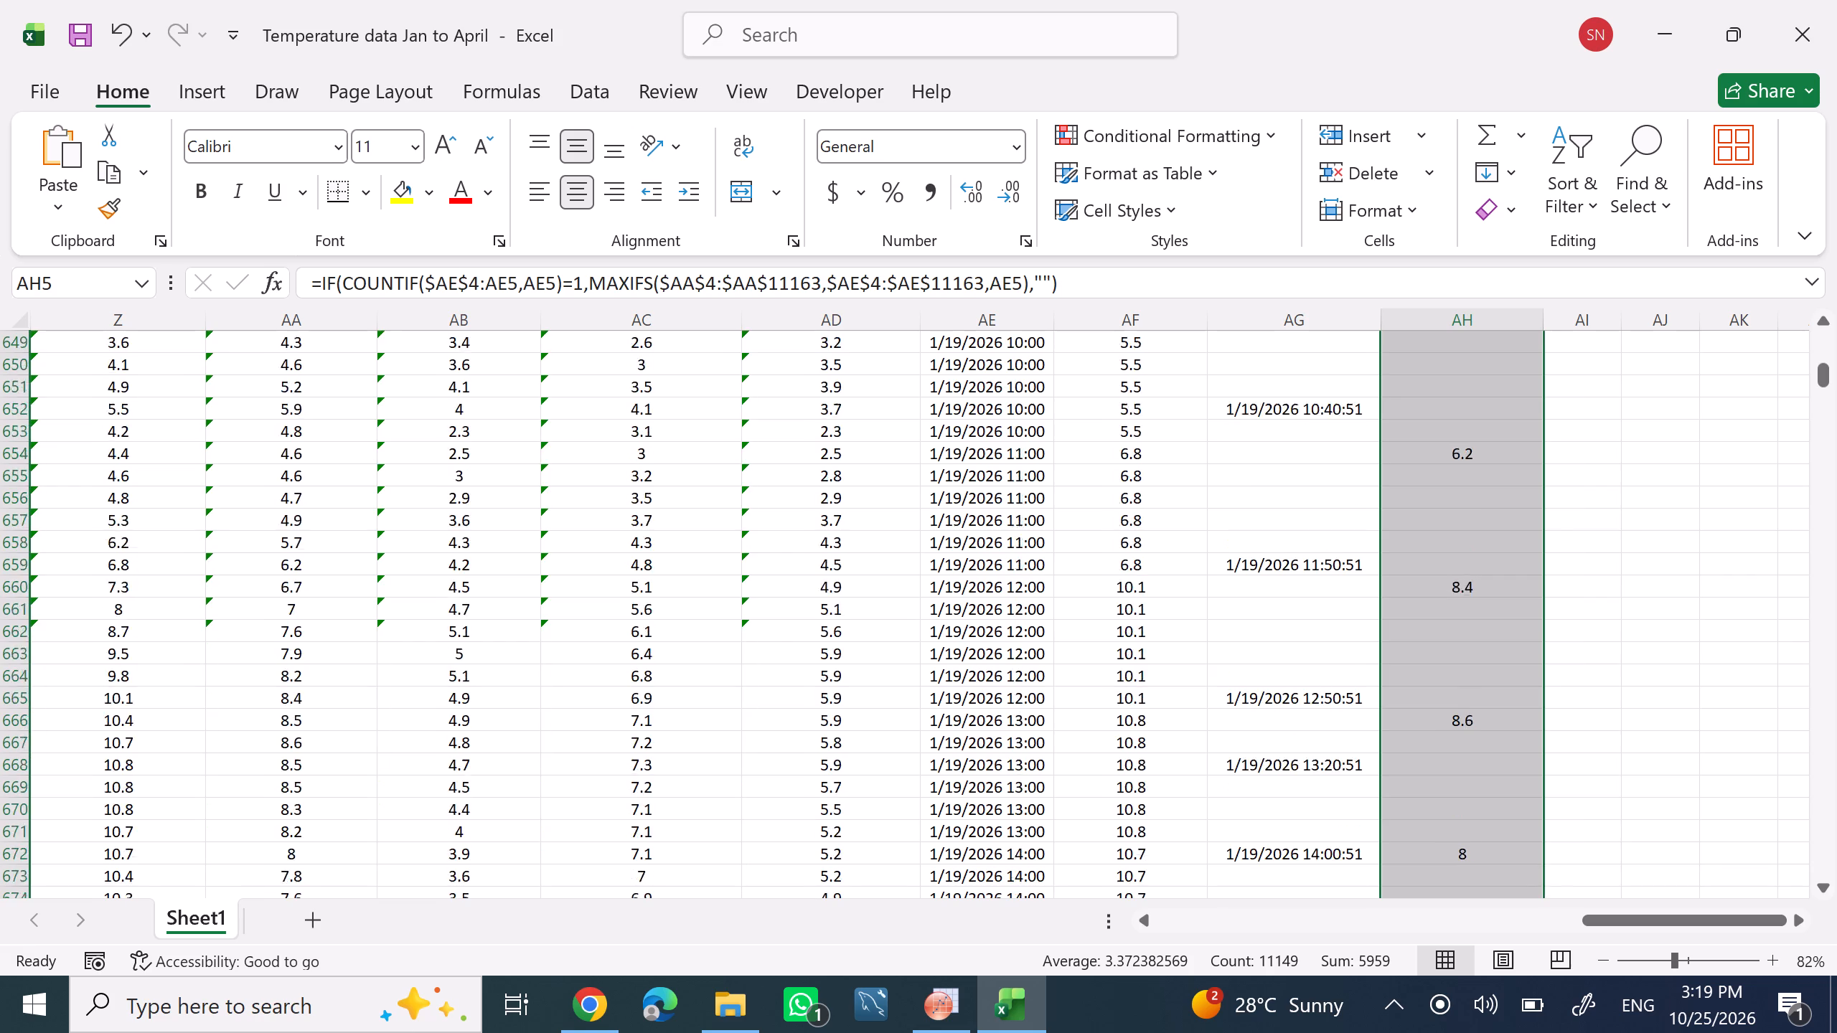
scroll(1495, 737, down, 4)
scroll(1495, 737, up, 1)
scroll(1495, 737, down, 20)
scroll(1495, 737, down, 20)
scroll(1495, 737, down, 4)
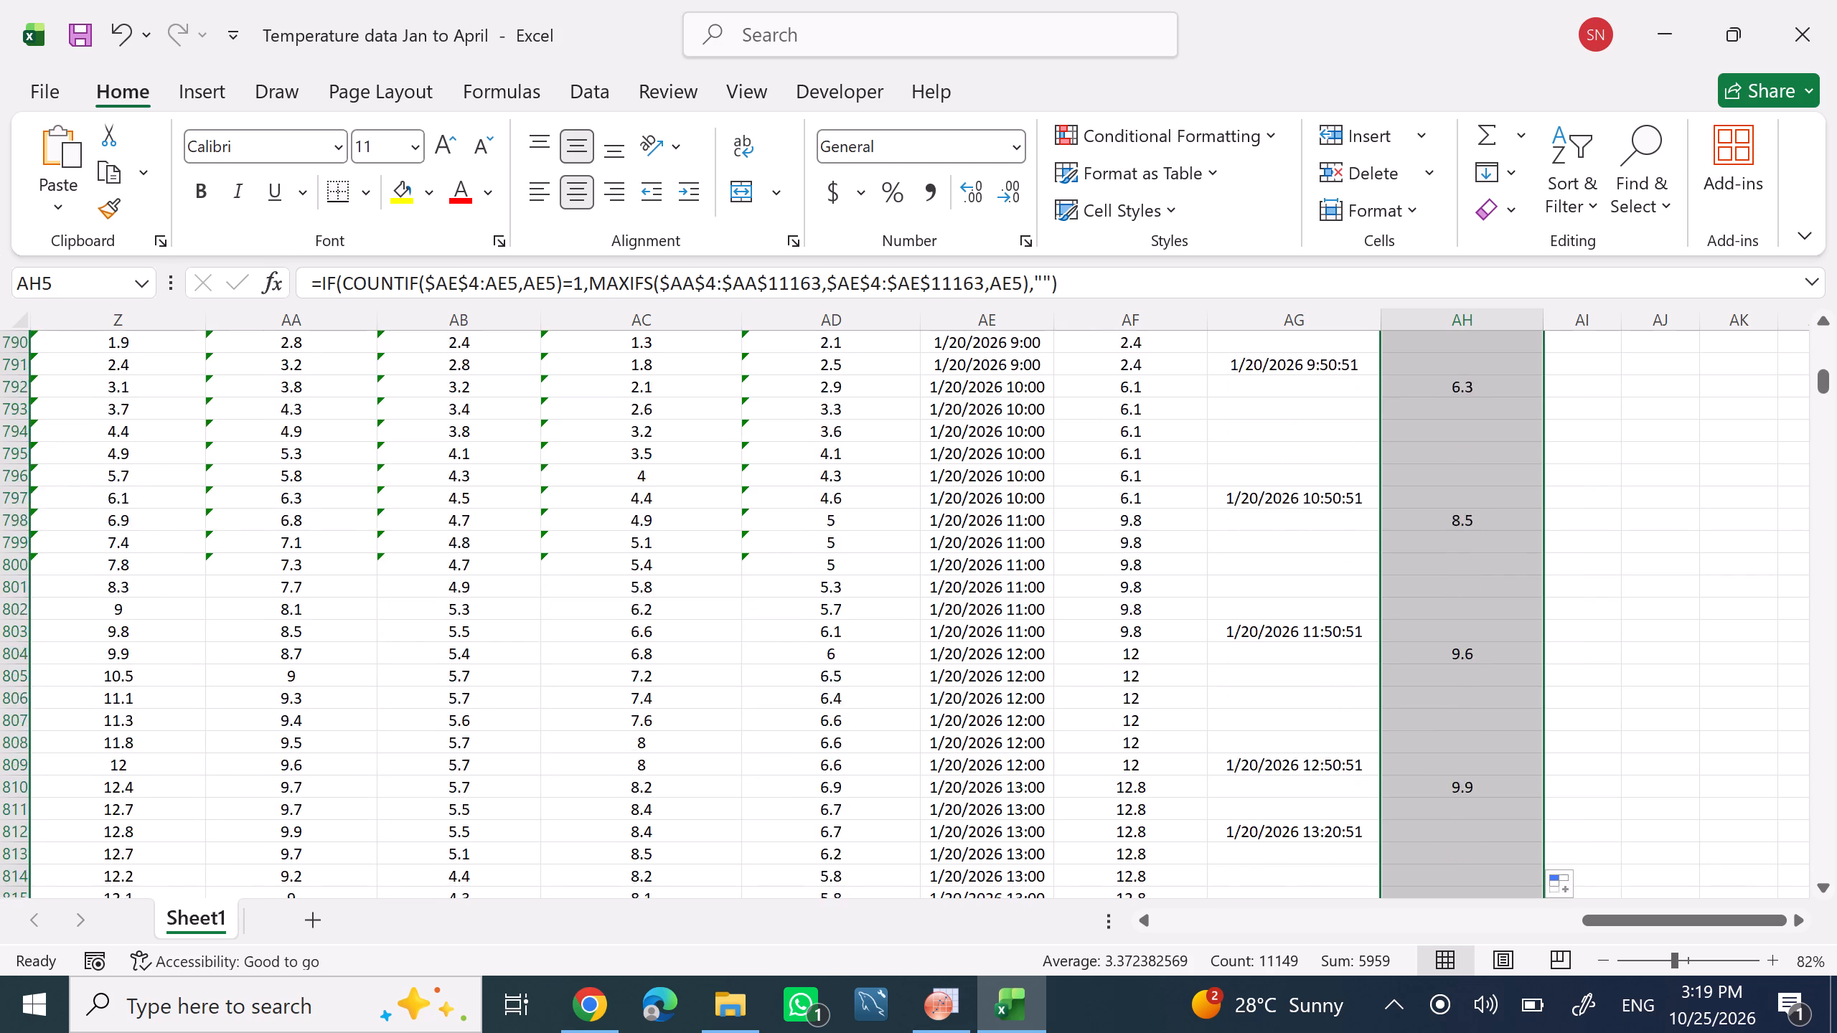
scroll(1495, 737, down, 20)
scroll(1495, 737, down, 15)
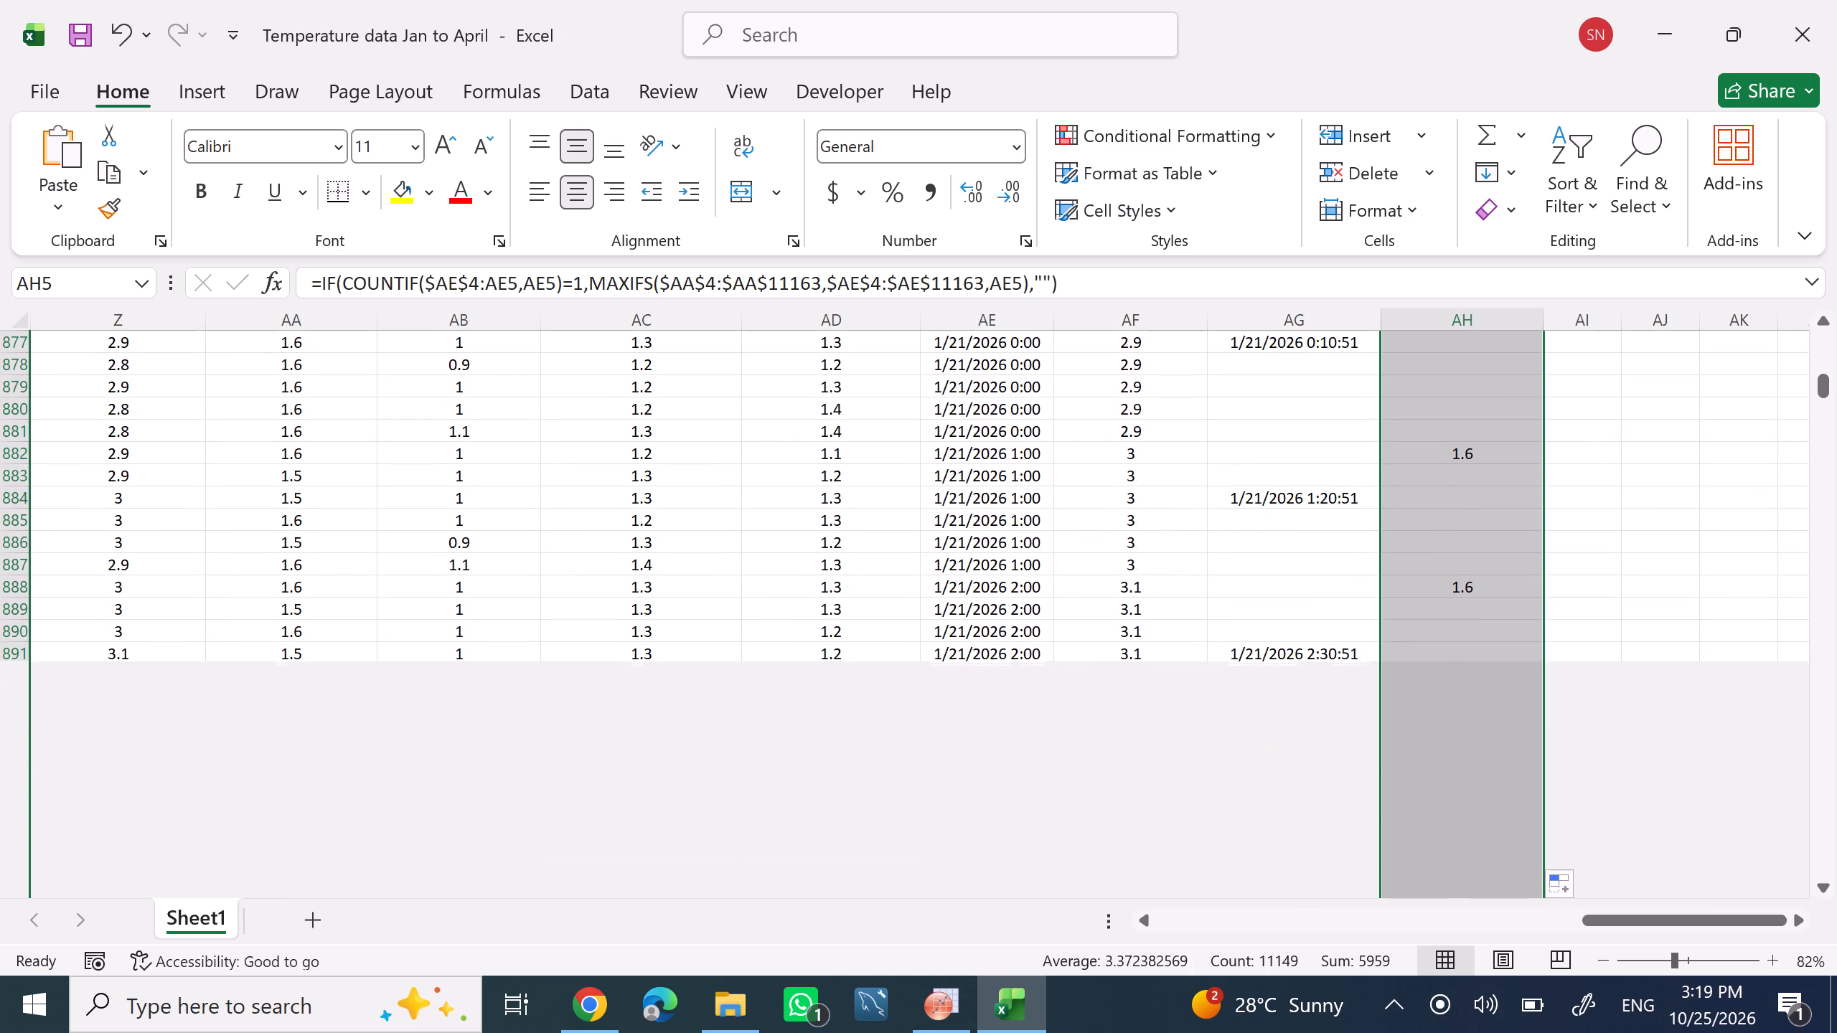
scroll(1495, 737, down, 20)
scroll(1495, 737, down, 8)
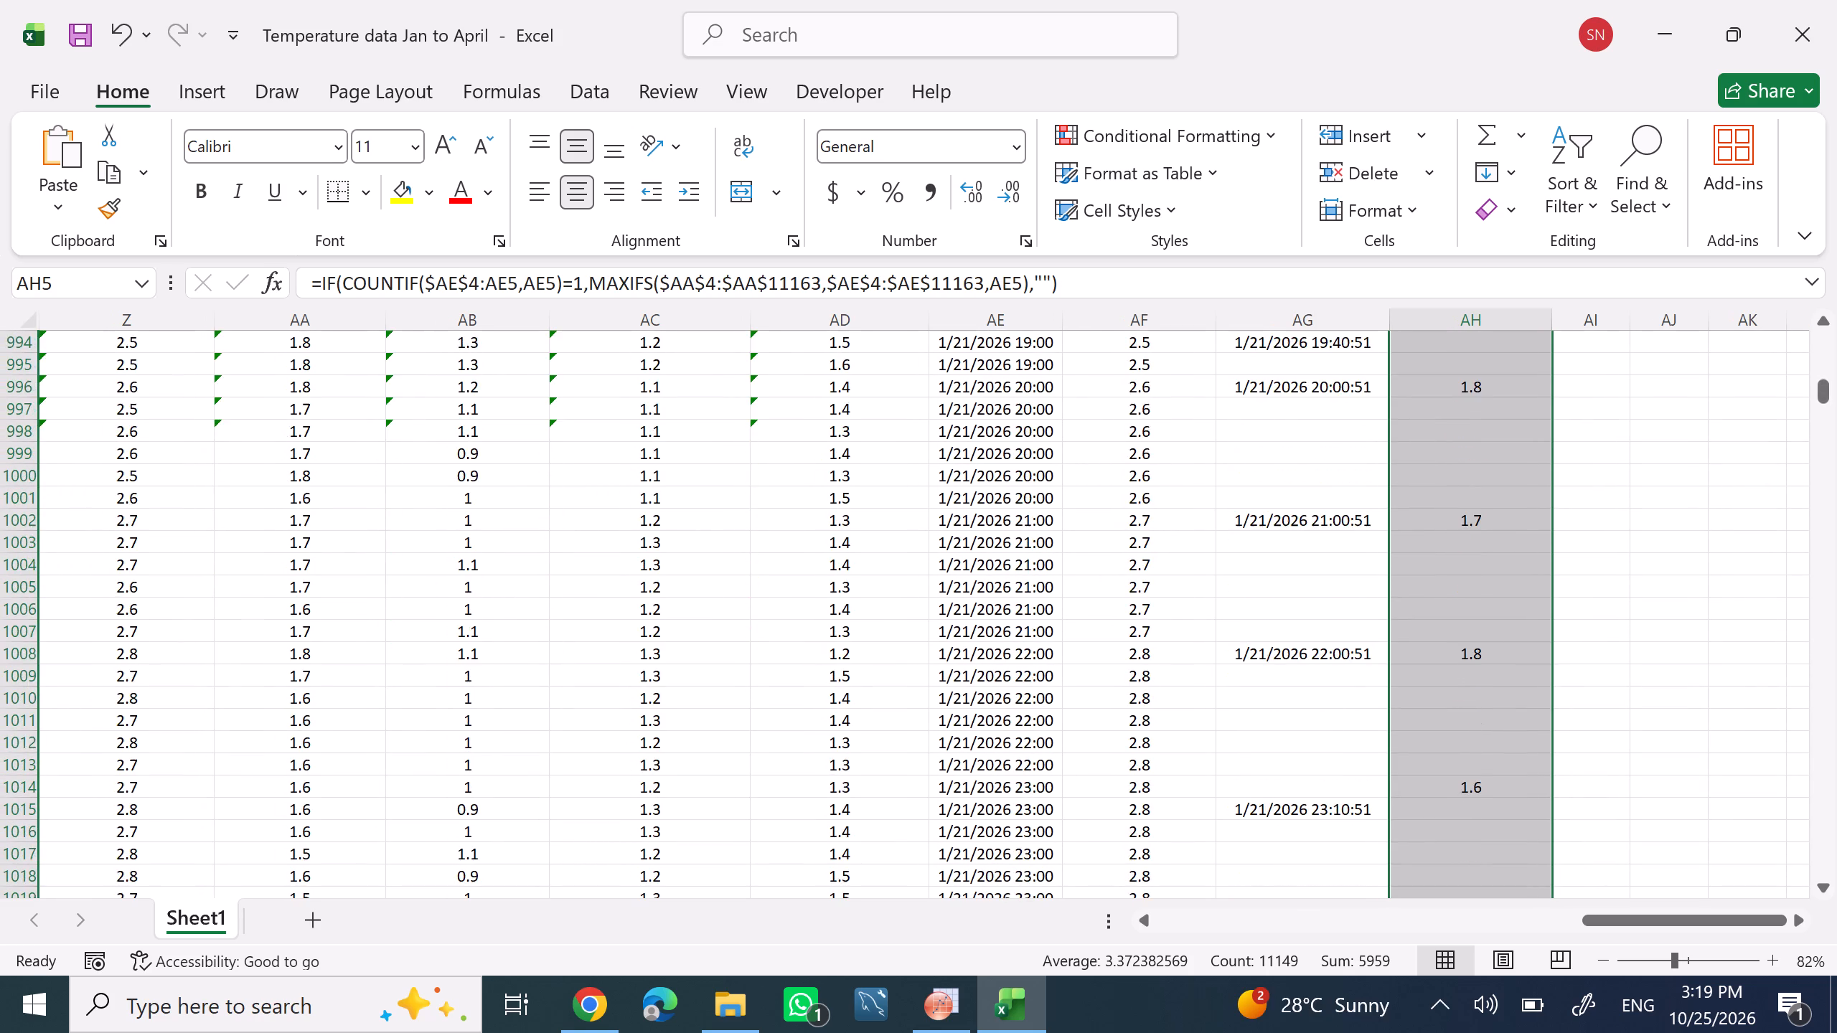
scroll(1495, 737, down, 20)
scroll(1495, 737, down, 20)
scroll(1495, 737, down, 4)
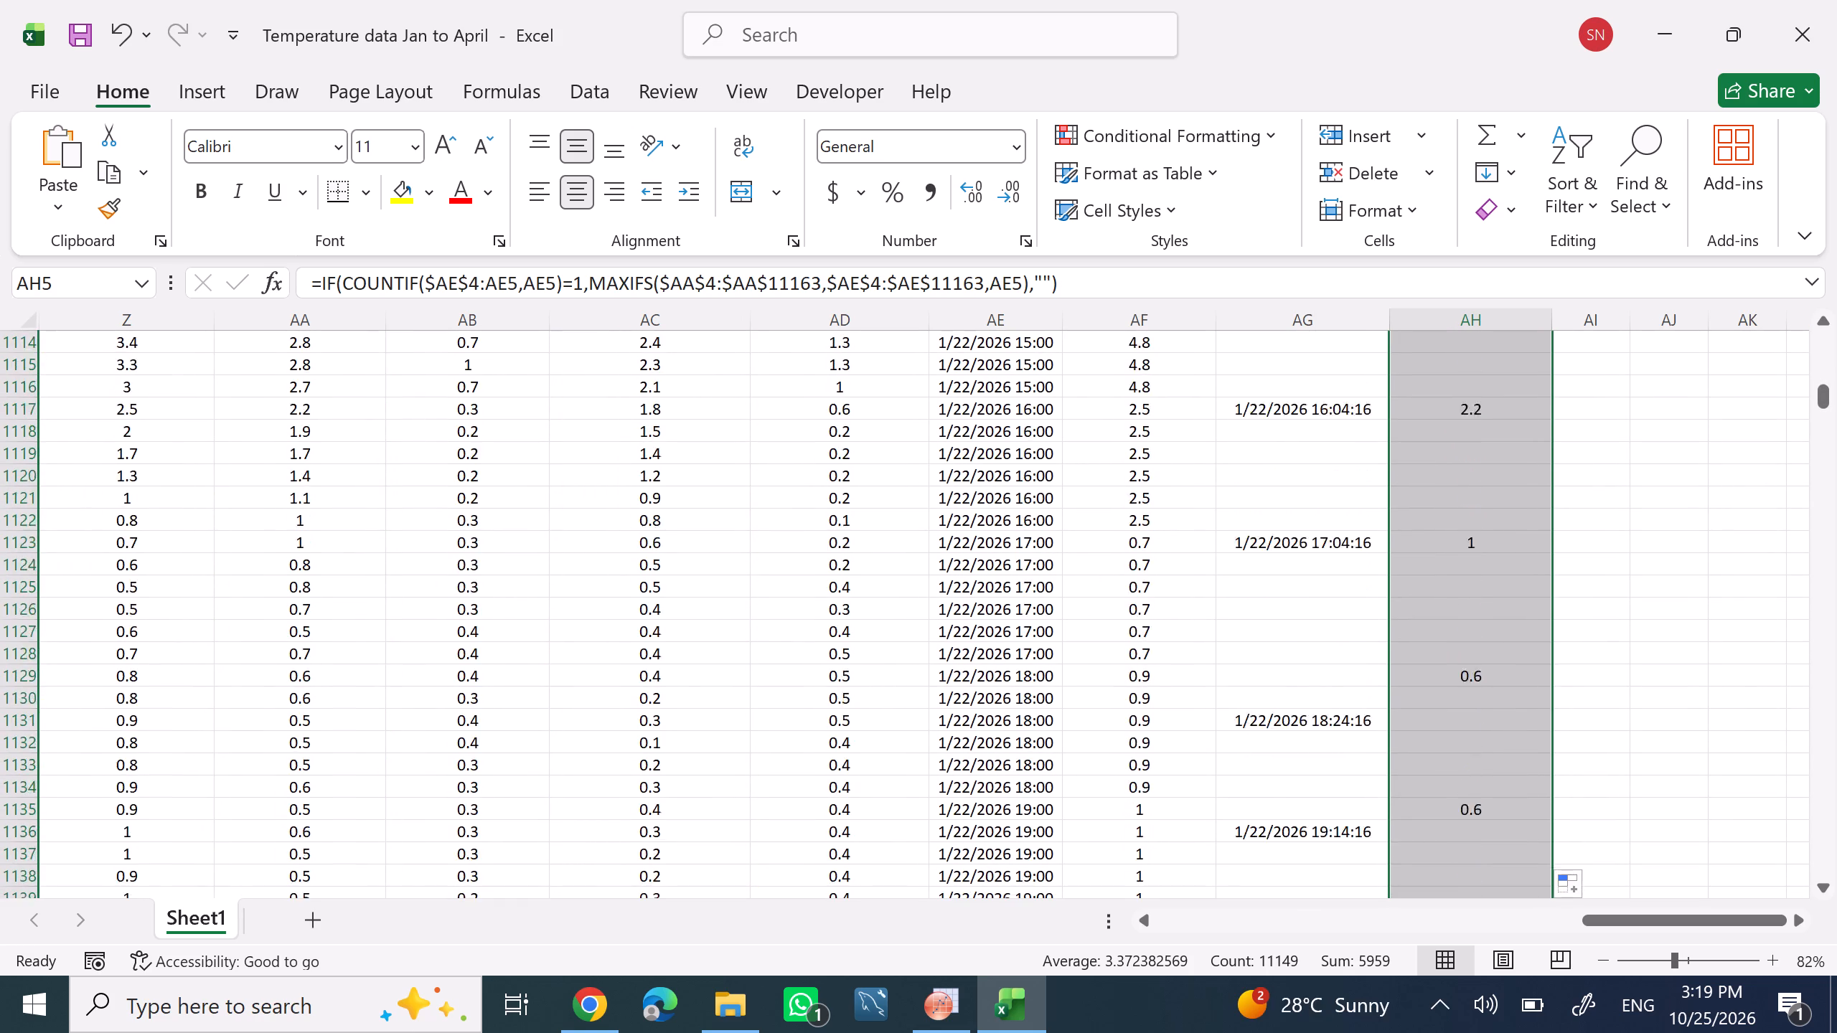
scroll(1495, 737, down, 4)
scroll(1495, 737, down, 20)
scroll(1495, 737, down, 14)
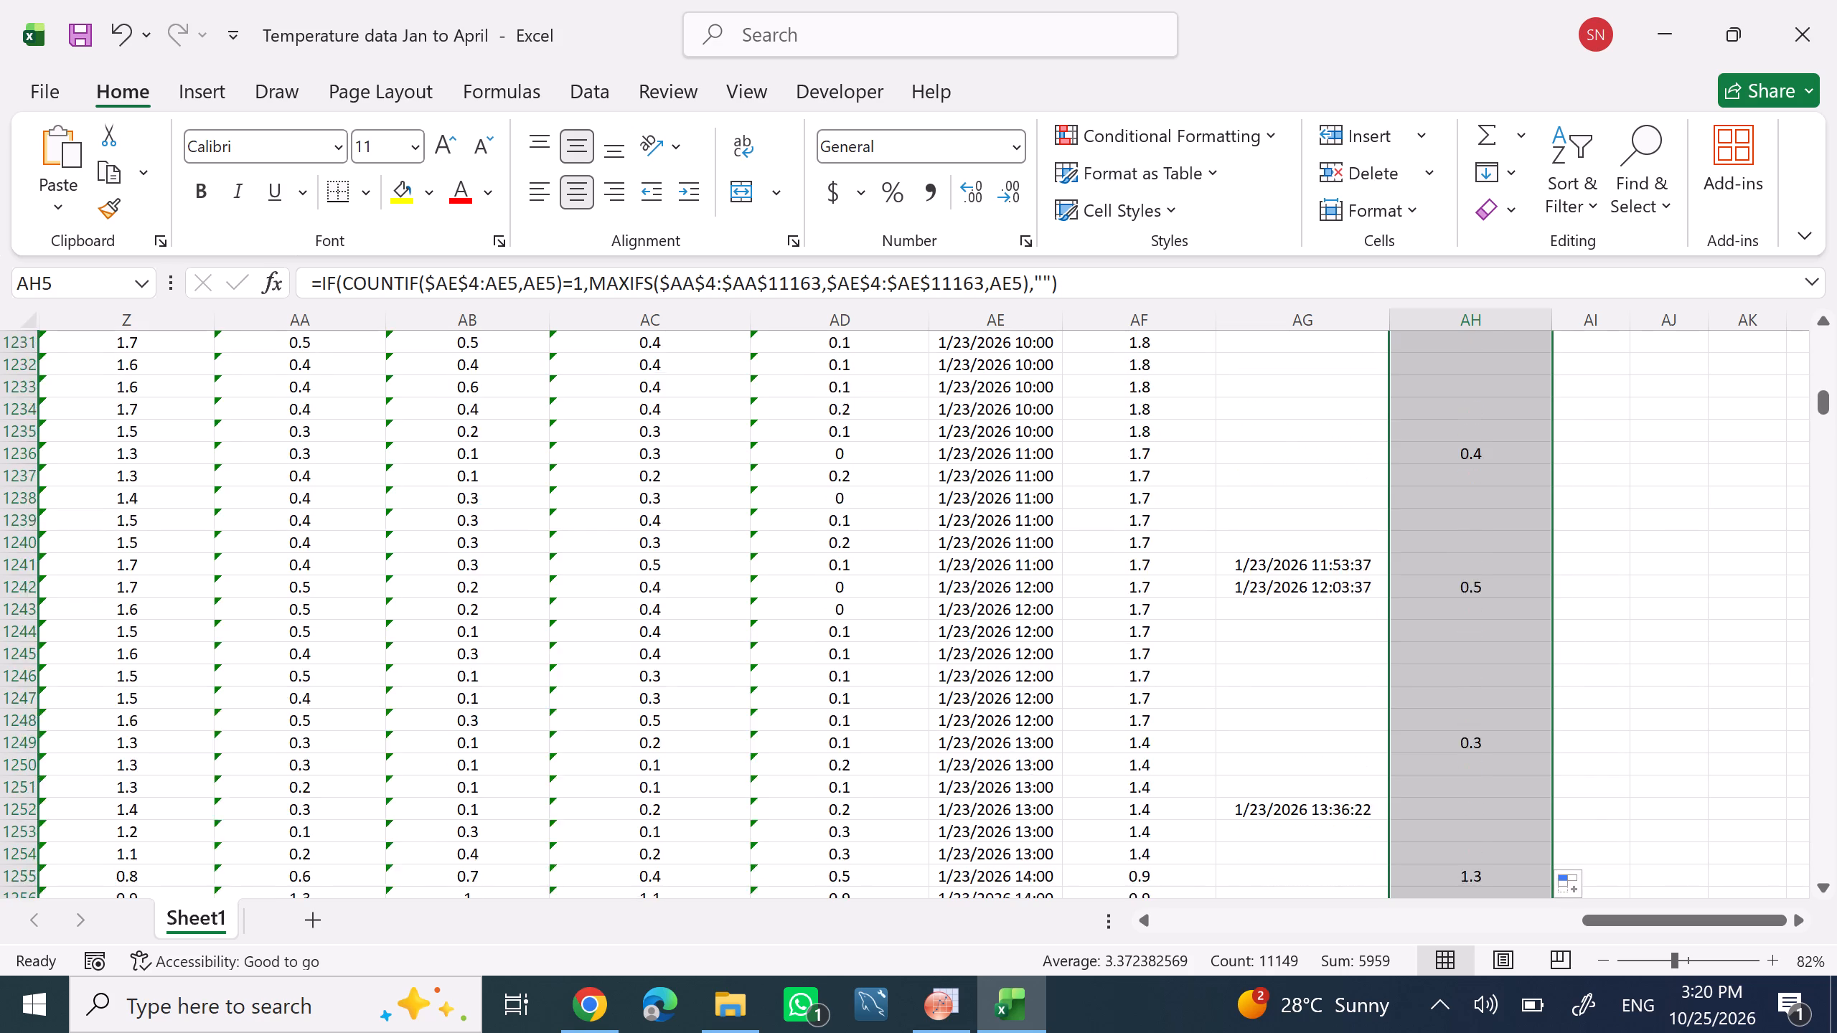
scroll(1495, 737, down, 20)
scroll(1495, 737, down, 20)
scroll(1495, 737, down, 3)
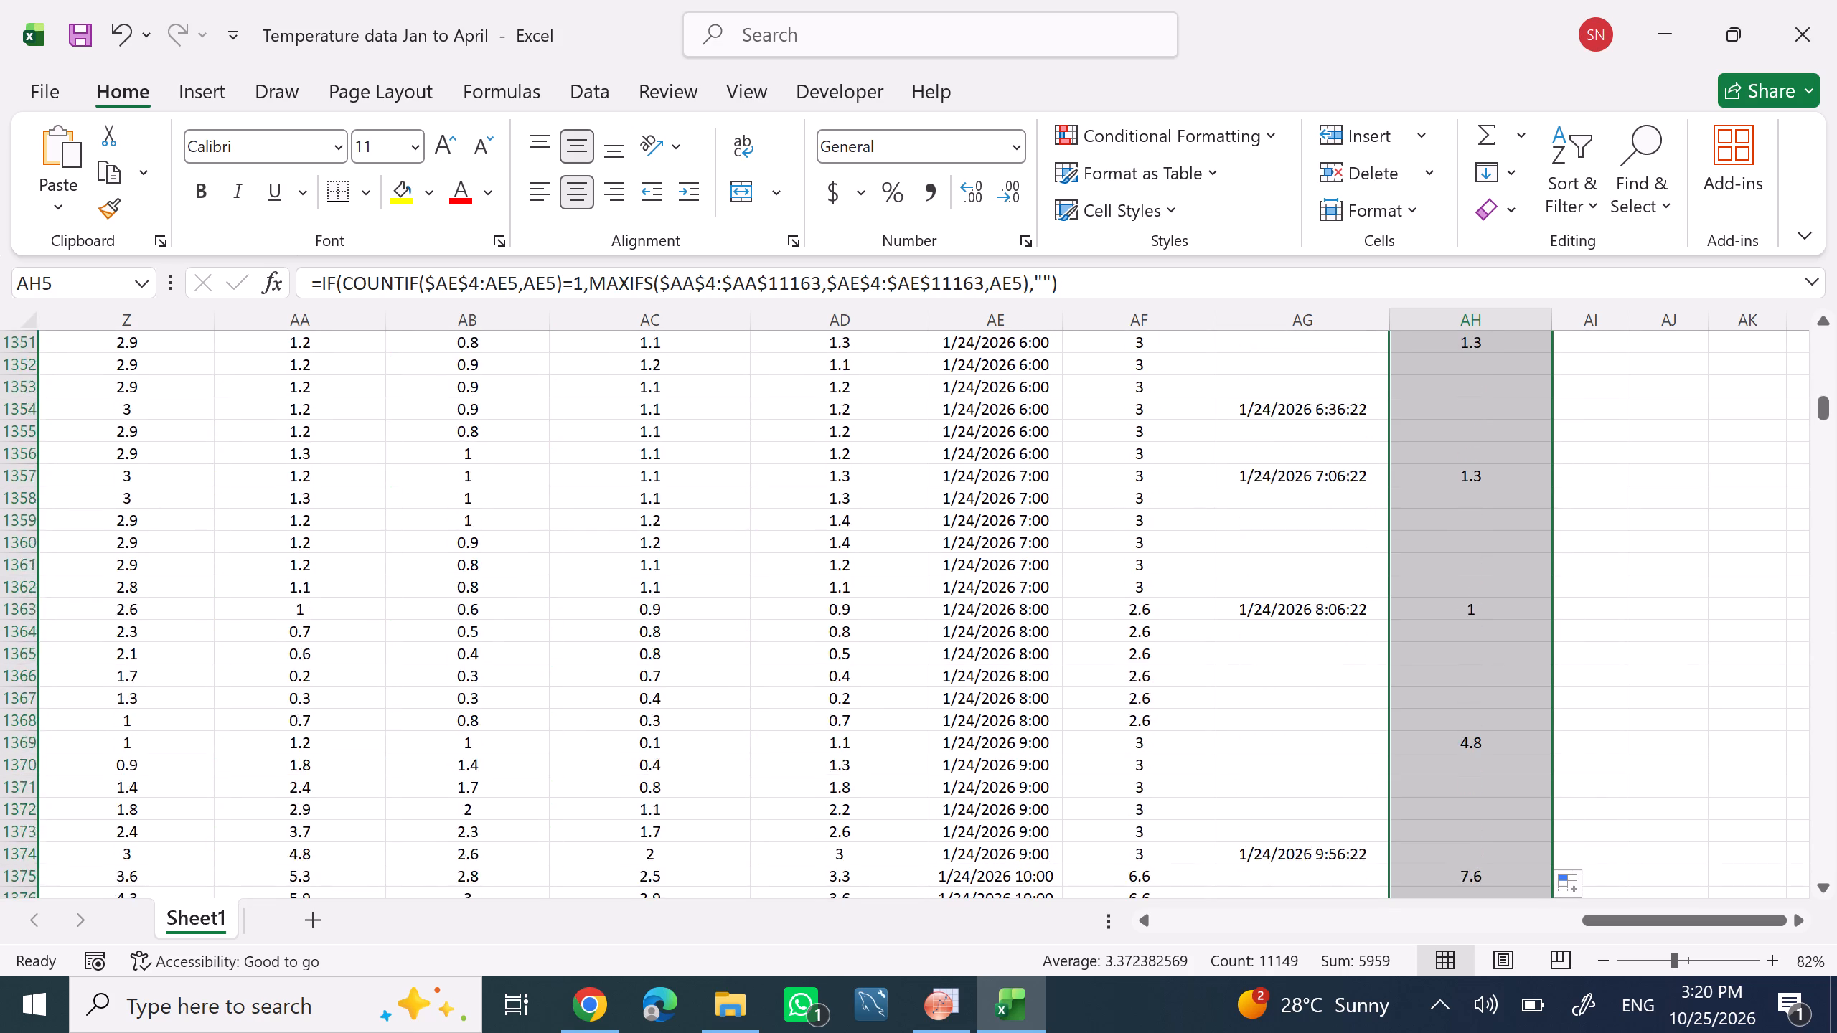
scroll(1495, 737, down, 16)
scroll(1495, 737, down, 16)
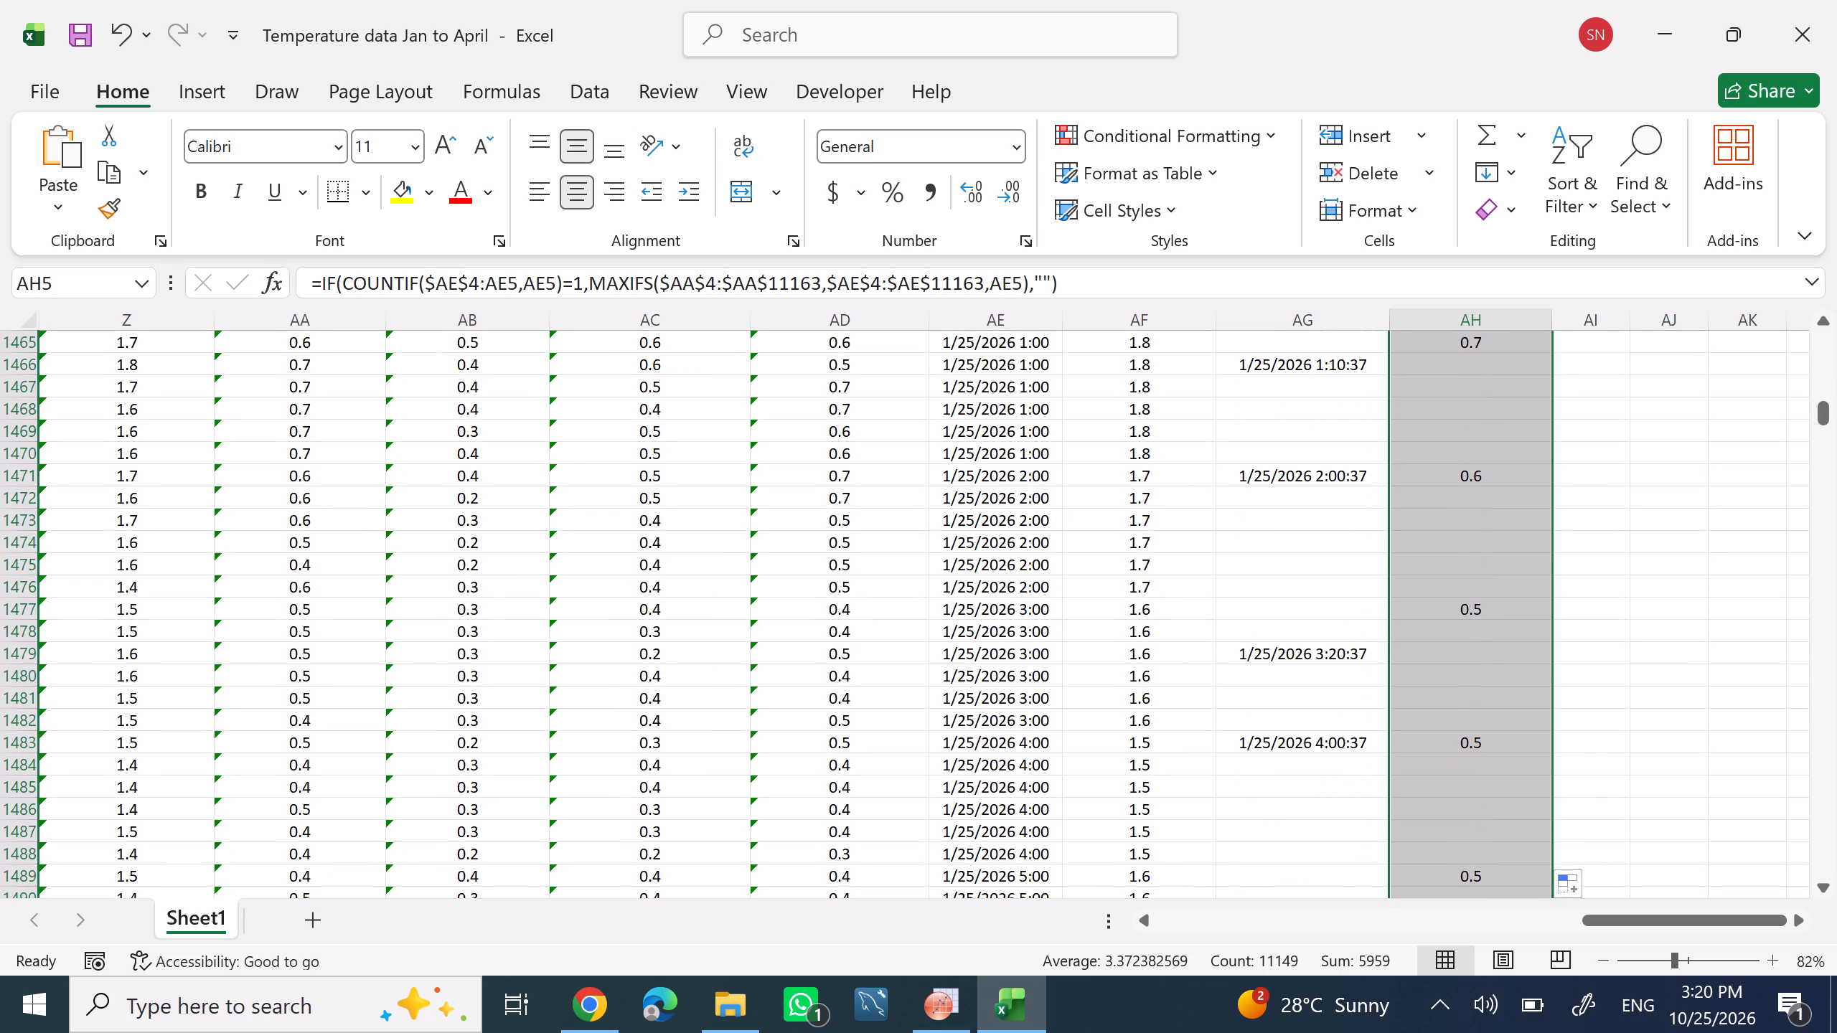
Examine the Max Delta T - 150mm values in the final April rows, down to row 11152.
drag(1823, 397, 1822, 654)
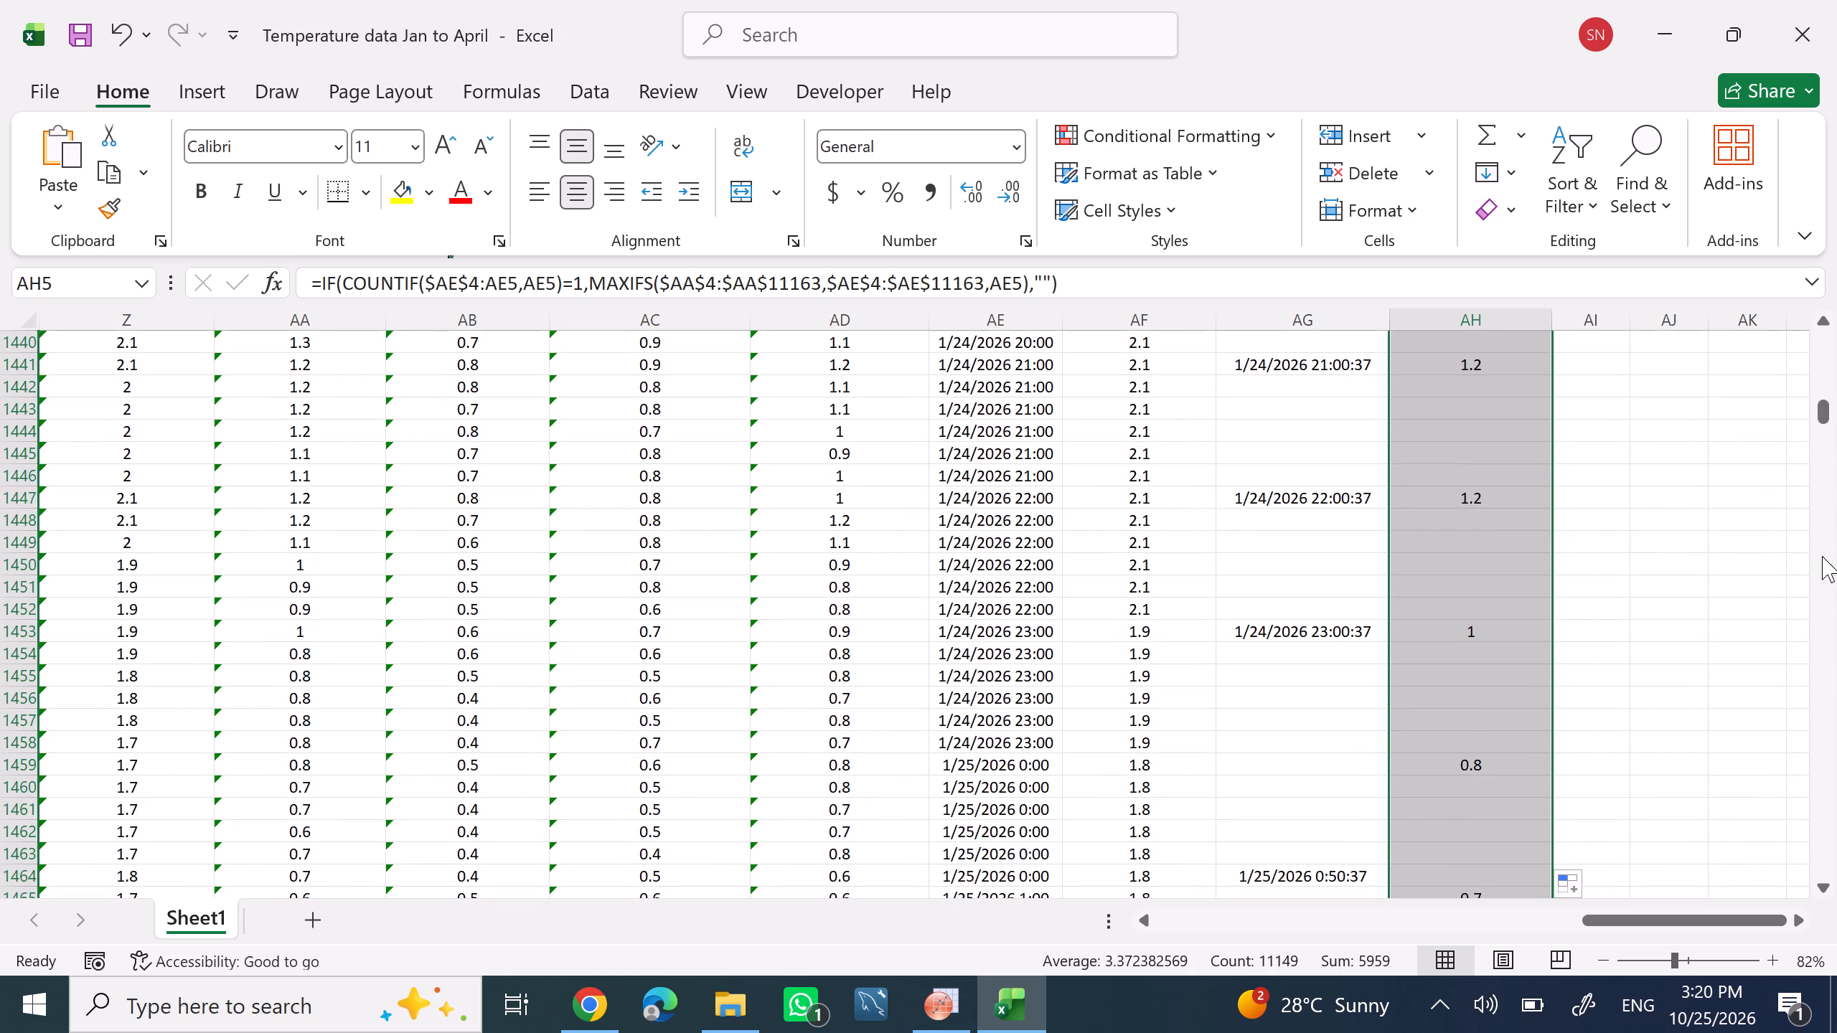
drag(1822, 418, 1823, 633)
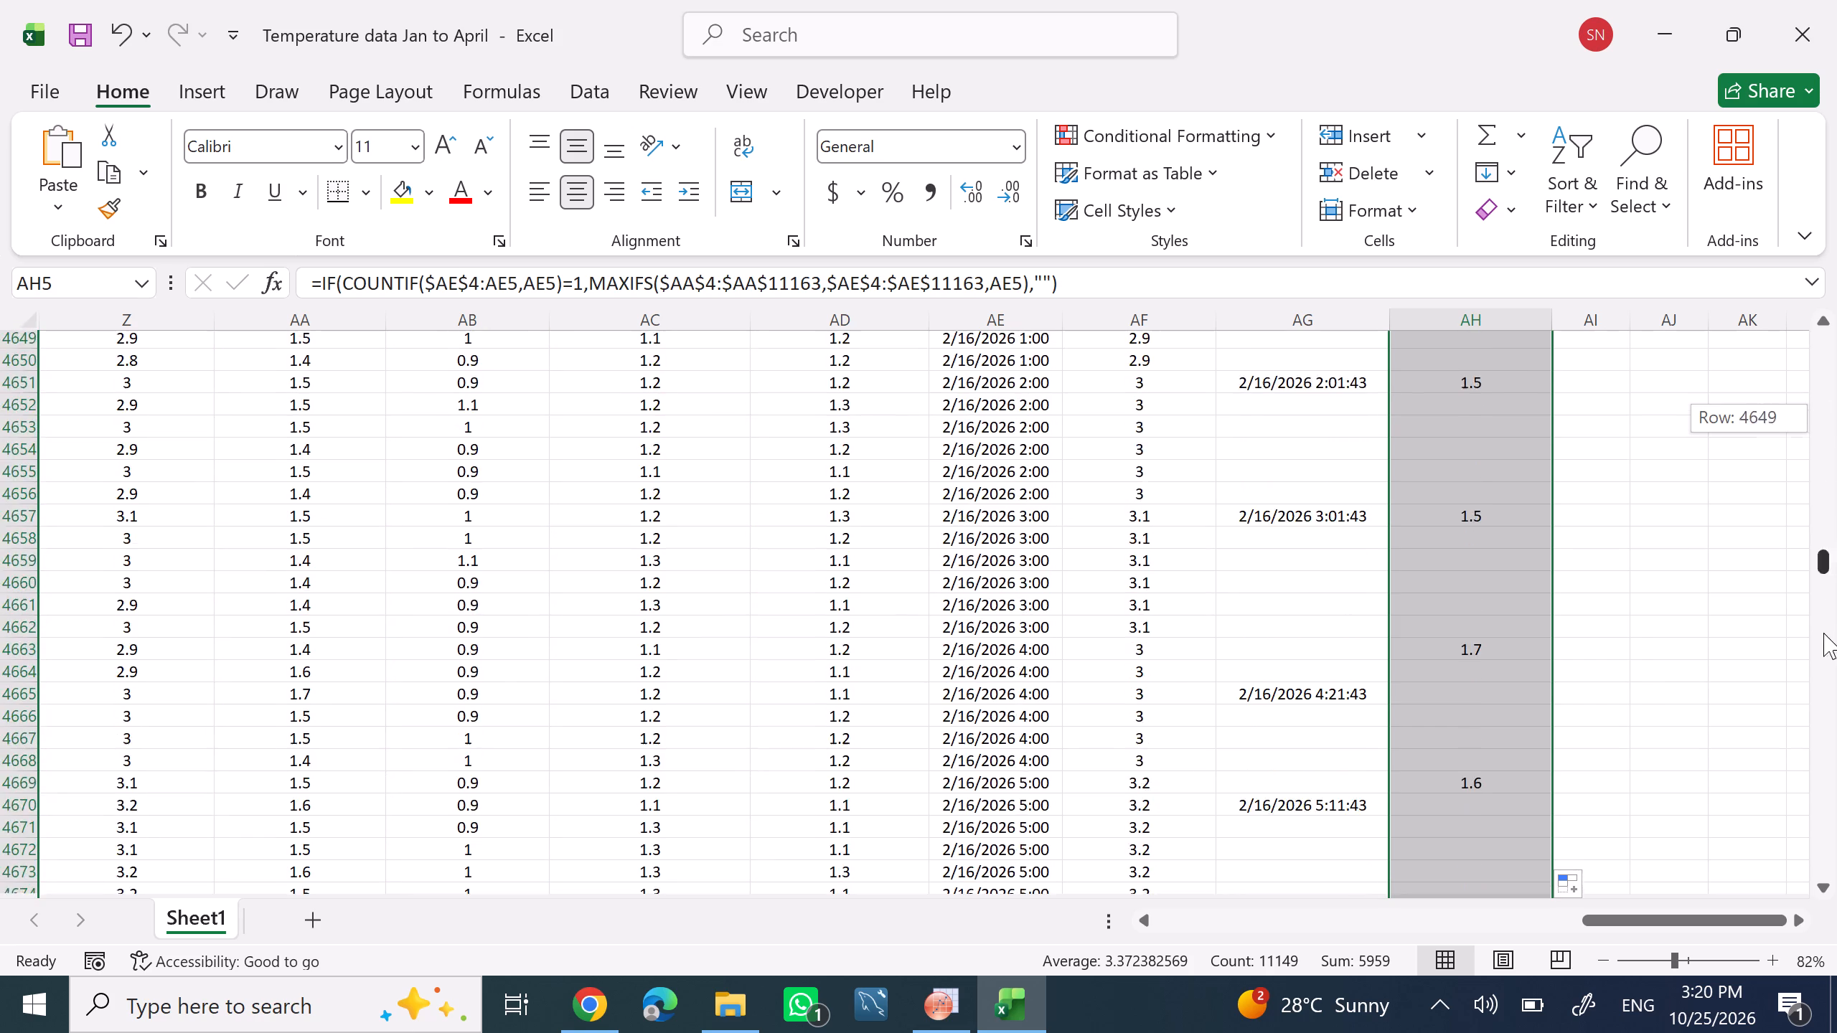
drag(1823, 633, 1795, 968)
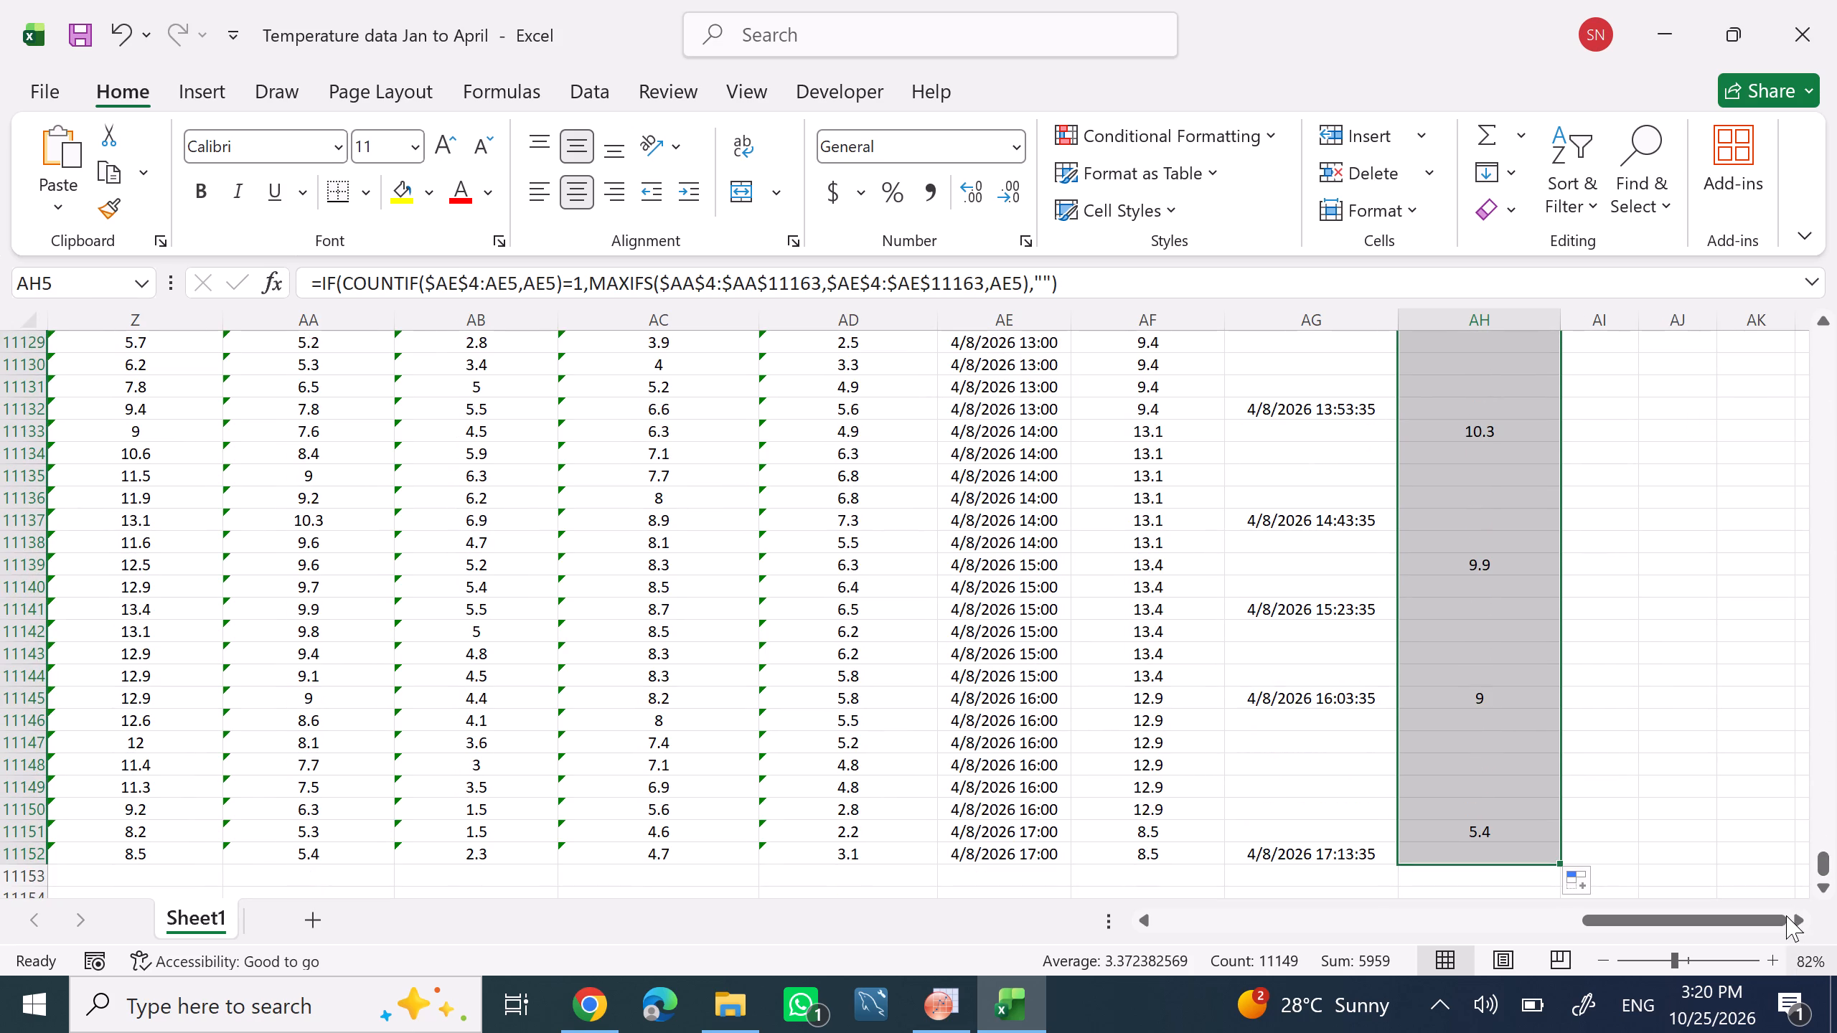
click(1719, 731)
scroll(1683, 737, up, 16)
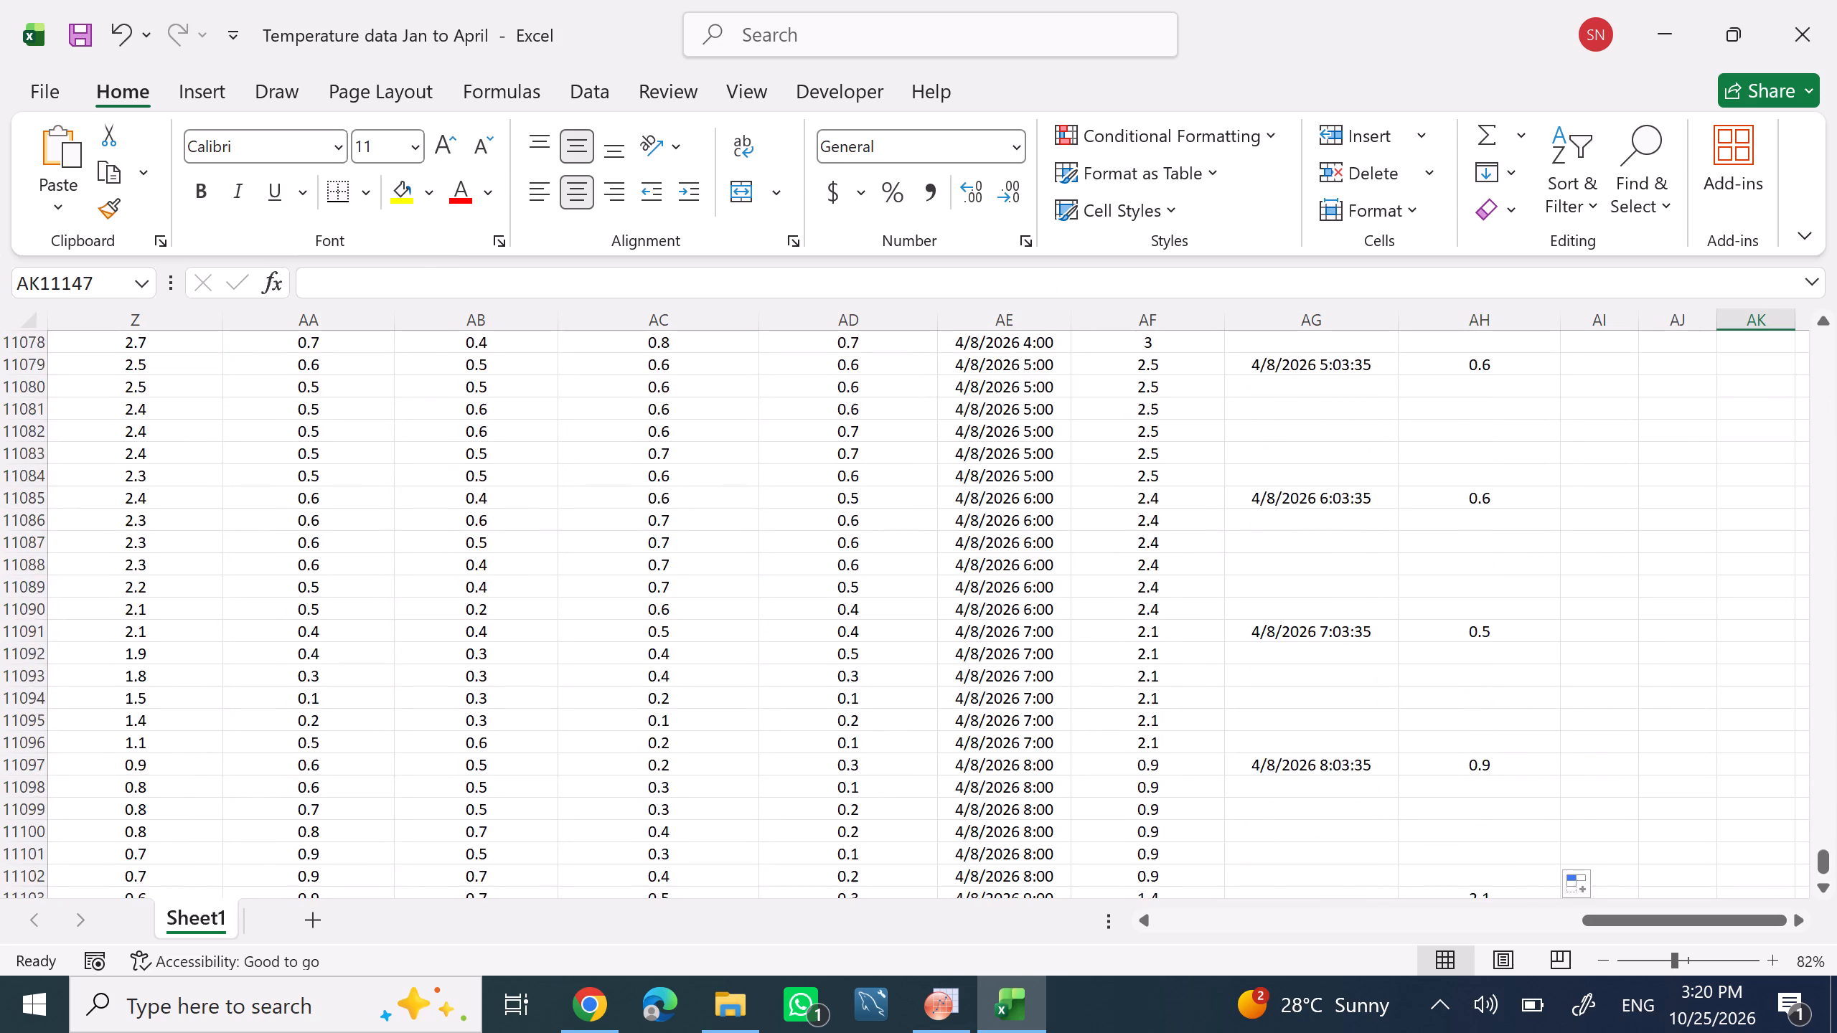
scroll(1683, 737, up, 19)
scroll(1683, 737, down, 1)
scroll(1683, 737, up, 8)
scroll(1683, 737, down, 9)
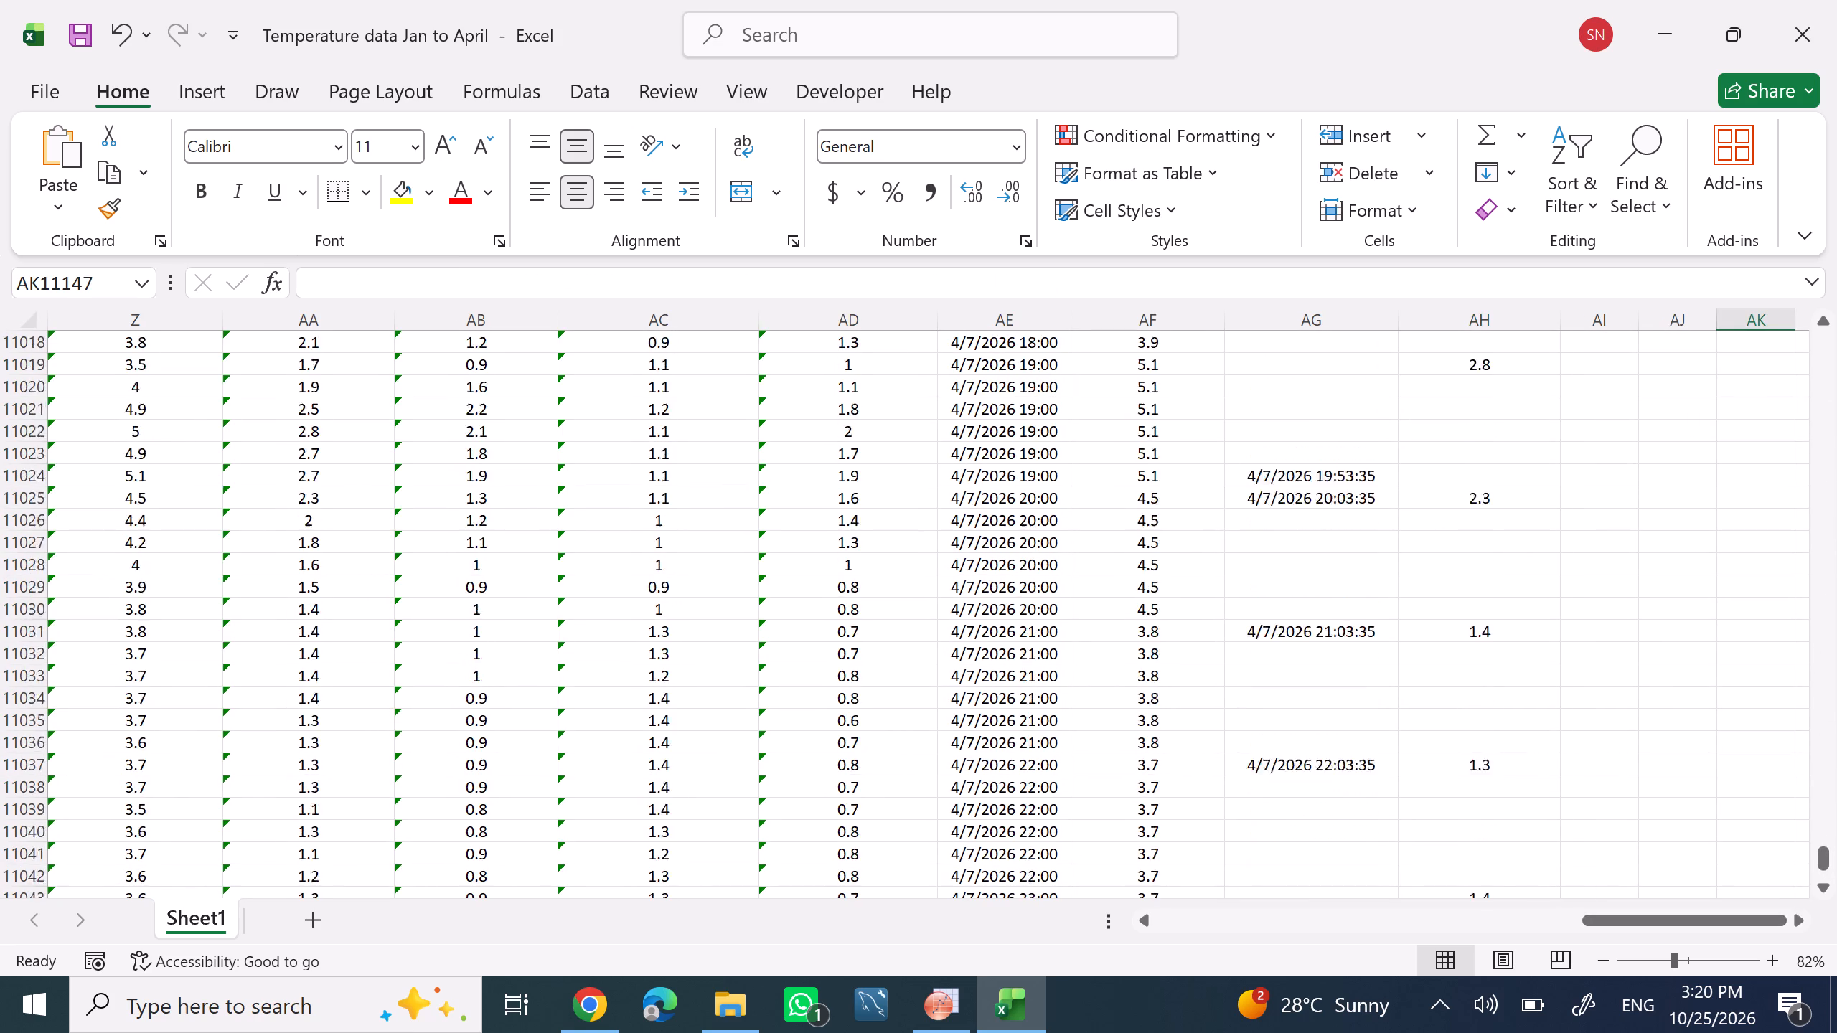
scroll(1678, 733, down, 20)
scroll(1678, 733, down, 8)
scroll(1648, 783, down, 6)
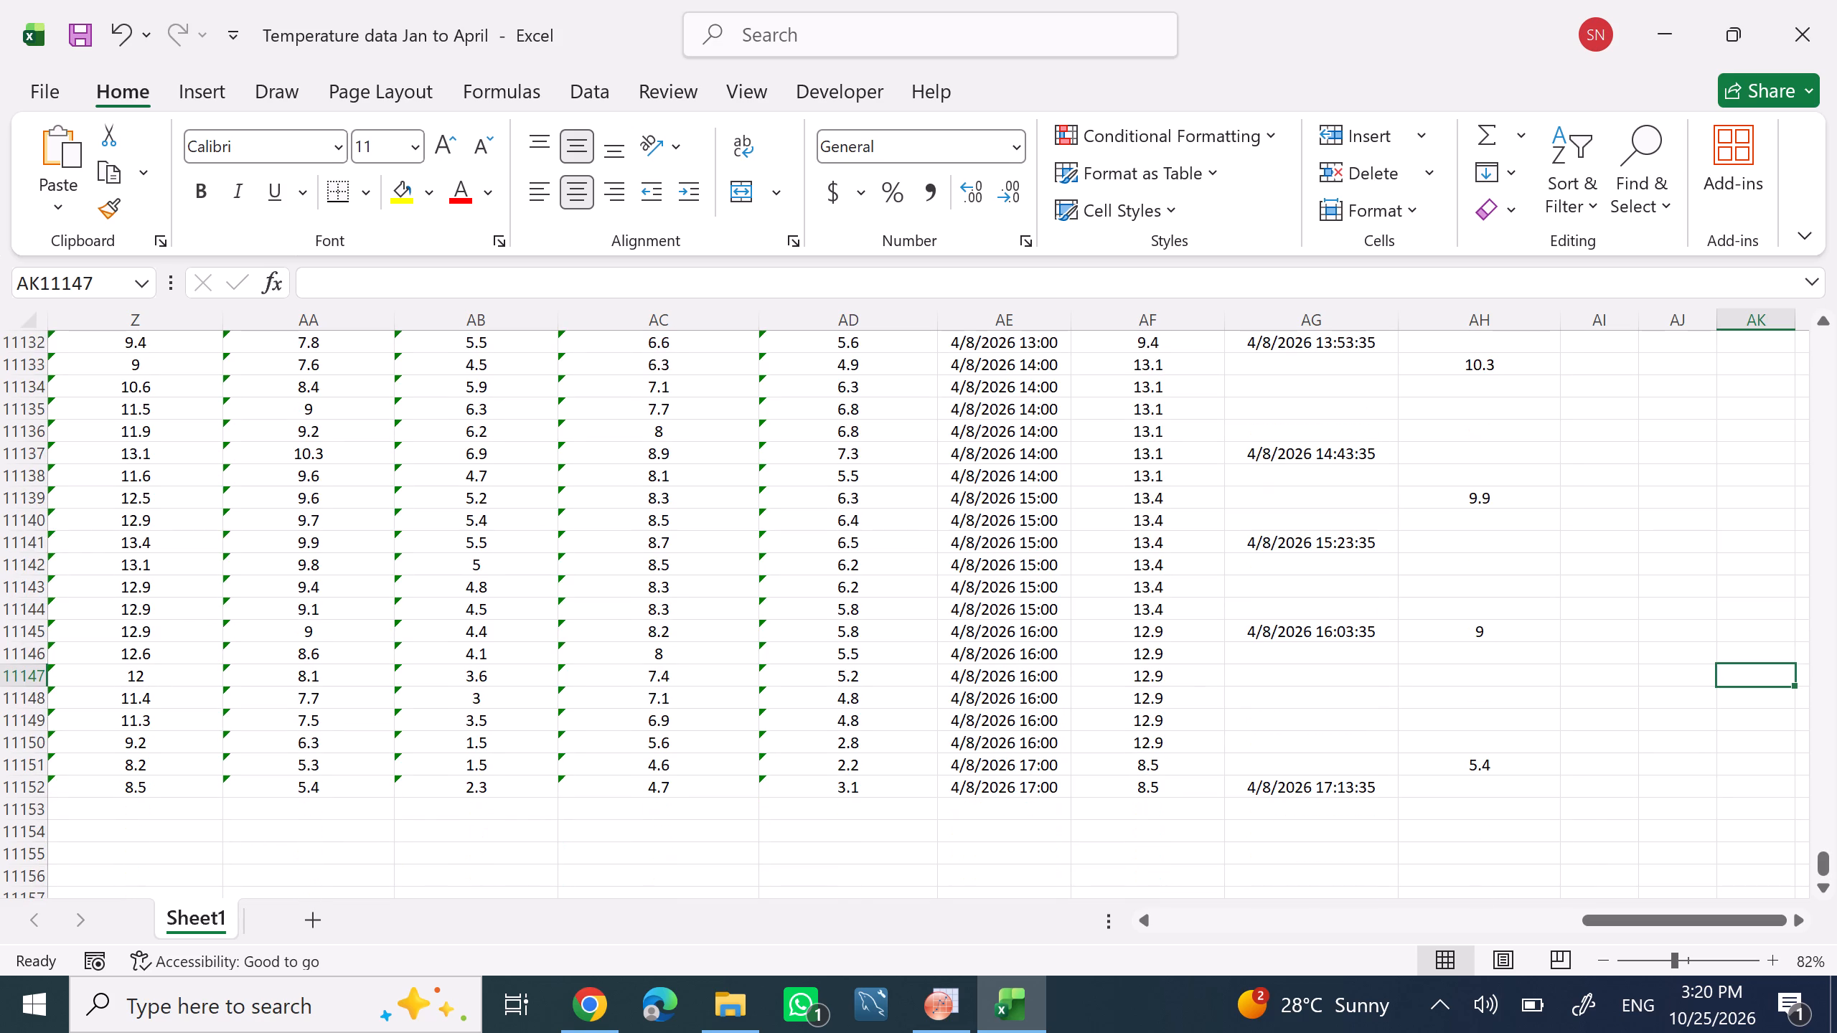
Compare the Max Delta T - 150mm value and the formulas in row 11145 with the delta(T)-150mm readings of the April rows.
click(1431, 626)
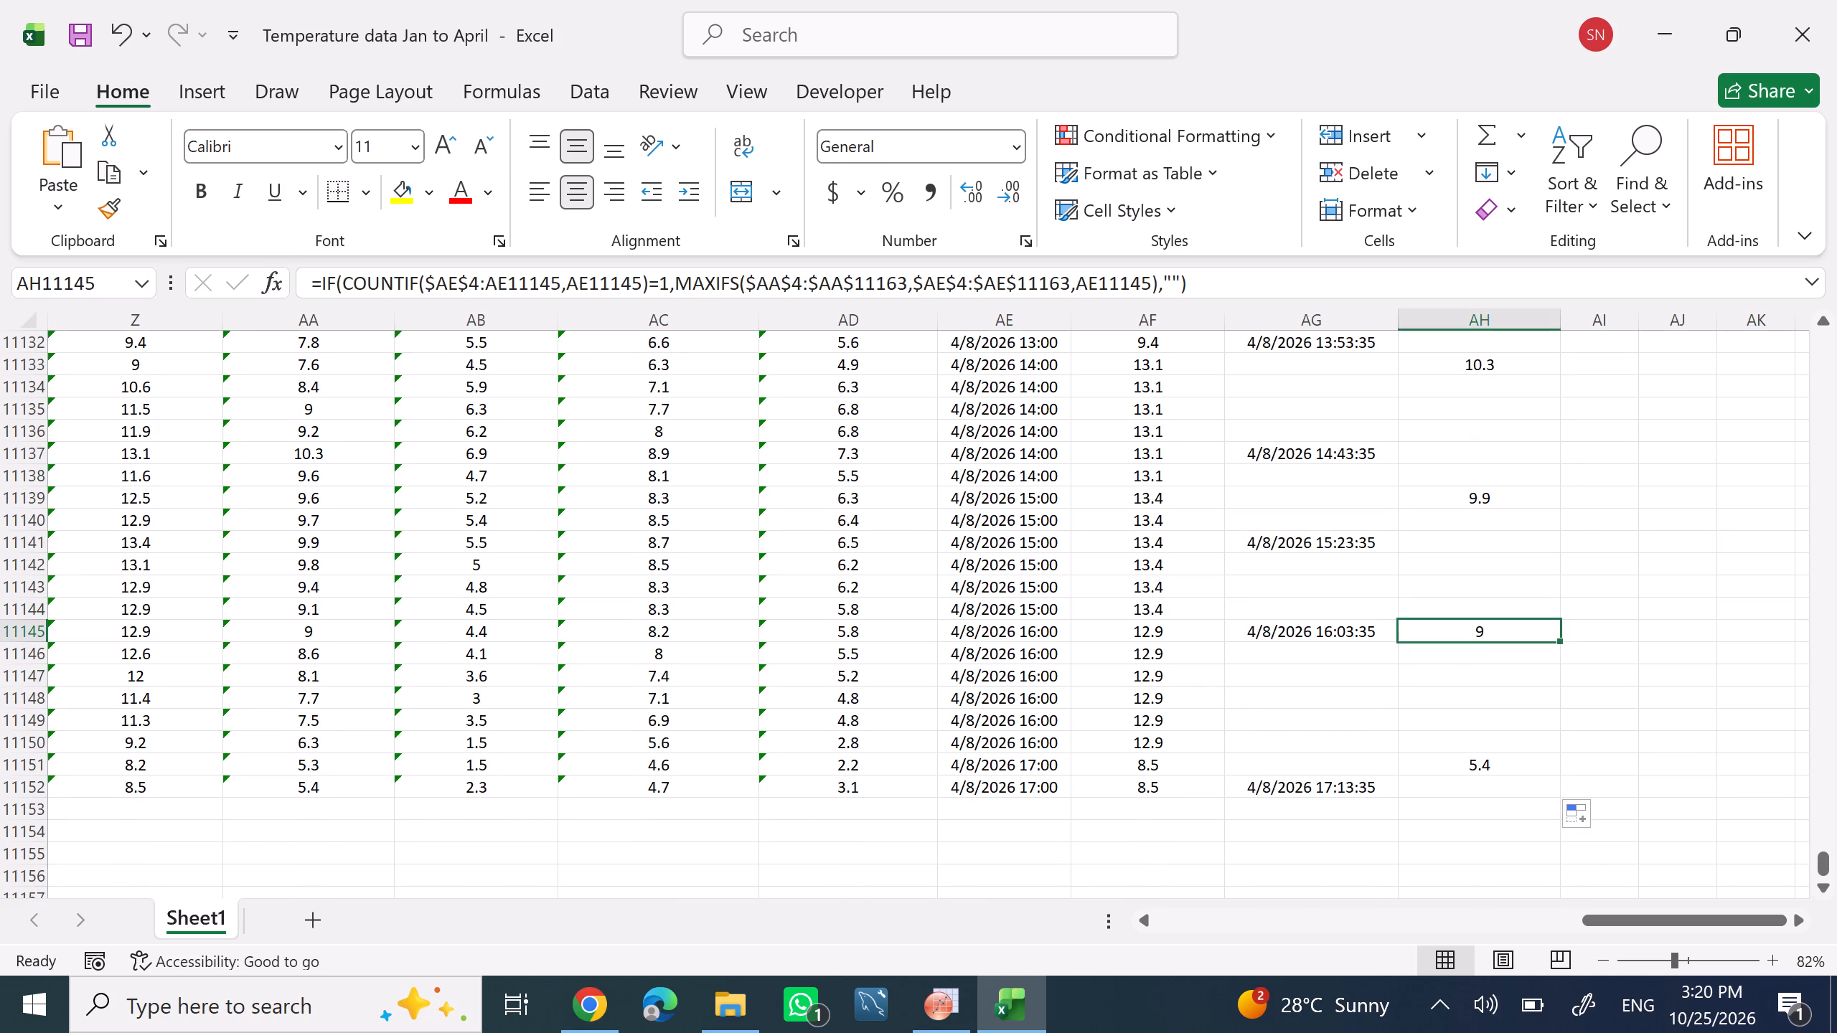
click(1317, 633)
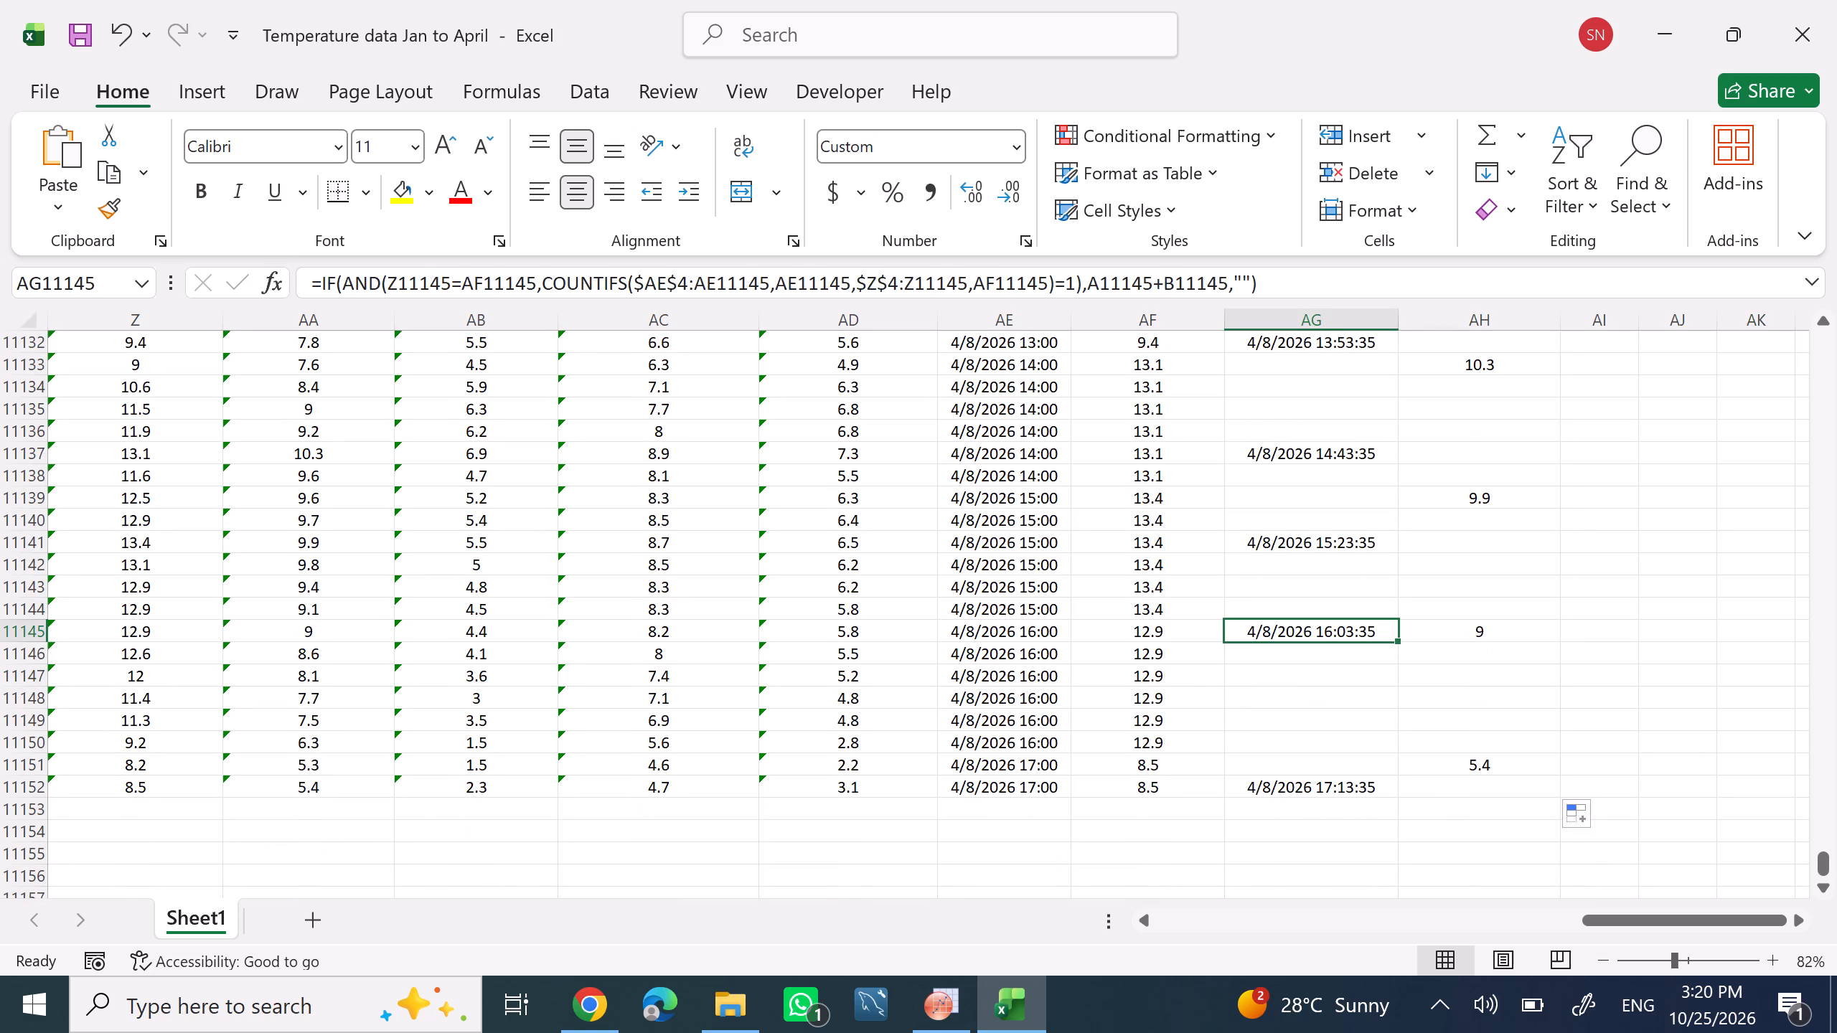
click(1142, 925)
triple_click(1142, 925)
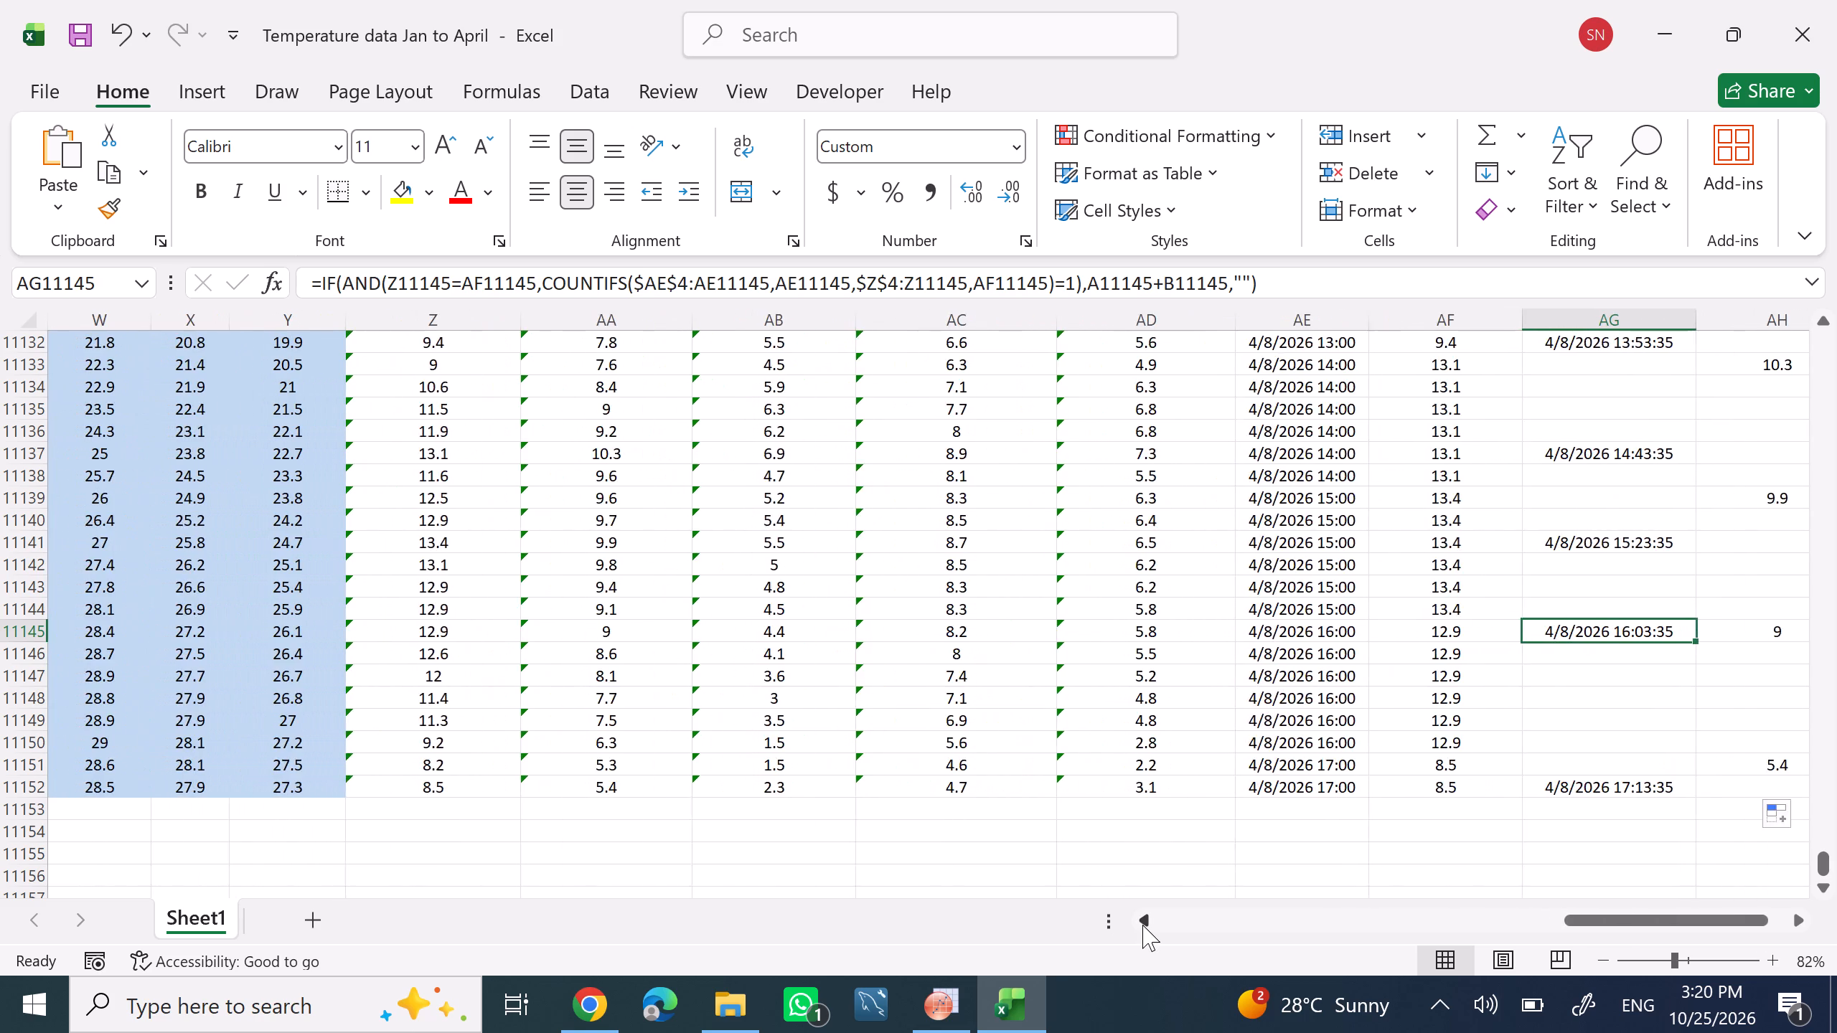
click(1142, 925)
click(1142, 925)
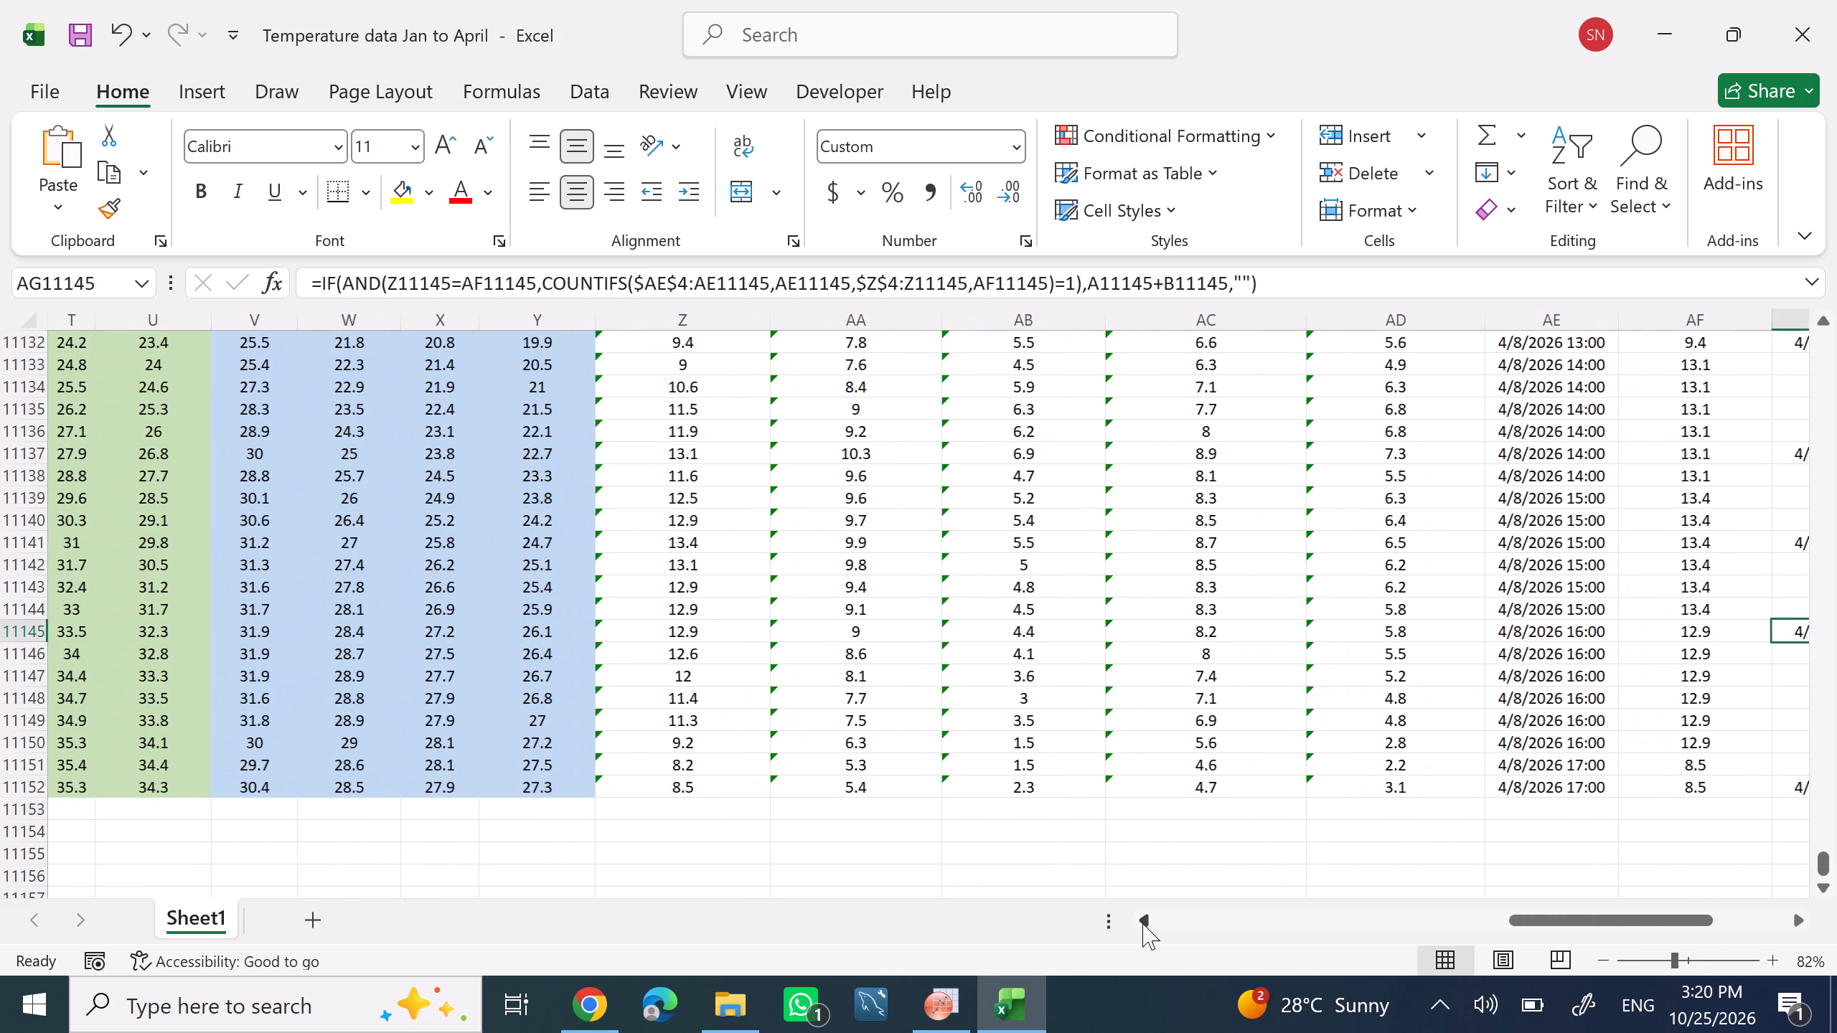
click(845, 627)
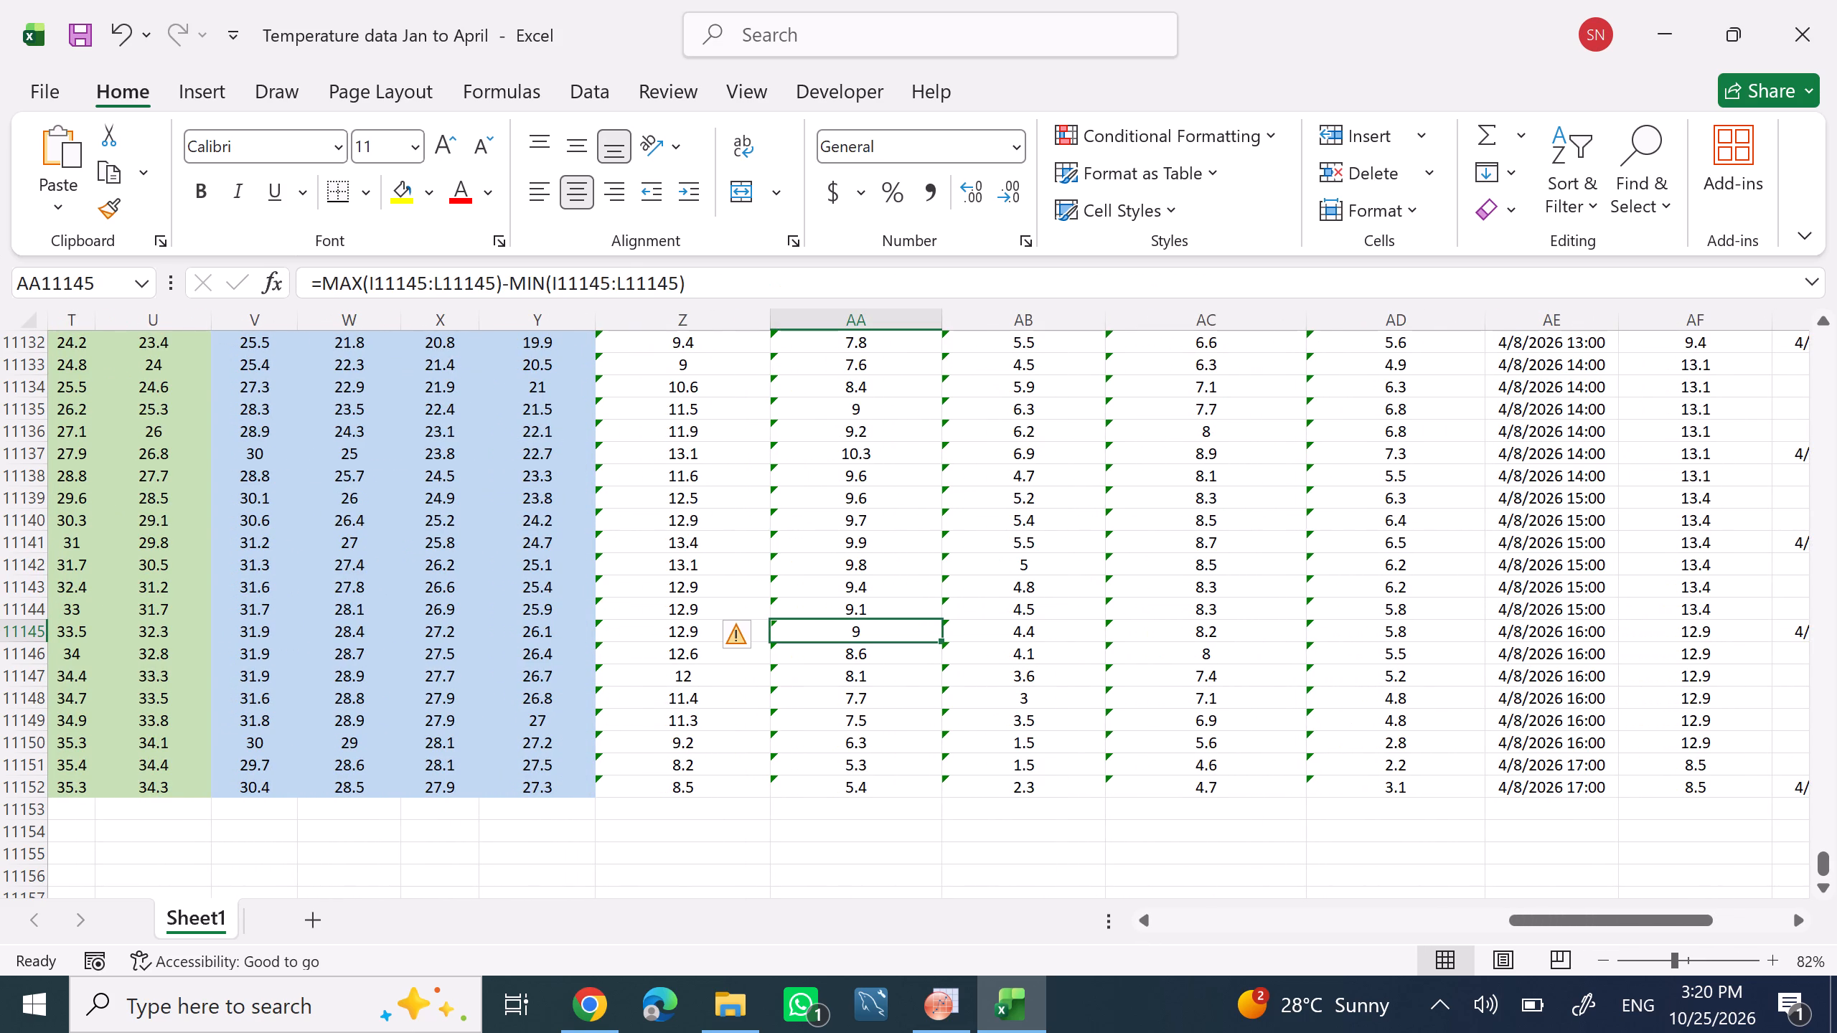
scroll(907, 728, up, 3)
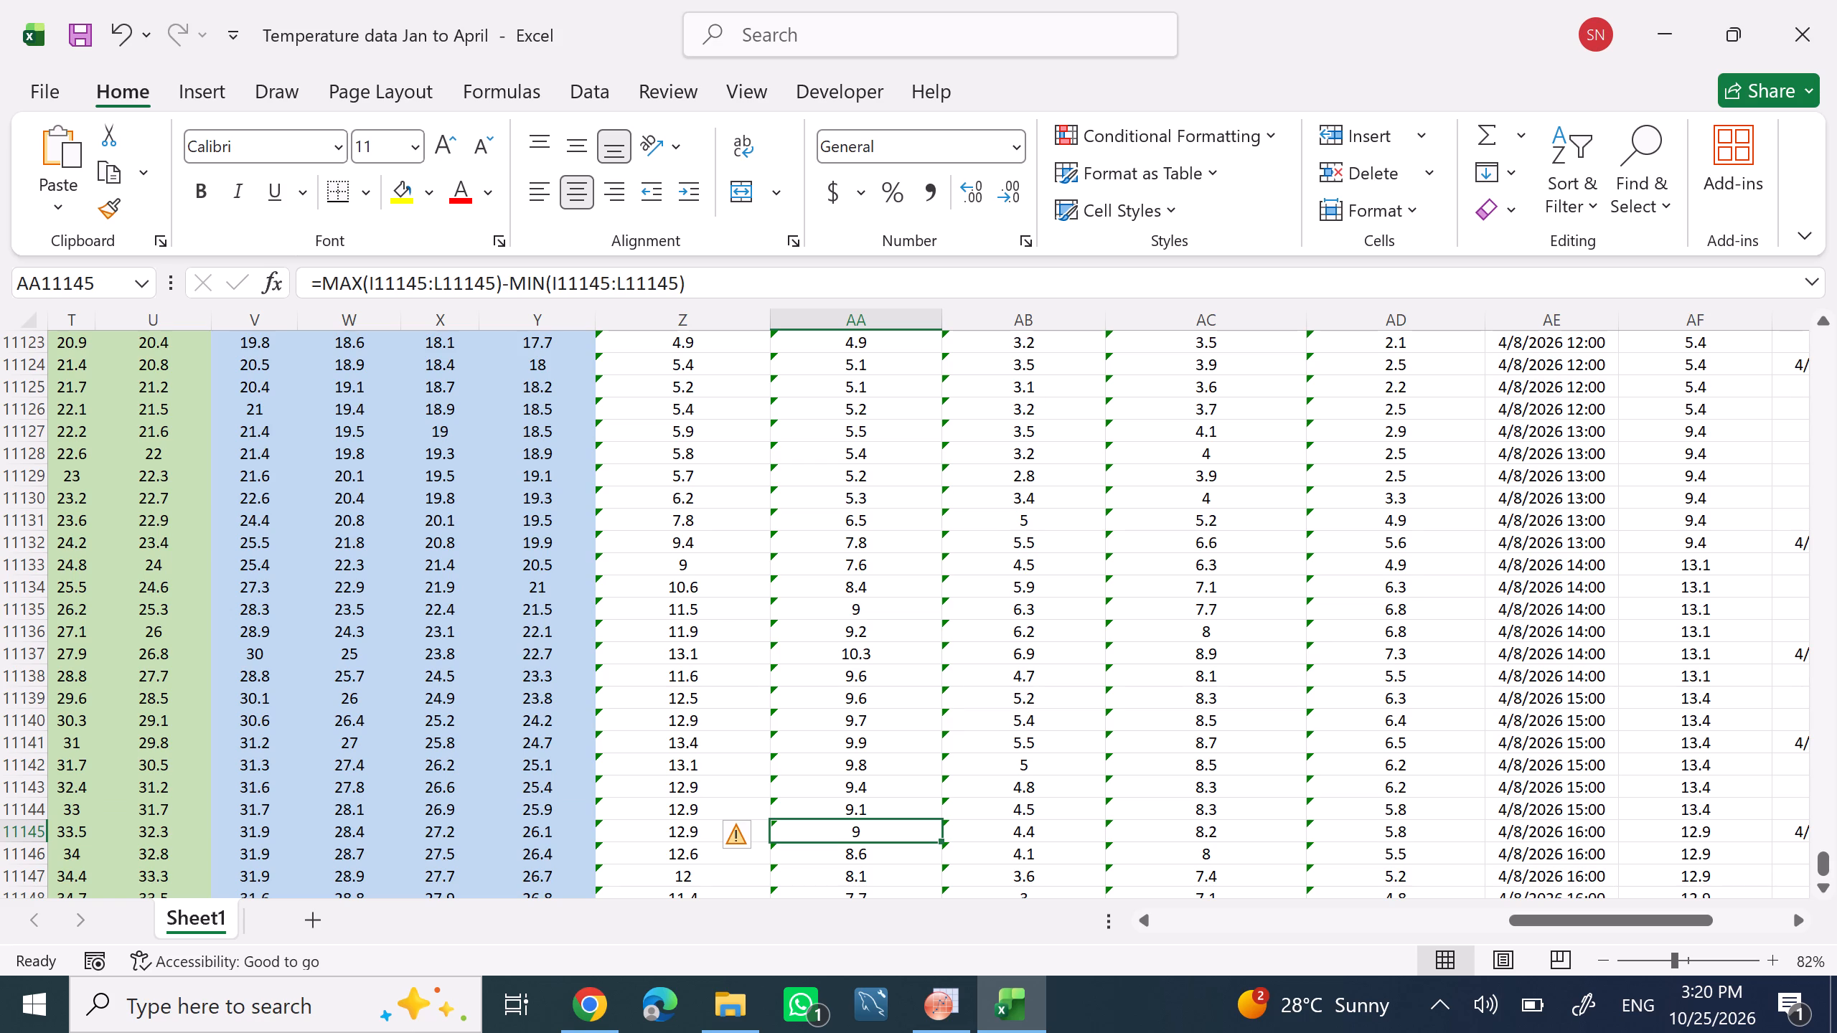
scroll(798, 793, down, 4)
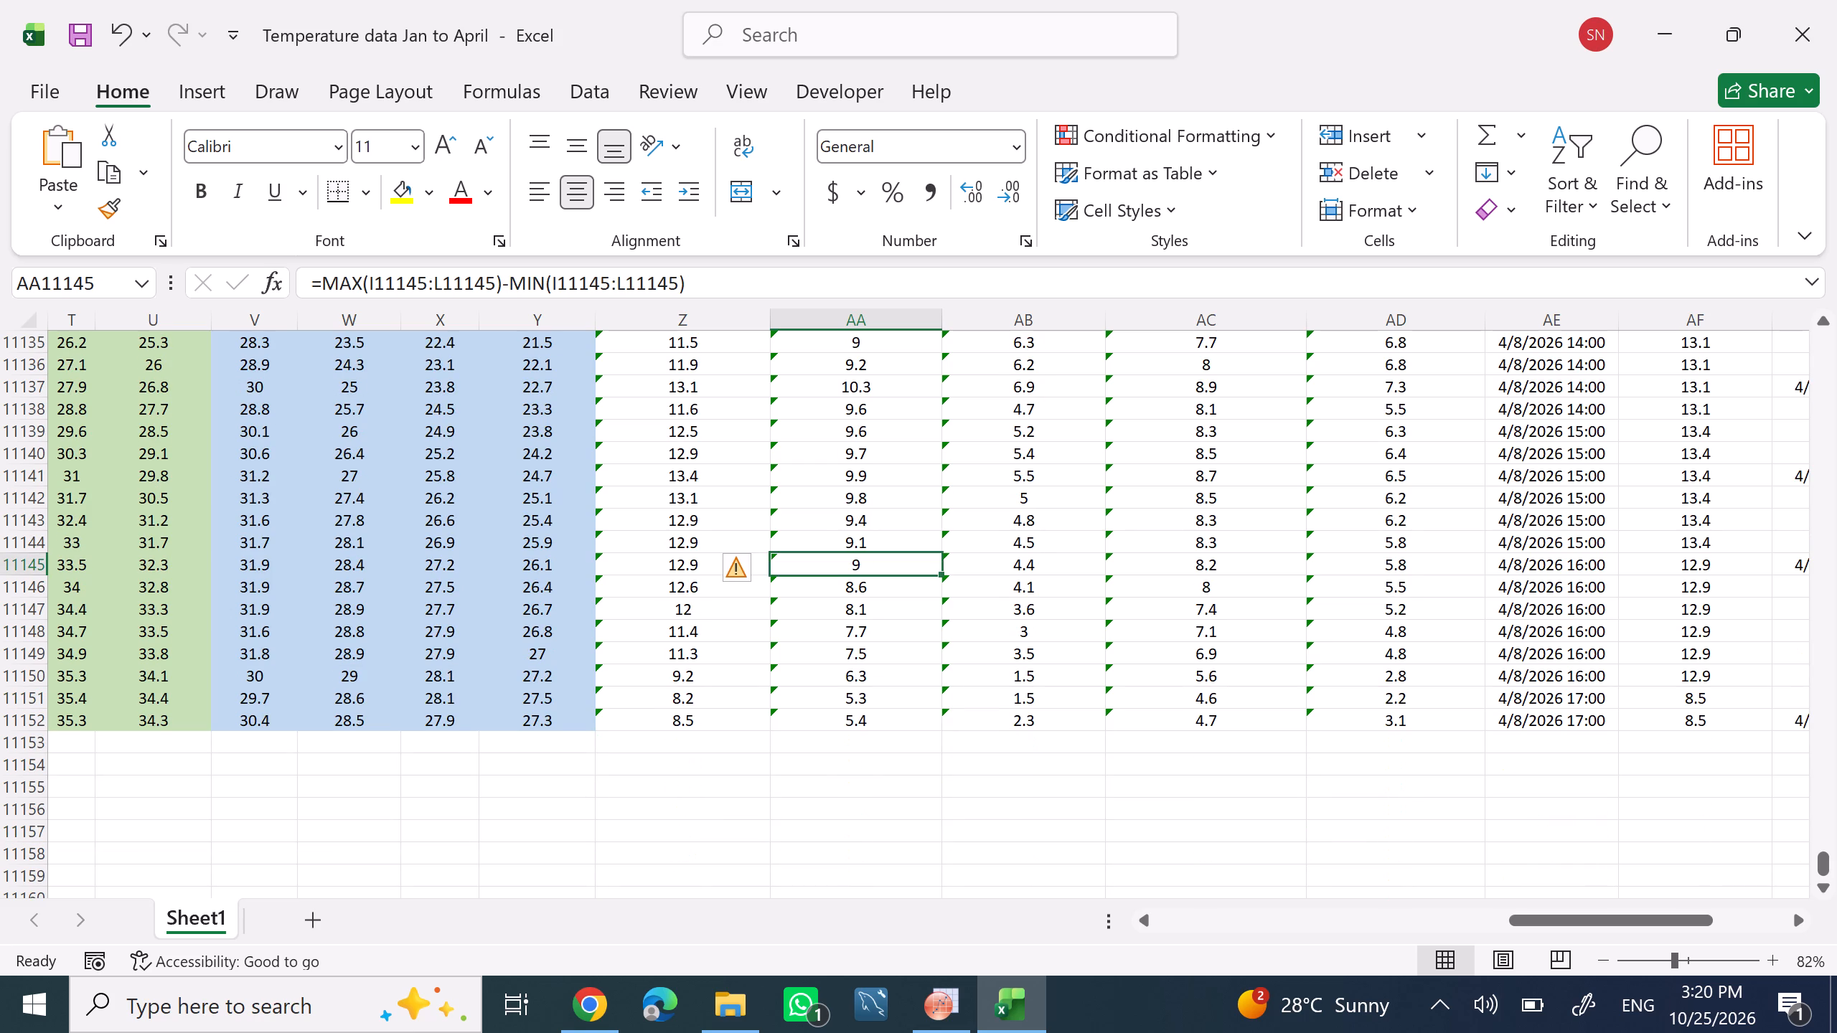
scroll(798, 793, up, 16)
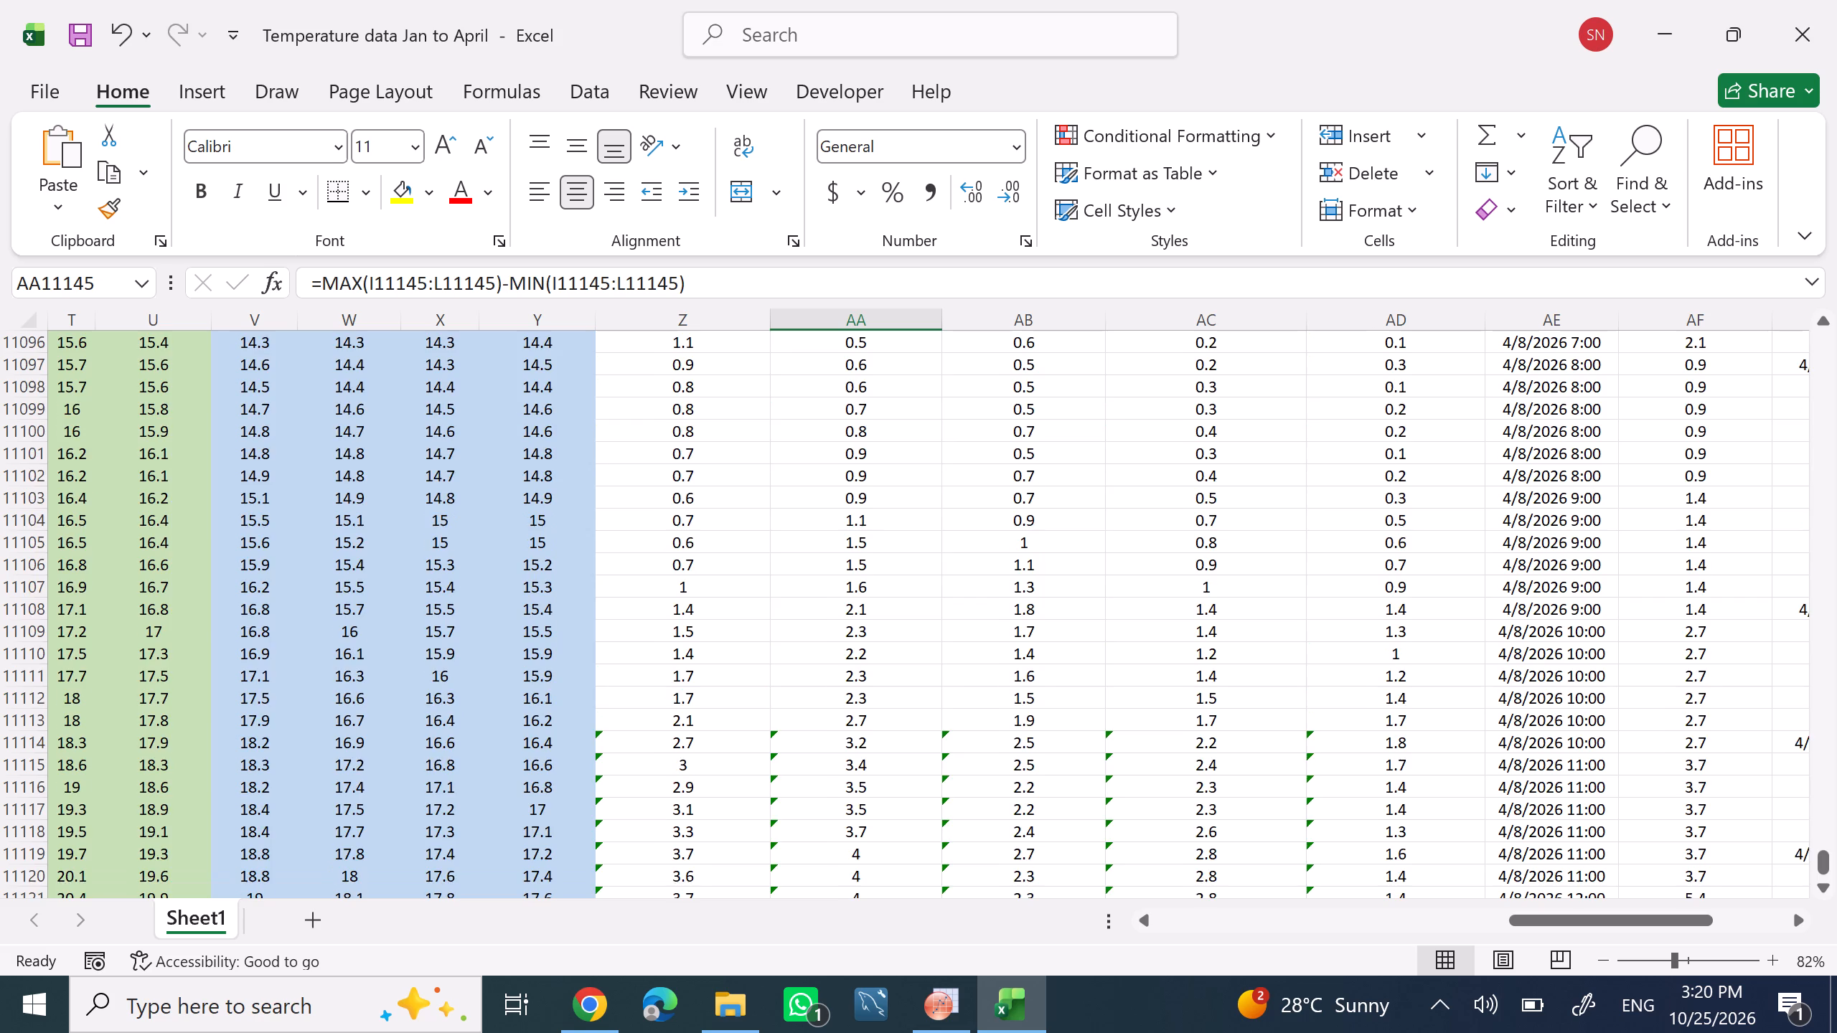
scroll(798, 793, up, 20)
scroll(798, 793, up, 20)
scroll(798, 793, up, 15)
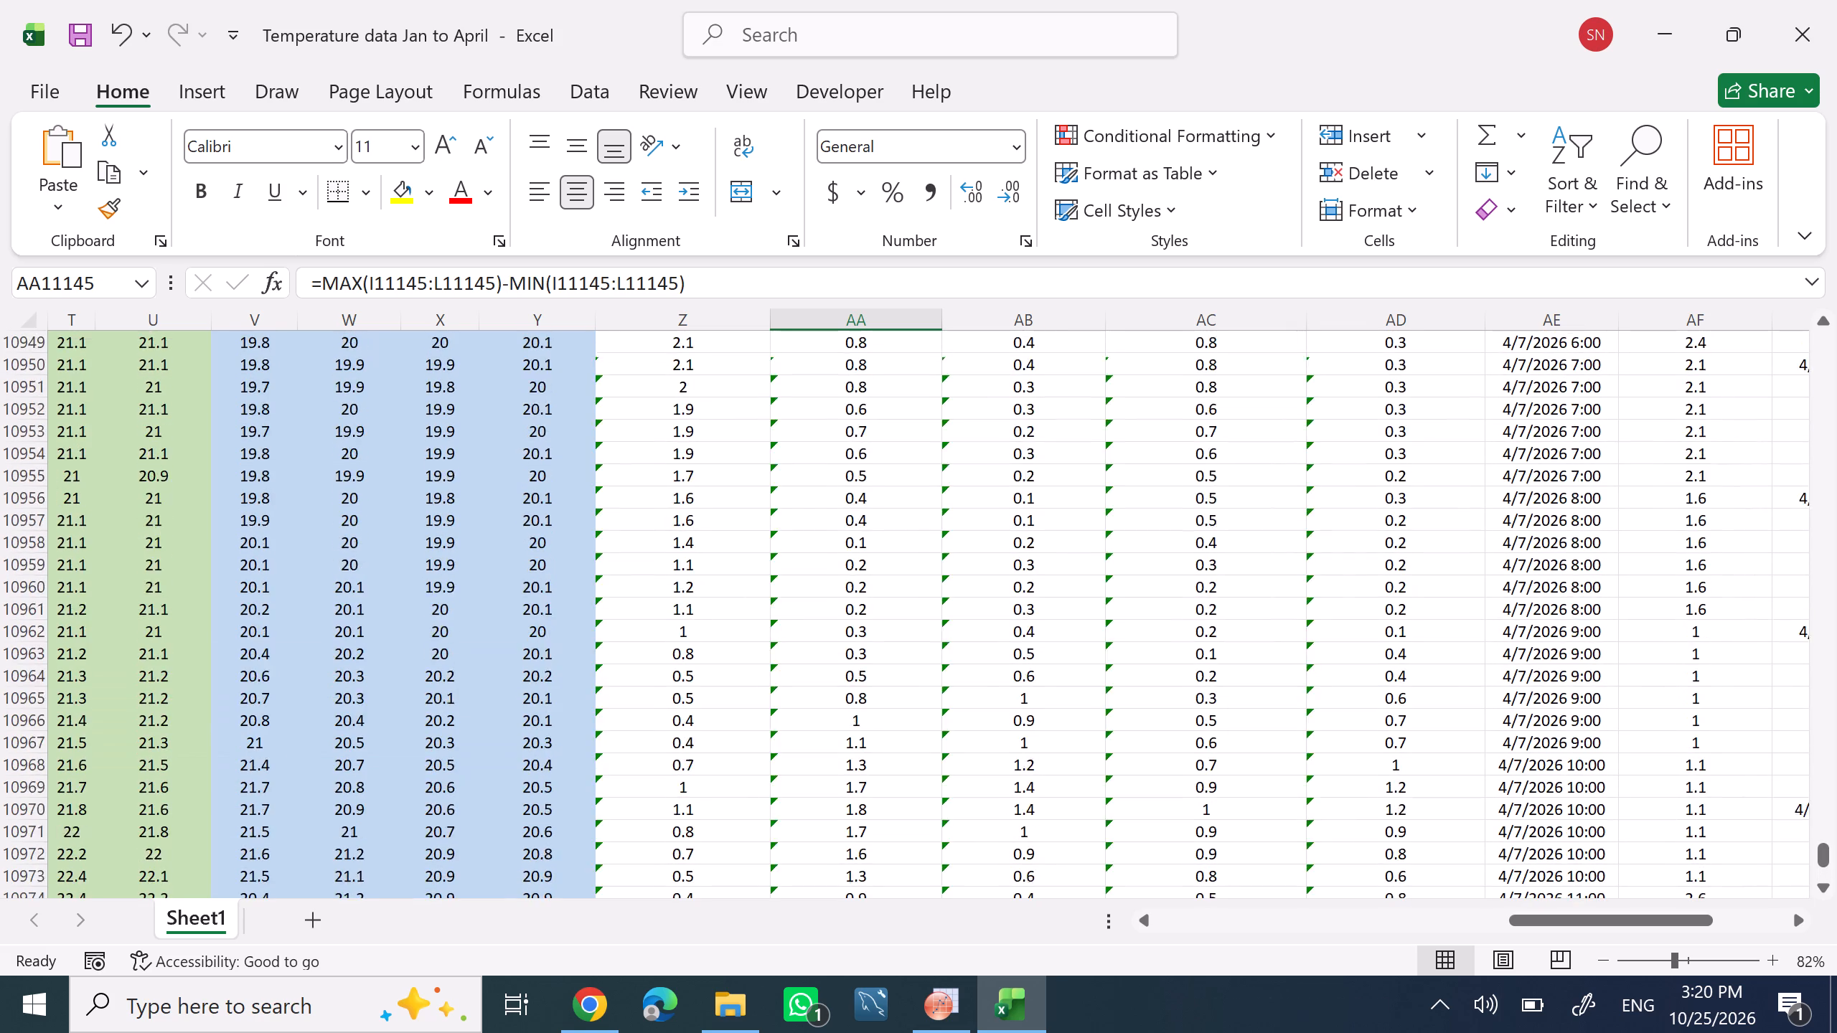
scroll(798, 793, up, 20)
scroll(798, 793, up, 11)
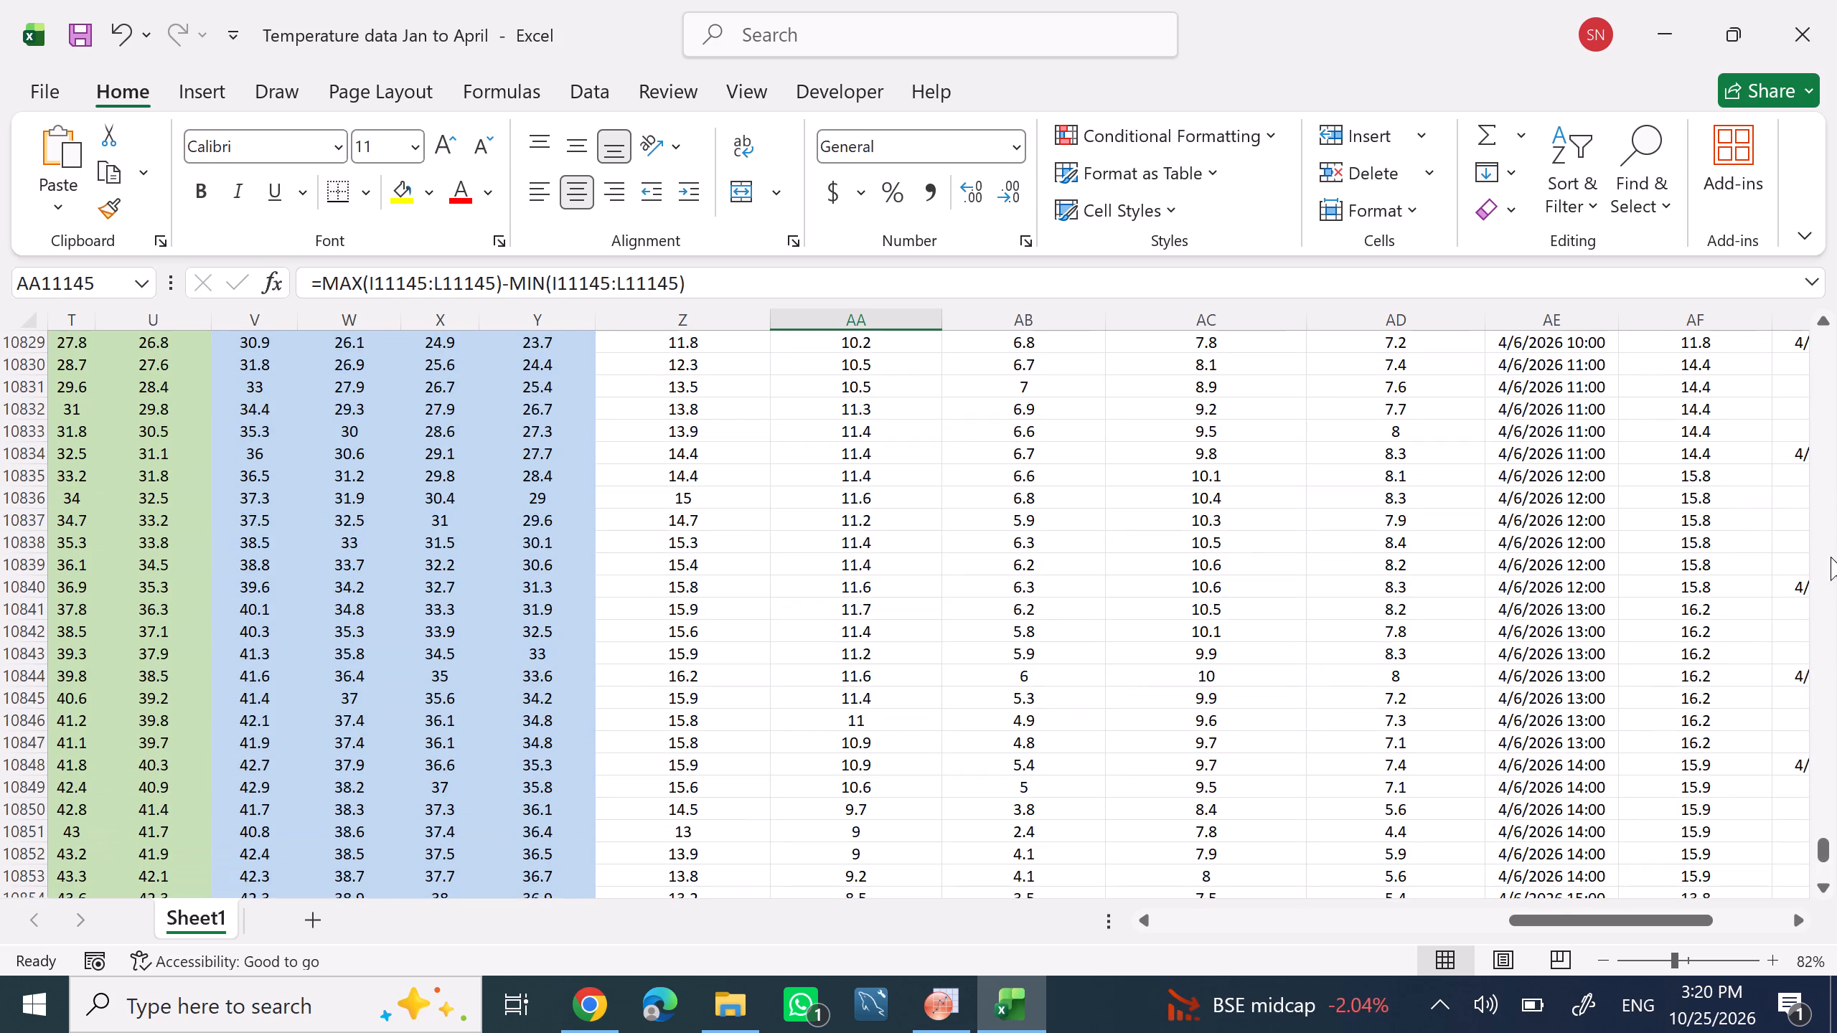
Examine the delta(T)-150mm readings from the first data row through the 1/15/2026 afternoon rows.
drag(1830, 845, 1832, 582)
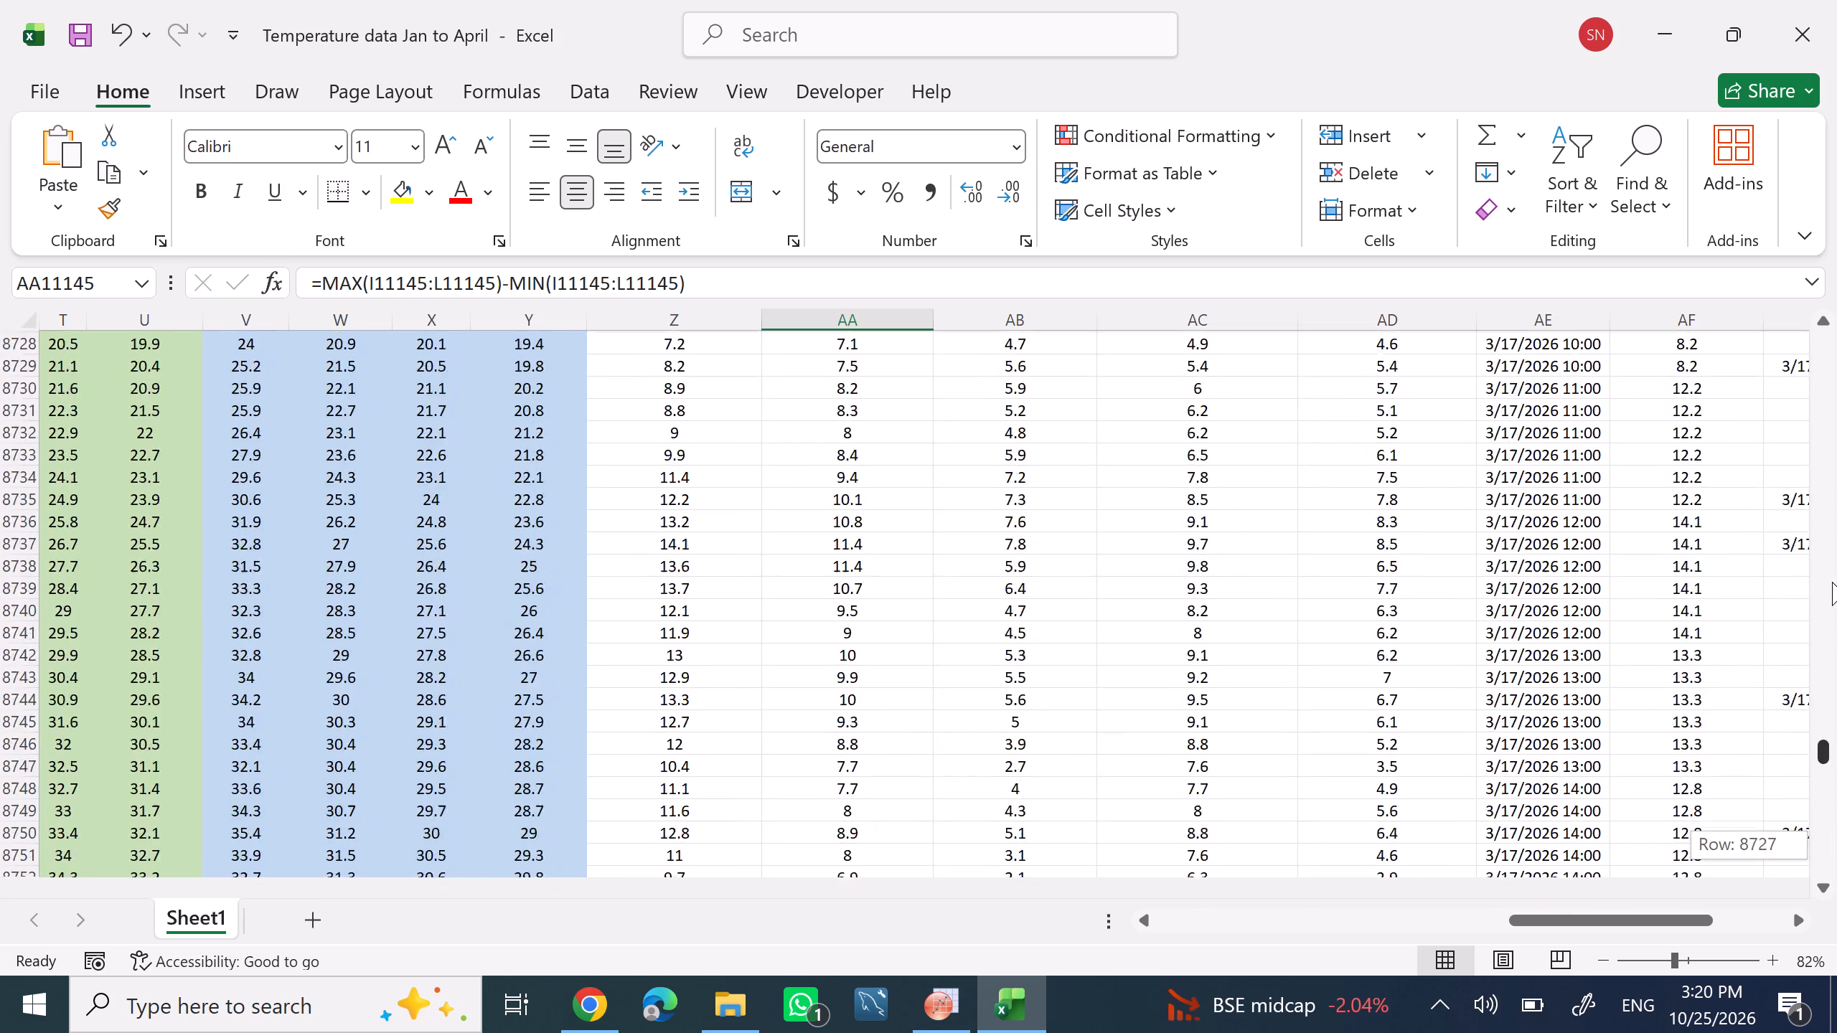
drag(1832, 582, 1820, 0)
scroll(793, 608, up, 5)
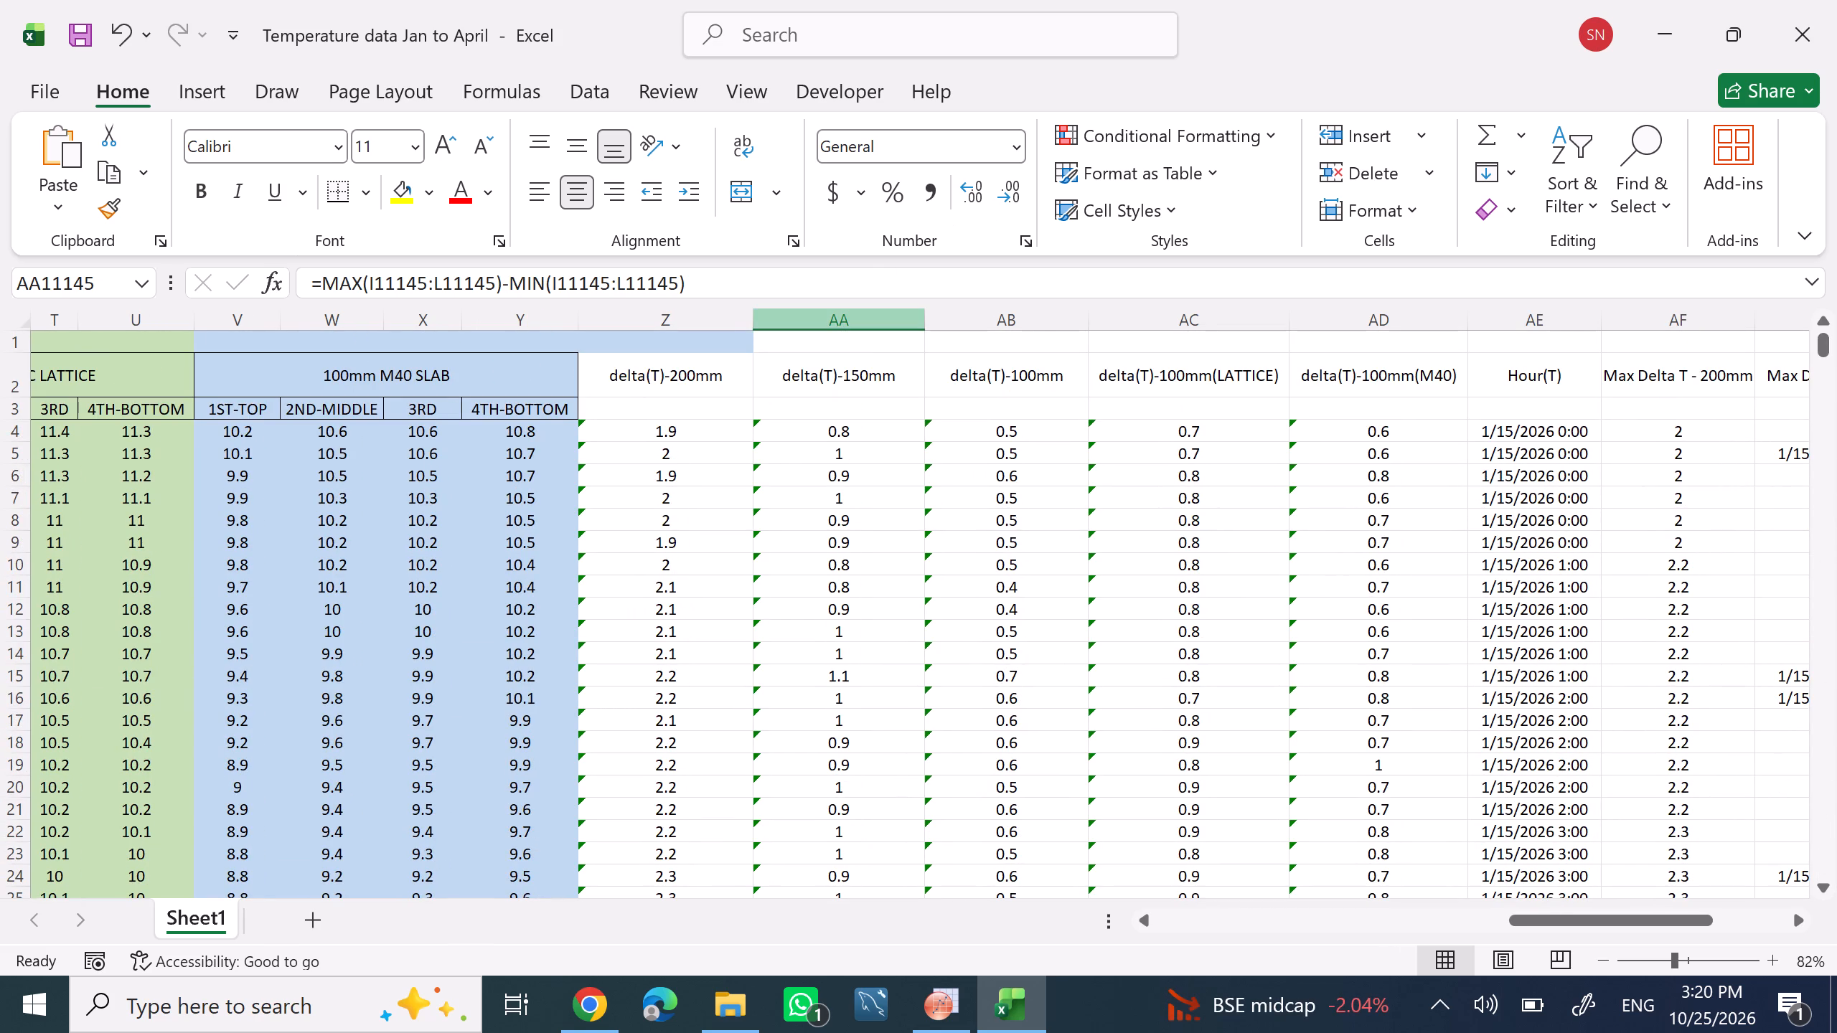
scroll(788, 623, up, 1)
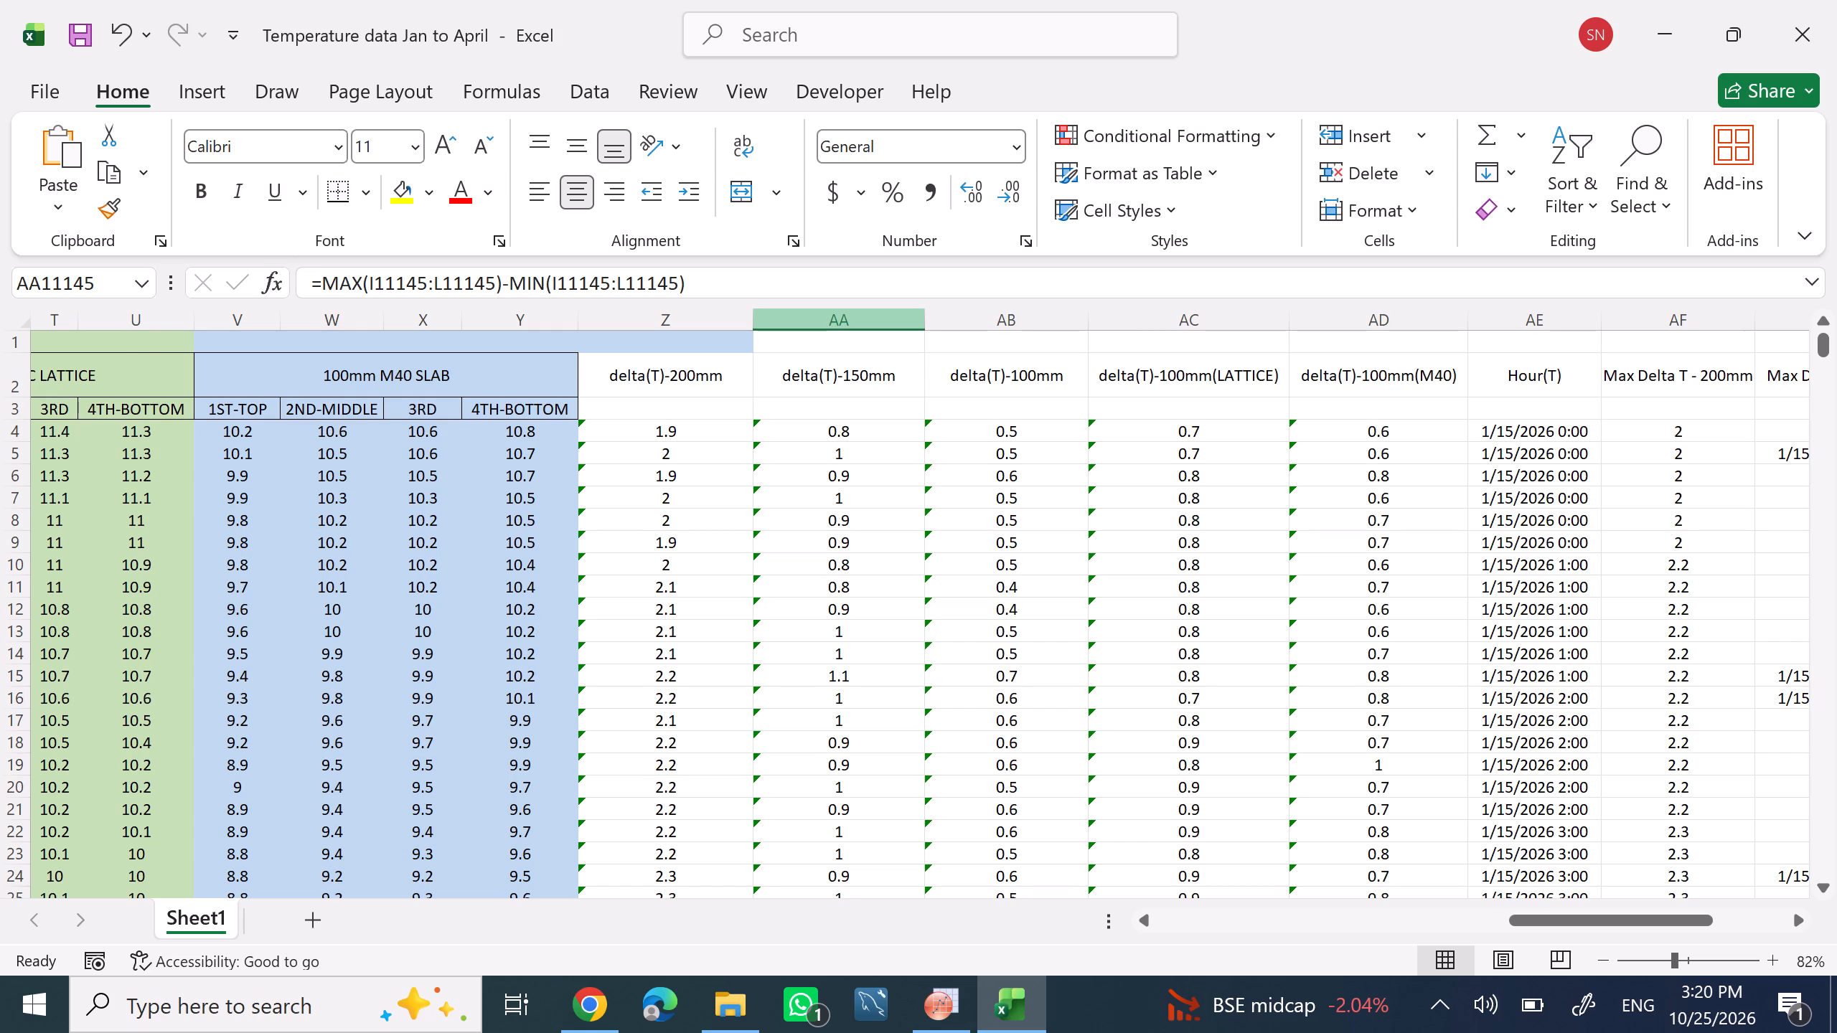
scroll(807, 624, down, 8)
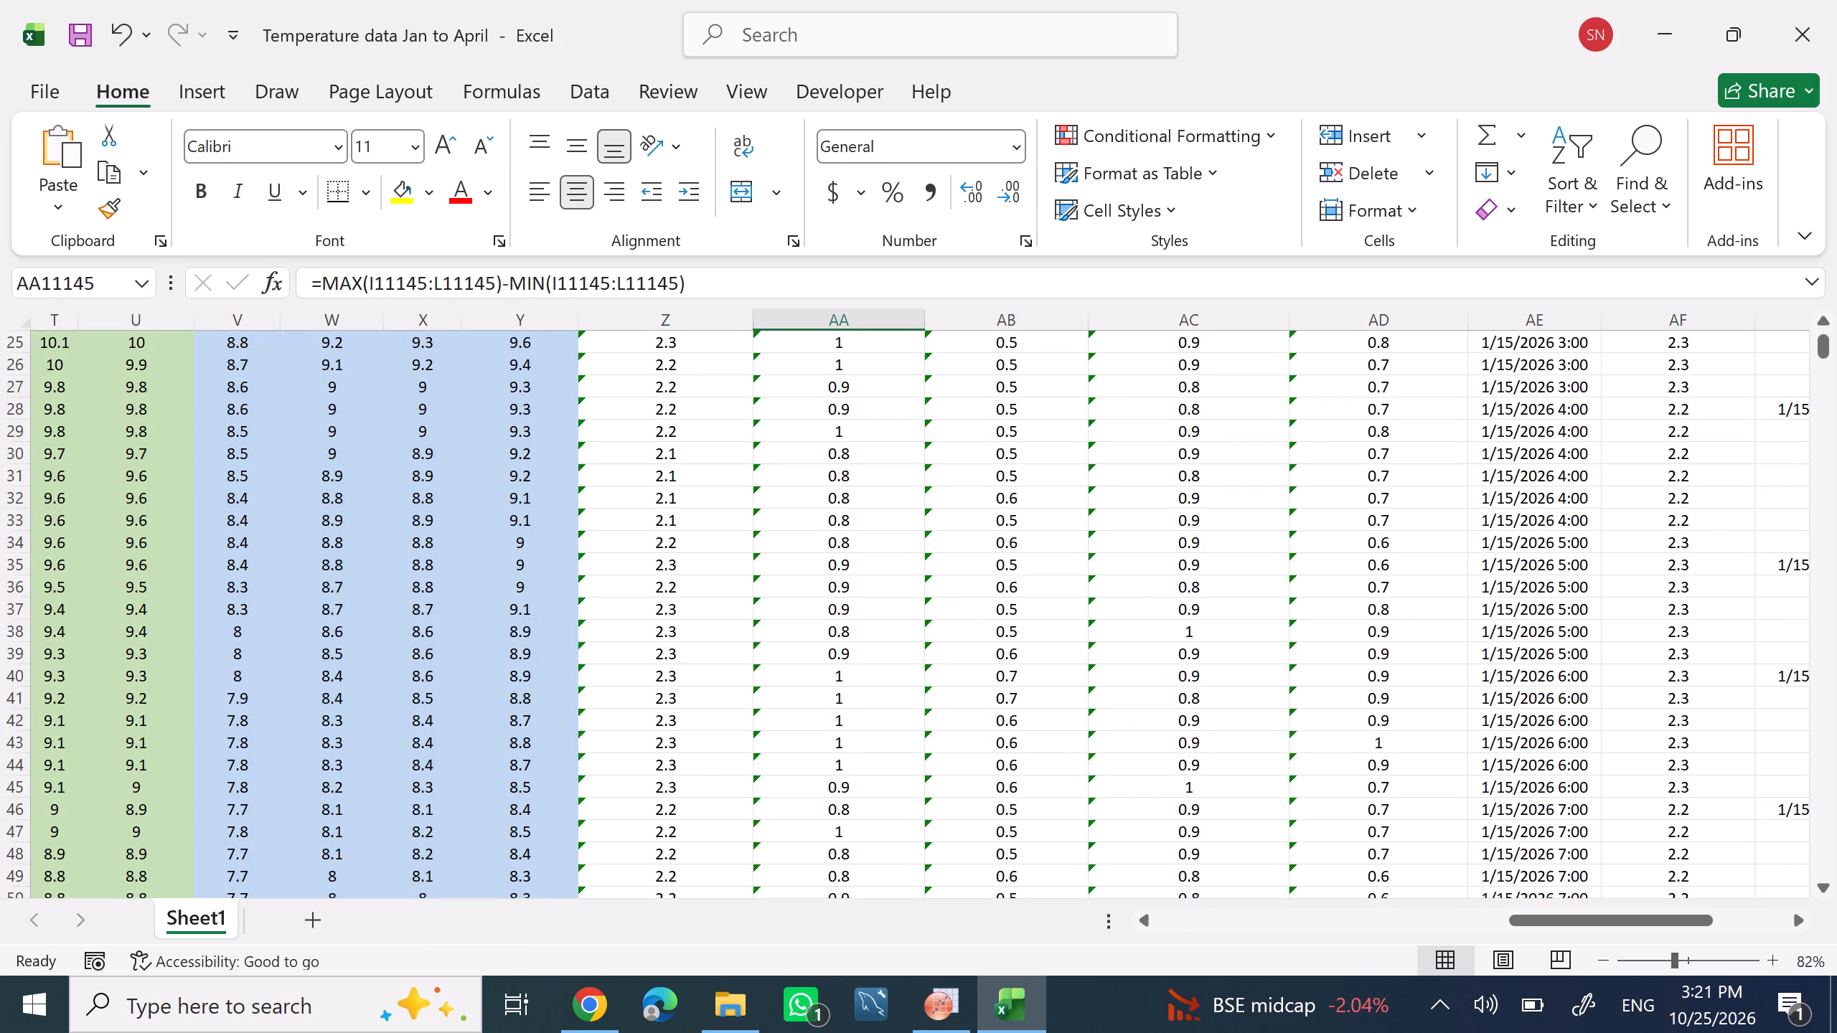
scroll(807, 624, down, 5)
scroll(842, 544, down, 9)
scroll(846, 551, up, 1)
scroll(846, 551, down, 7)
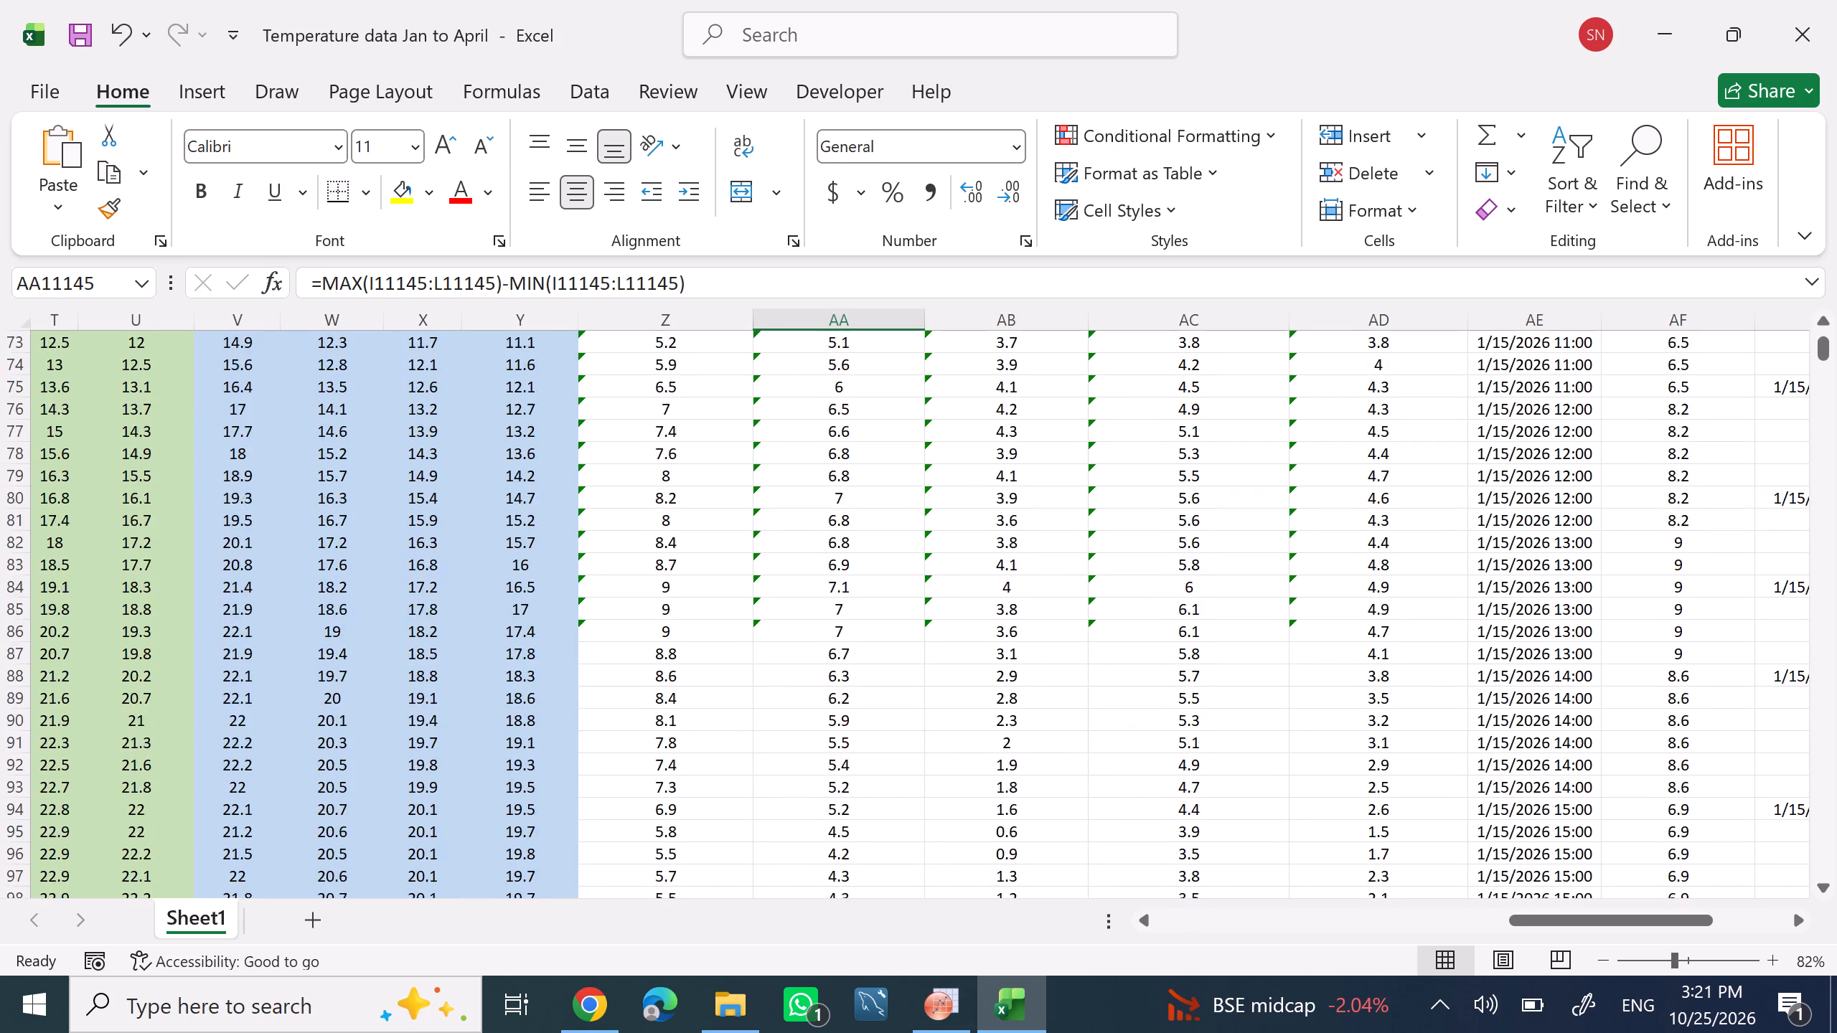
scroll(846, 551, down, 3)
scroll(846, 551, up, 6)
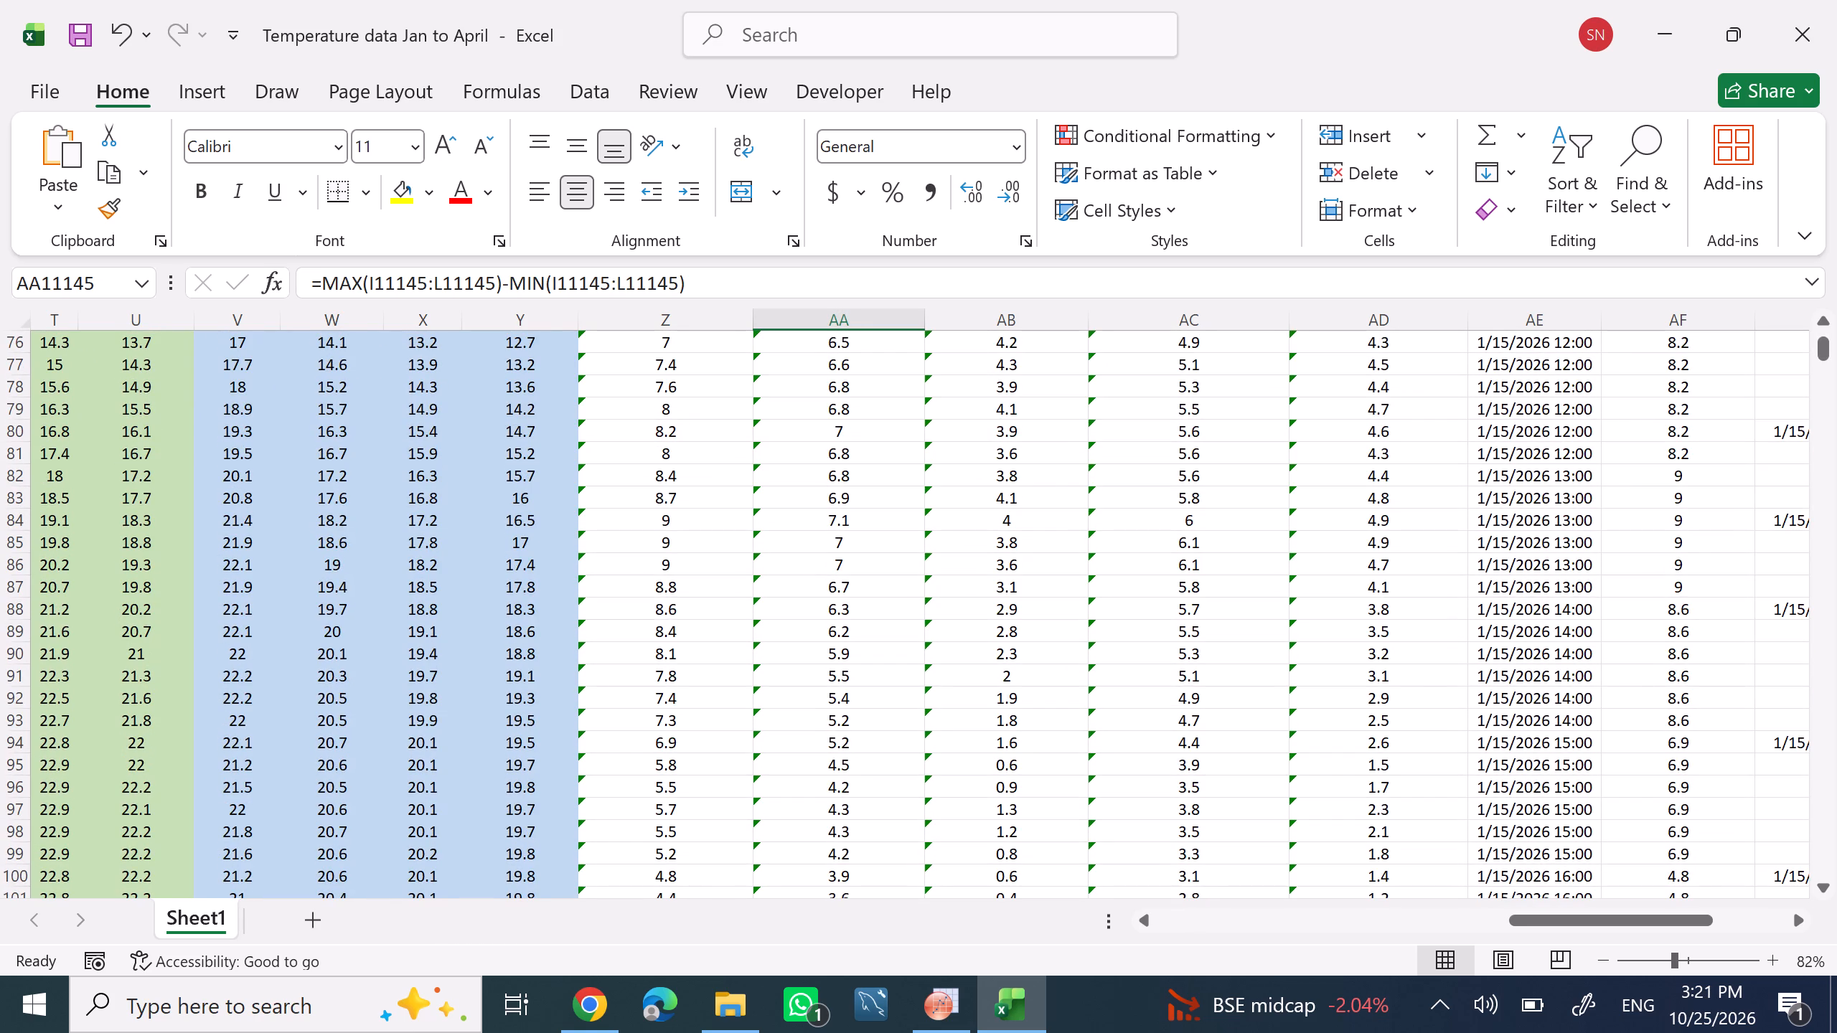
Check the 1/15/2026 12:00 delta(T)-150mm readings against that hour's Max Delta T - 150mm value, and inspect the AF76 formula.
click(837, 429)
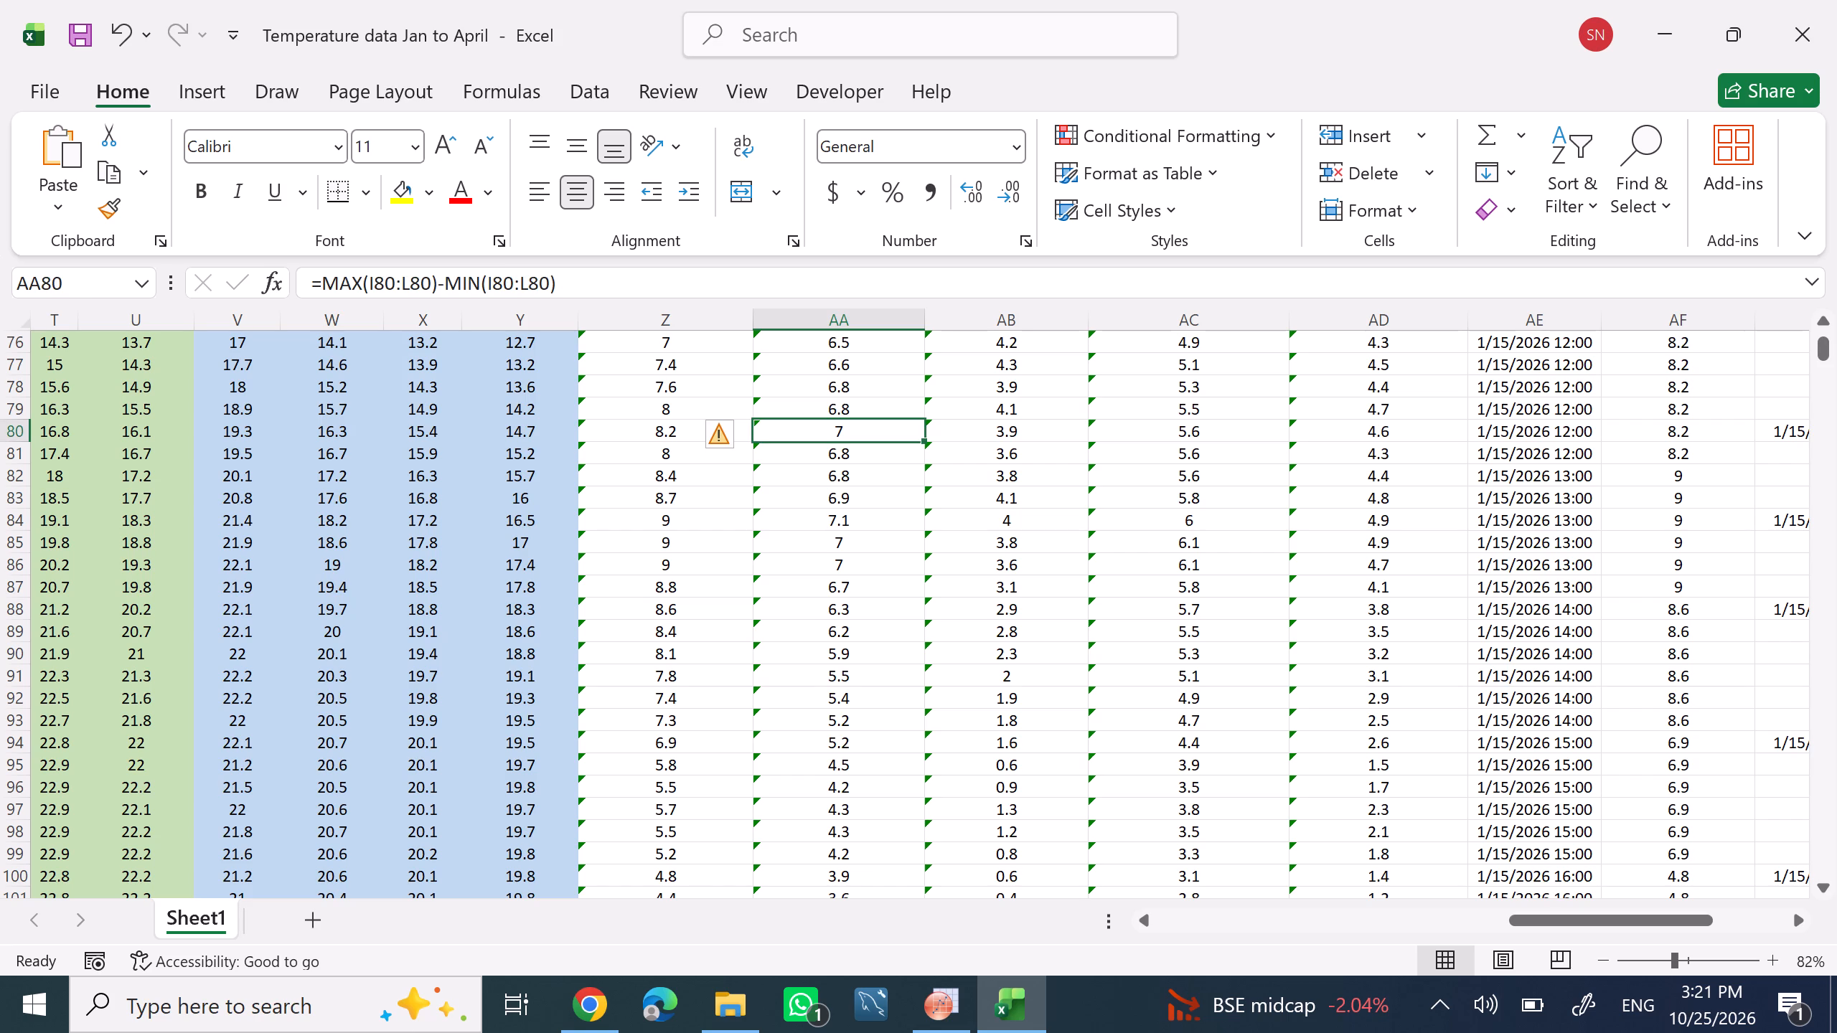
scroll(1427, 675, up, 3)
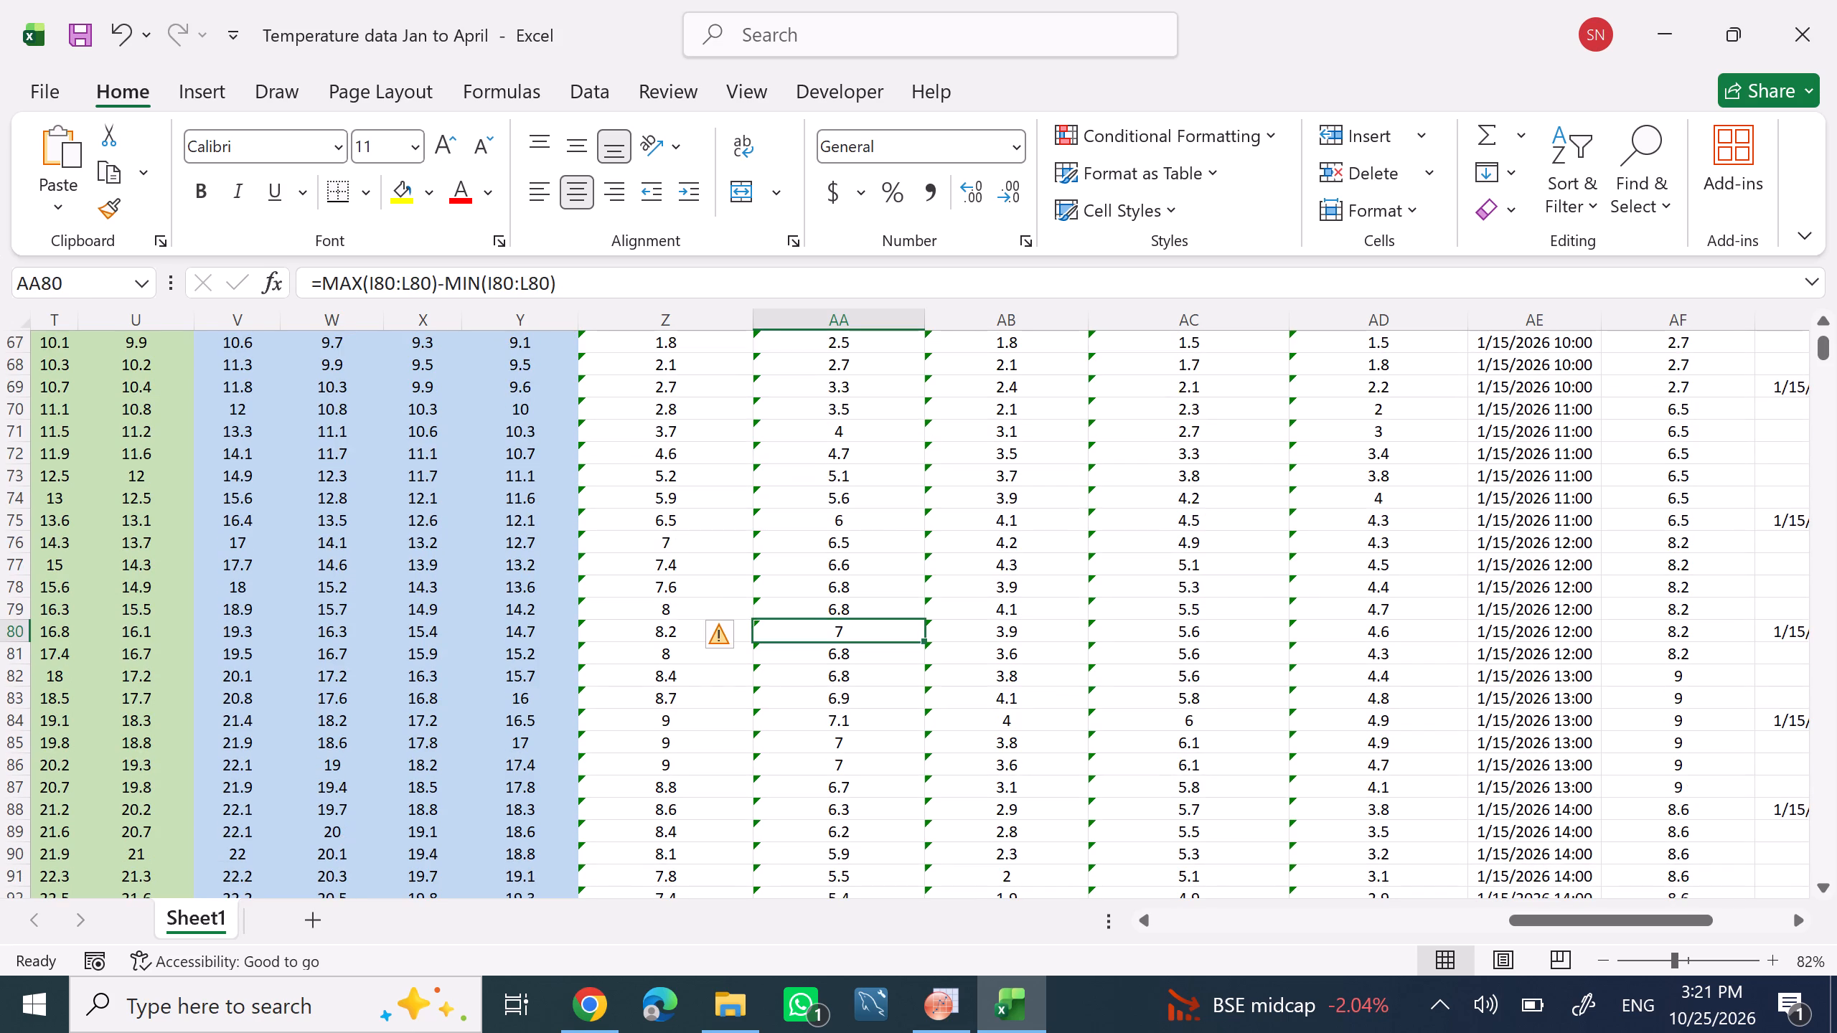
click(1549, 538)
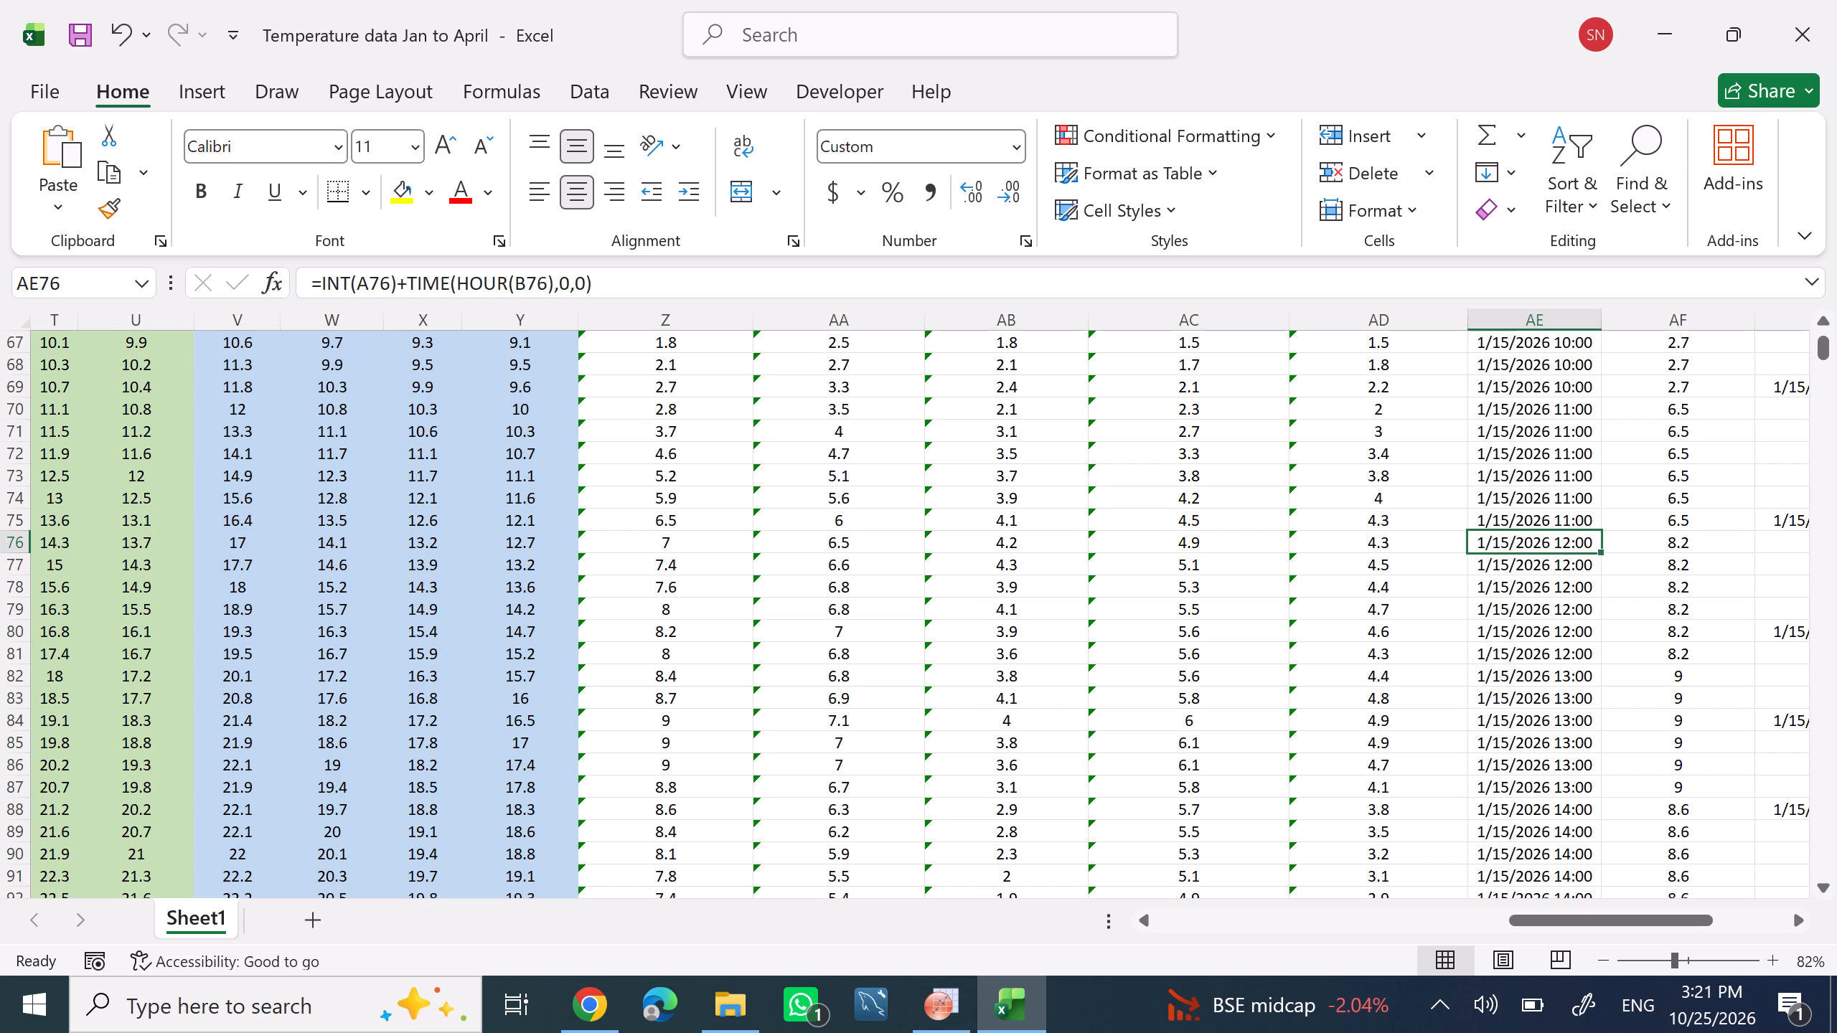
click(702, 545)
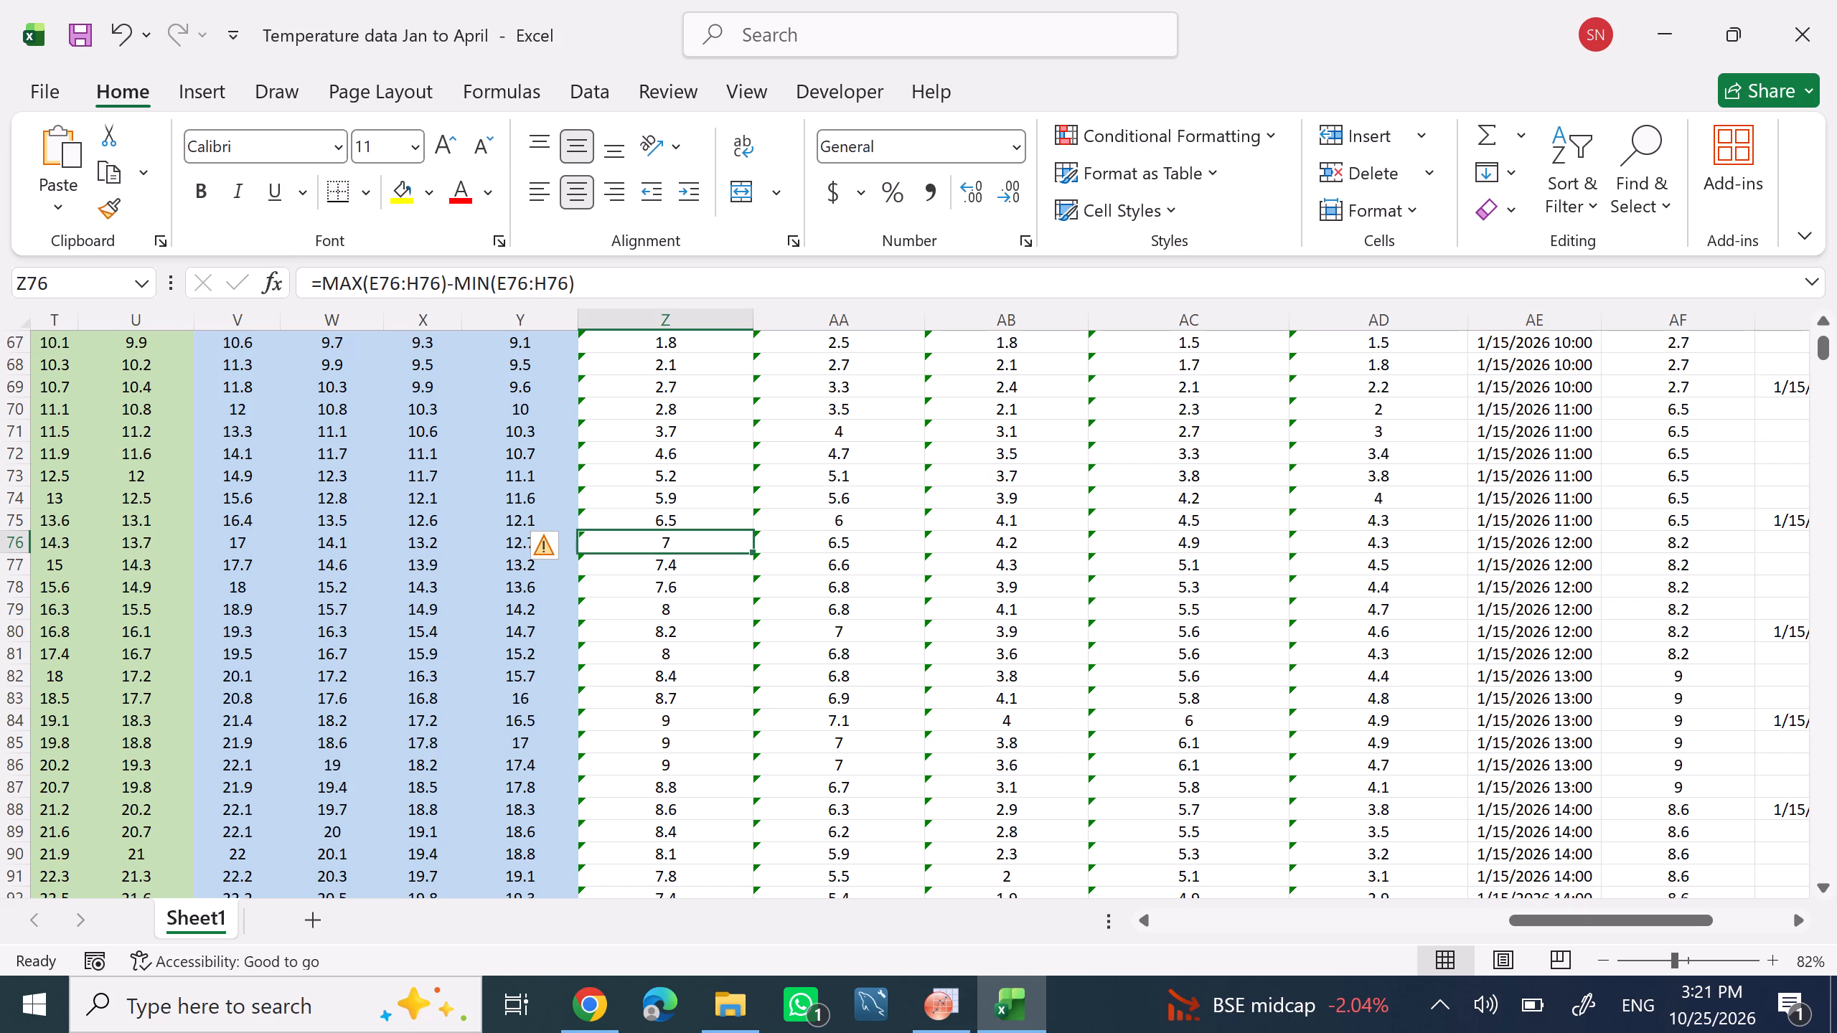
click(852, 541)
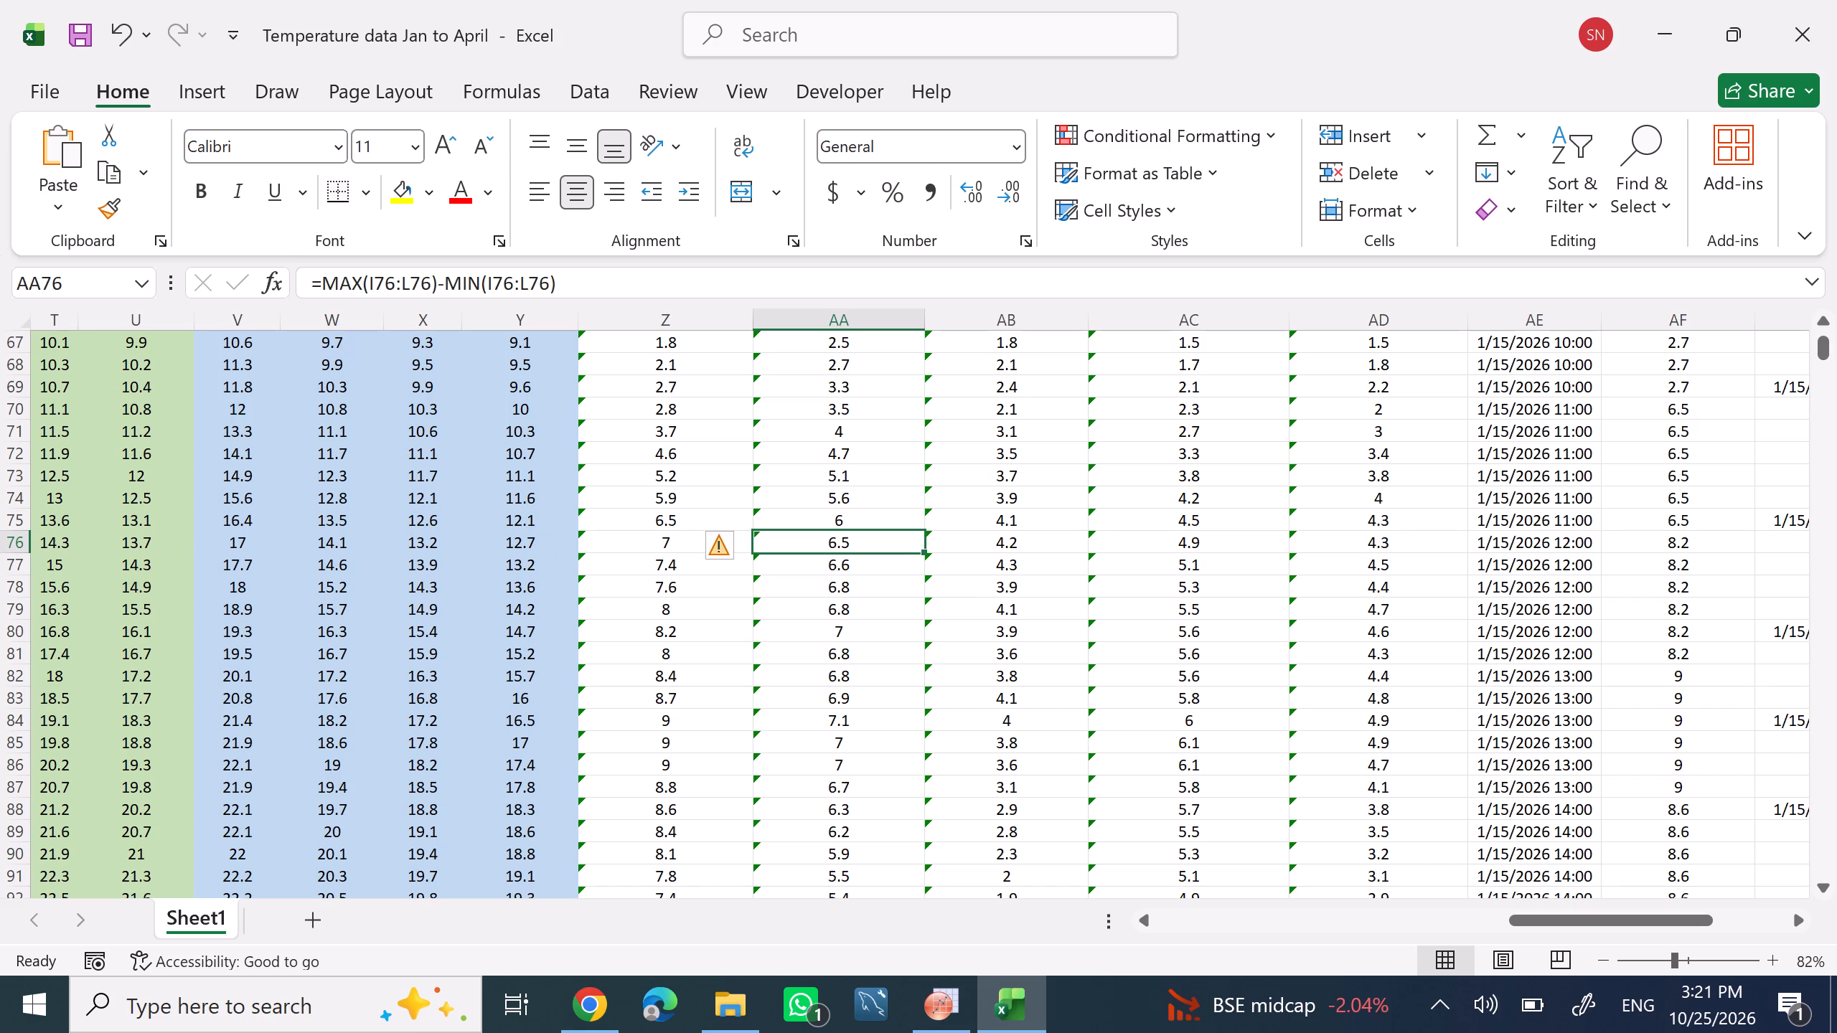
click(1802, 921)
triple_click(1797, 921)
click(1797, 921)
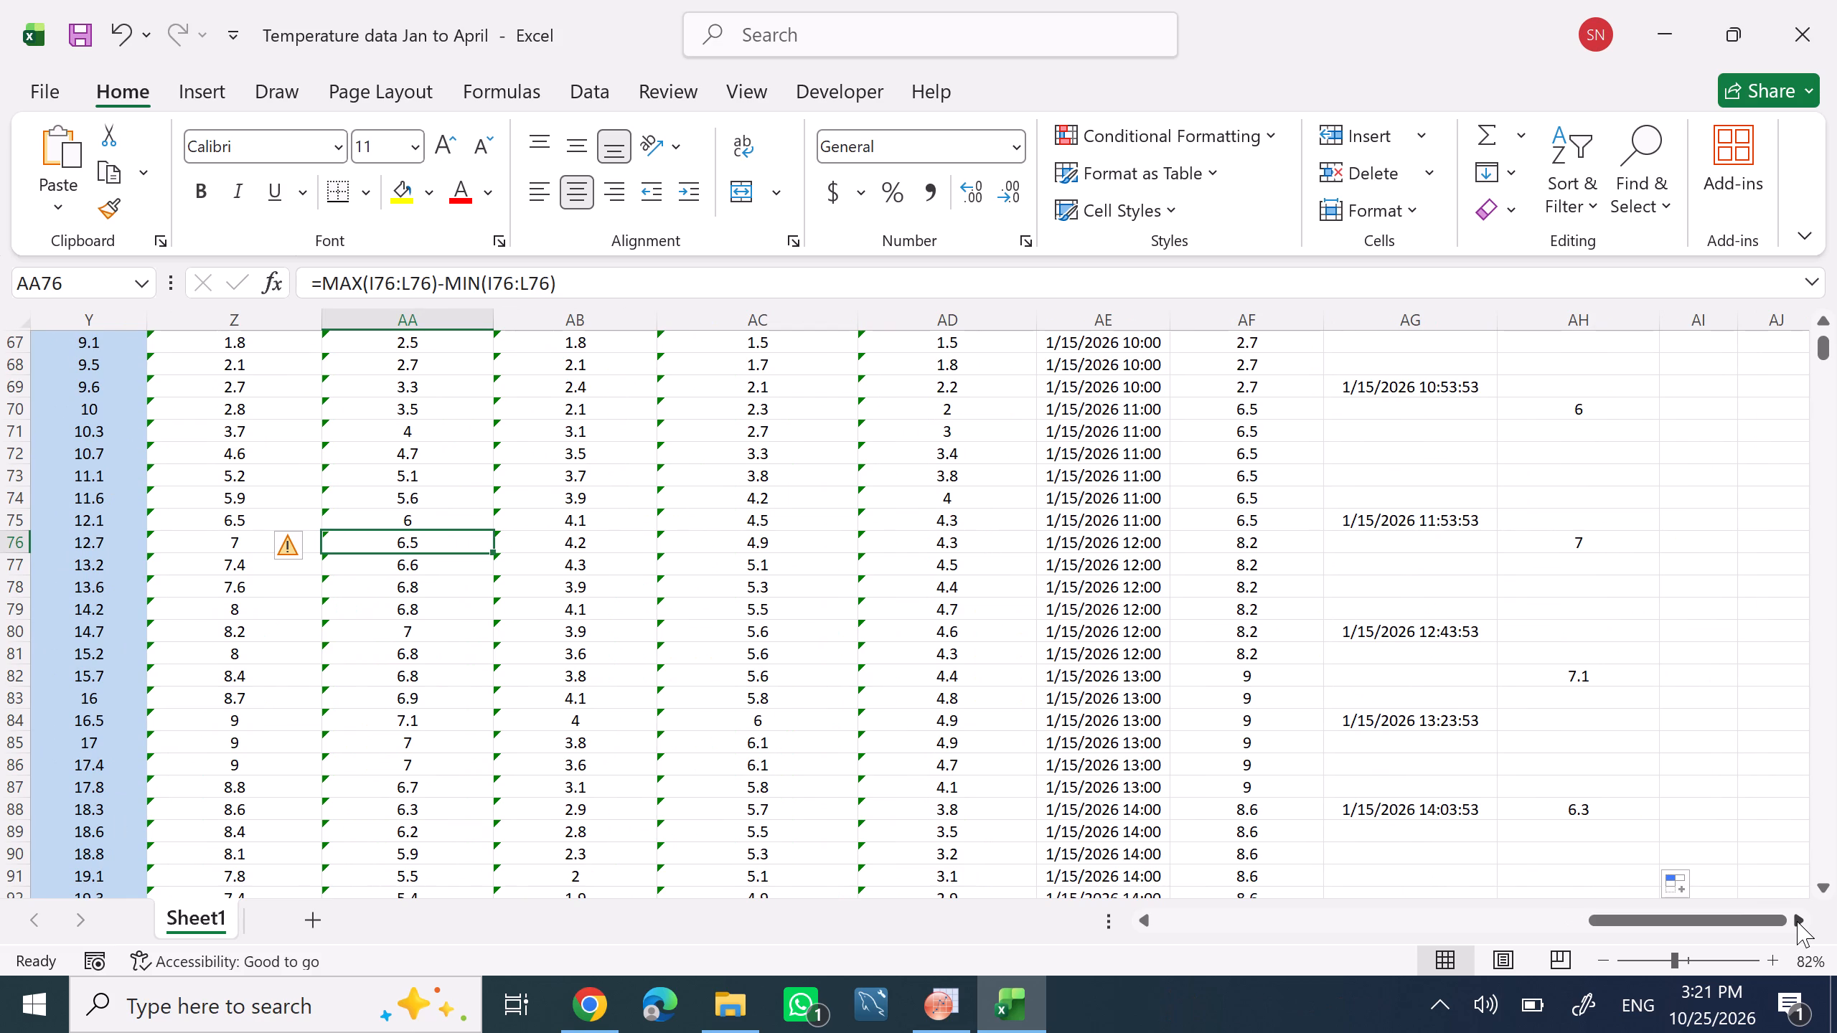
click(1239, 552)
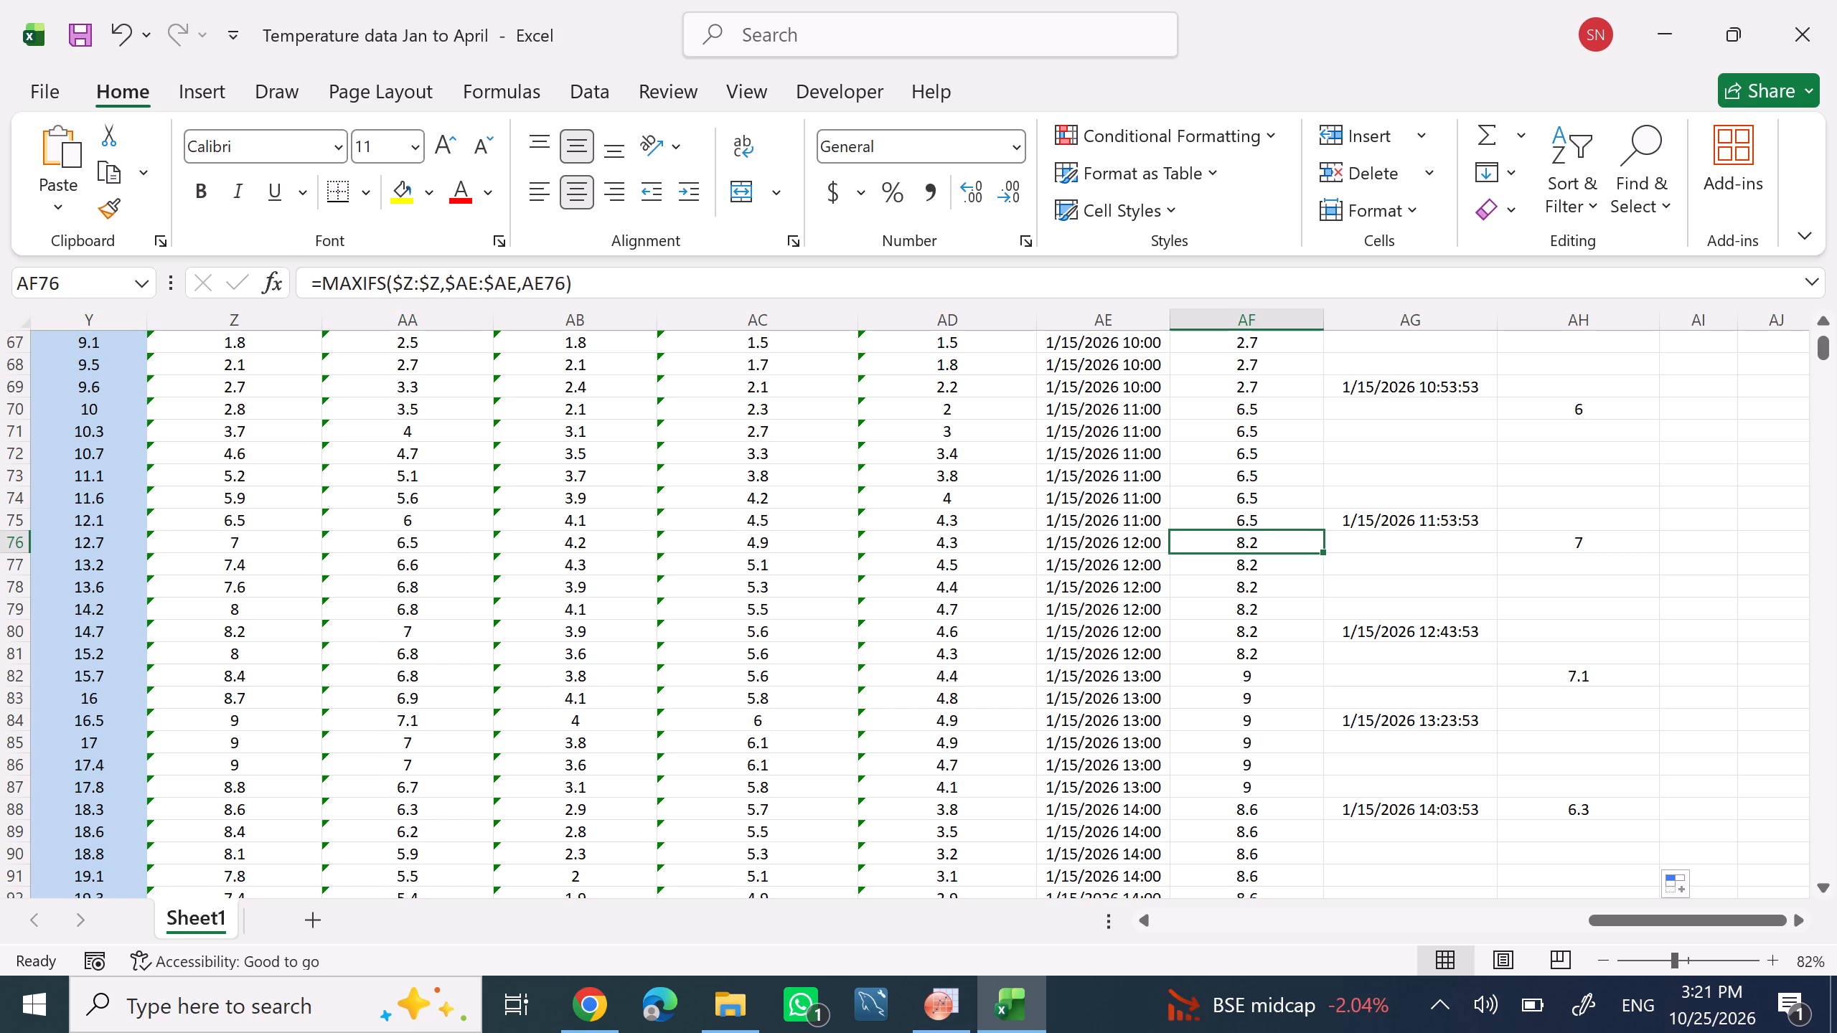
scroll(1272, 395, up, 20)
scroll(1272, 395, up, 13)
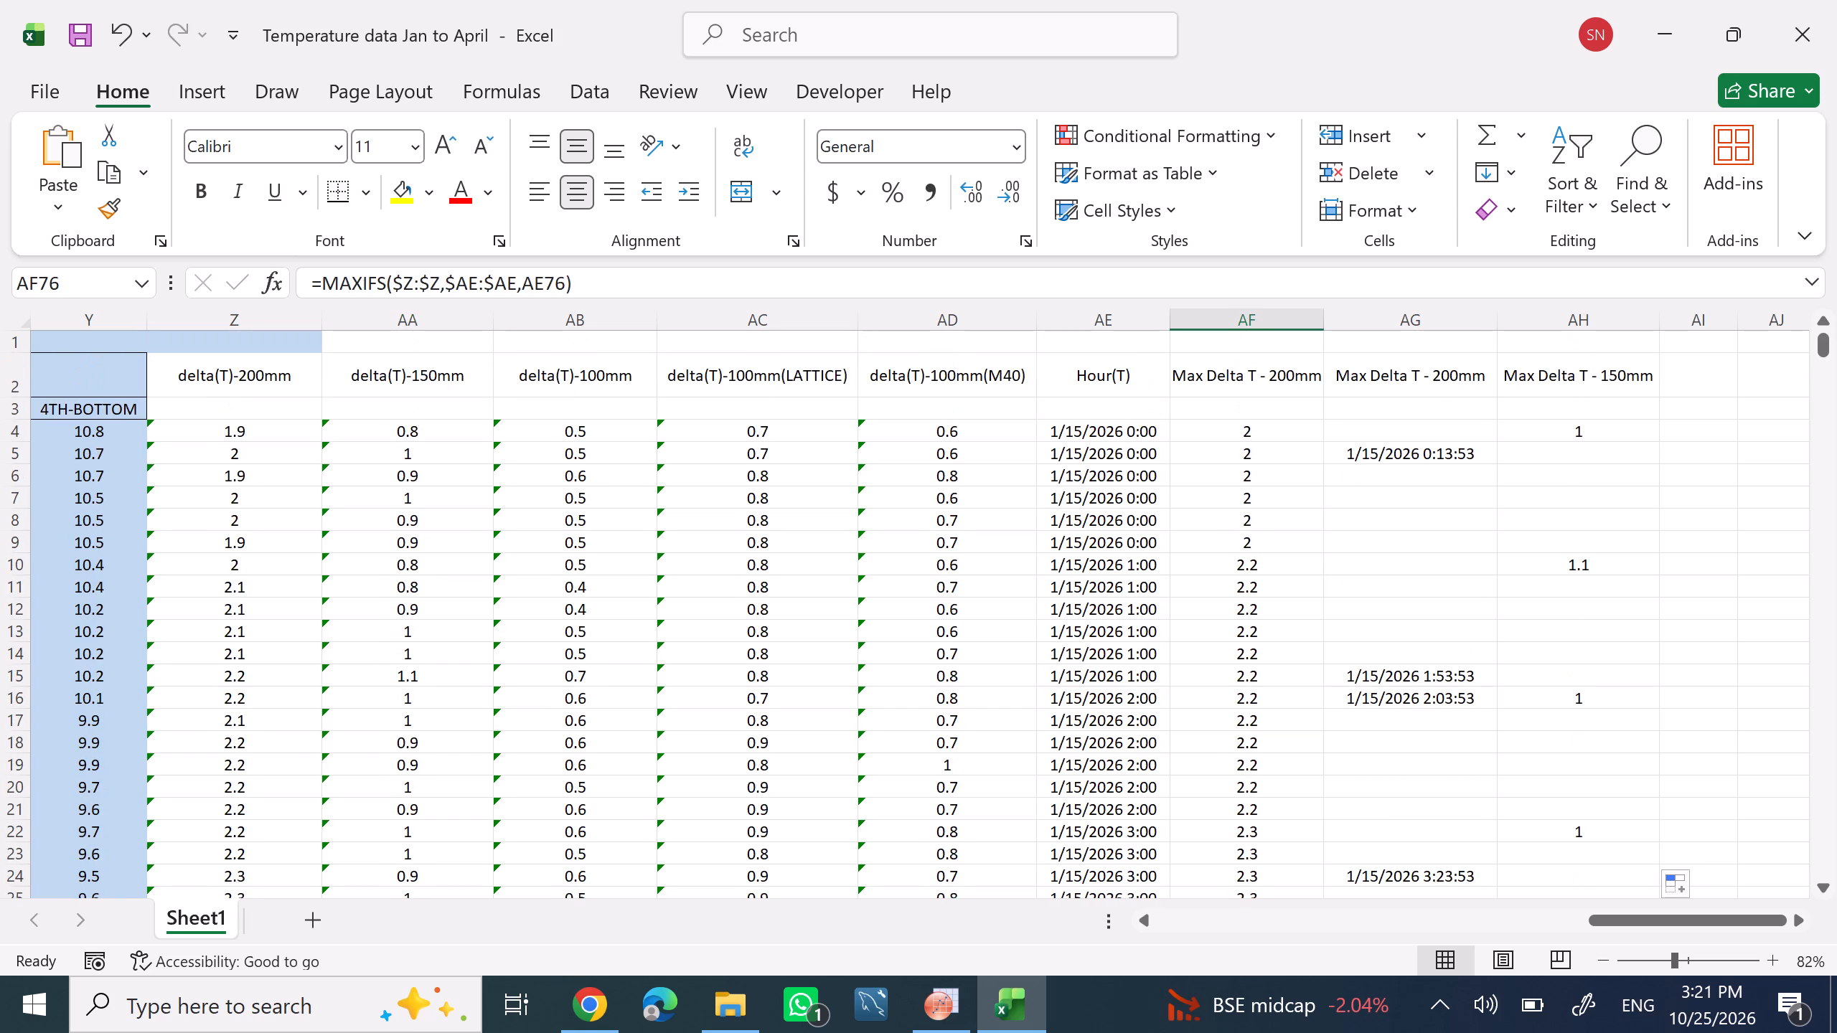
click(1273, 441)
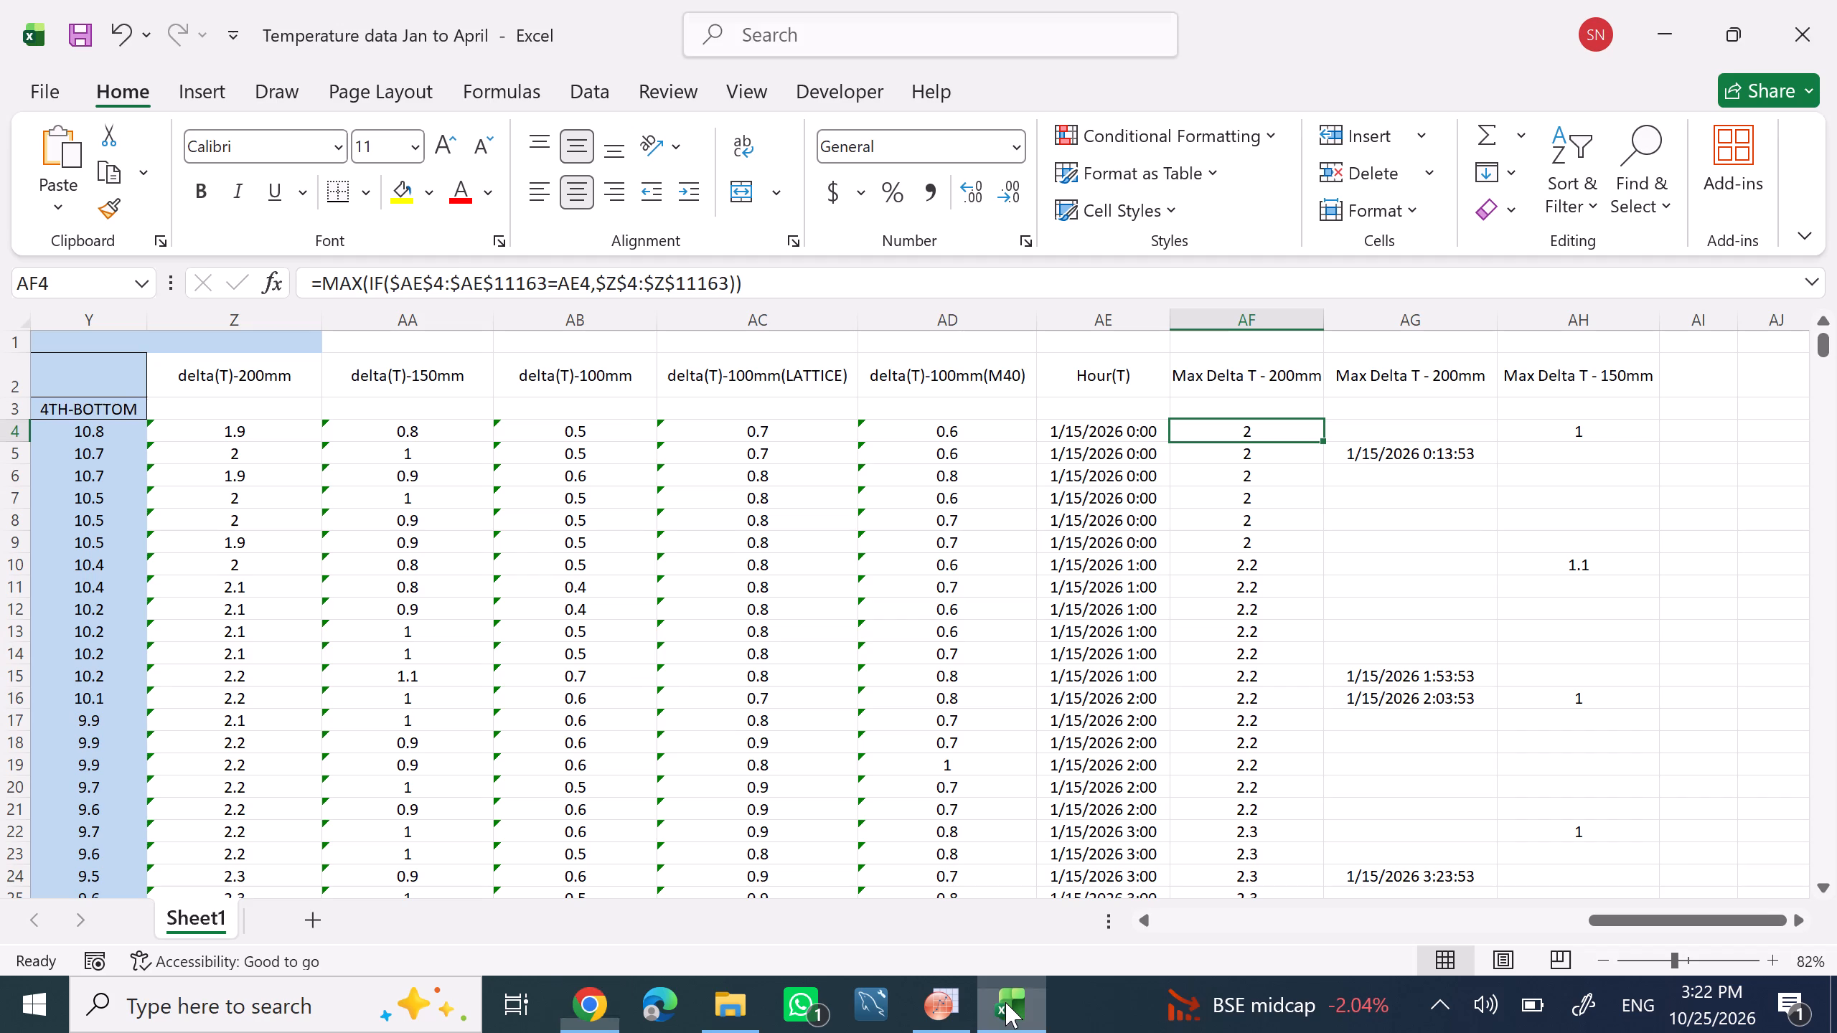
click(1279, 432)
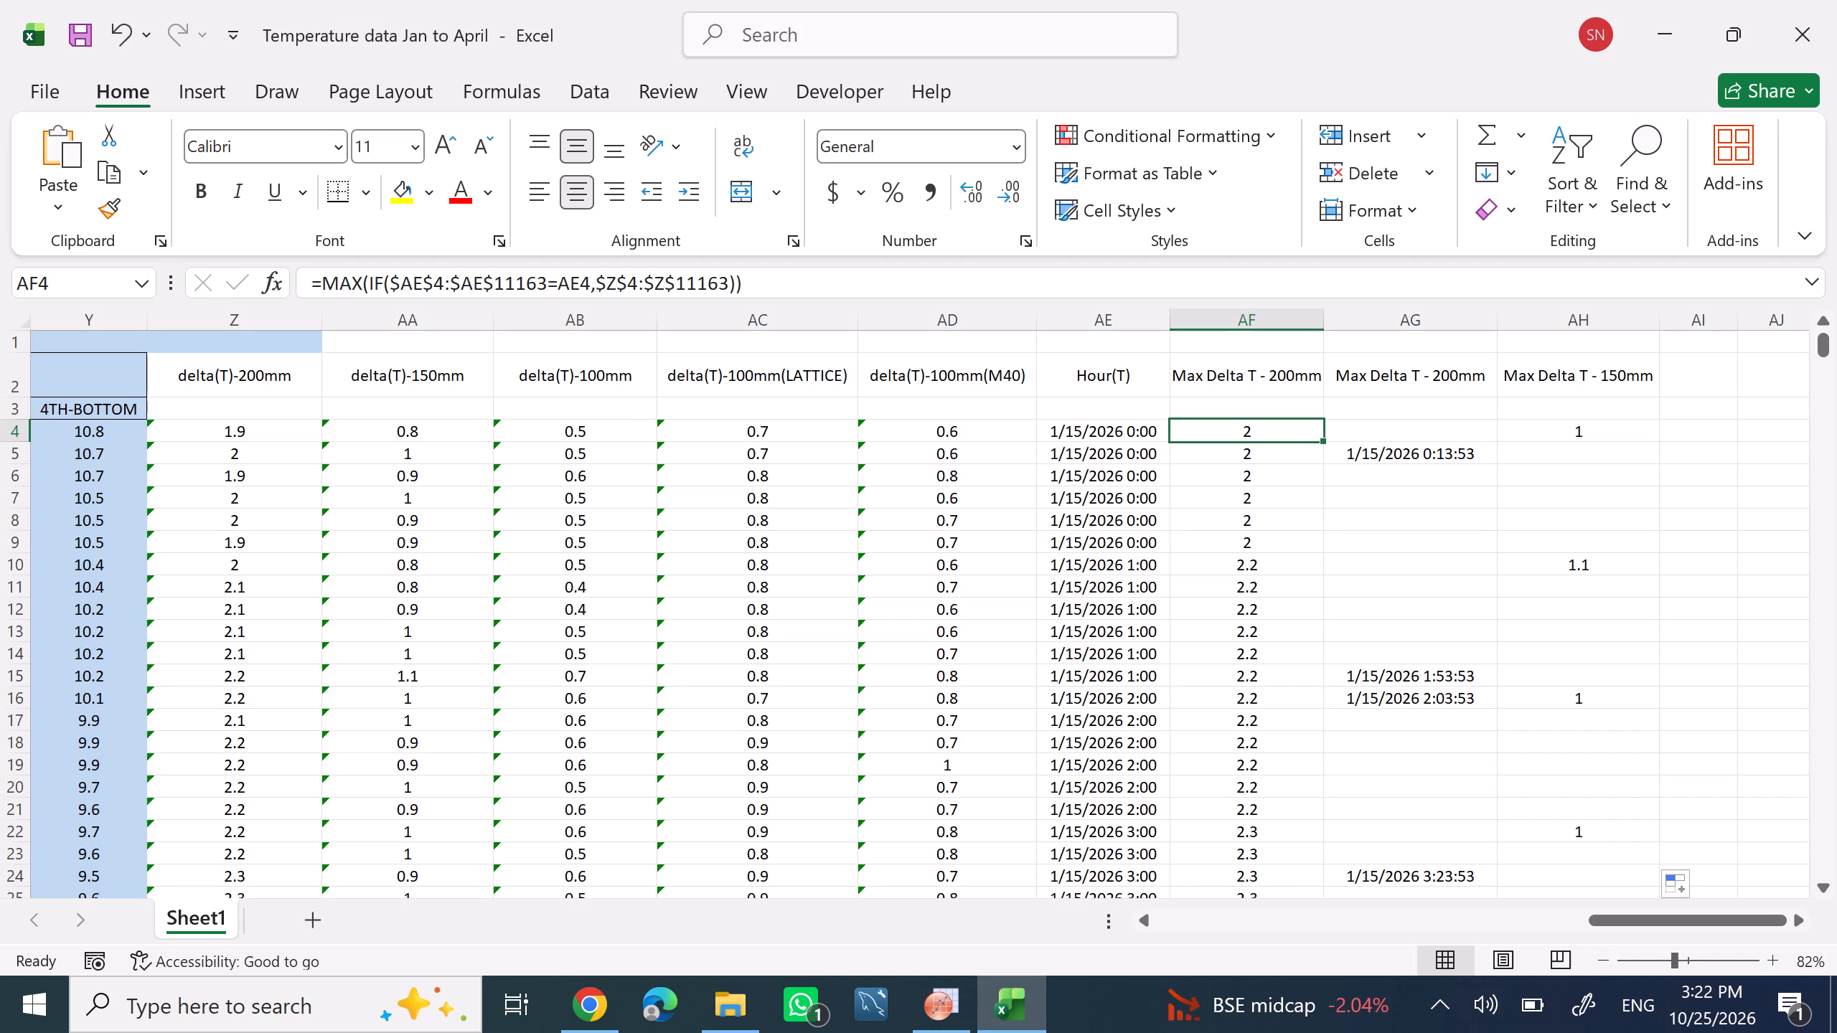
drag(766, 273, 278, 270)
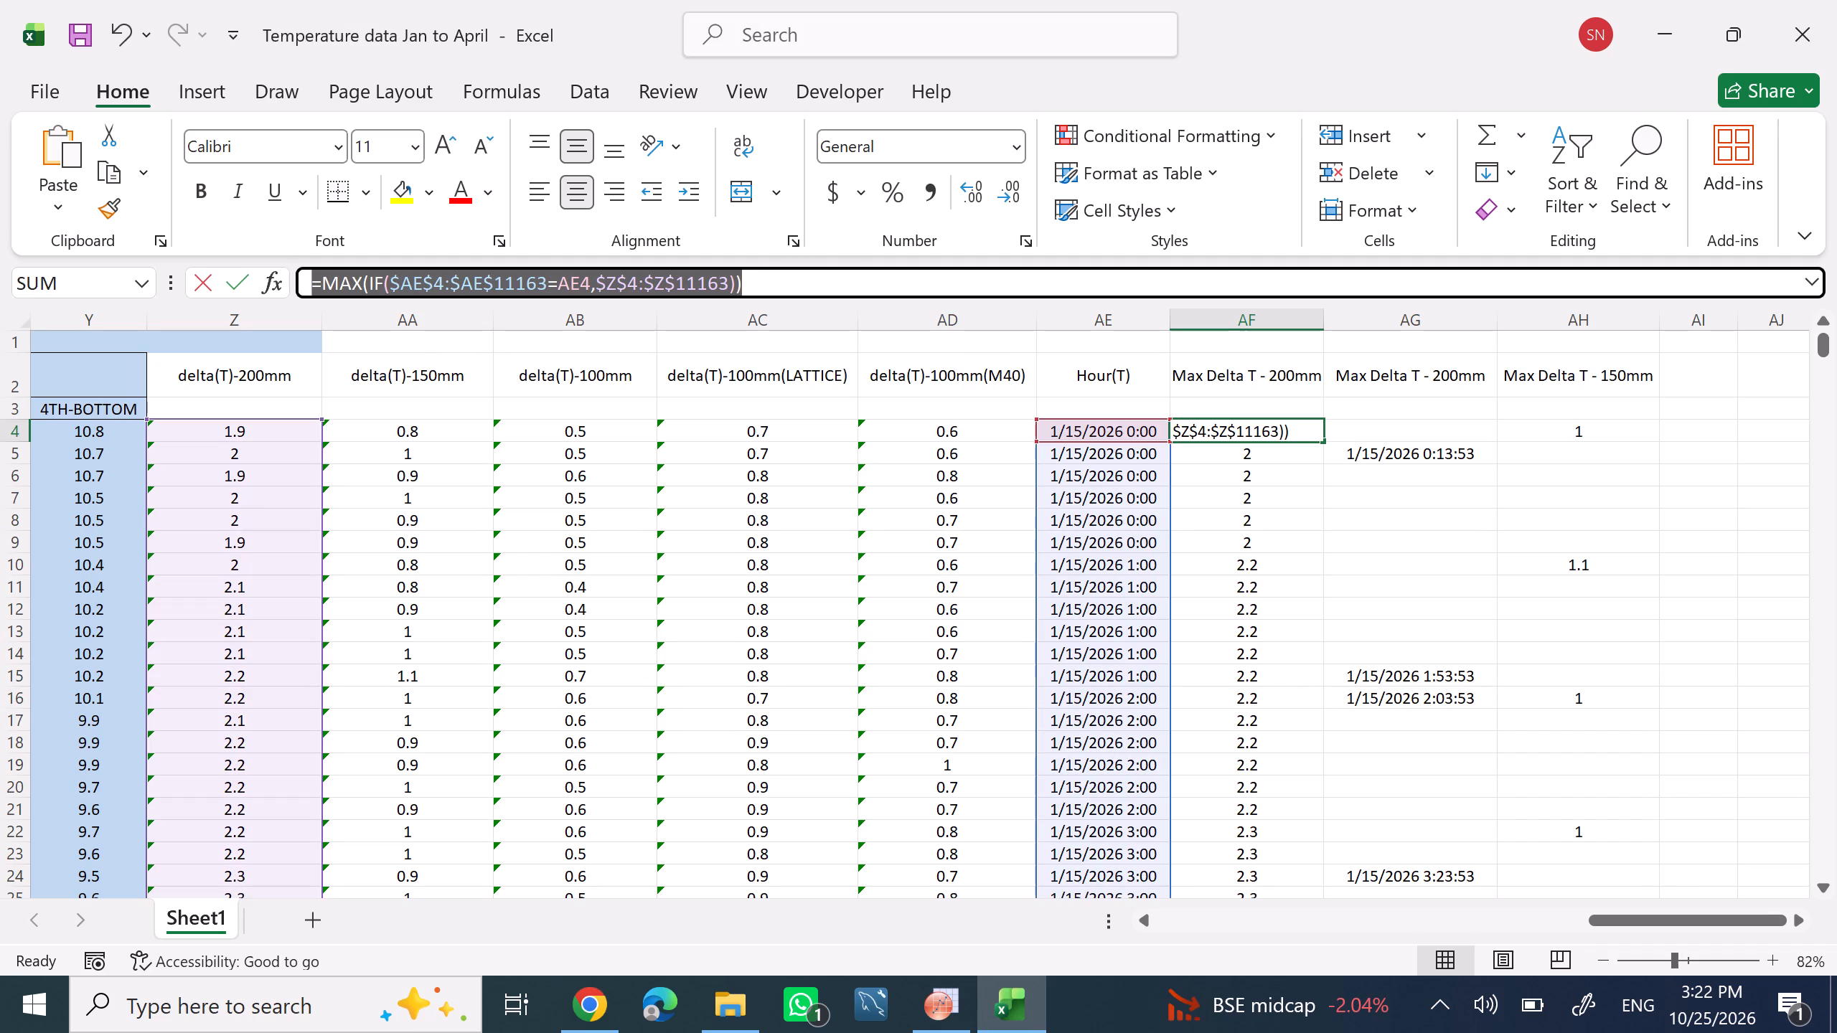
drag(278, 270, 162, 275)
key(BackSpace)
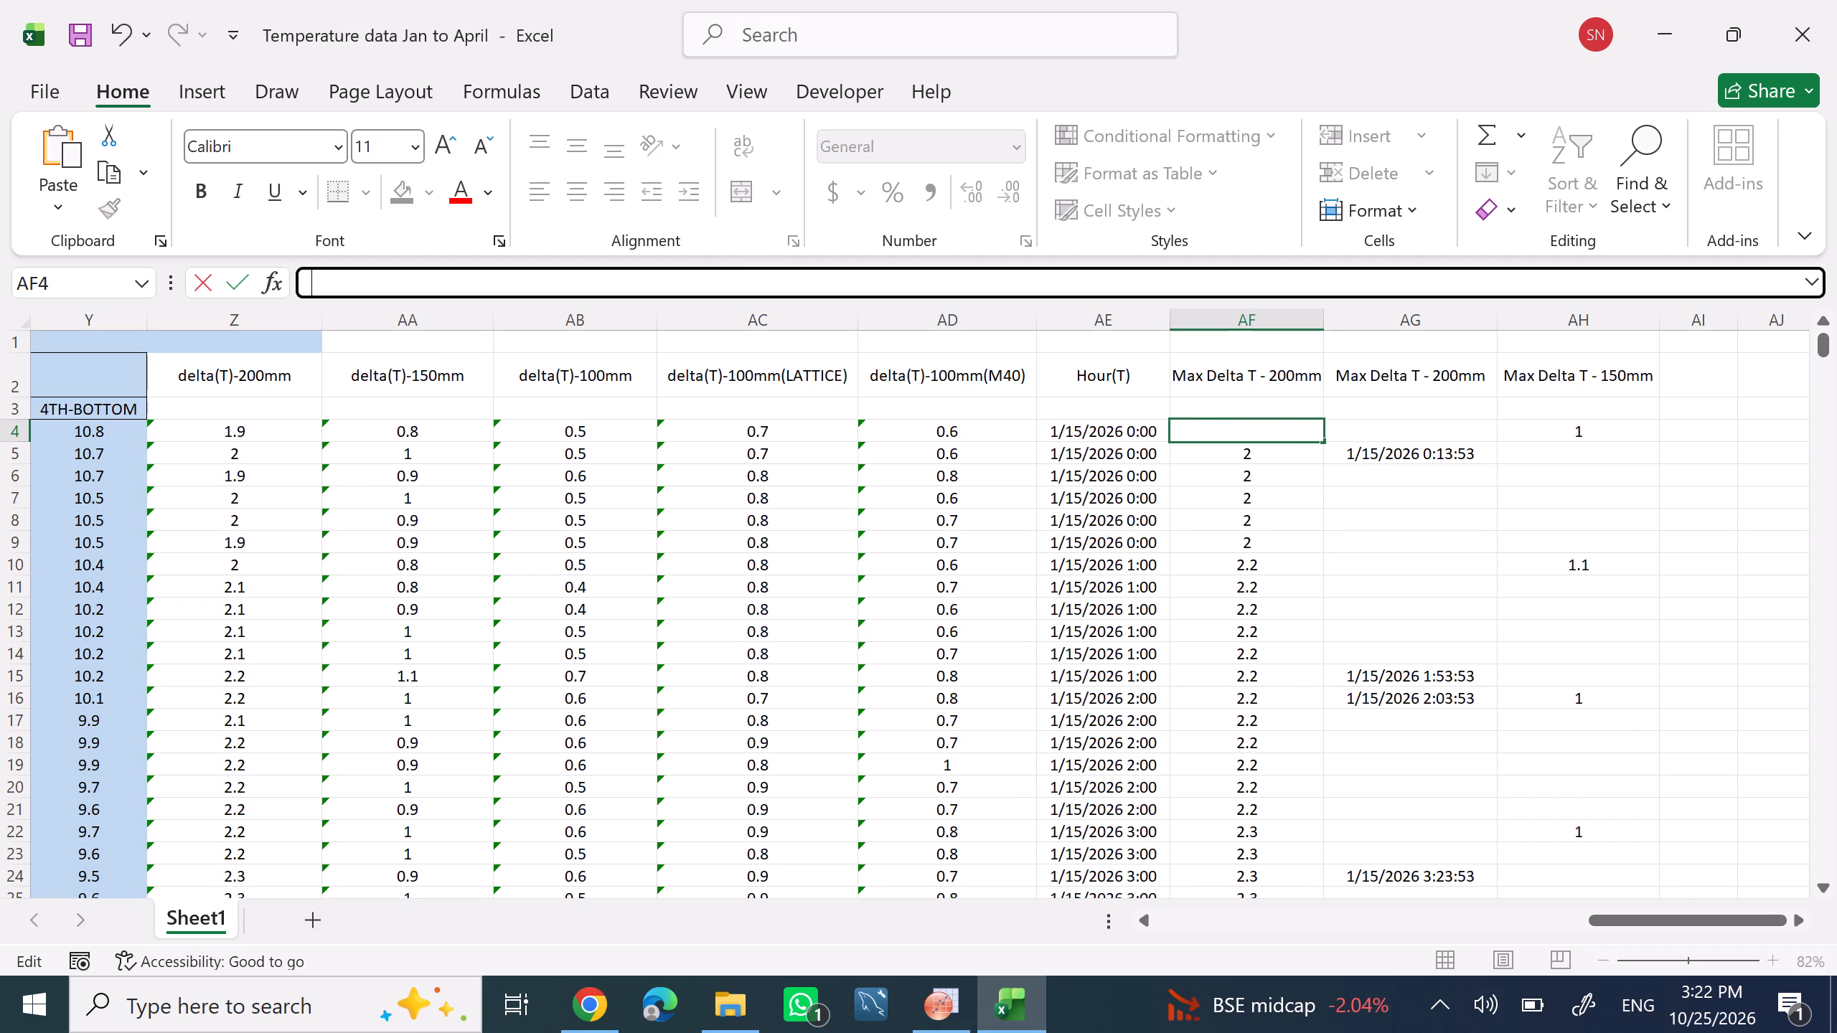
right_click(353, 289)
click(404, 436)
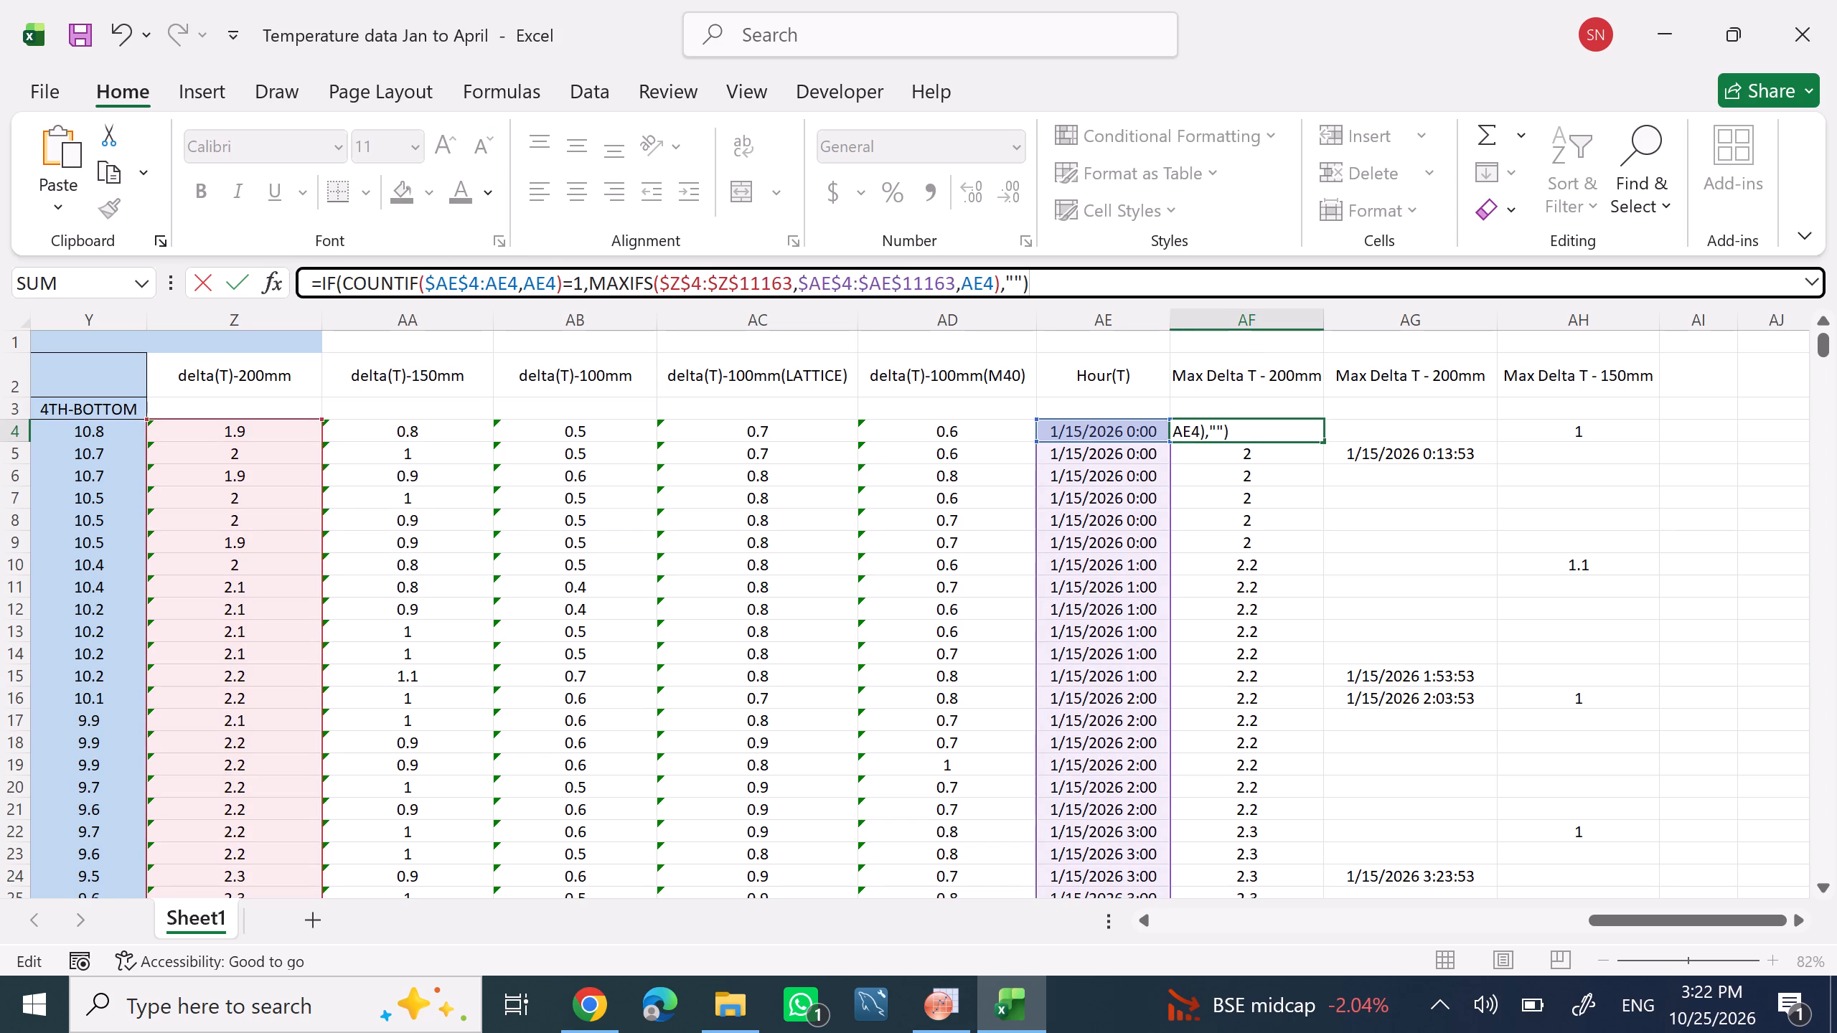
key(Return)
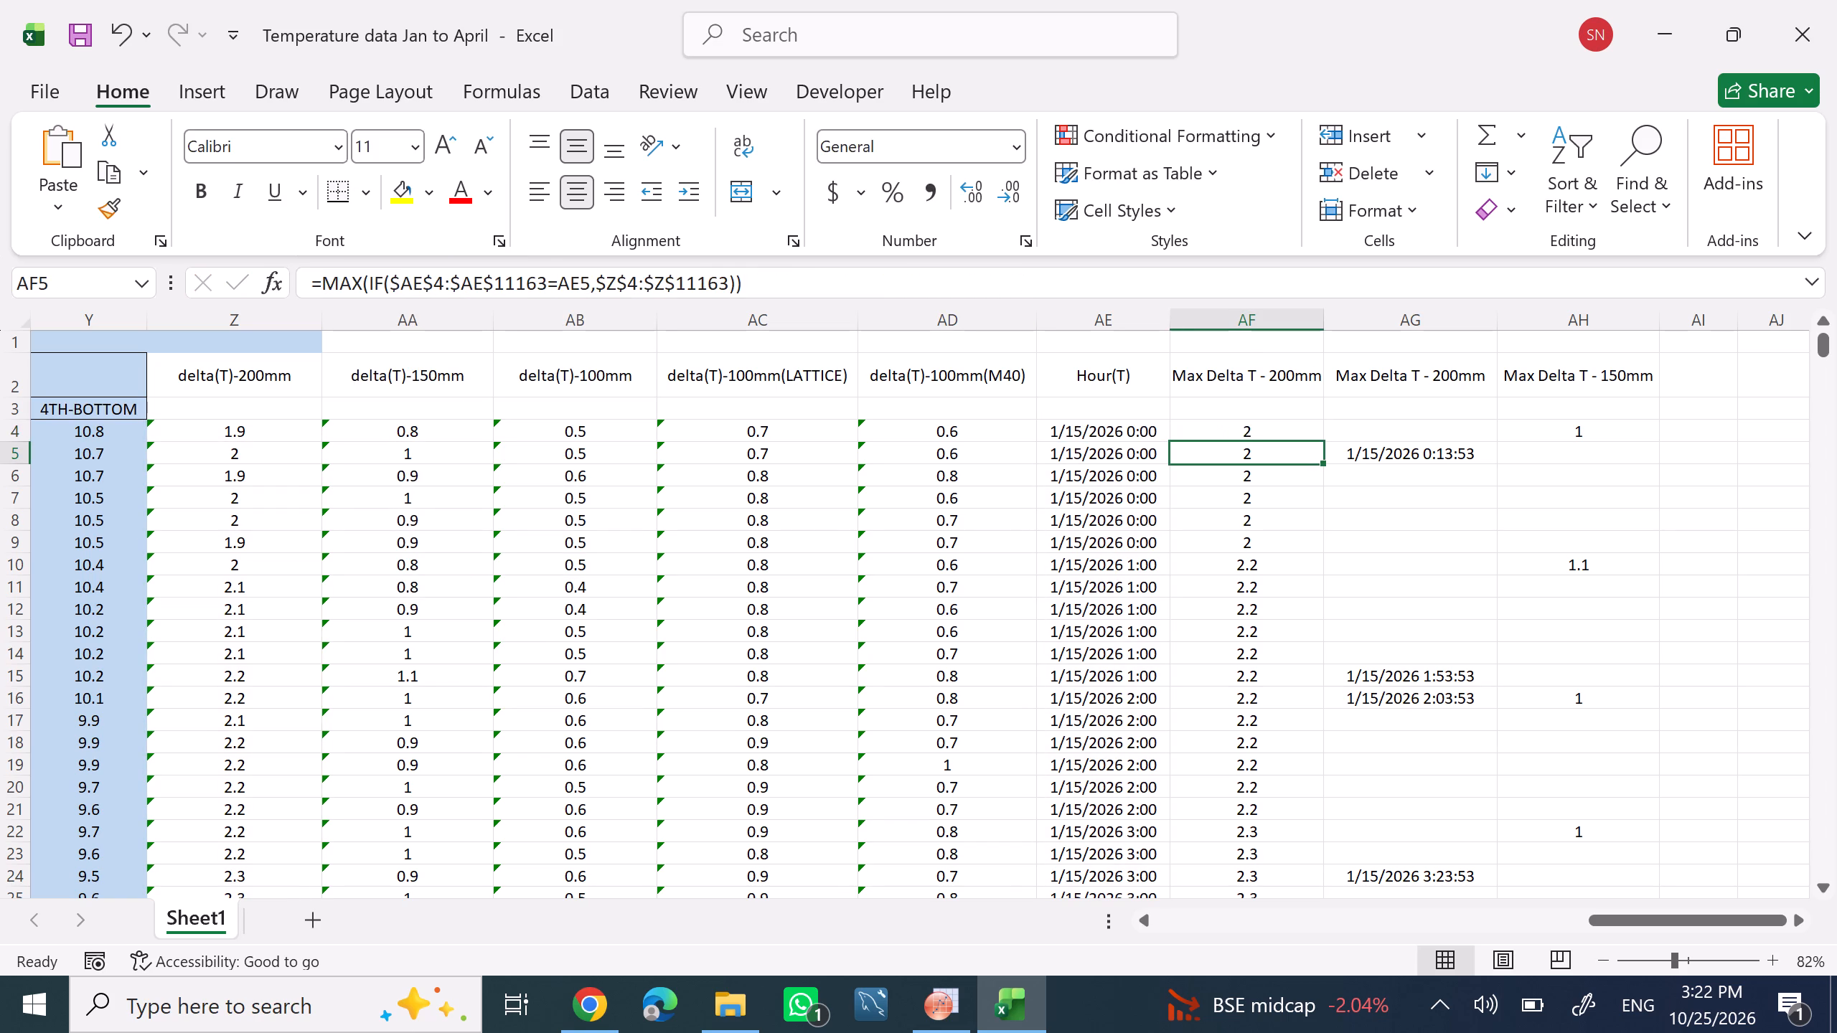
Fill the new formula from cell AF4 down the Max Delta T - 200mm column.
click(1303, 429)
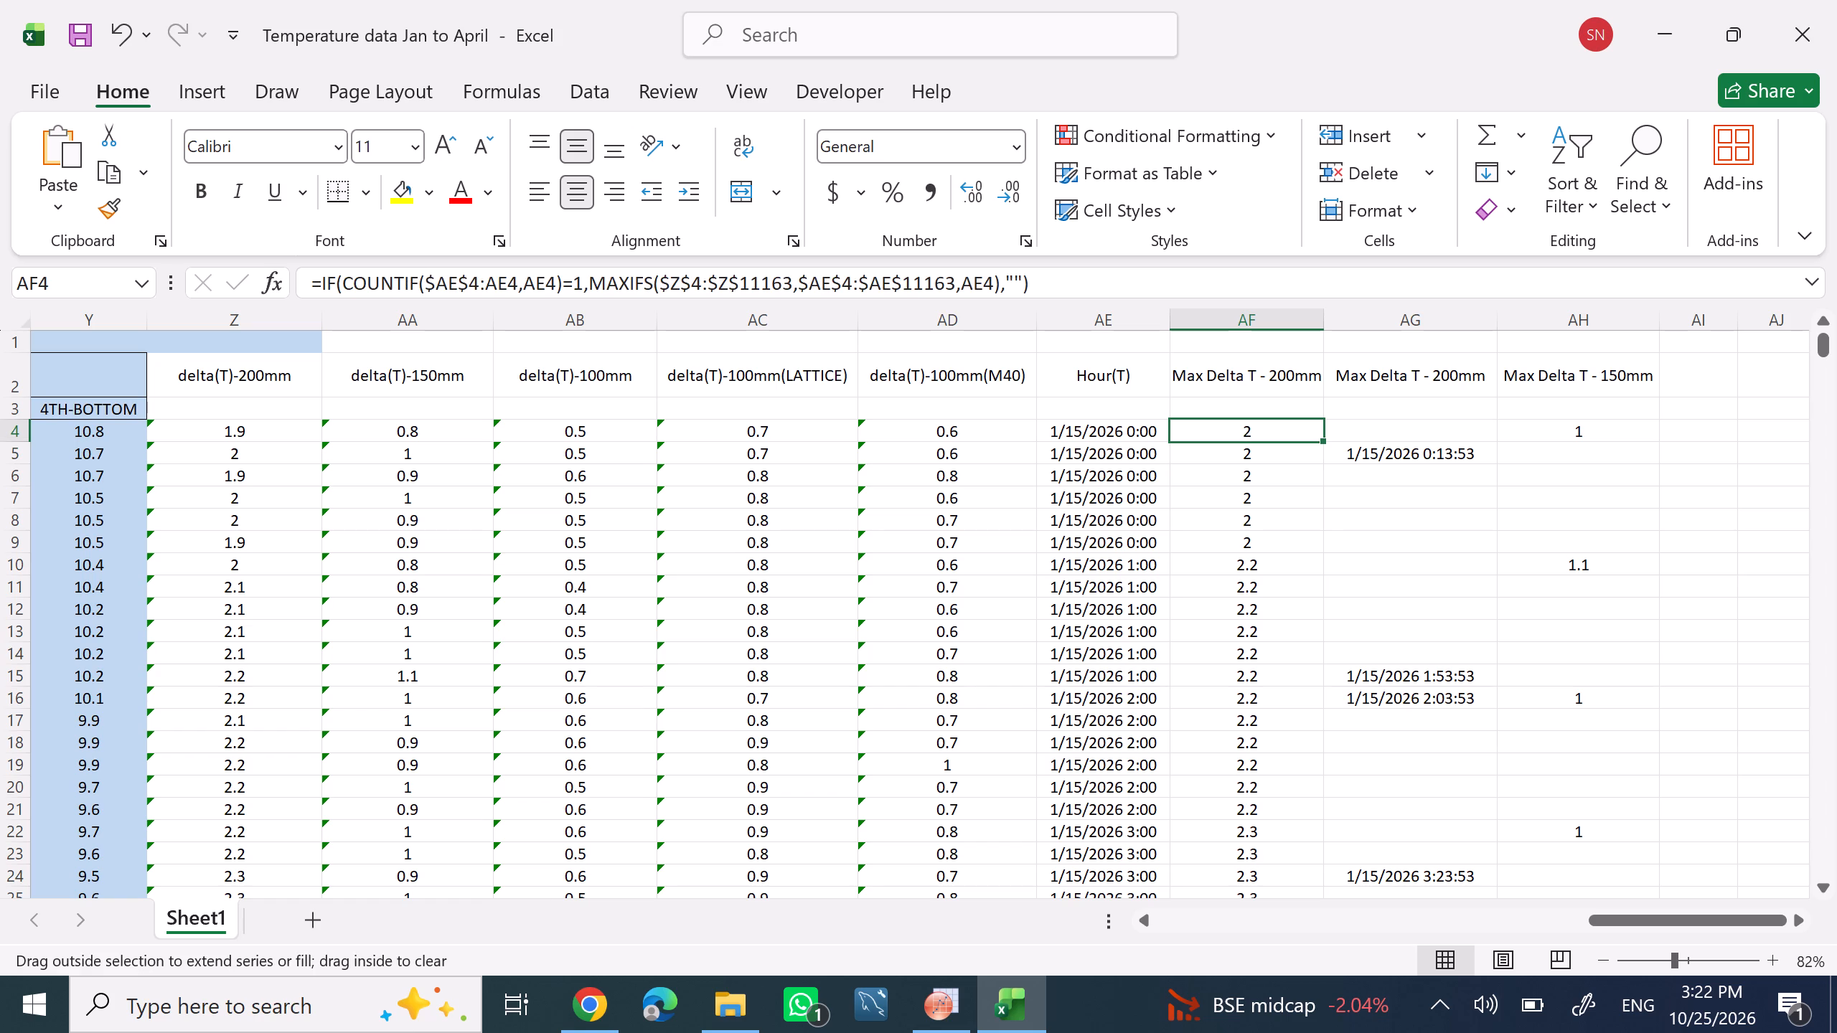
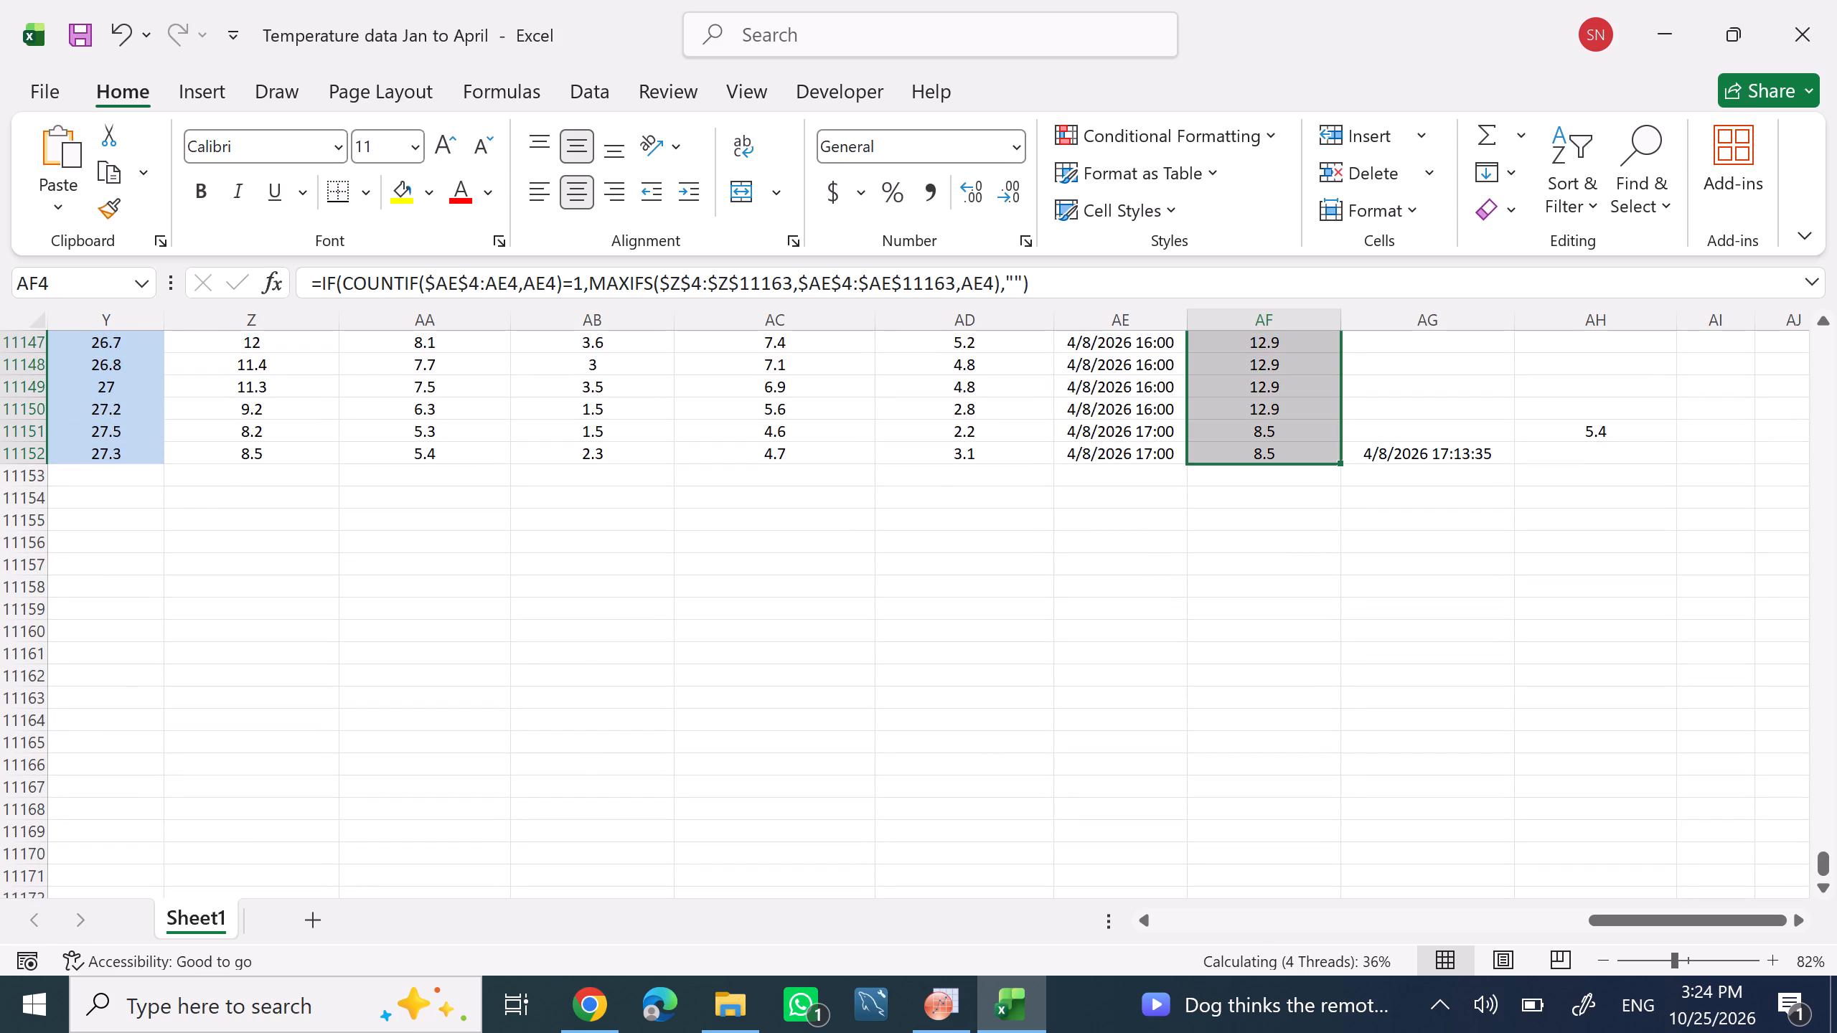
Examine the refilled Max Delta T - 200mm column in AF against the date-time column AG from 1/15/2026 through 1/24/2026.
key(Return)
scroll(1192, 800, down, 6)
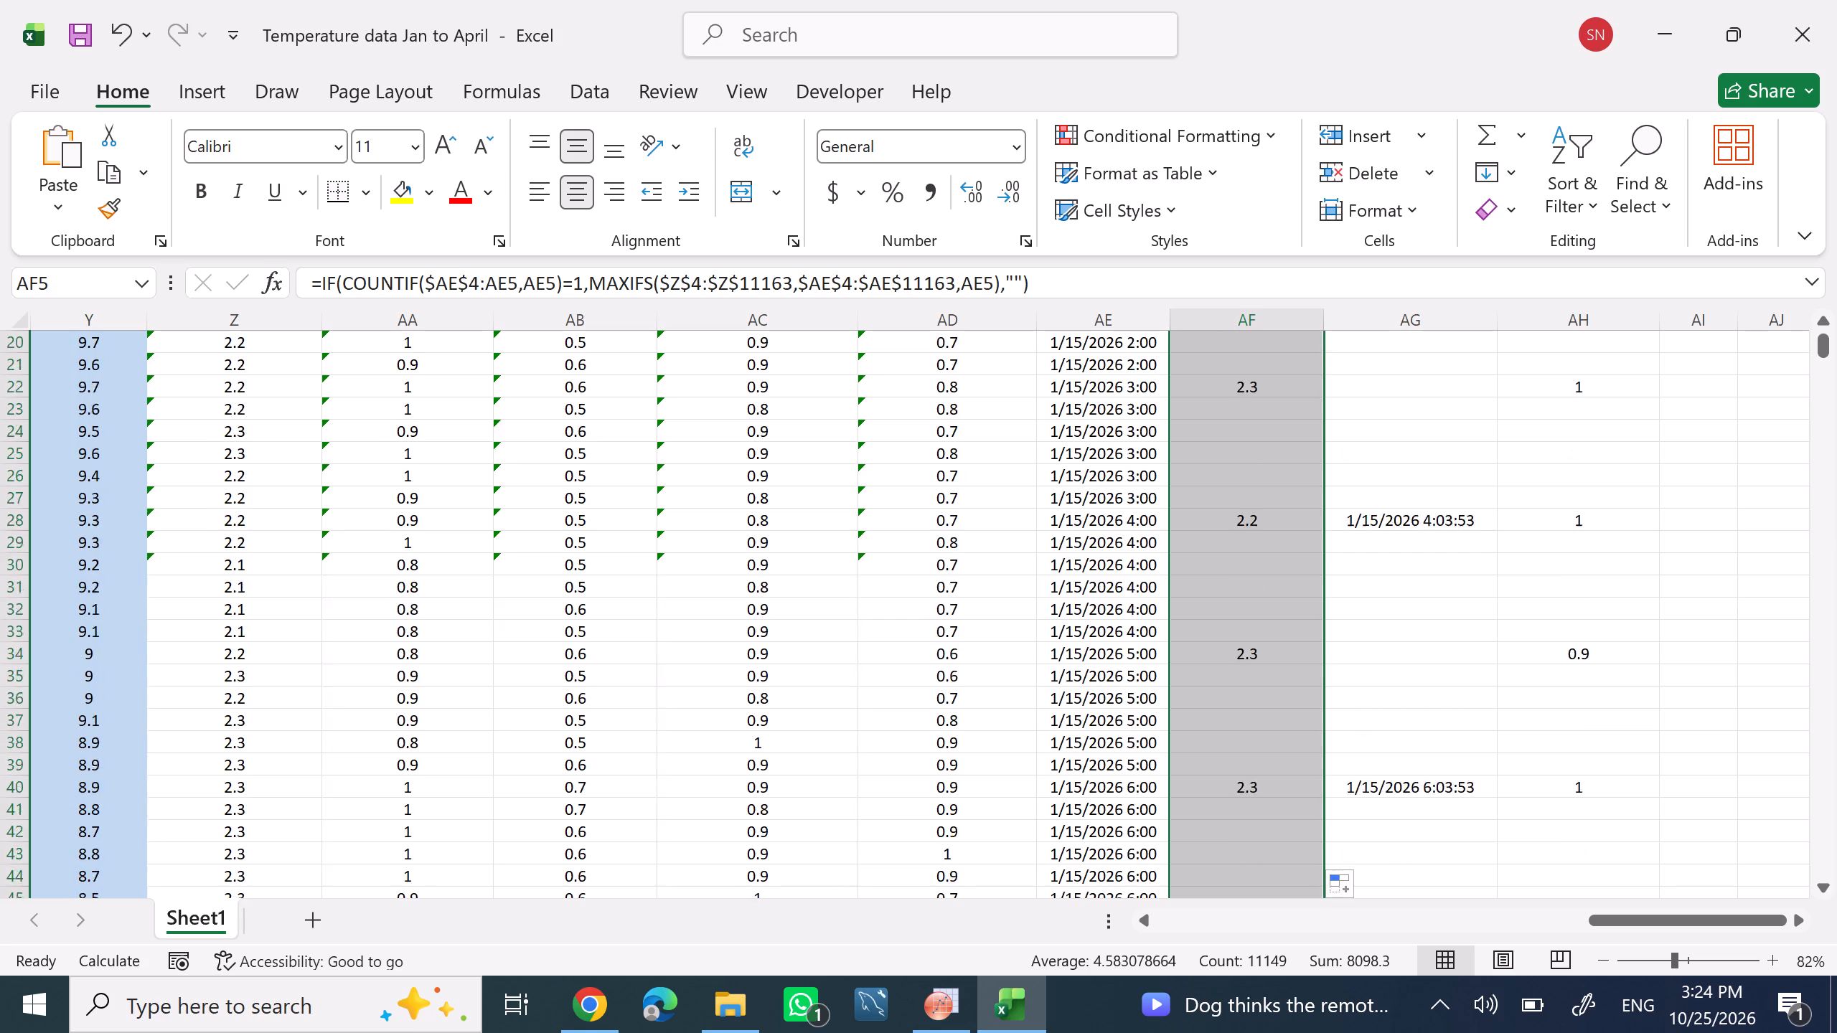
scroll(1192, 800, down, 20)
scroll(1192, 800, down, 1)
scroll(1239, 689, up, 1)
scroll(1239, 689, down, 20)
scroll(1239, 689, down, 5)
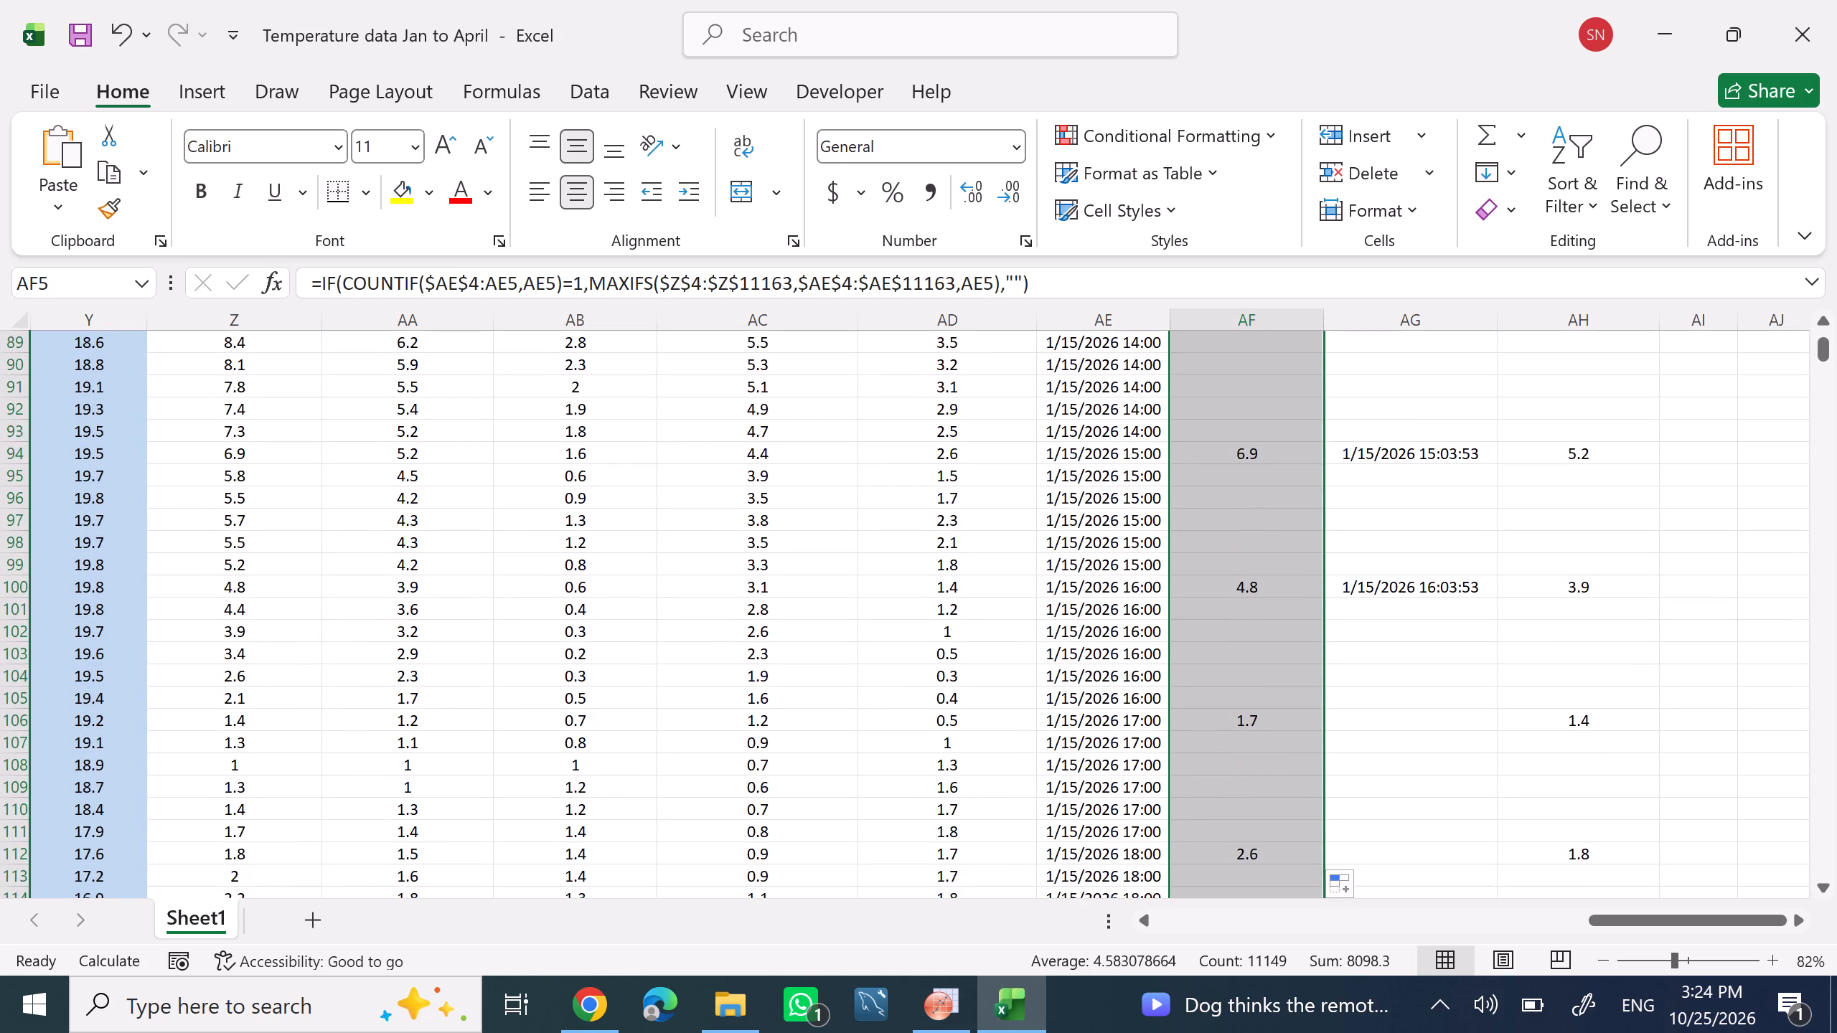
scroll(1239, 689, down, 8)
scroll(1241, 688, down, 15)
scroll(1507, 568, down, 3)
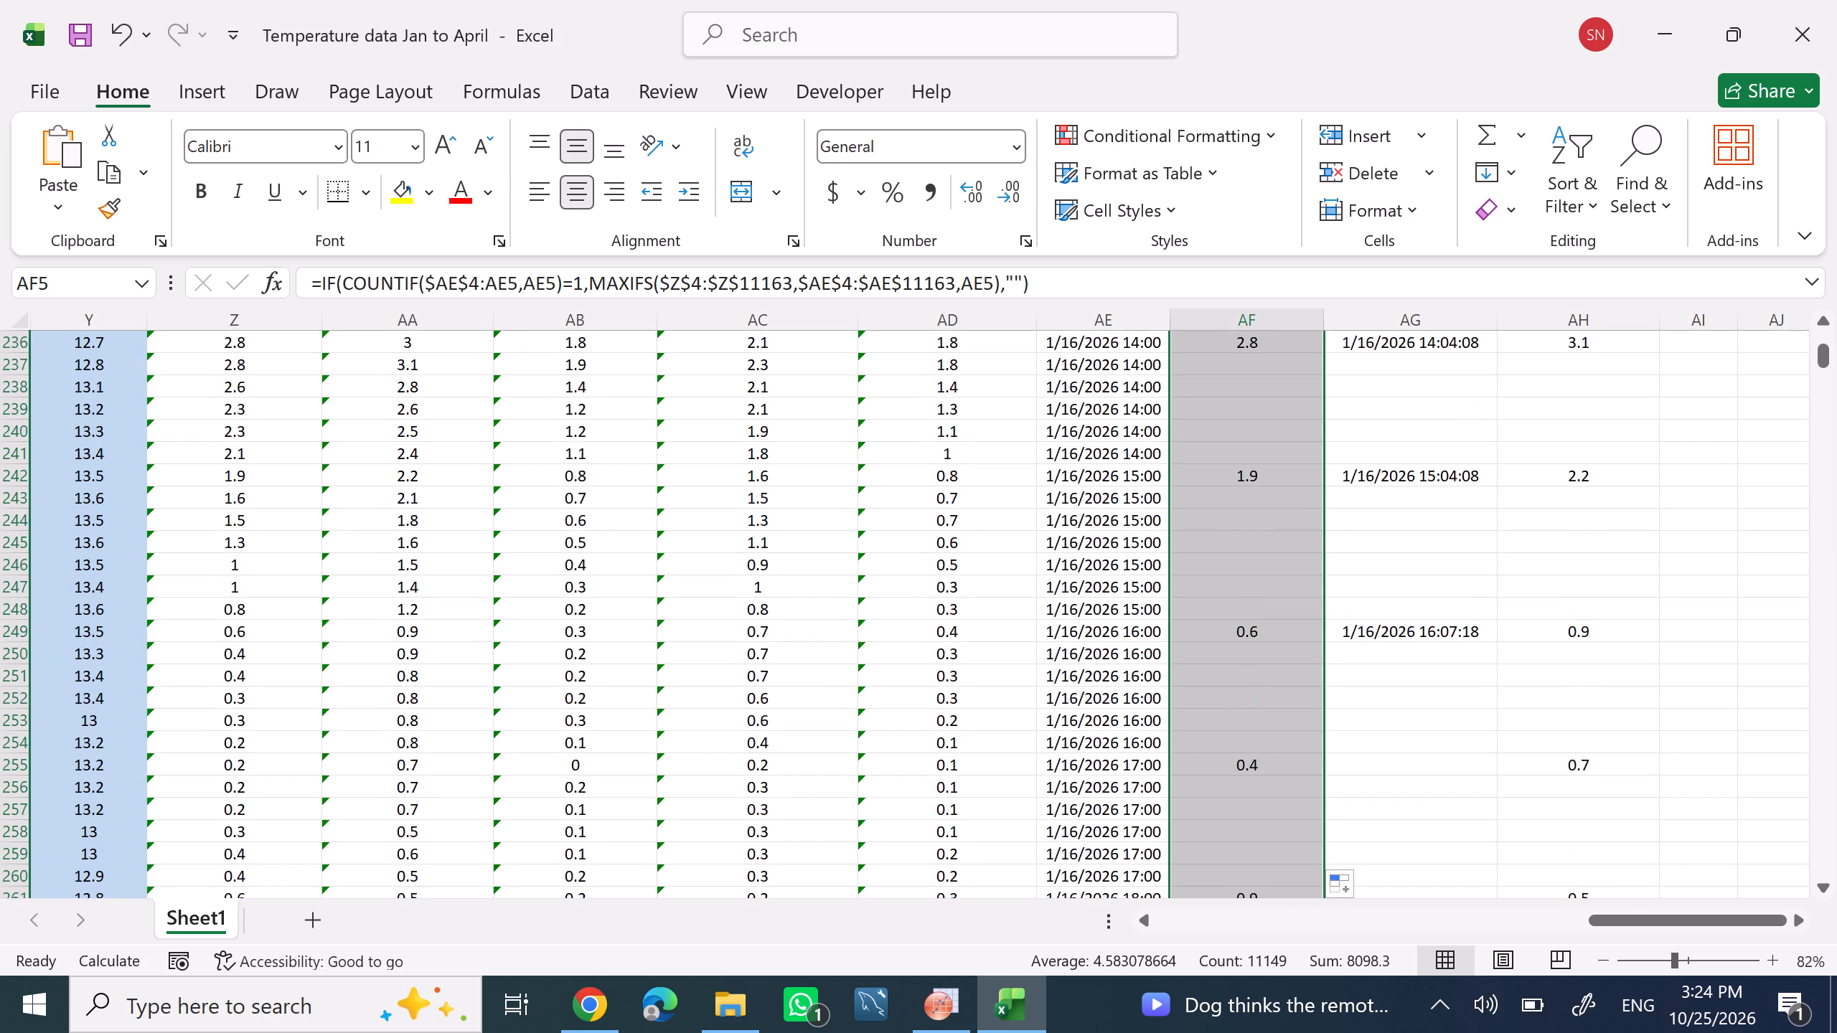
scroll(1298, 674, down, 20)
scroll(1298, 674, down, 20)
scroll(1298, 674, down, 1)
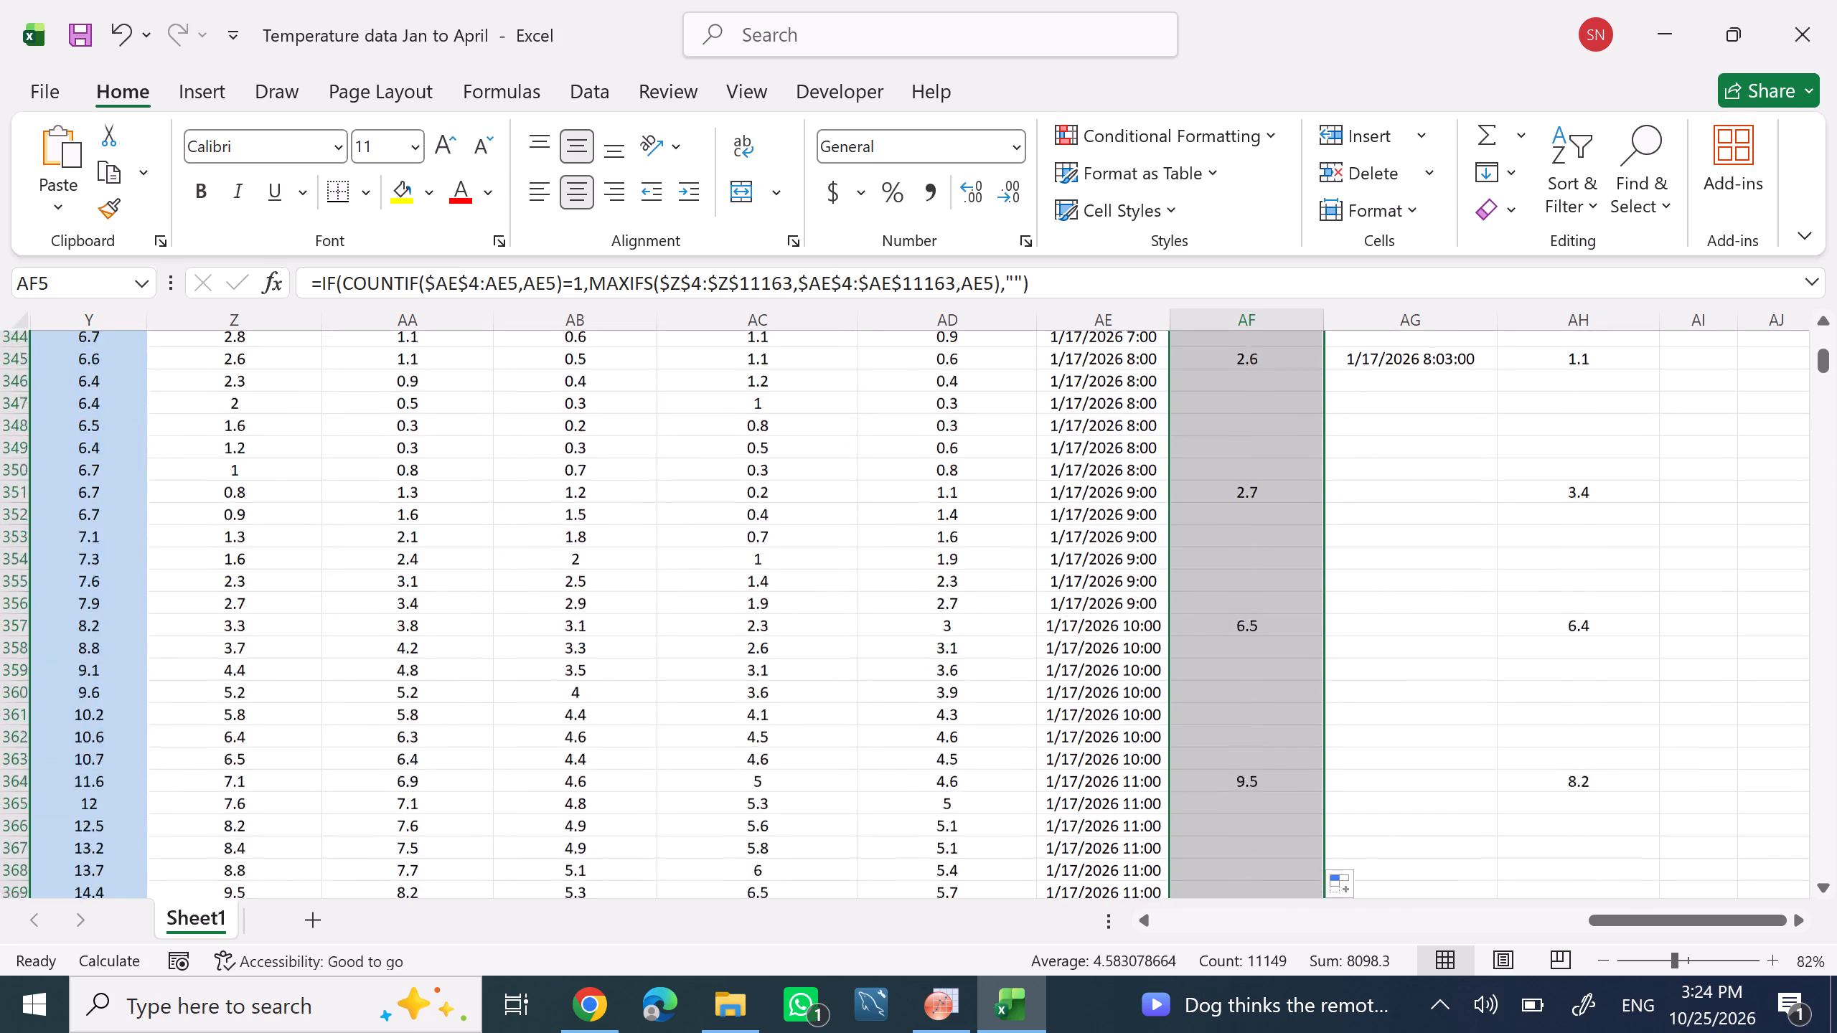
scroll(1298, 674, down, 11)
scroll(1399, 660, down, 7)
scroll(1447, 704, down, 8)
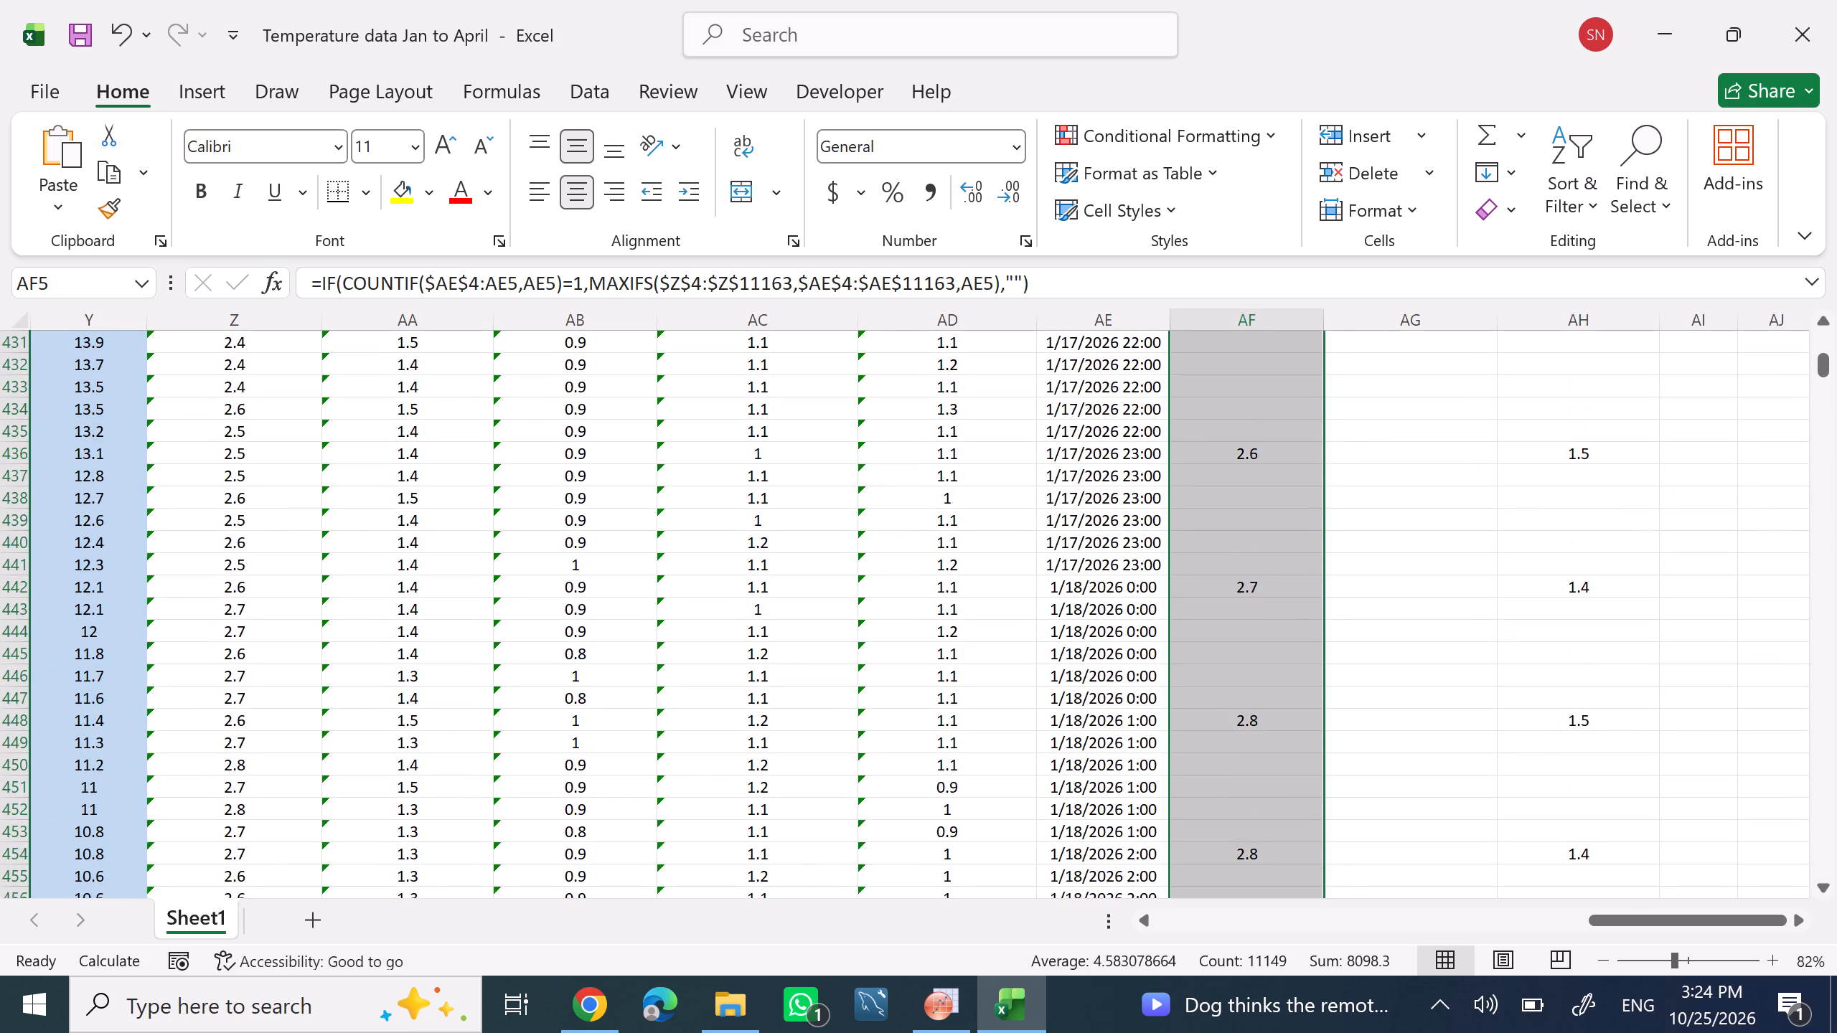
scroll(1460, 713, down, 19)
scroll(1344, 762, down, 20)
scroll(1344, 762, down, 2)
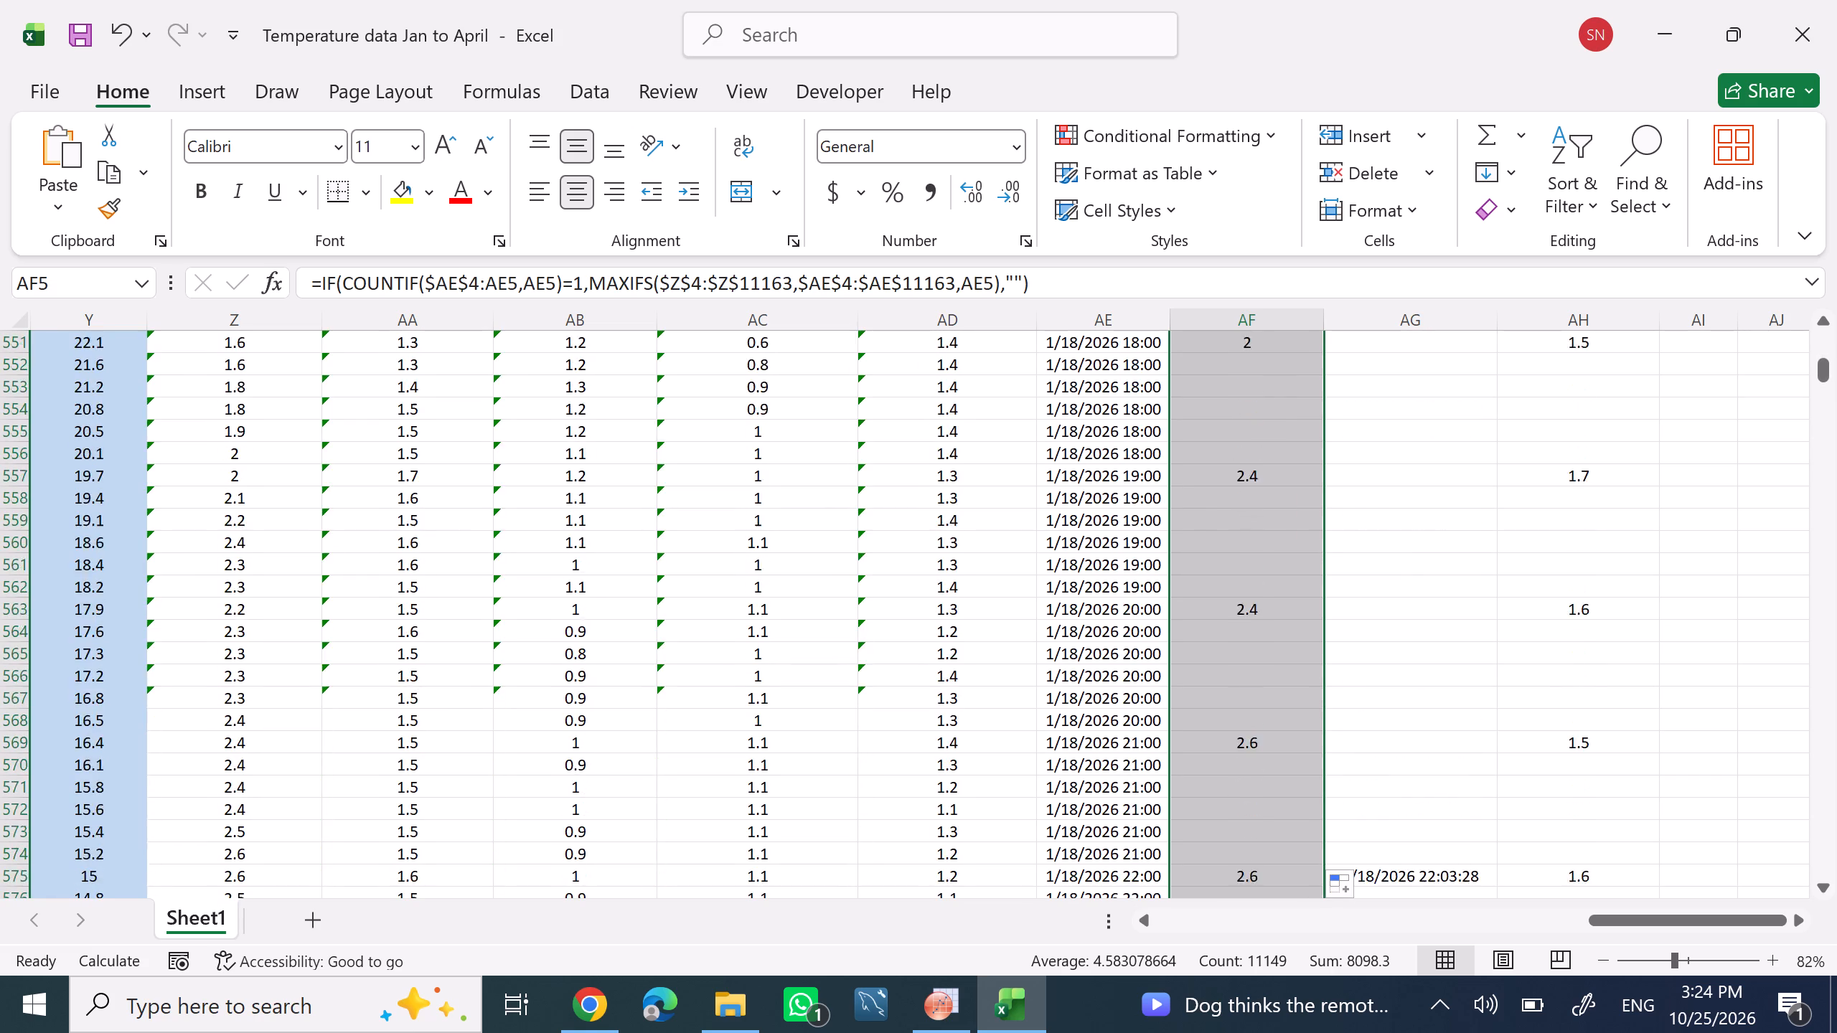
scroll(1297, 753, down, 9)
scroll(1297, 753, down, 15)
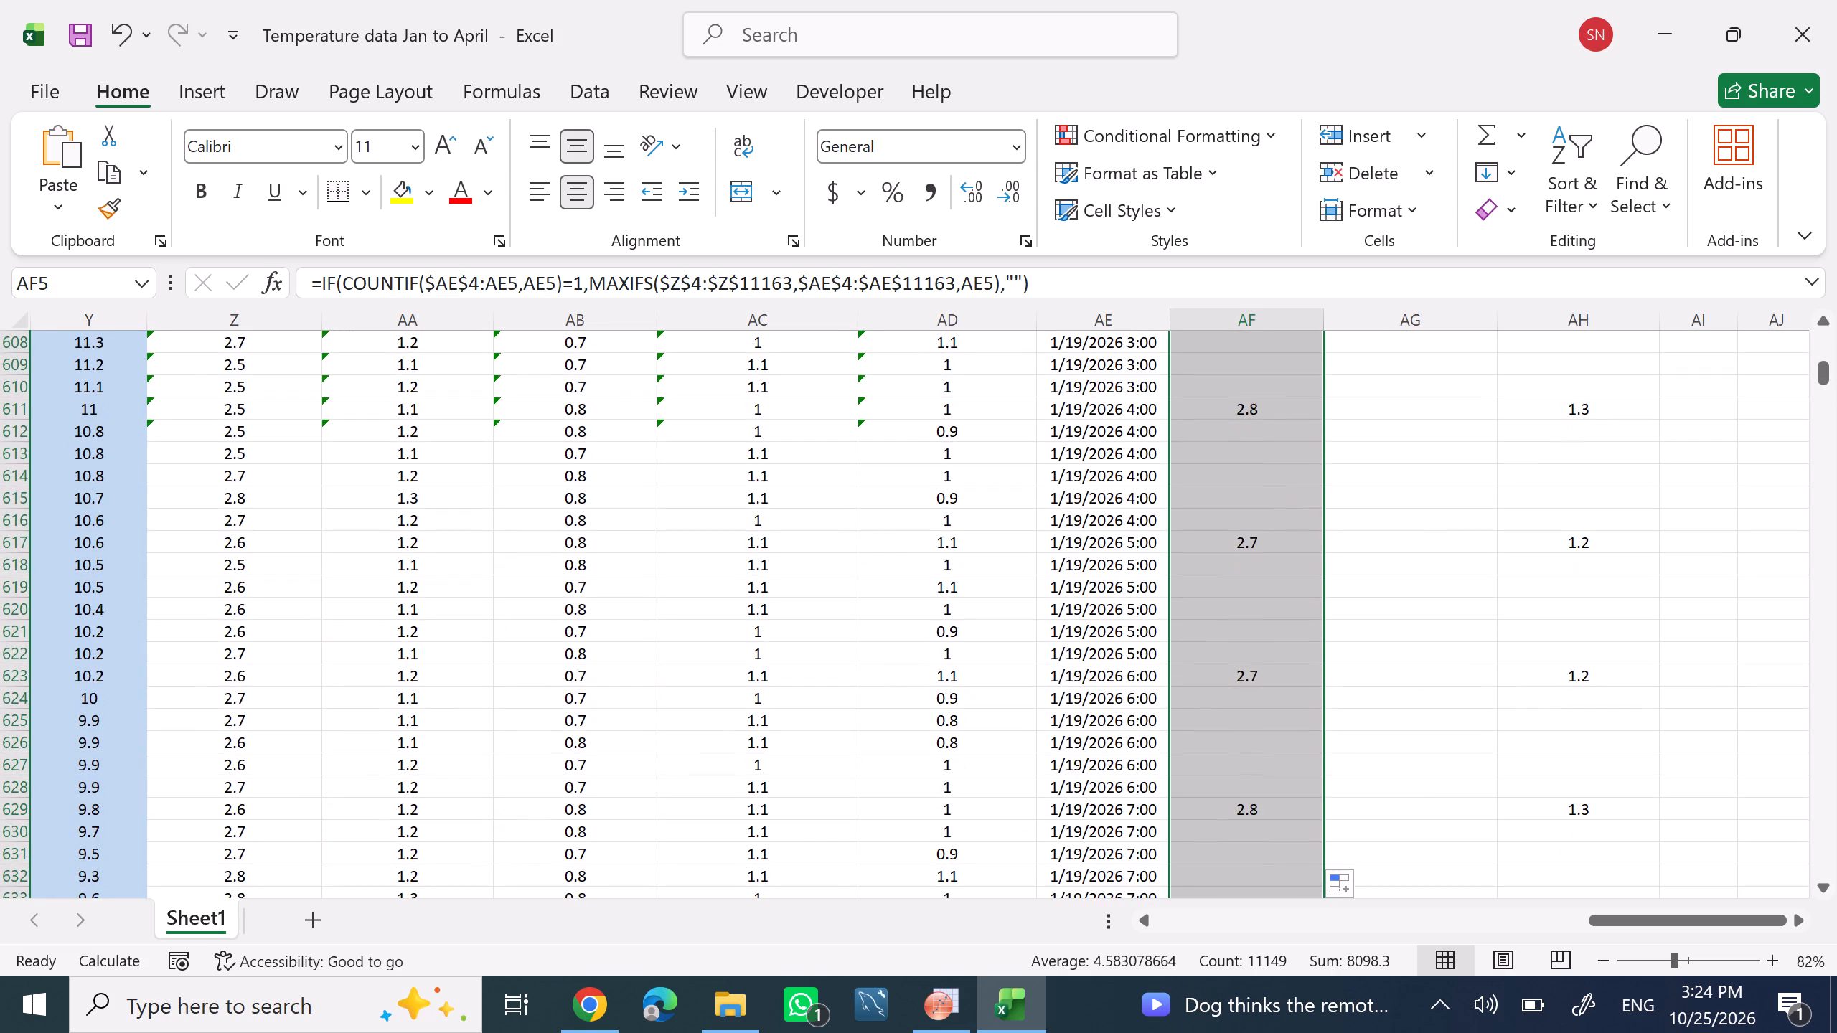
scroll(1297, 753, down, 16)
scroll(1297, 753, down, 16)
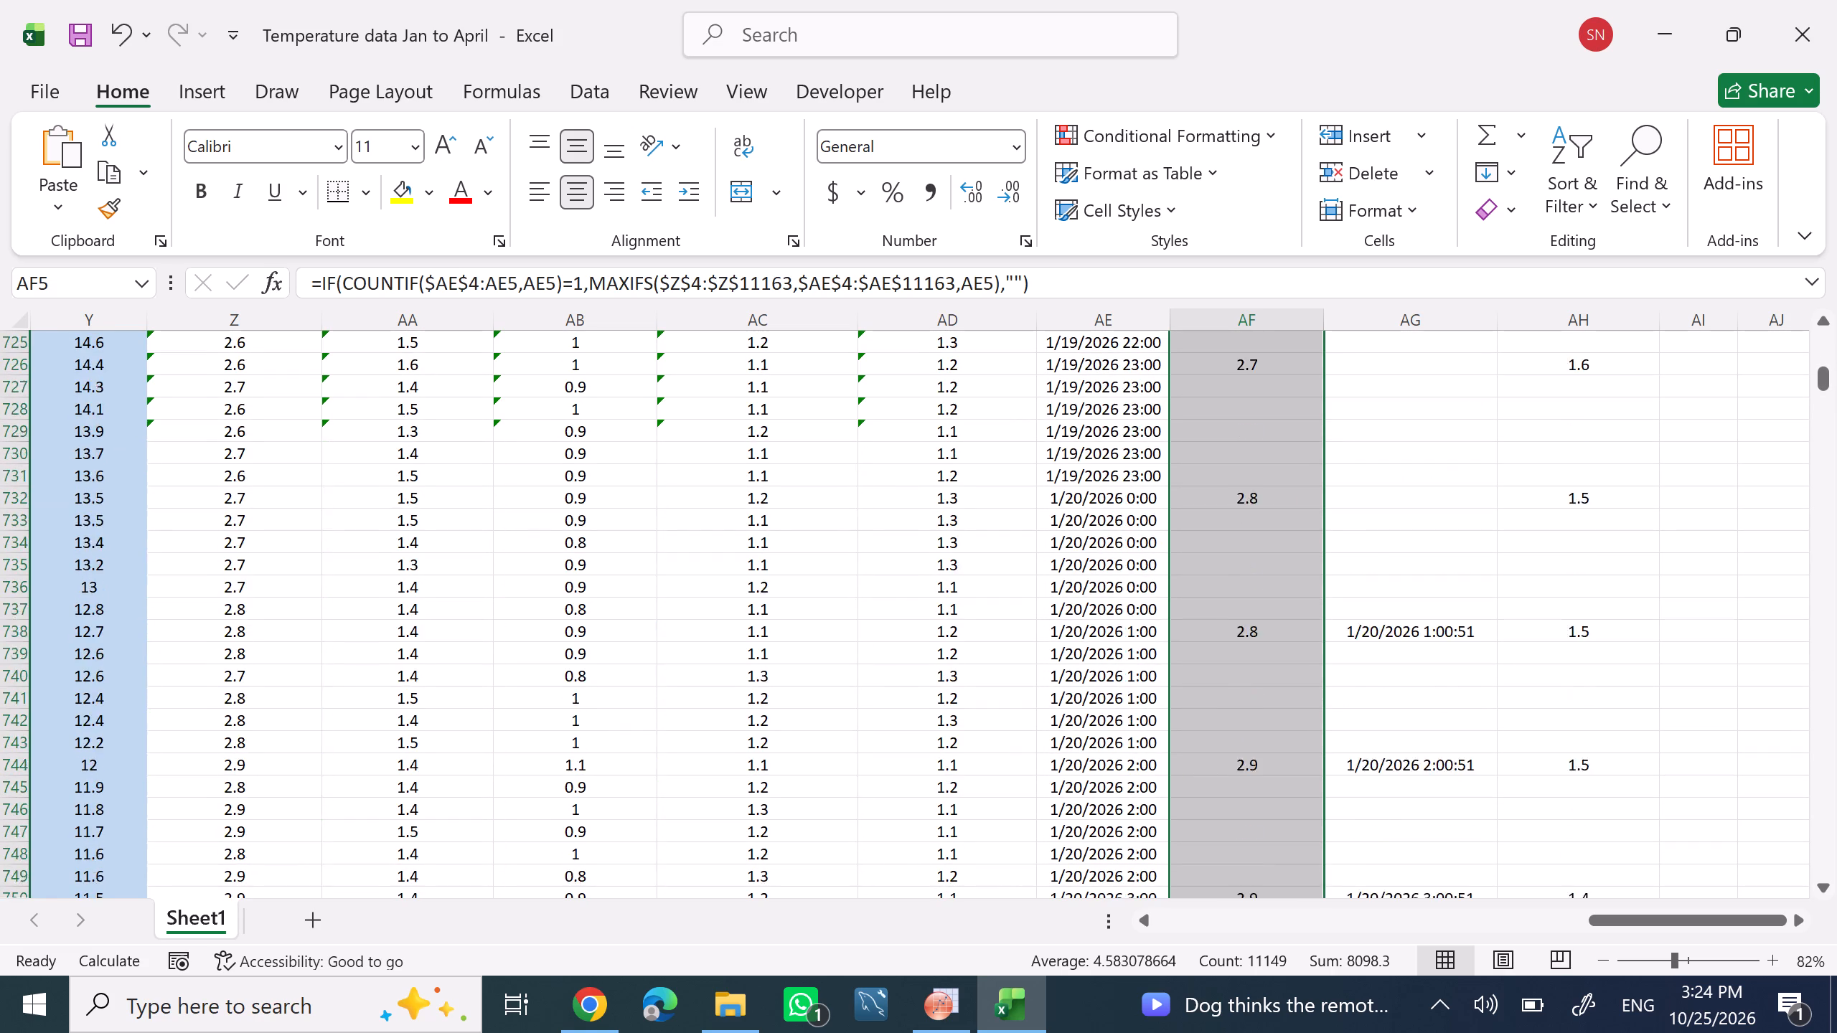
scroll(1297, 753, down, 7)
scroll(1297, 753, down, 20)
scroll(1297, 753, down, 12)
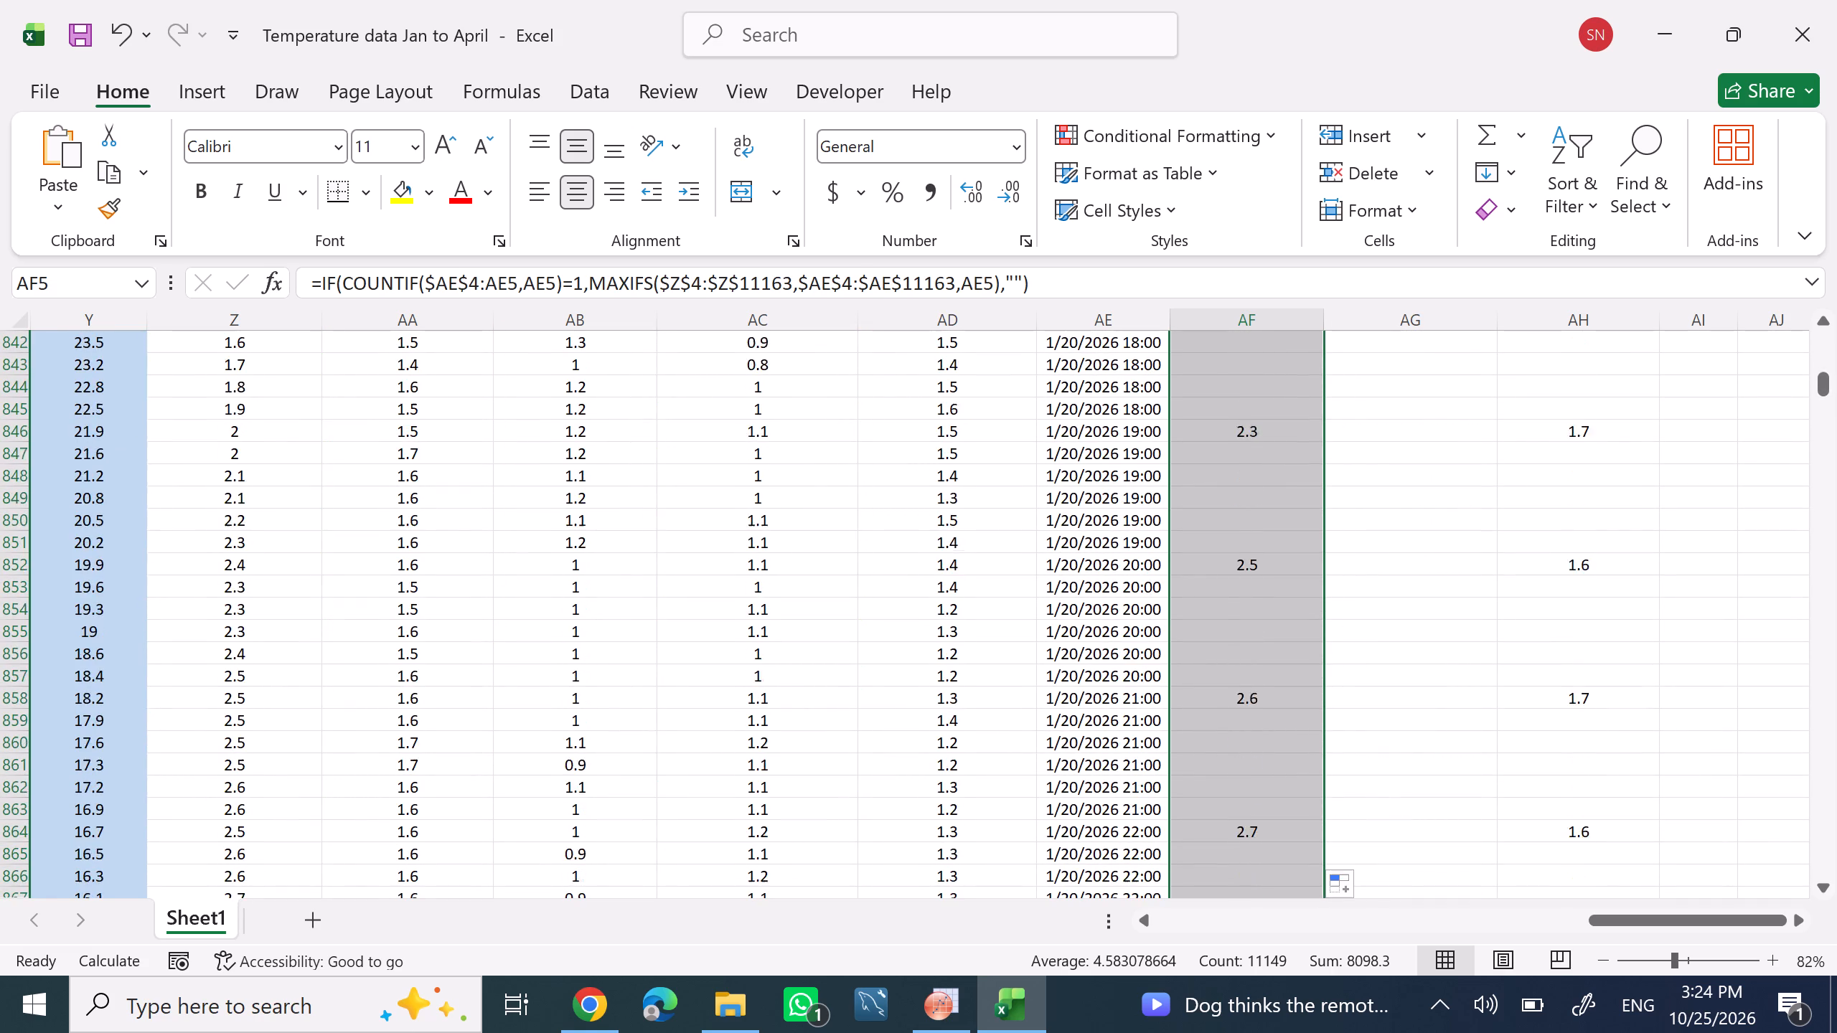
scroll(1297, 753, down, 8)
scroll(1297, 753, down, 20)
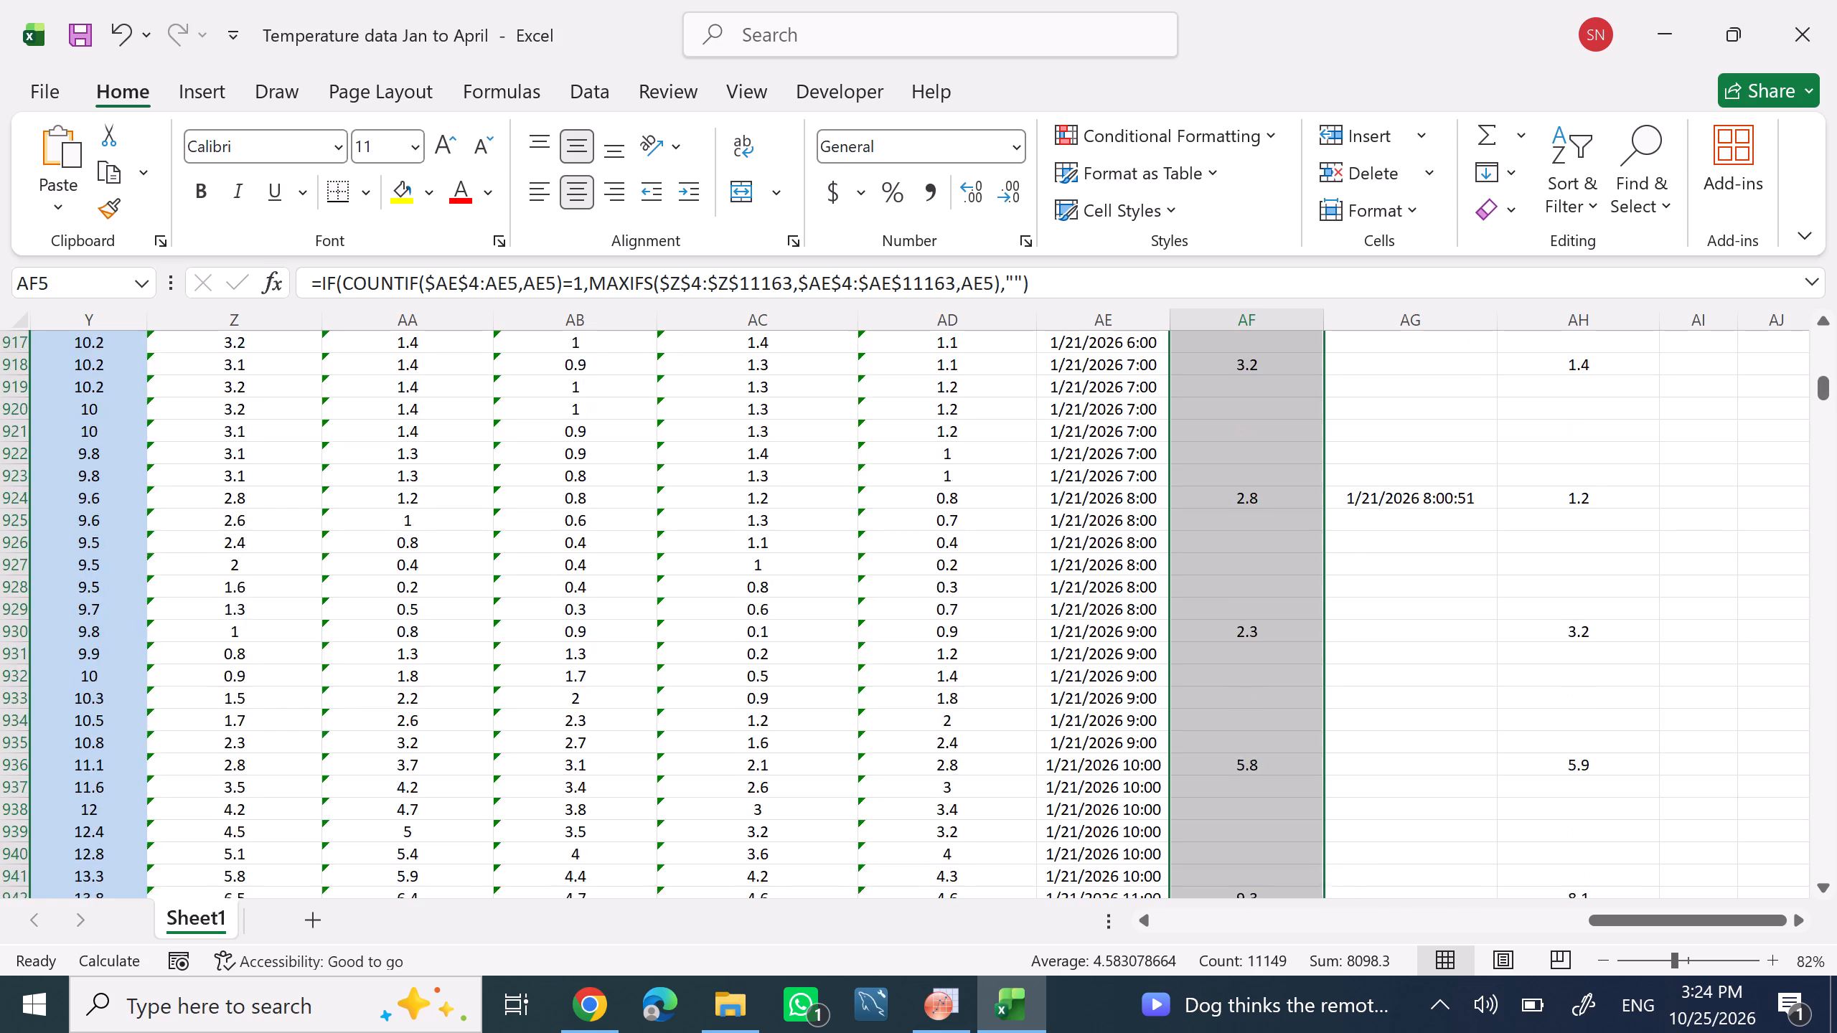
scroll(1297, 753, down, 12)
scroll(1297, 753, down, 16)
scroll(1297, 753, down, 8)
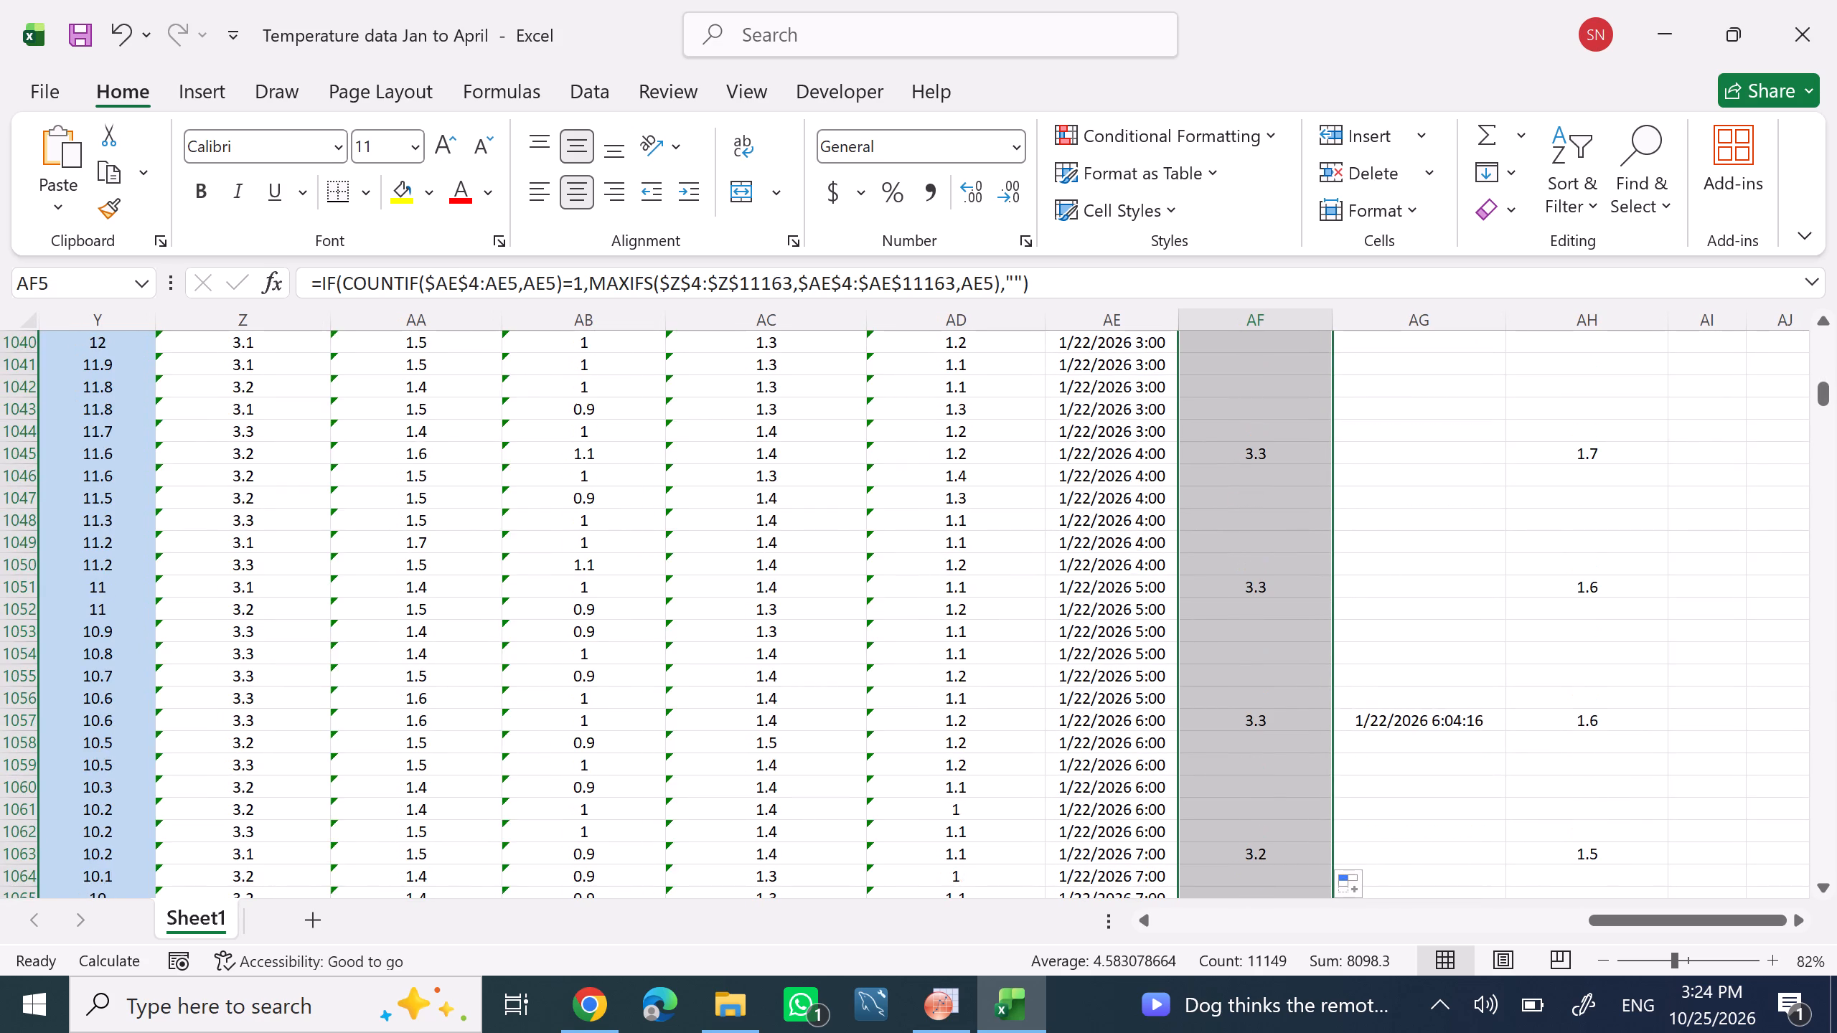
scroll(1297, 753, down, 17)
scroll(1297, 753, down, 16)
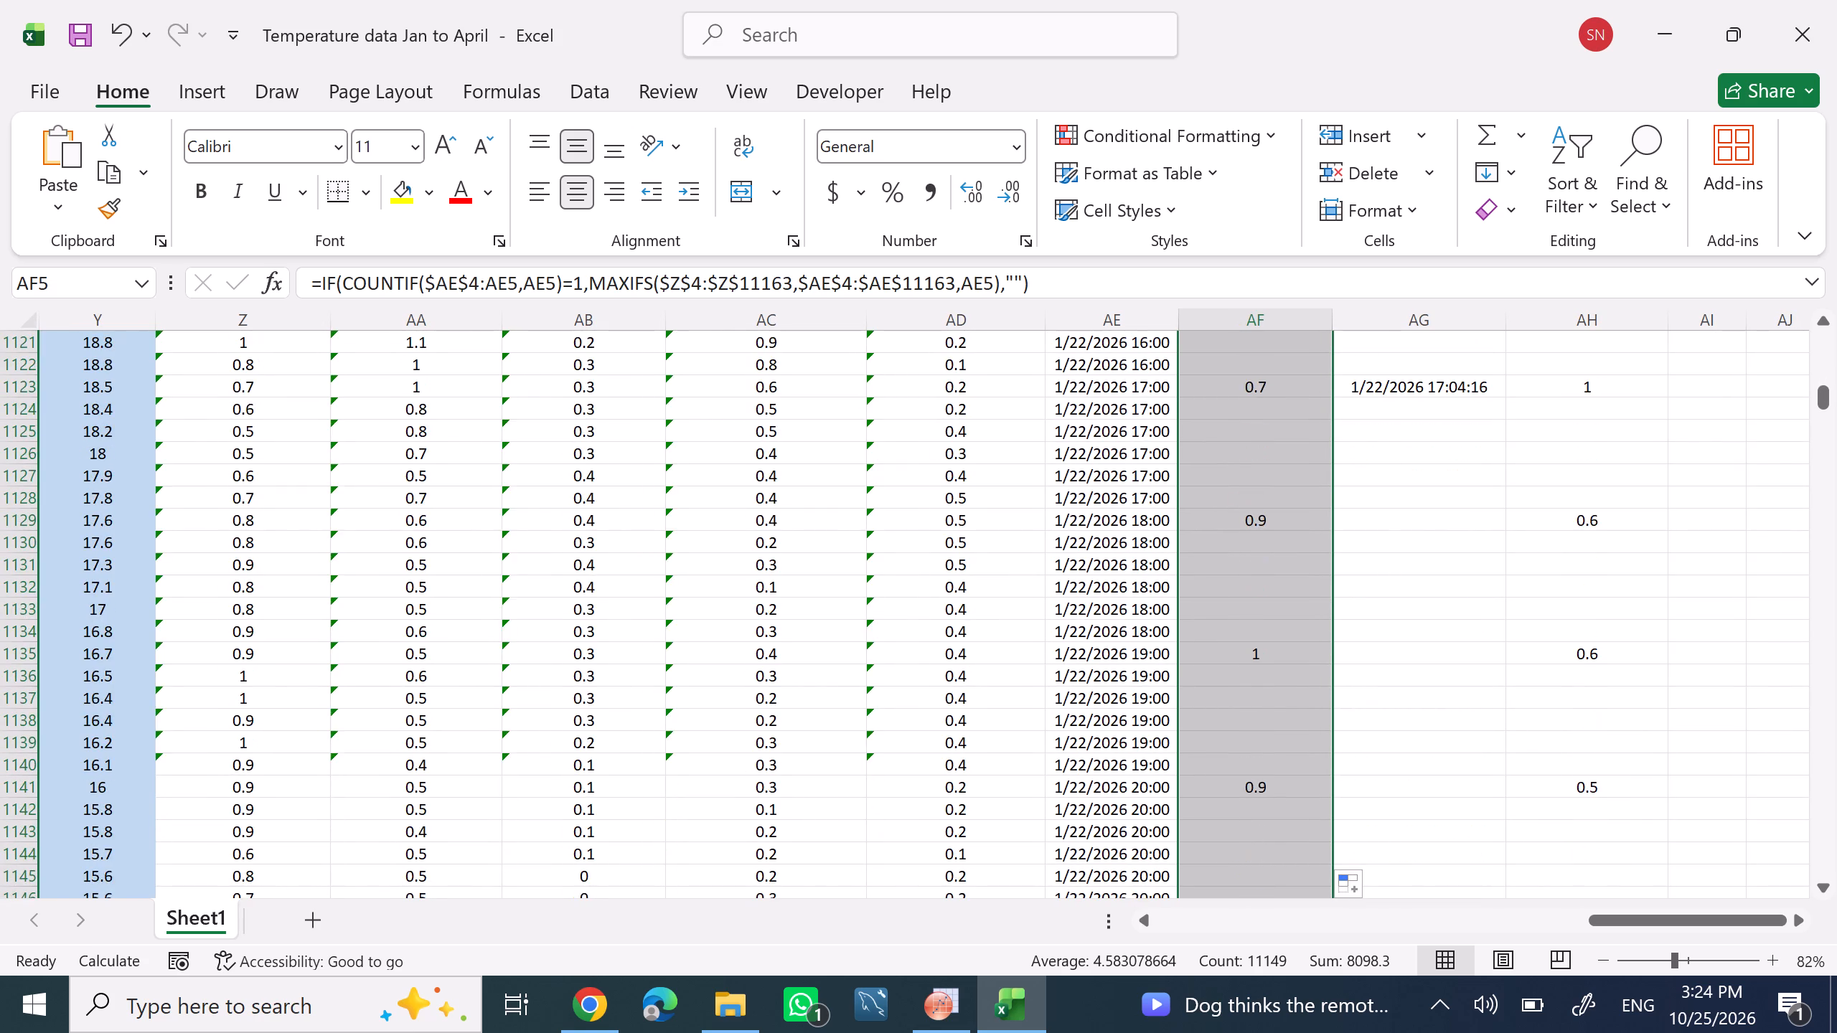
scroll(1287, 754, down, 15)
scroll(1341, 754, down, 15)
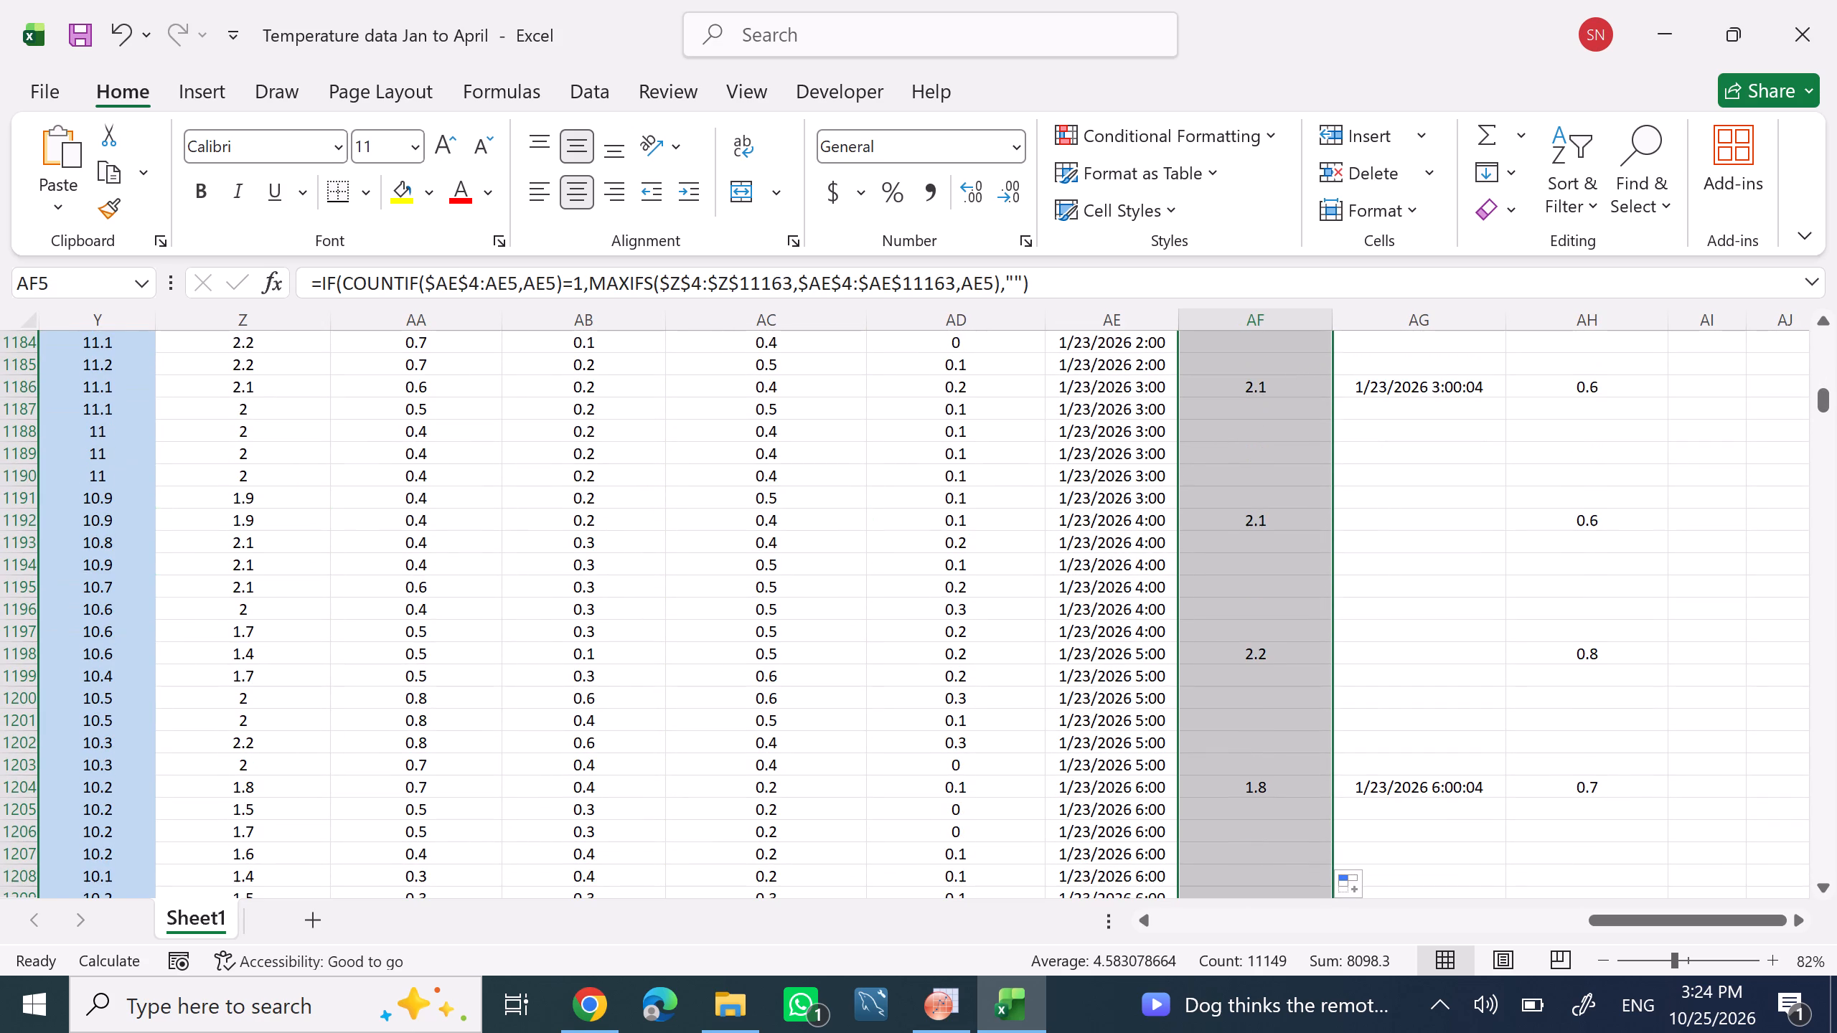
scroll(1379, 744, down, 16)
scroll(1383, 742, down, 13)
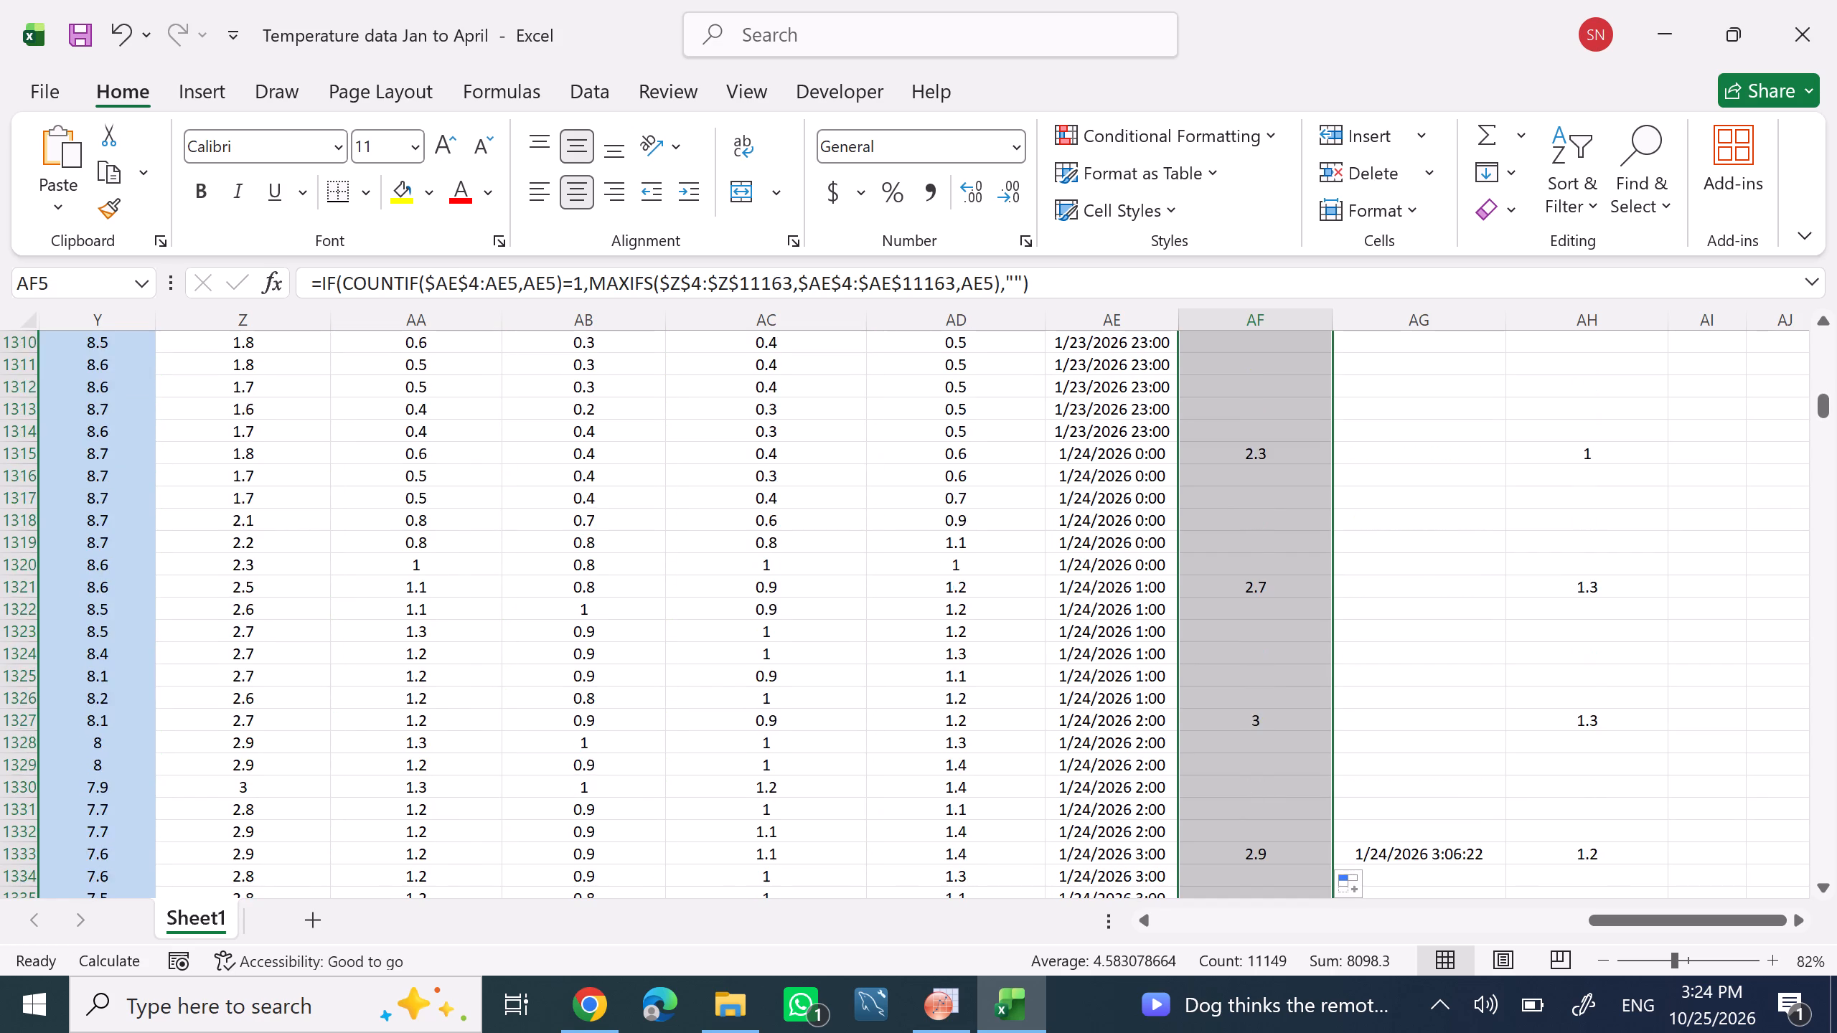
scroll(1383, 742, down, 9)
click(1383, 742)
scroll(1383, 742, down, 9)
scroll(1369, 793, up, 1)
scroll(1369, 793, down, 5)
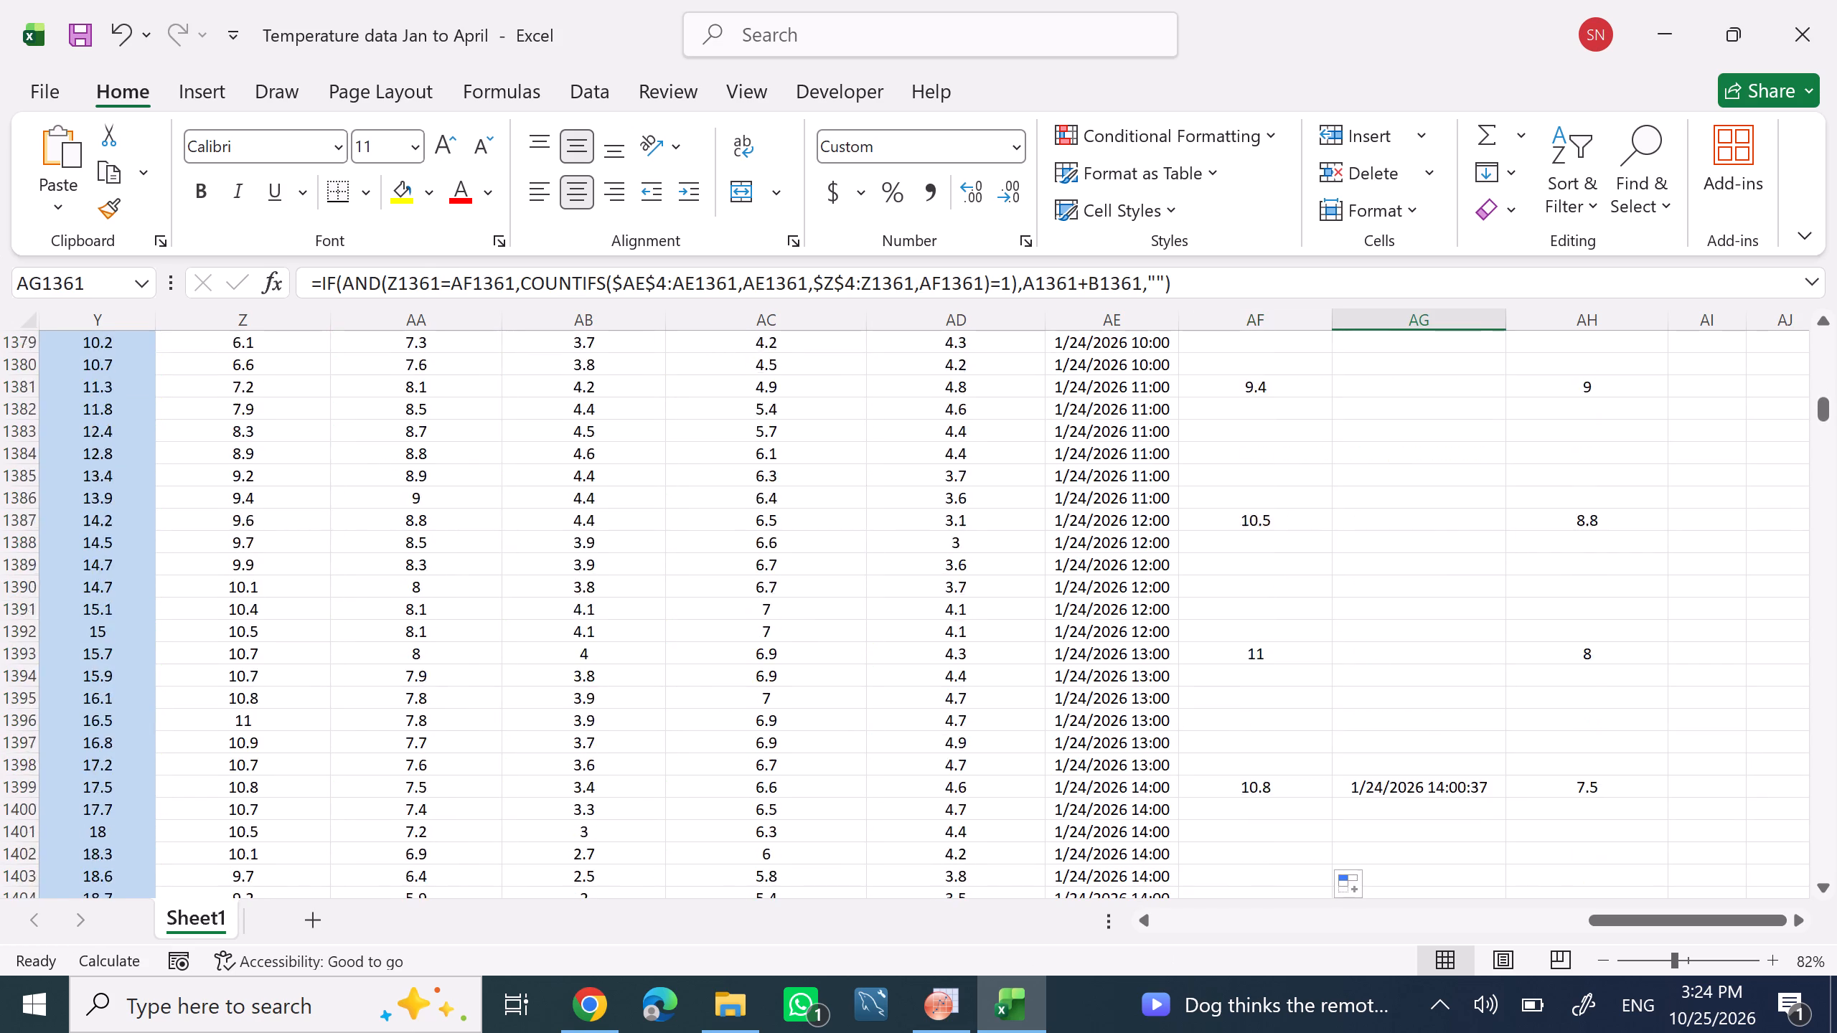
scroll(1369, 793, down, 14)
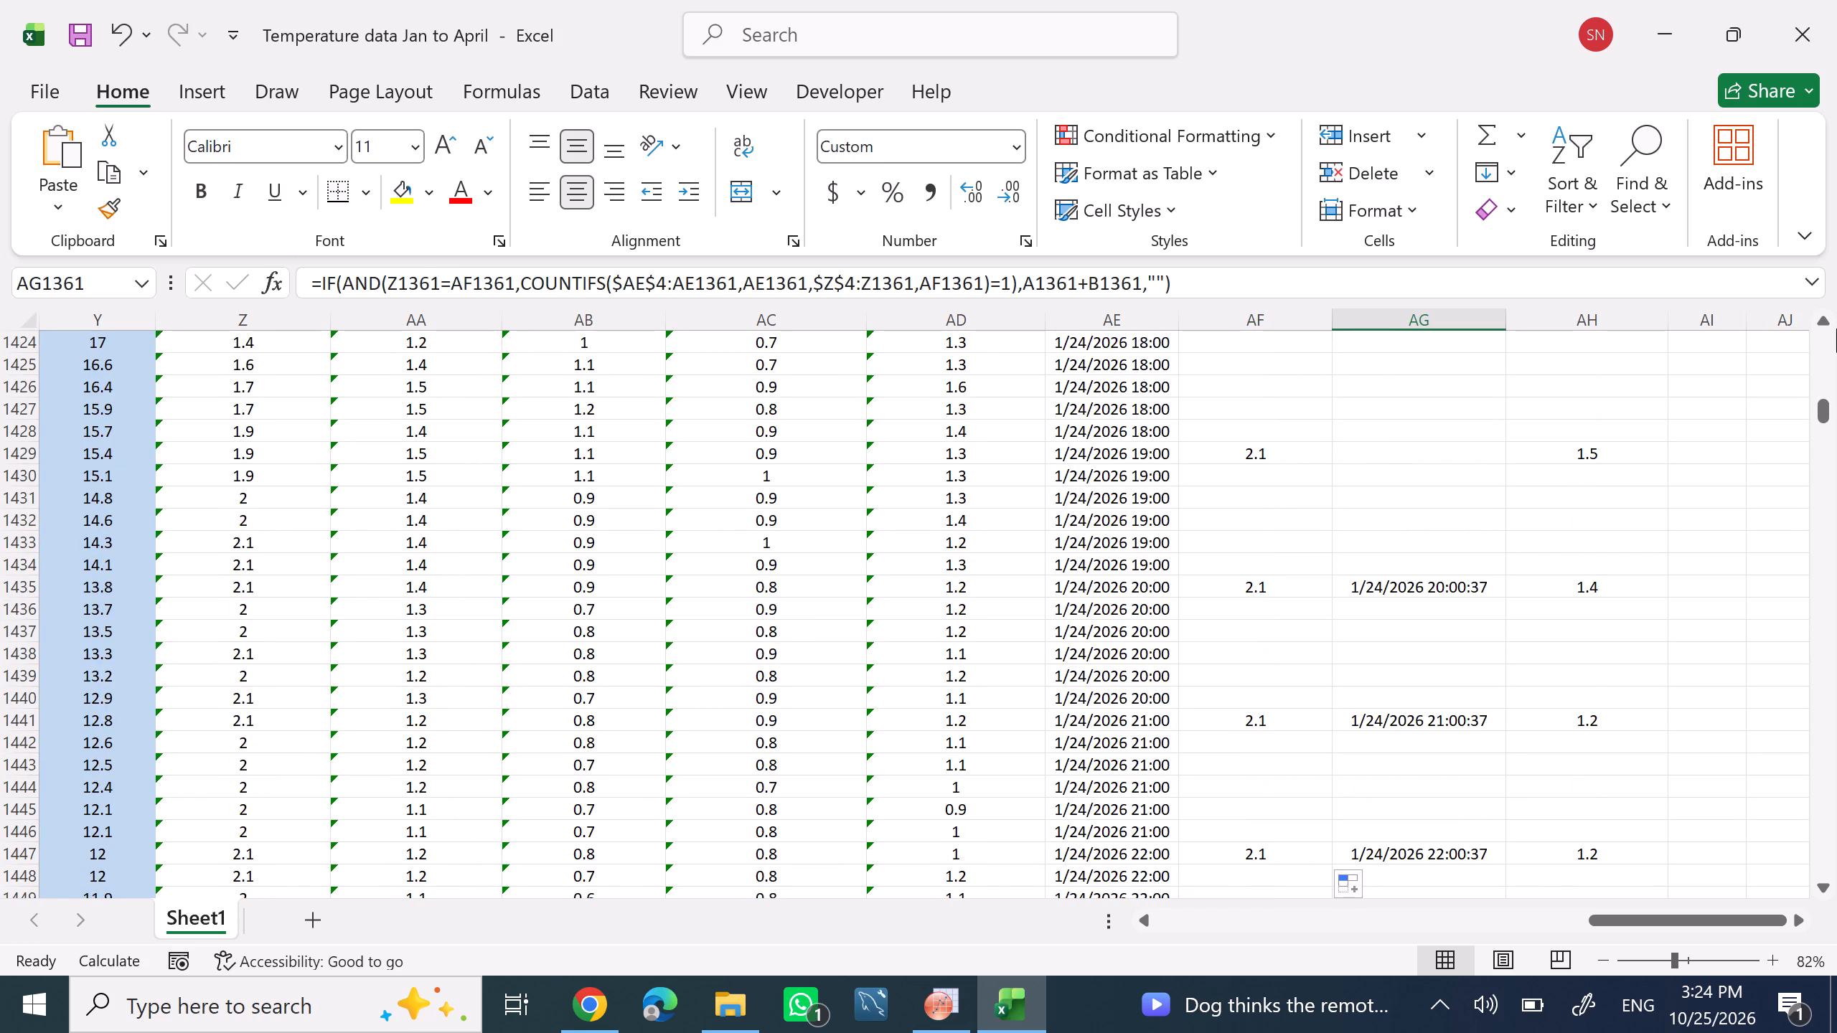
Recheck the hourly maximum and date-time entries from the first rows, focusing on the 1/15/2026 18:00 hour in column AE.
drag(1820, 418, 1806, 341)
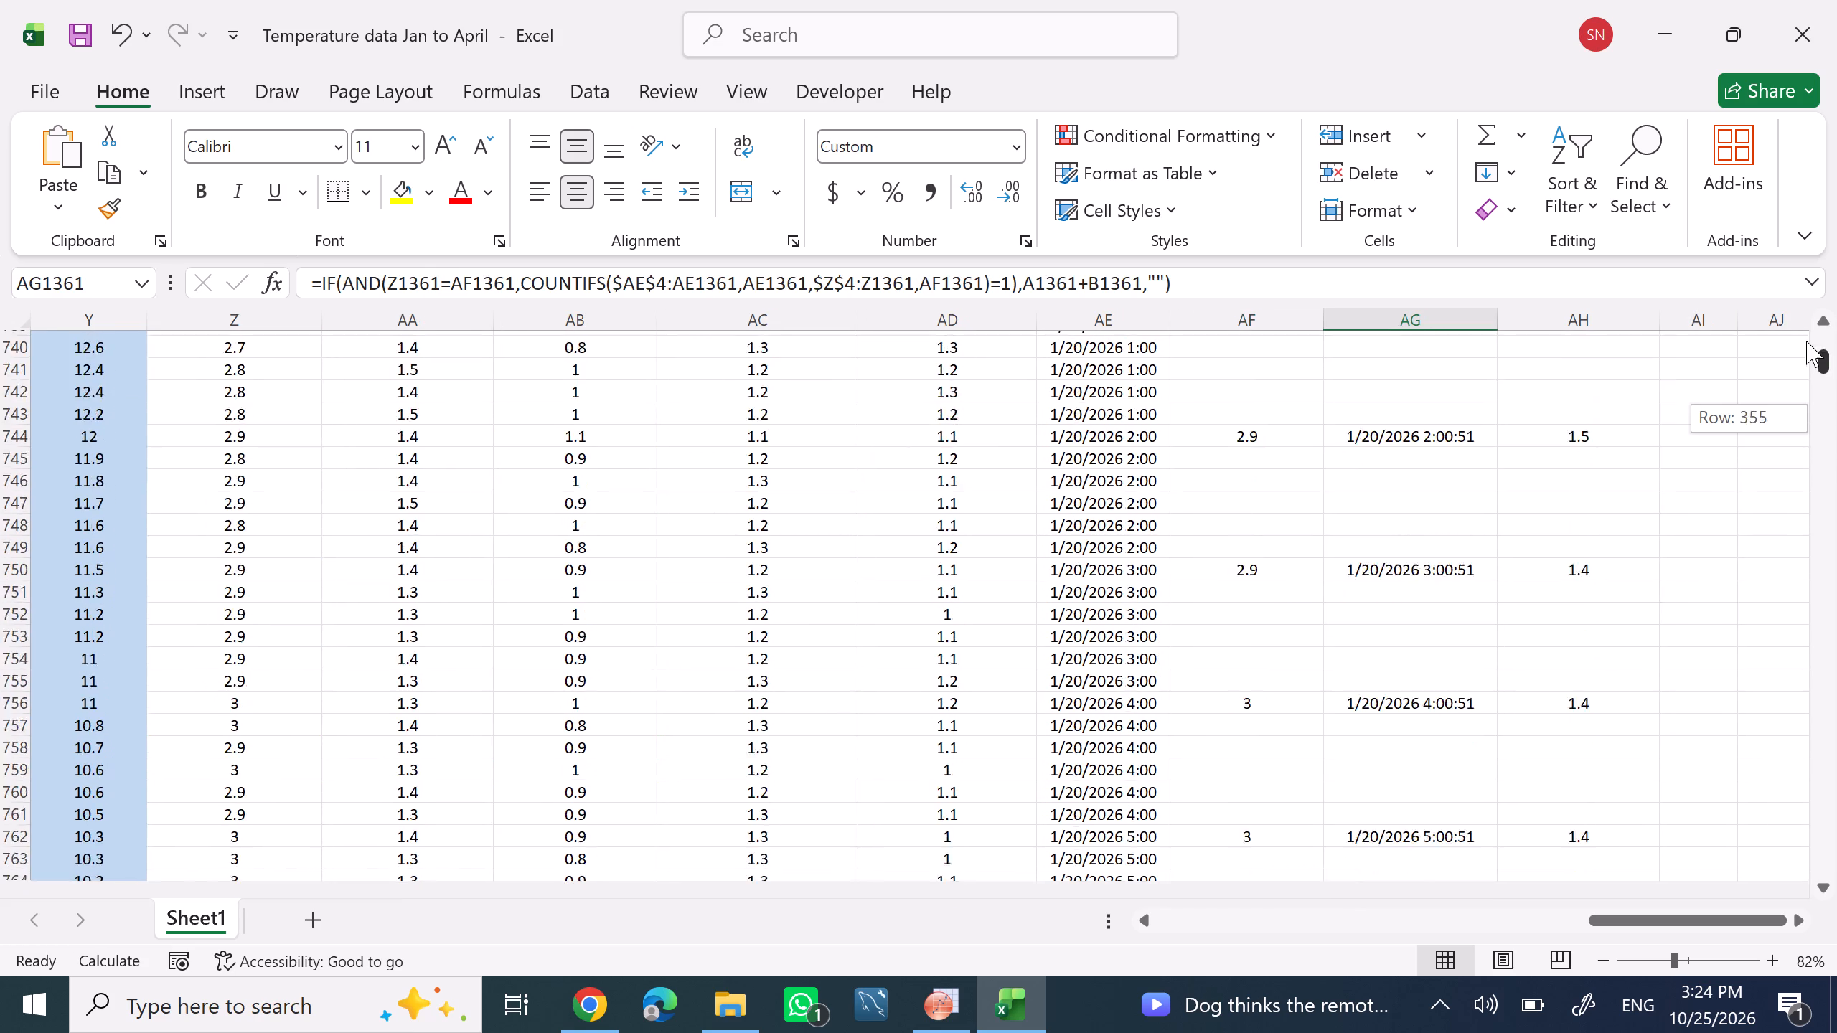
drag(1806, 341, 1767, 151)
scroll(887, 700, down, 10)
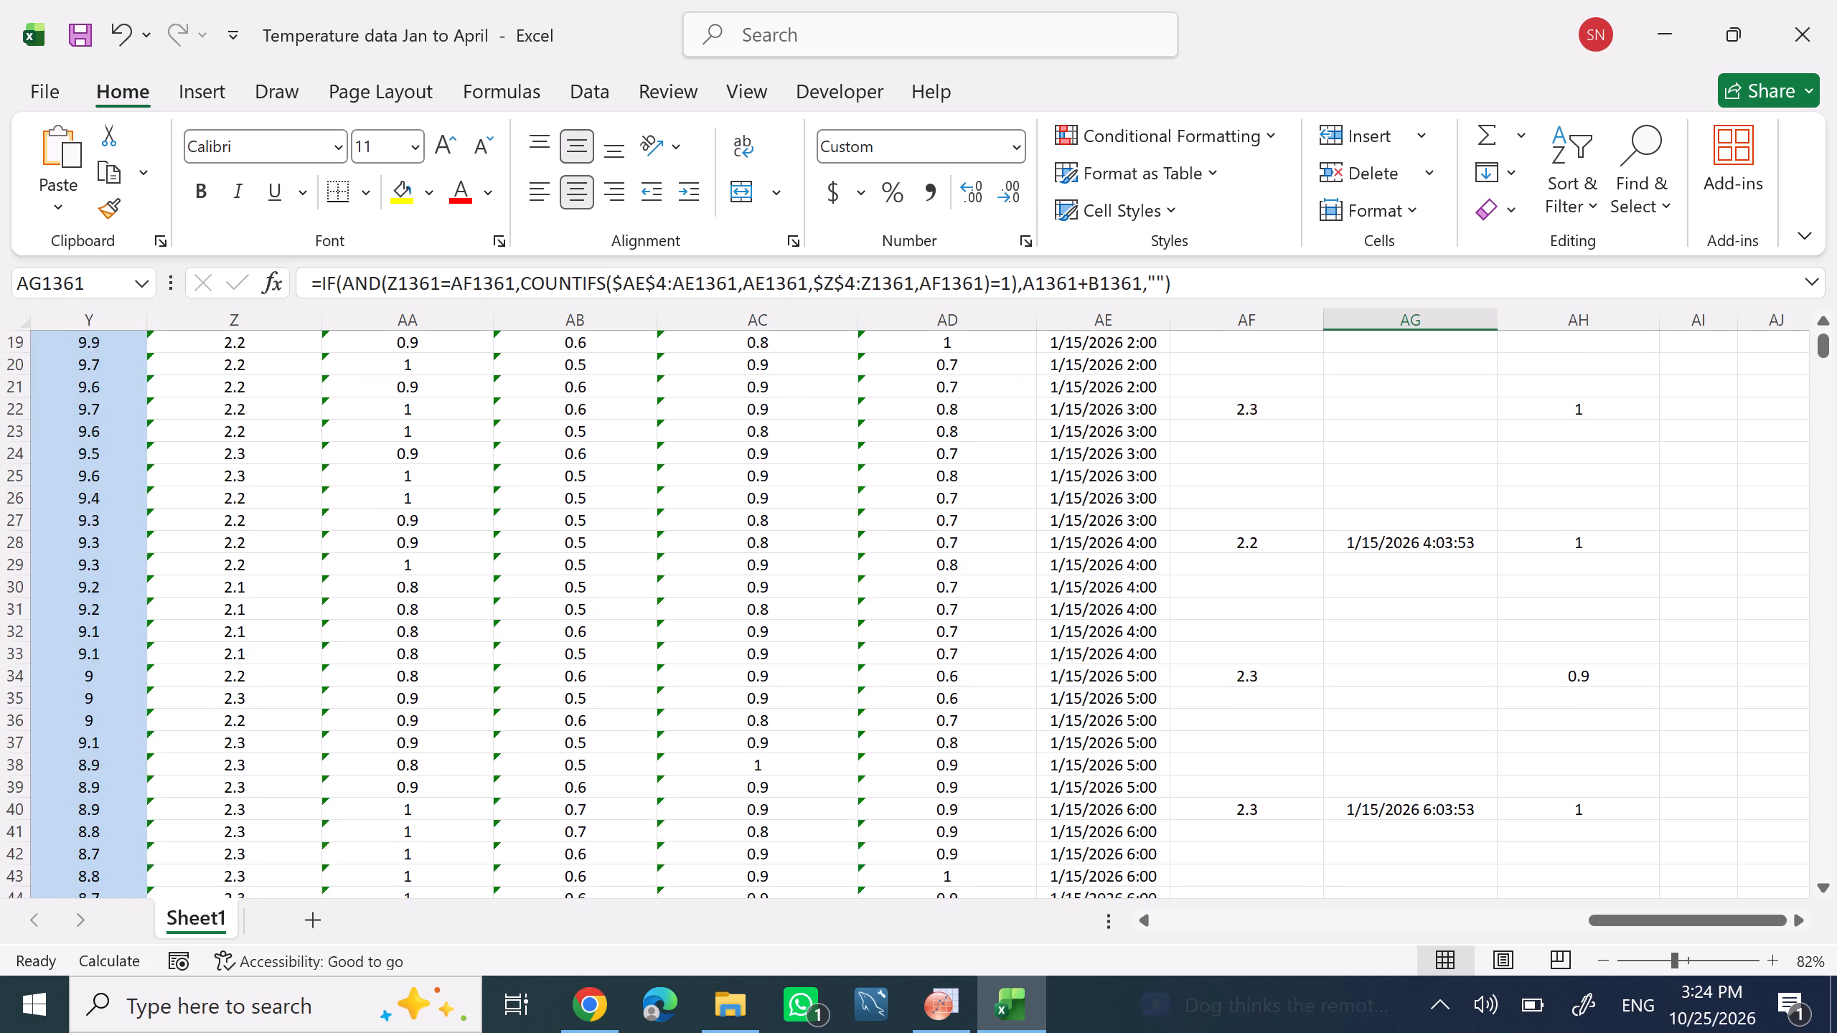
scroll(887, 700, down, 20)
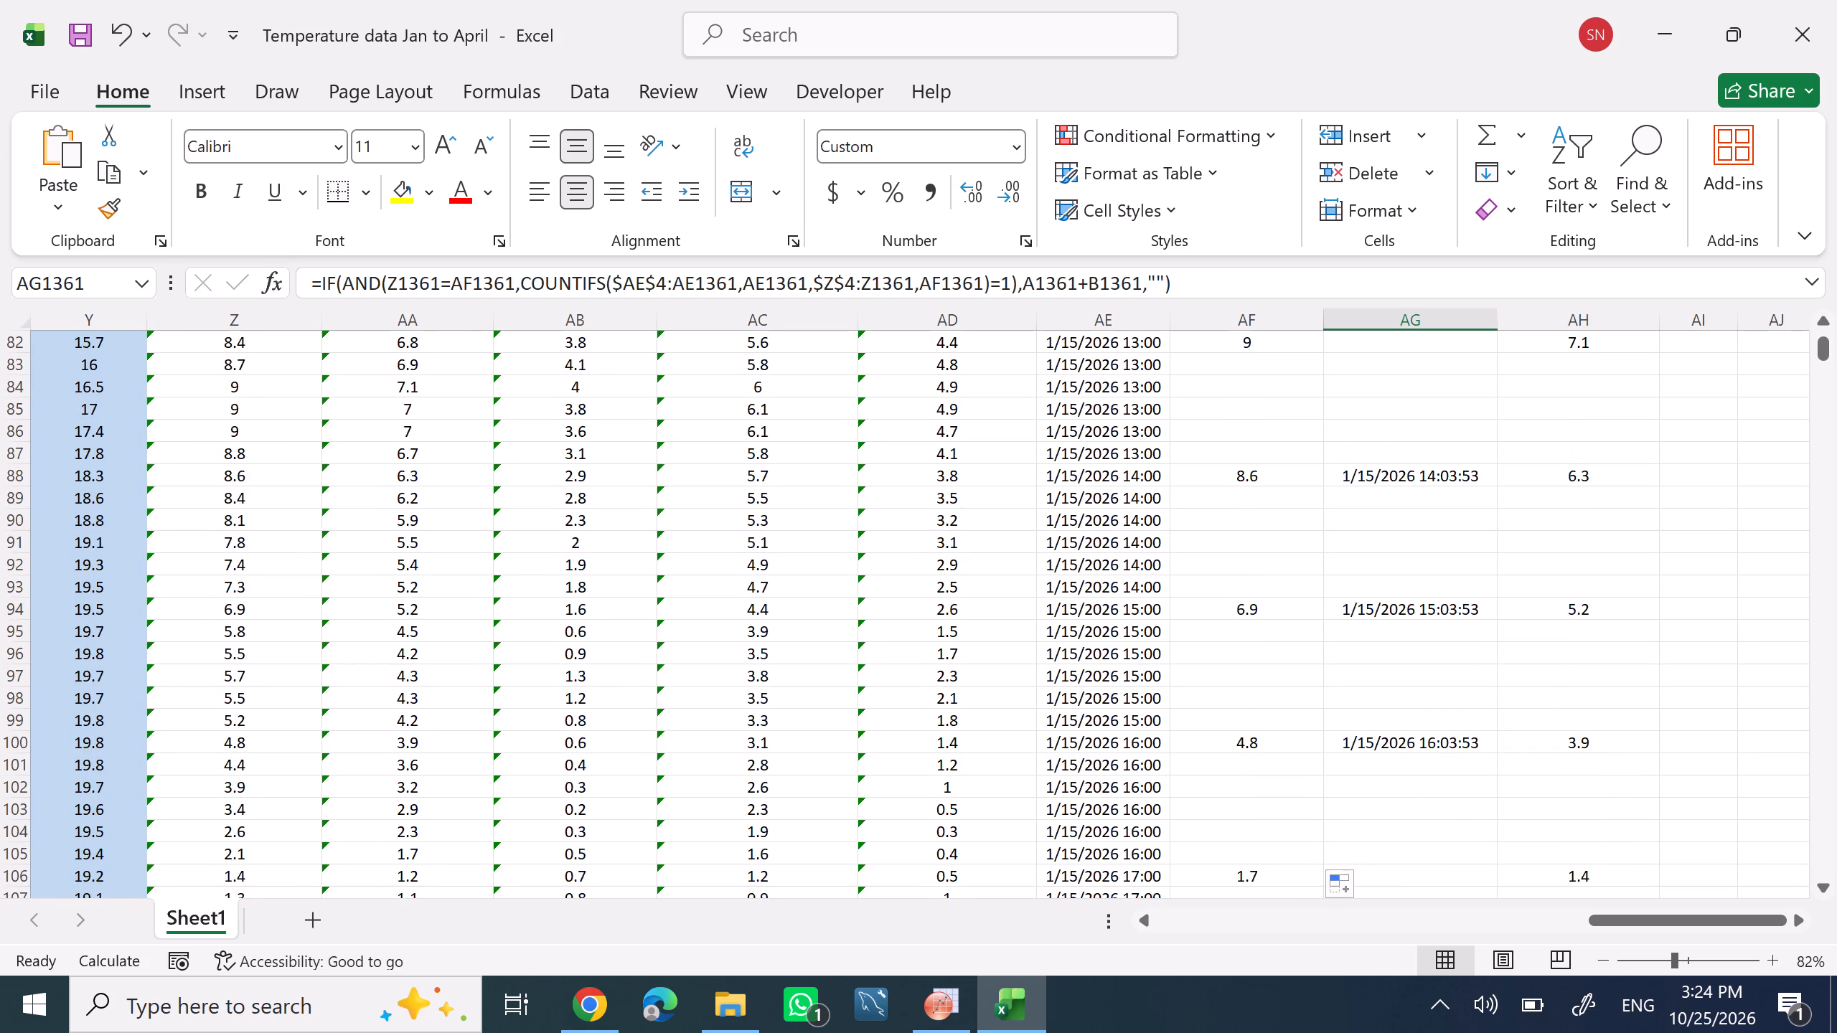
scroll(878, 716, down, 3)
click(1135, 676)
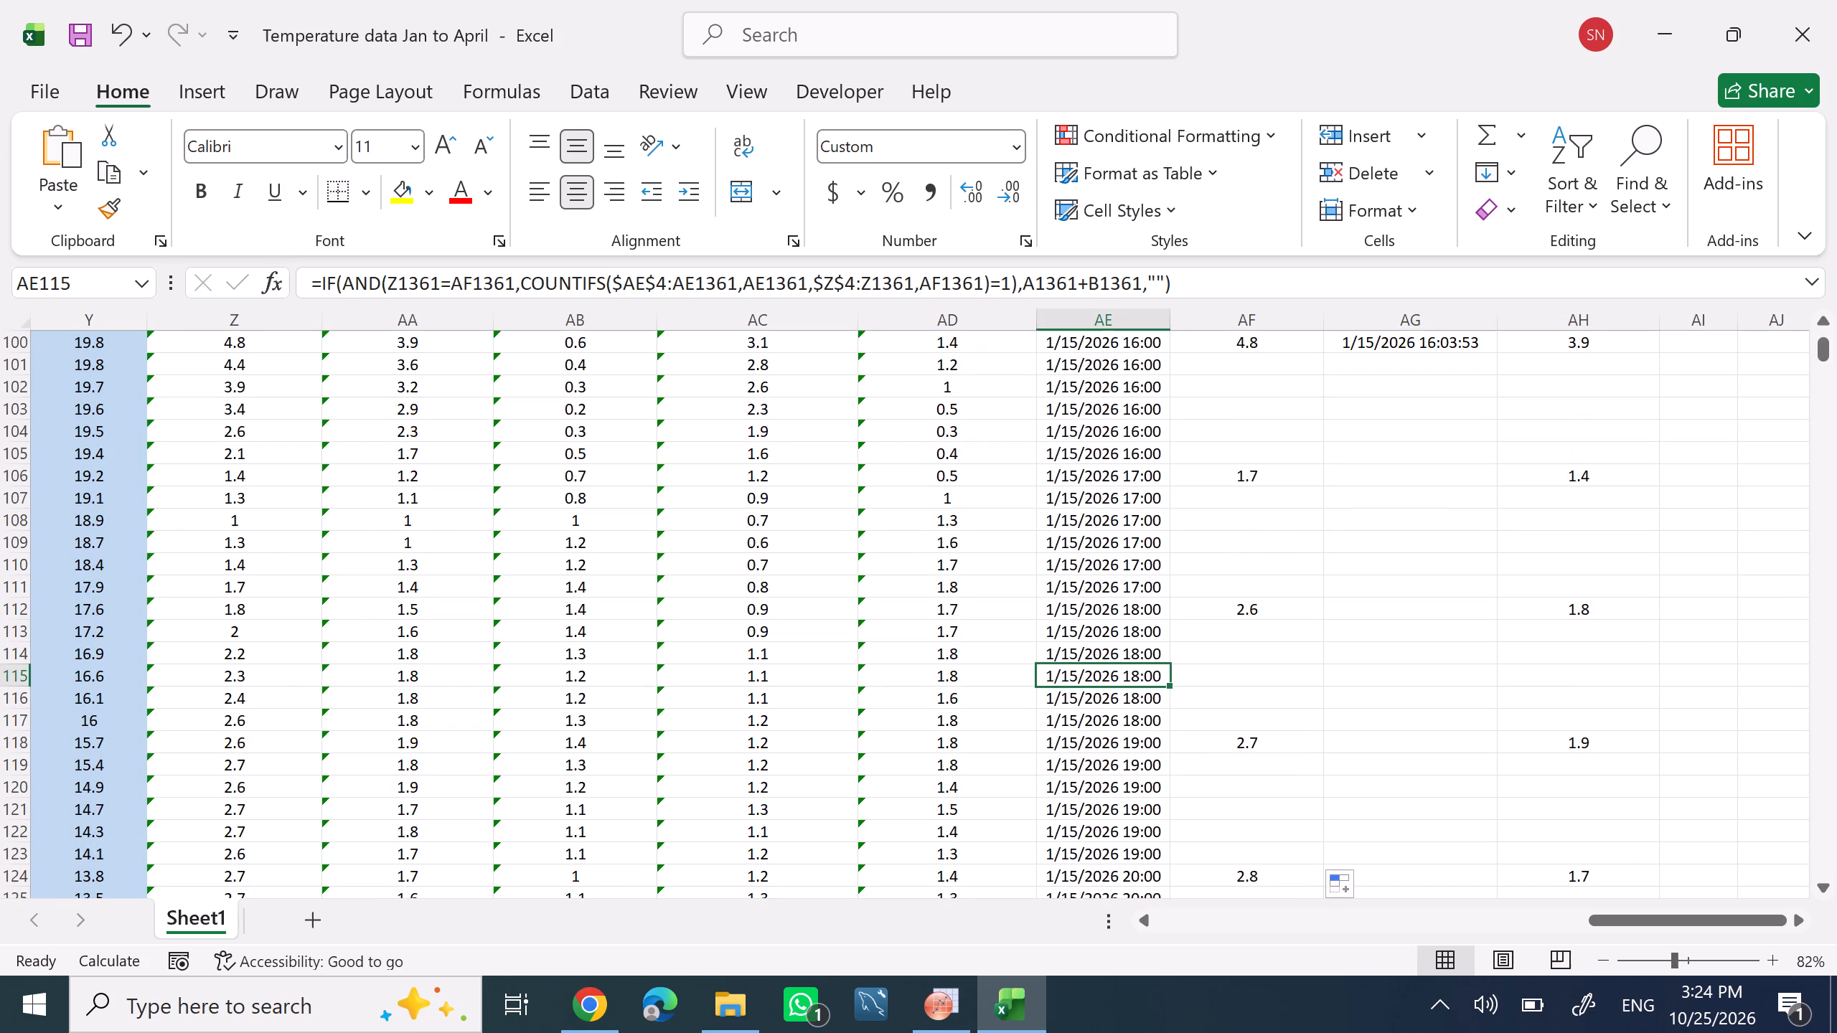
click(1114, 618)
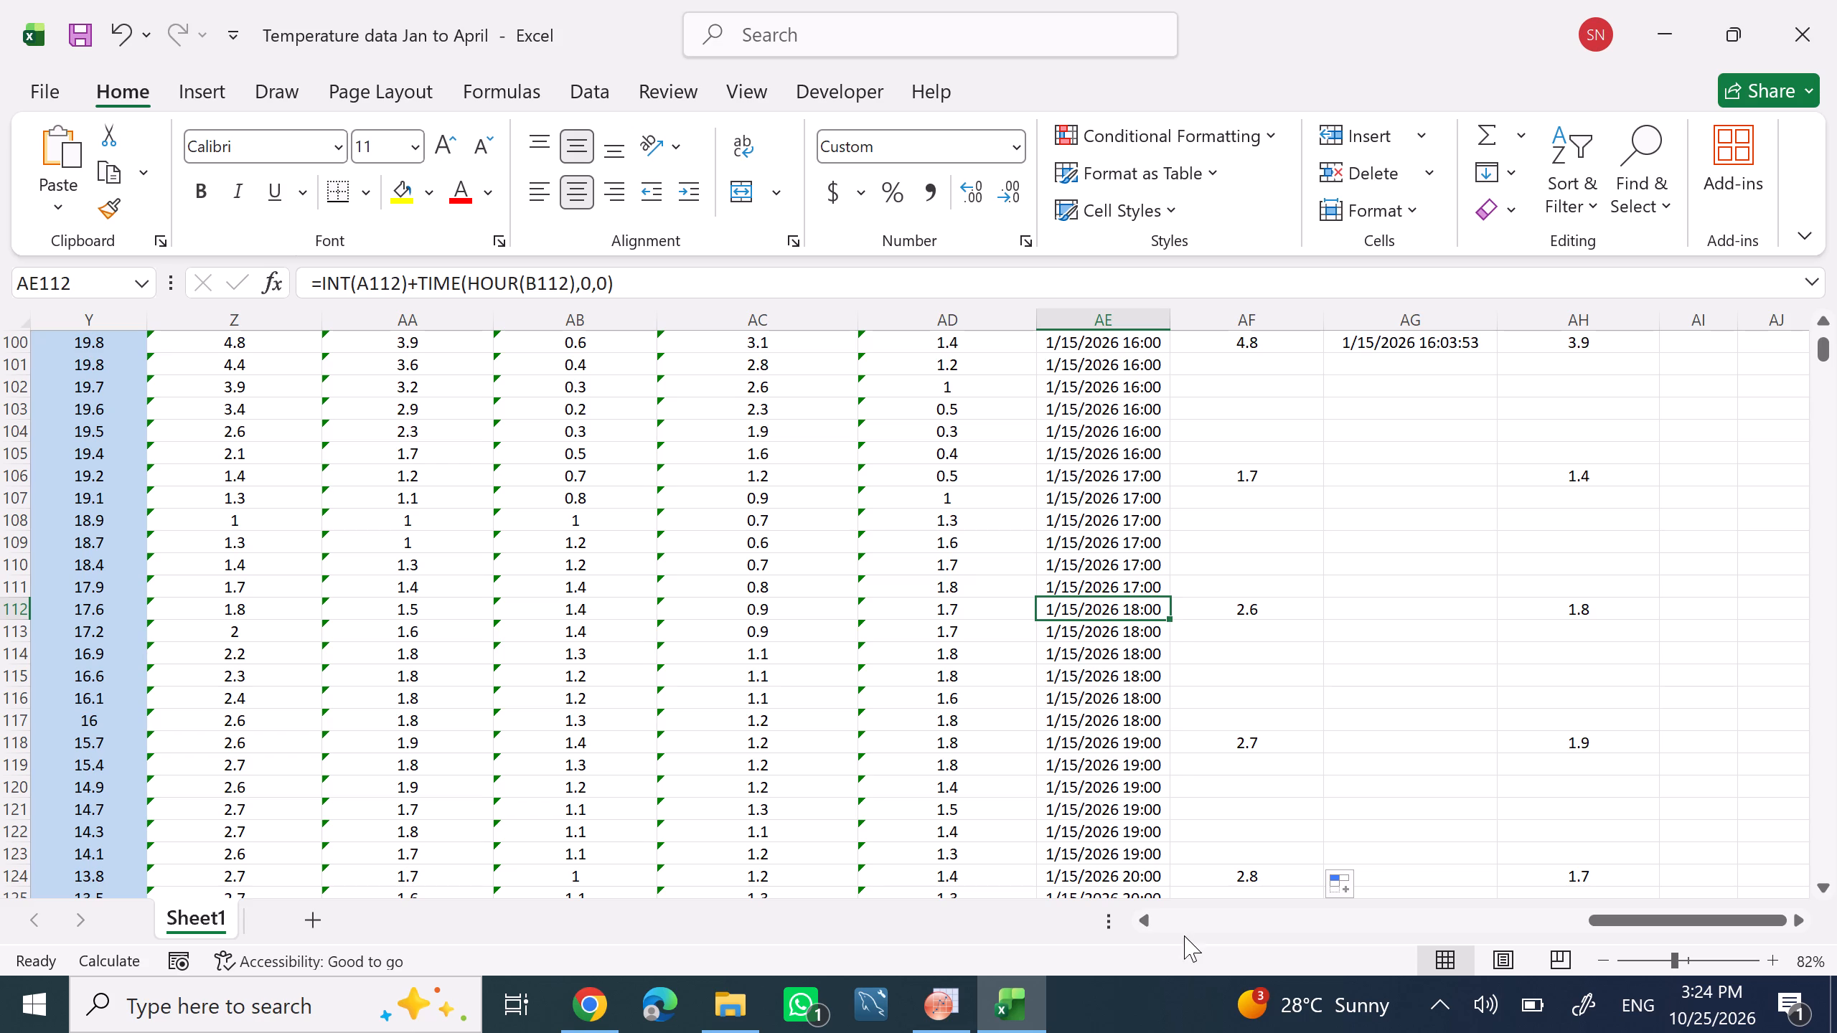
double_click(1142, 923)
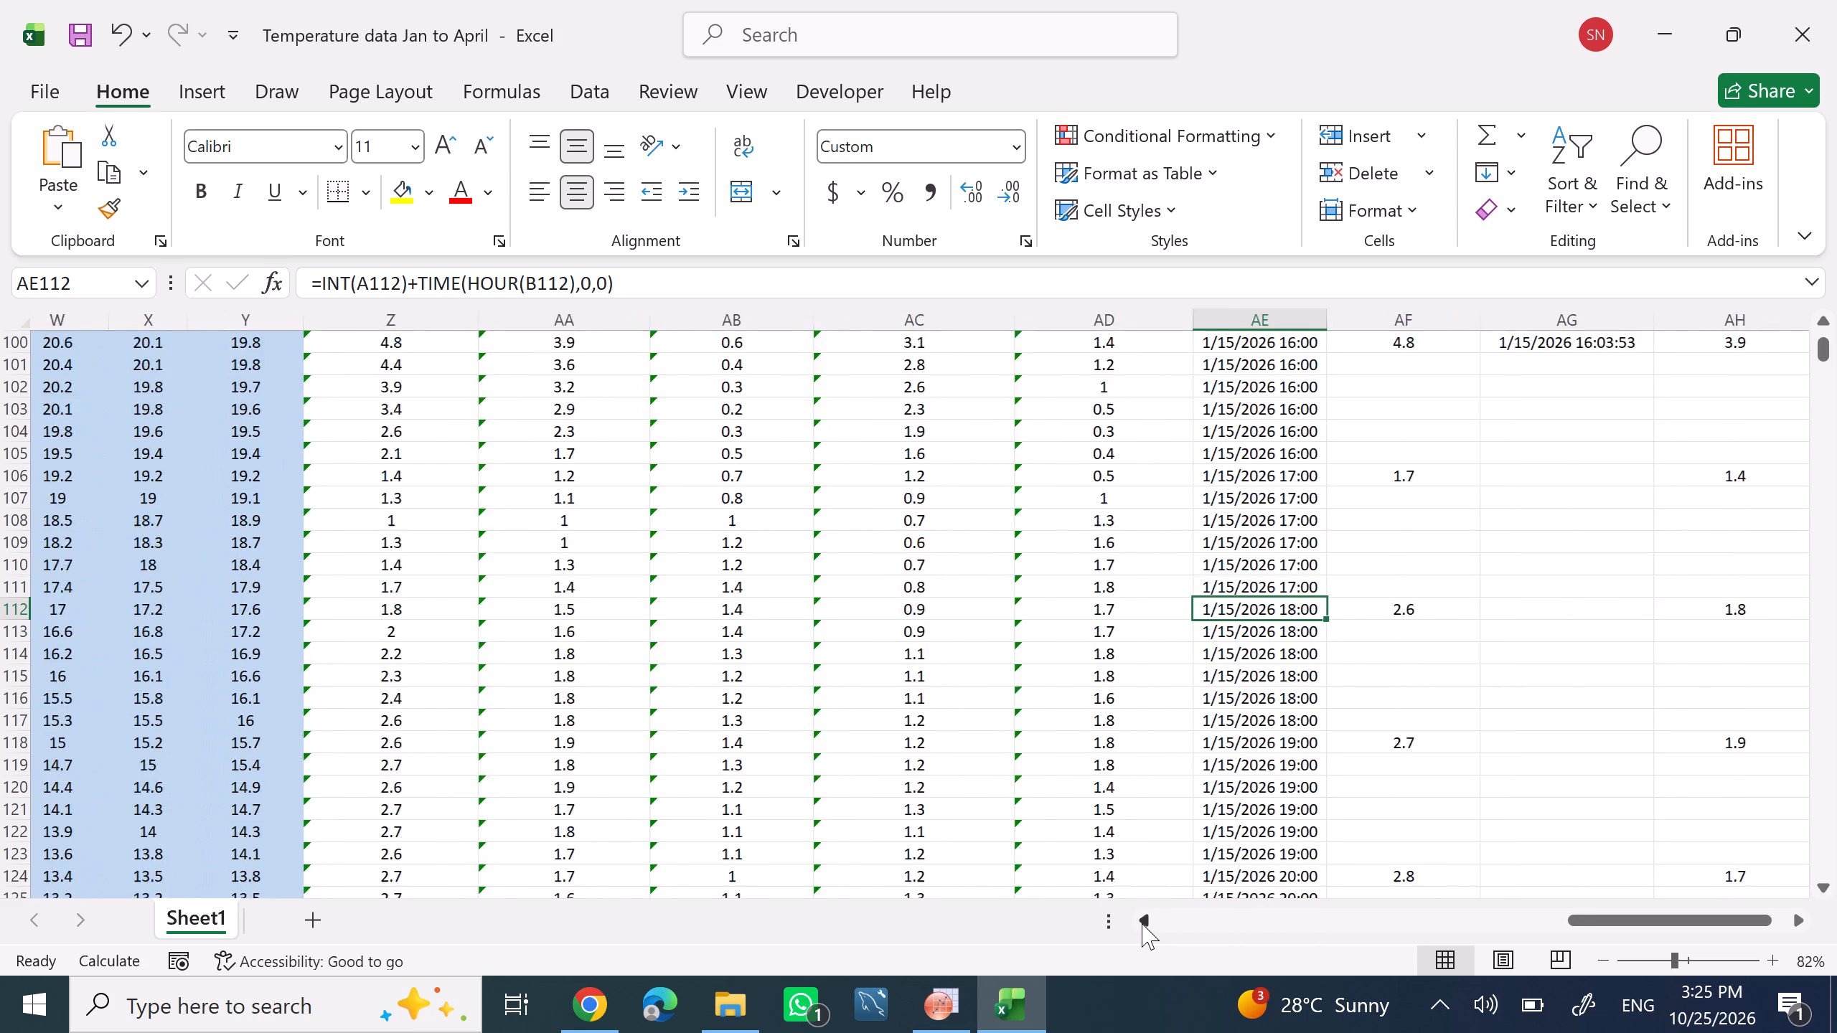
scroll(672, 719, up, 1)
scroll(565, 670, up, 4)
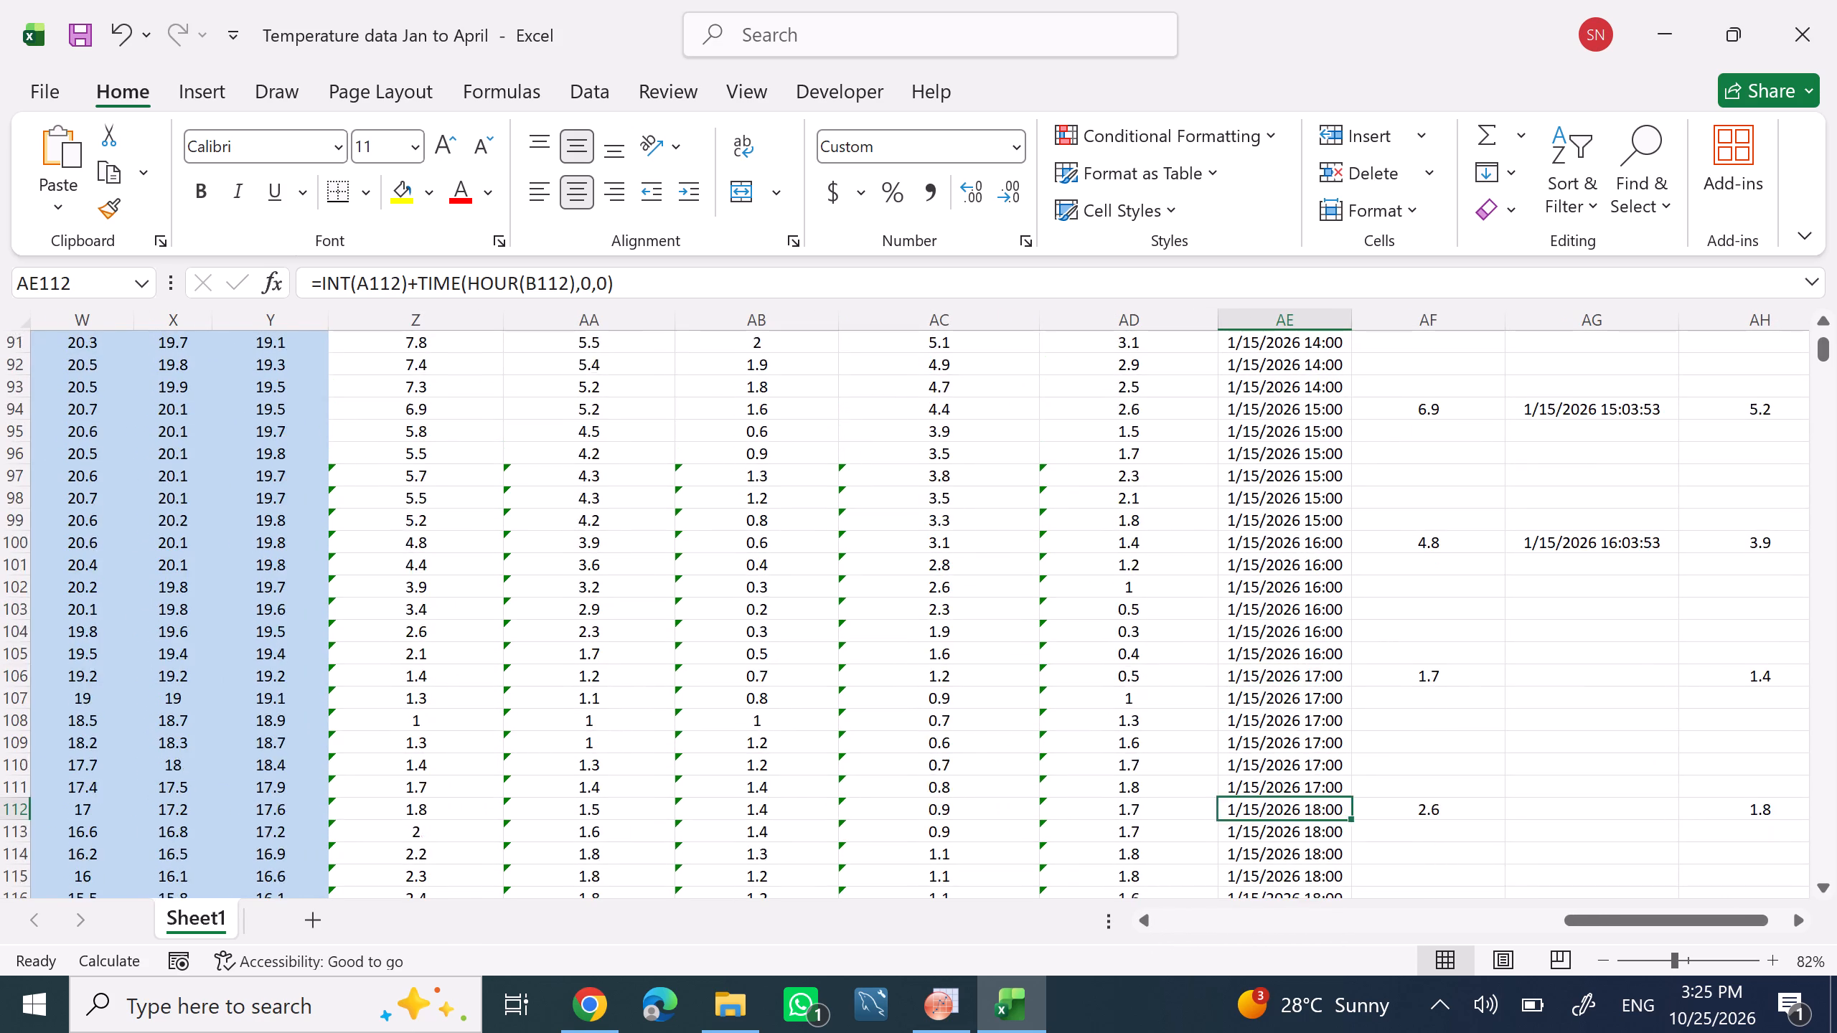
scroll(565, 661, down, 5)
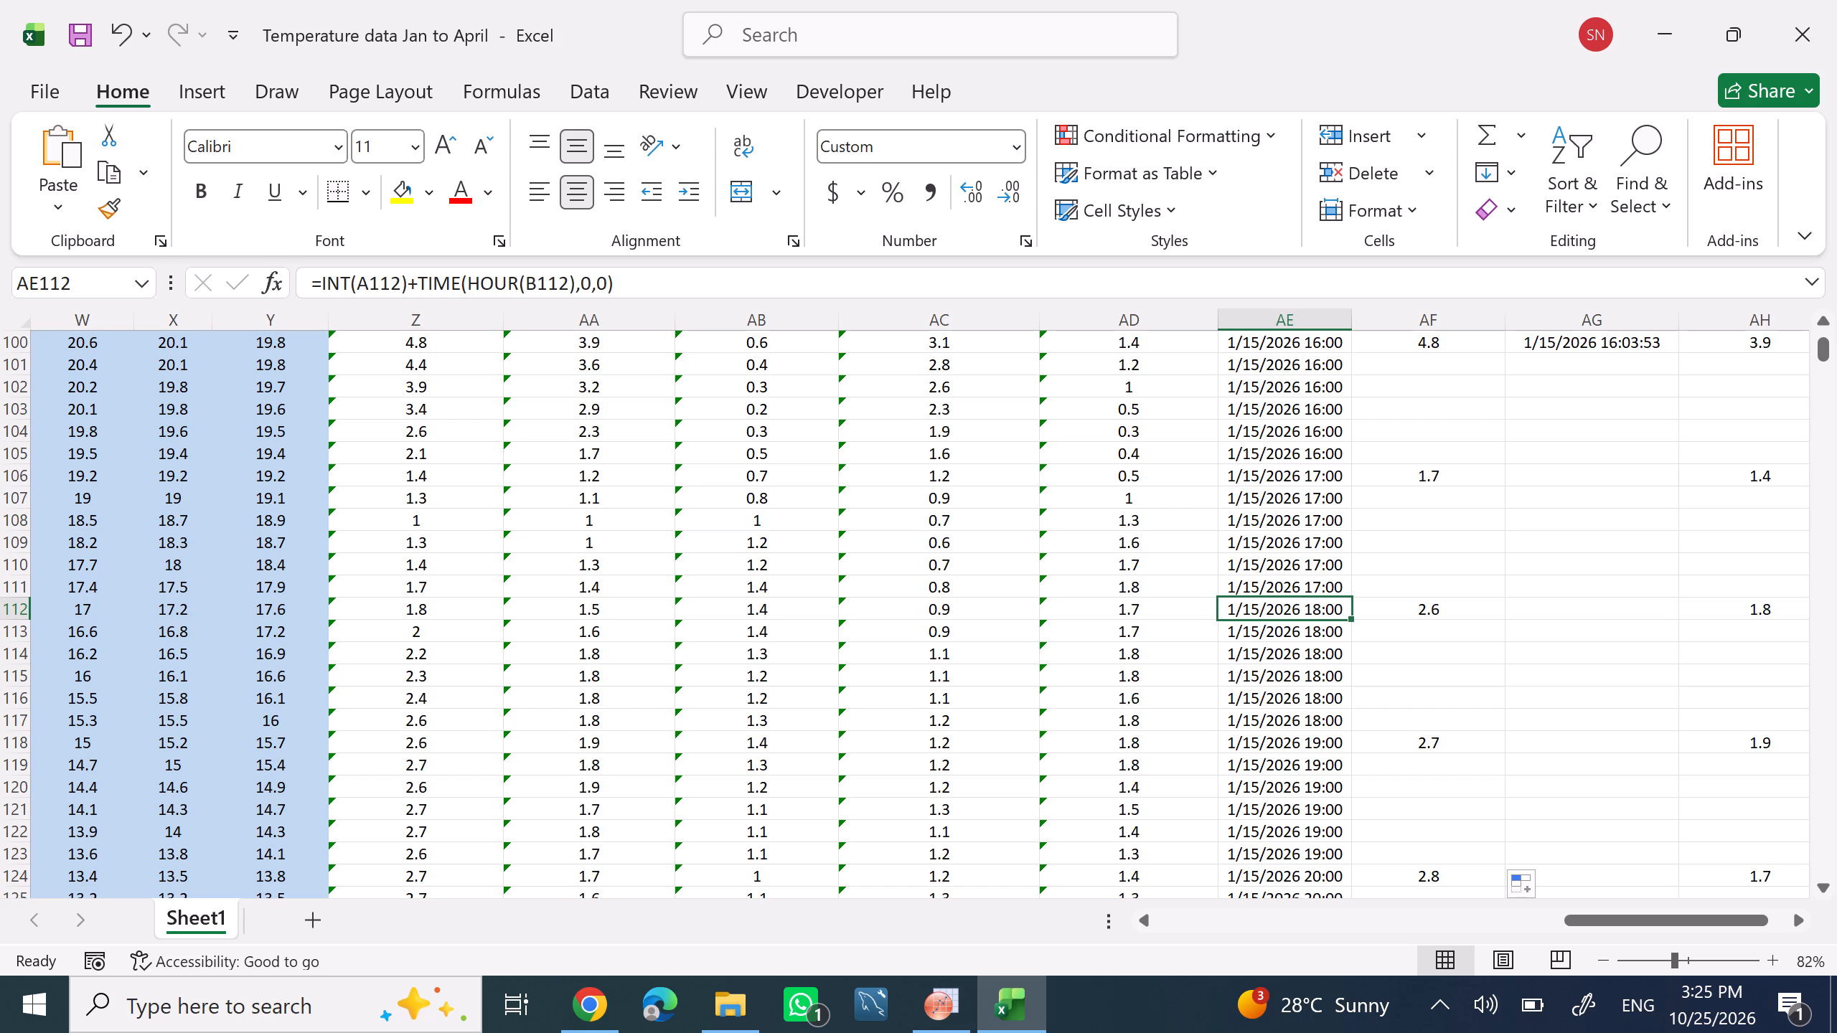
Inspect the Delta T formulas across row 117 in columns AD to Z and the 18:00 readings in Z112 to Z117.
click(1187, 722)
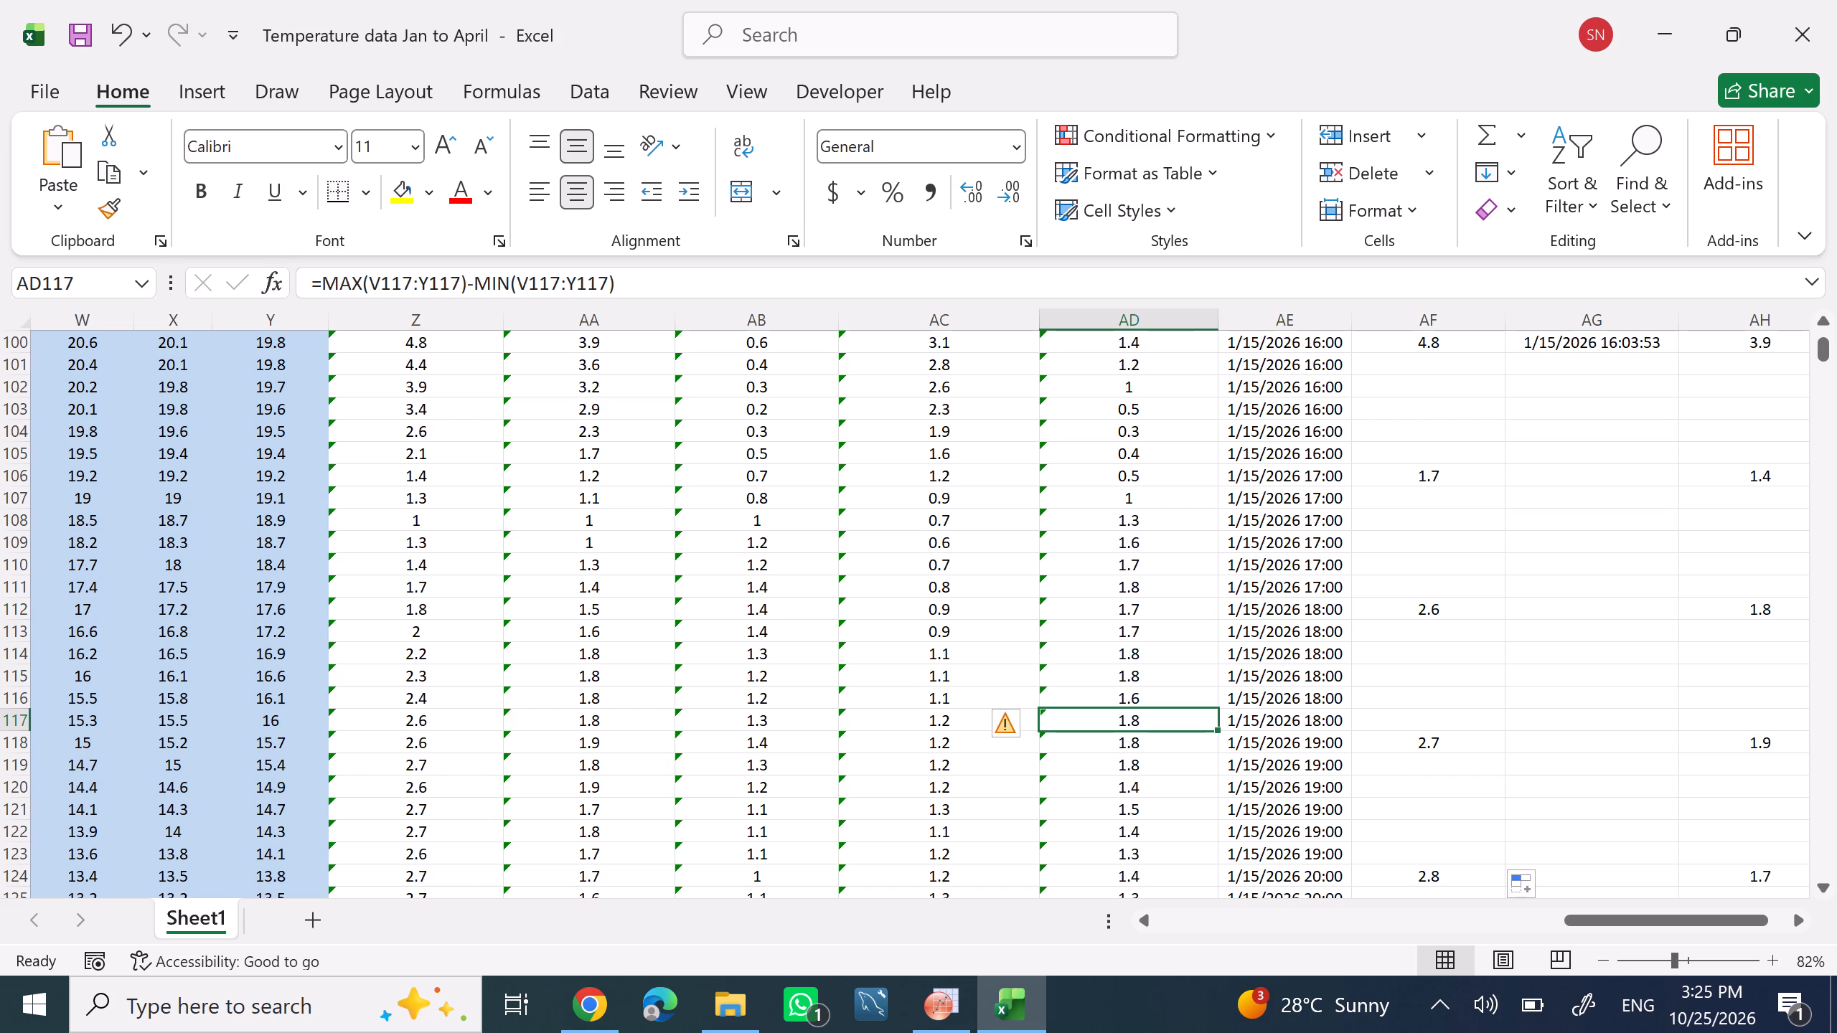
click(929, 714)
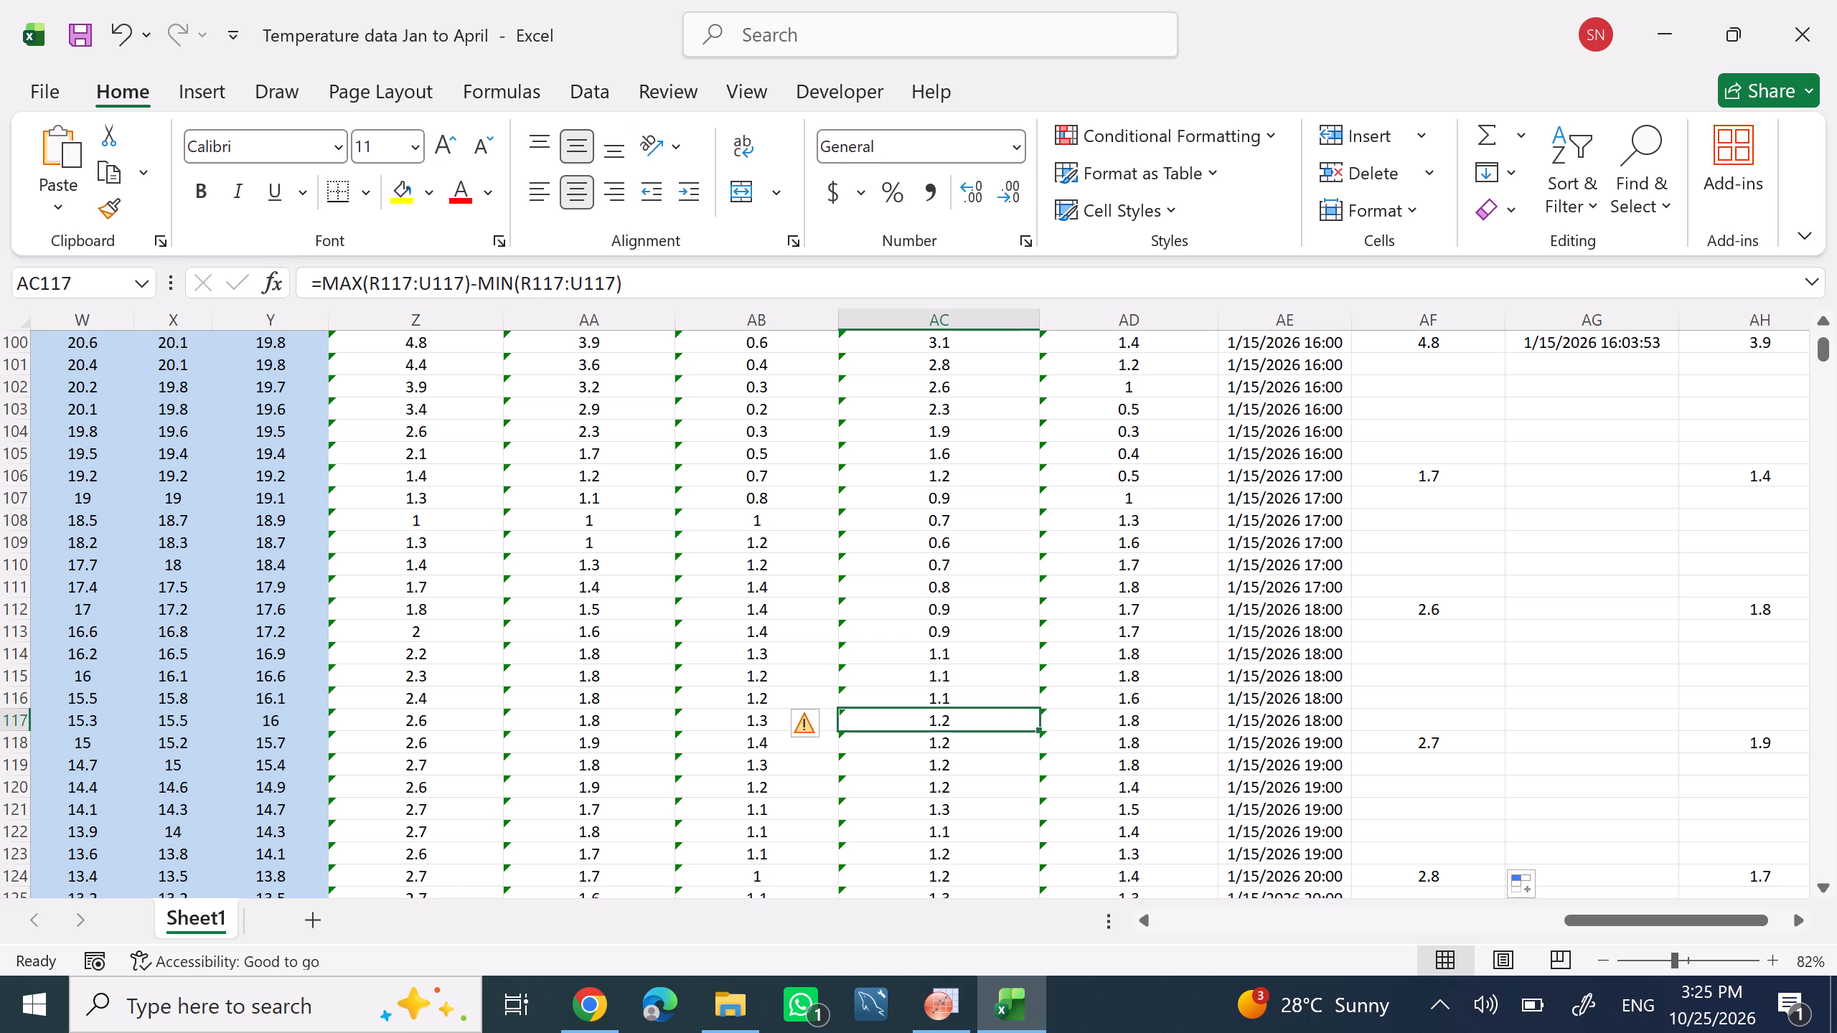
click(734, 721)
click(575, 717)
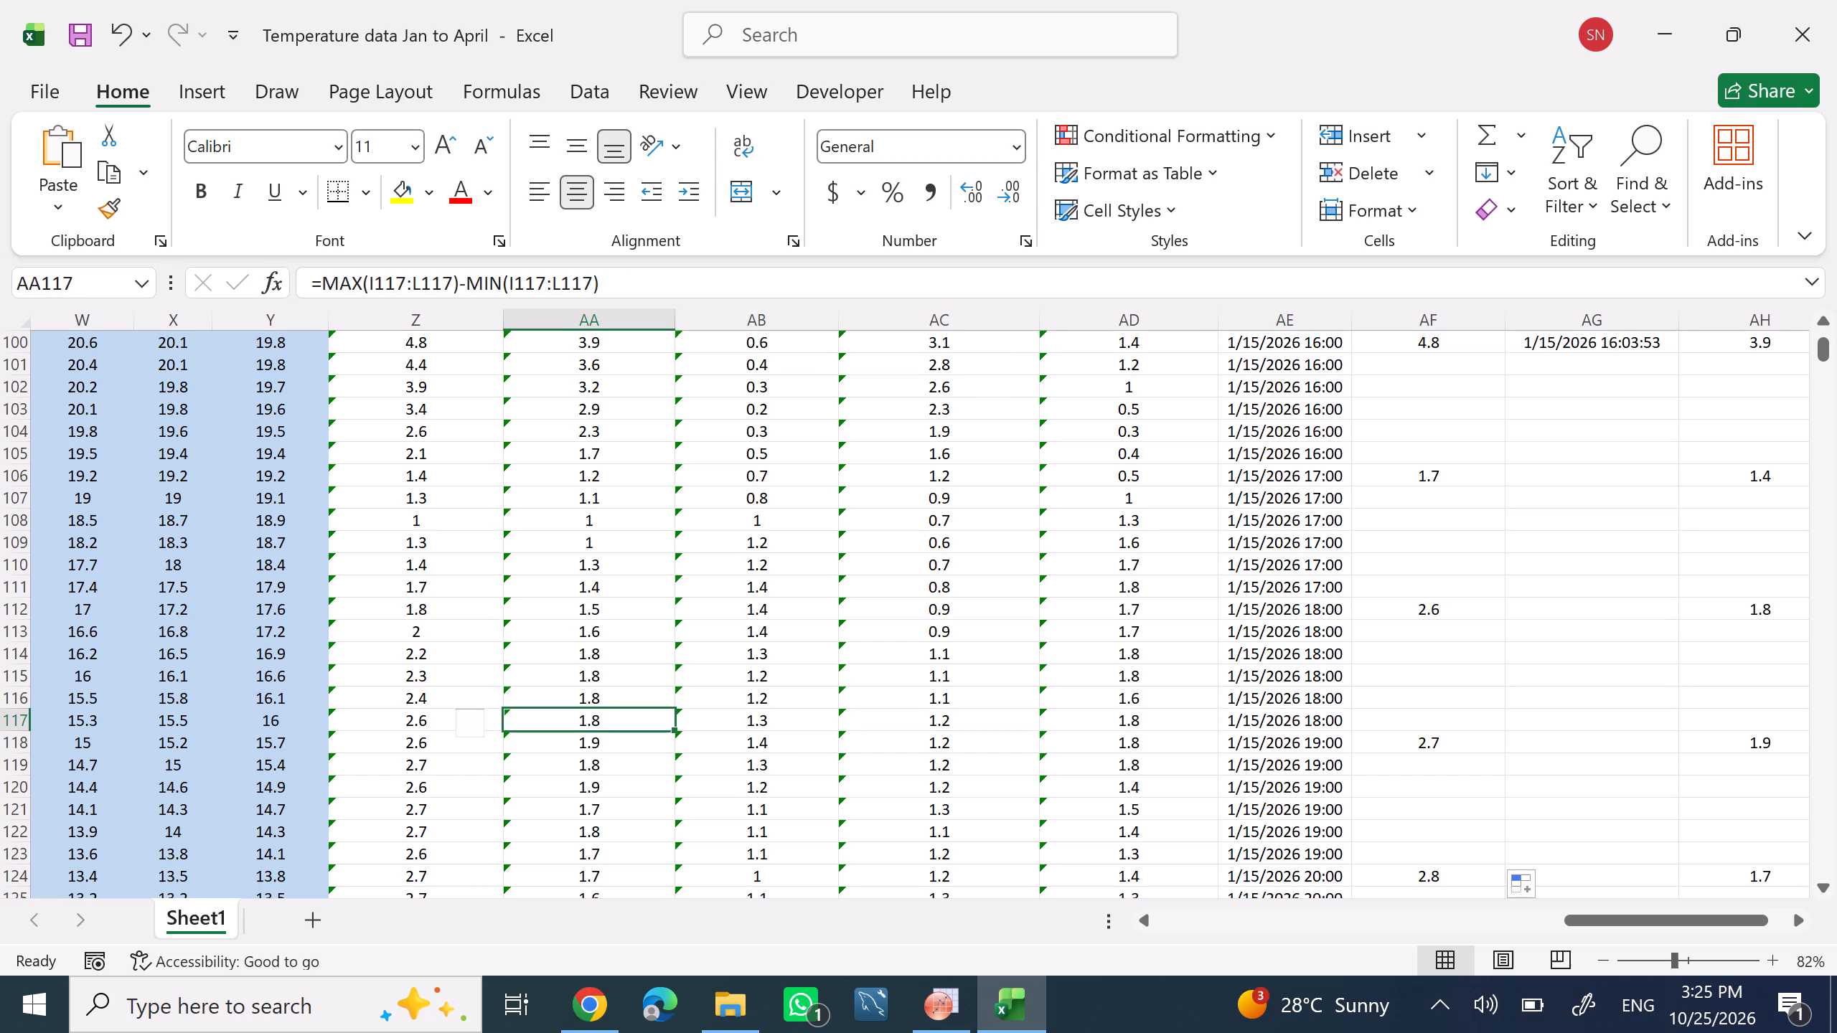
click(373, 725)
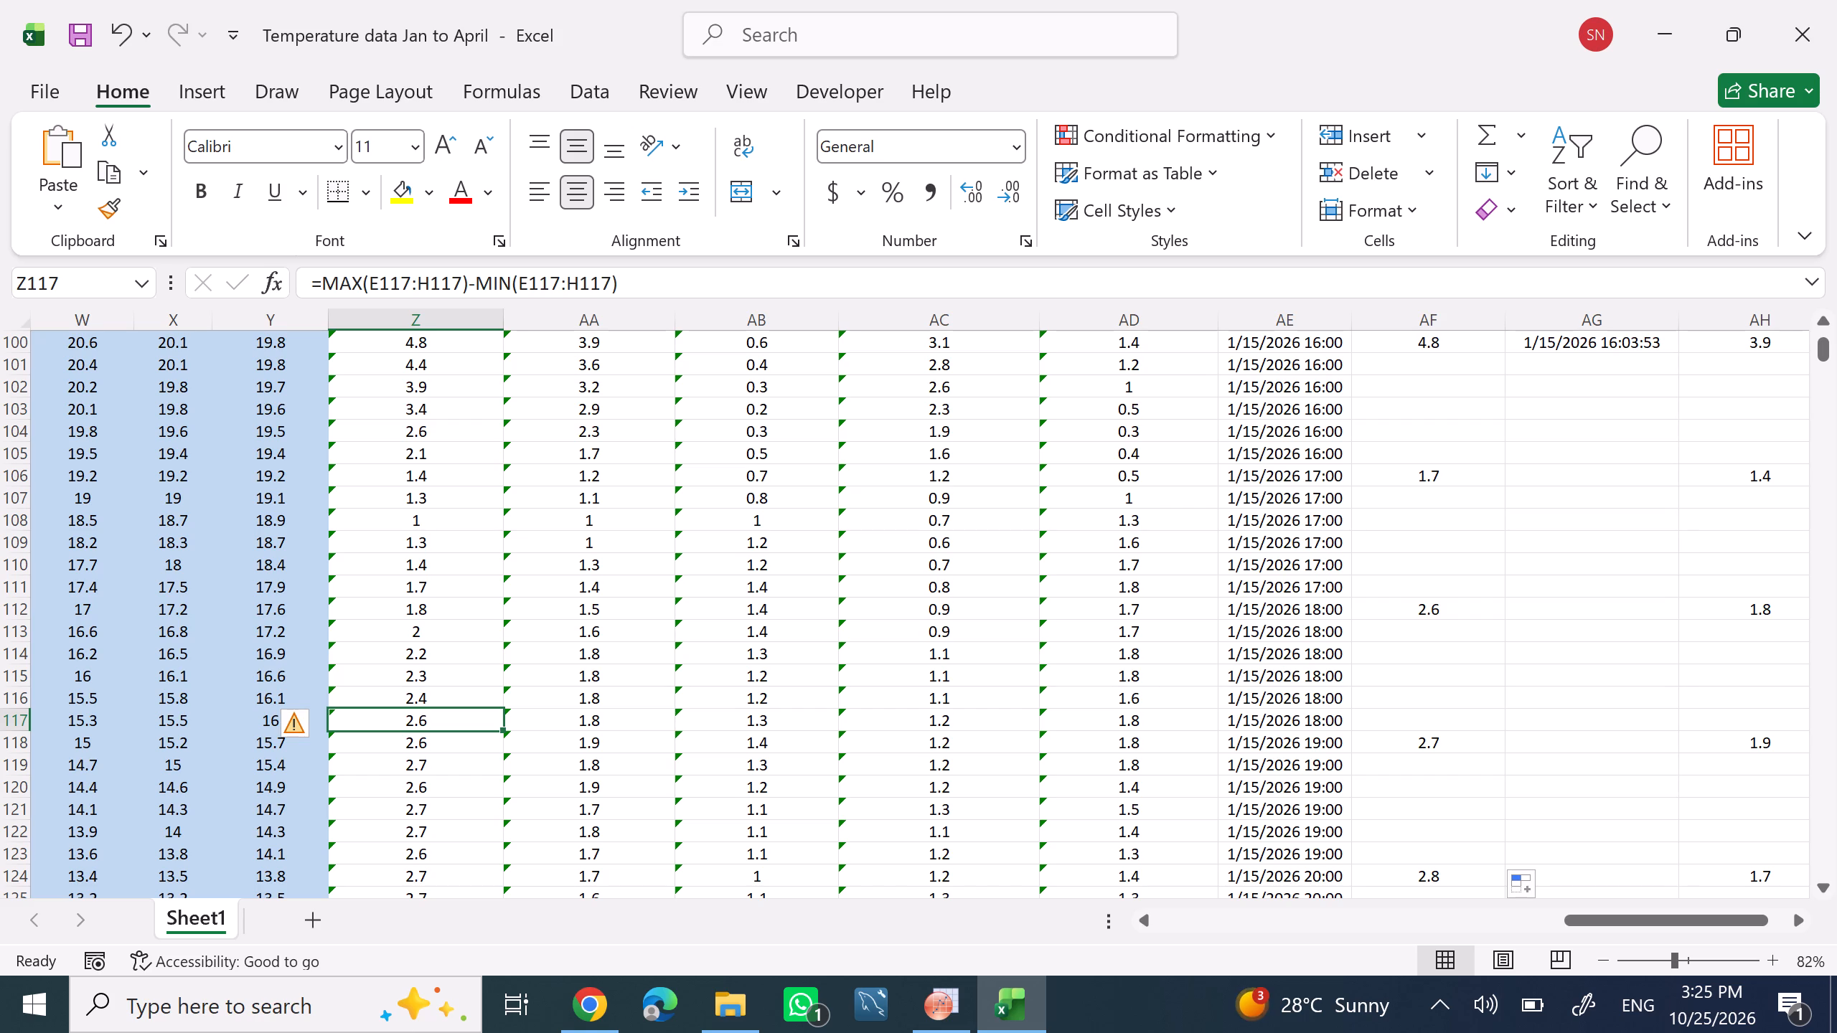
click(426, 612)
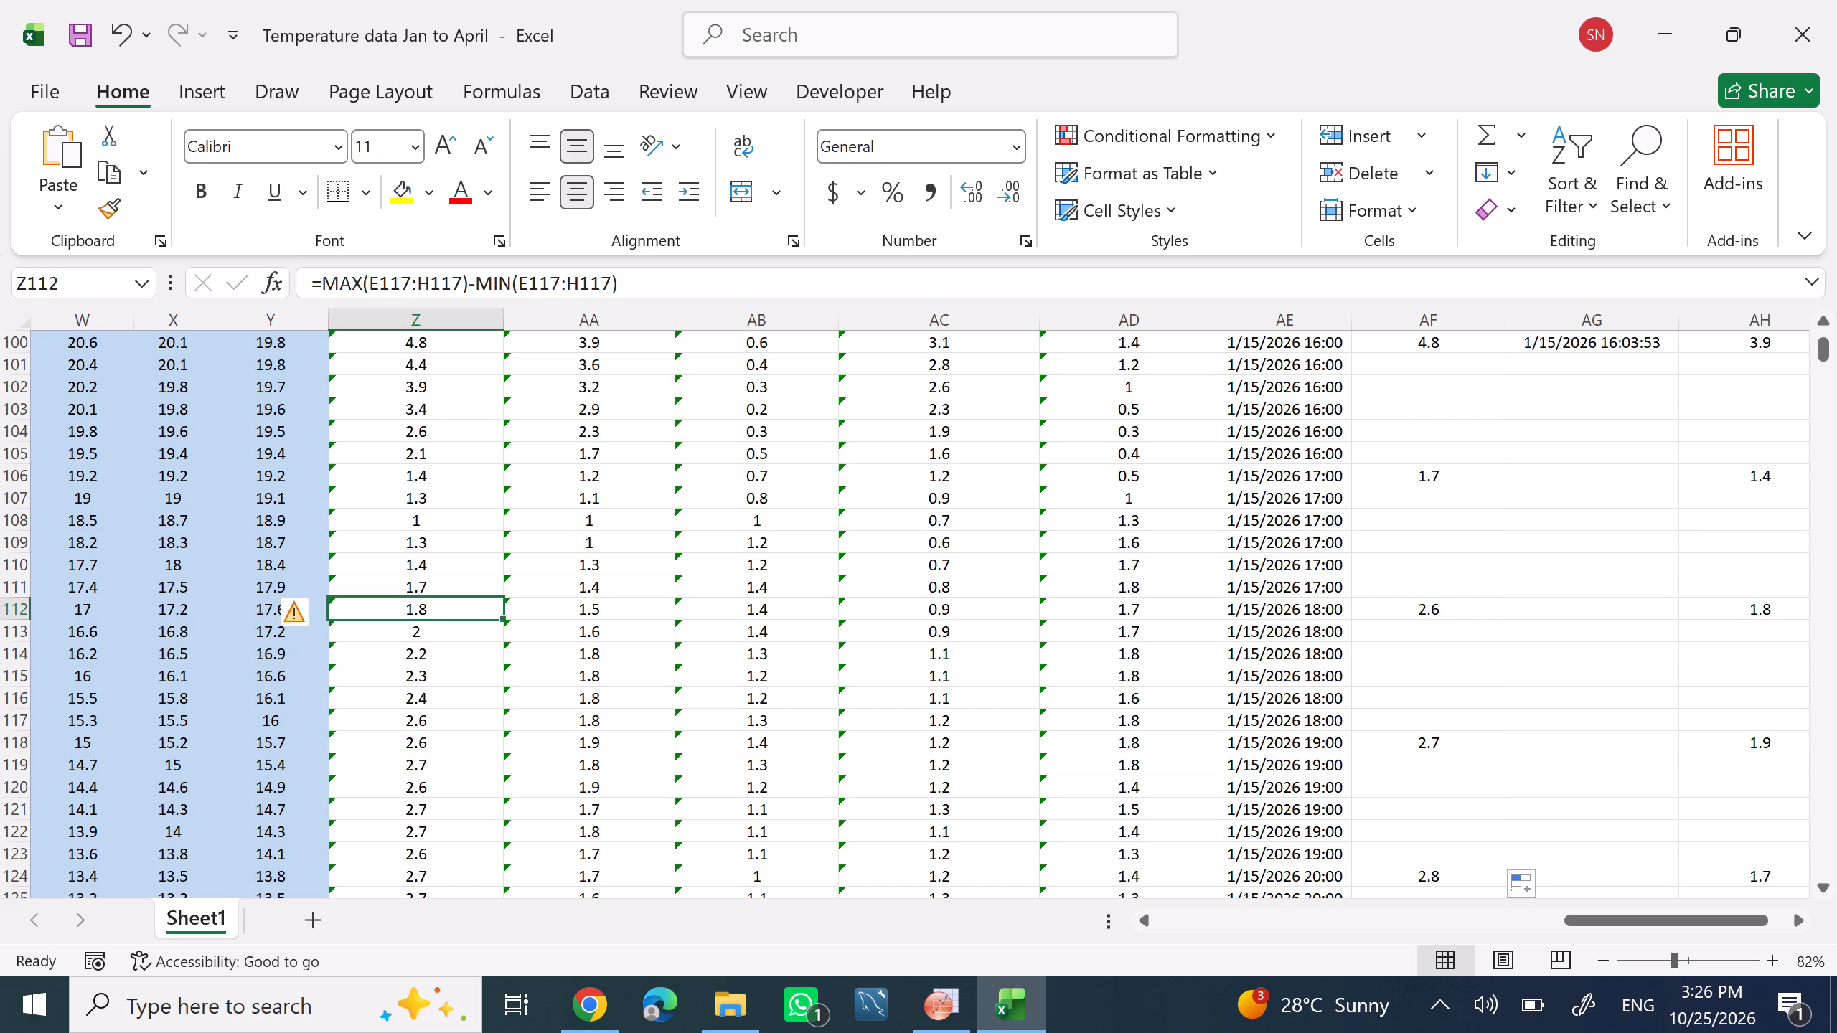
click(401, 633)
click(412, 665)
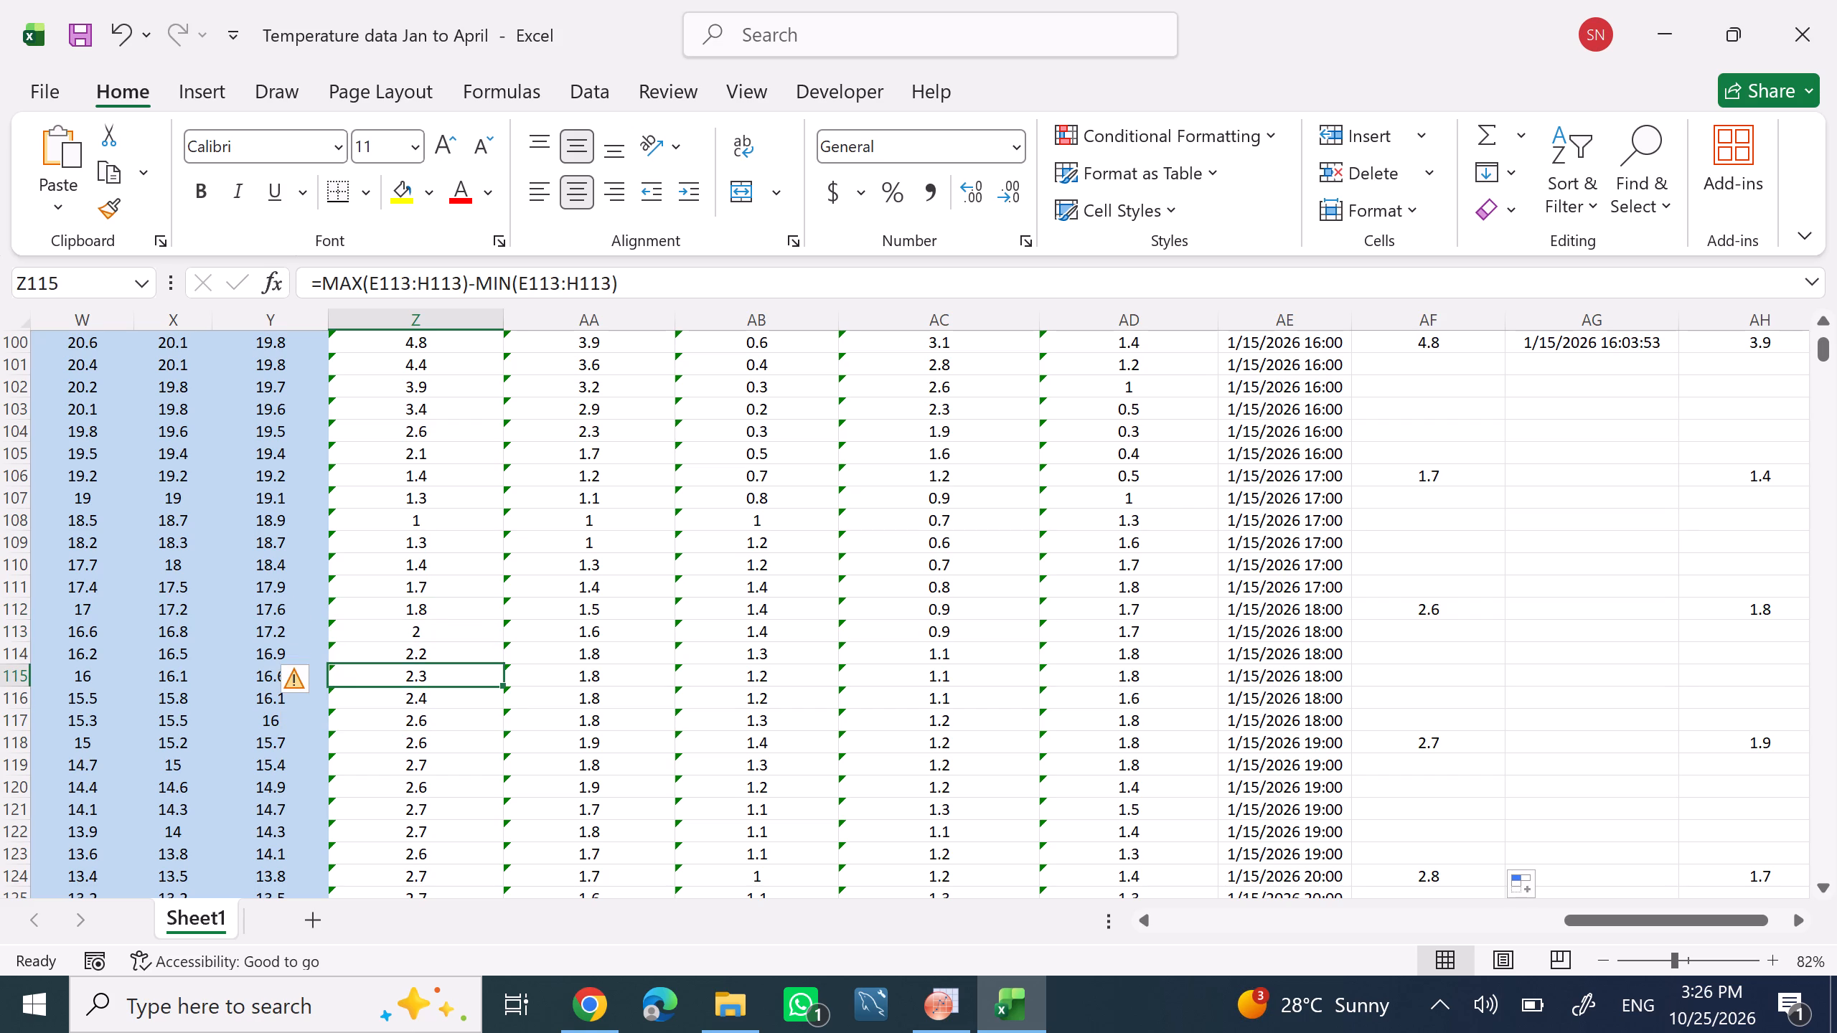
click(445, 704)
click(436, 725)
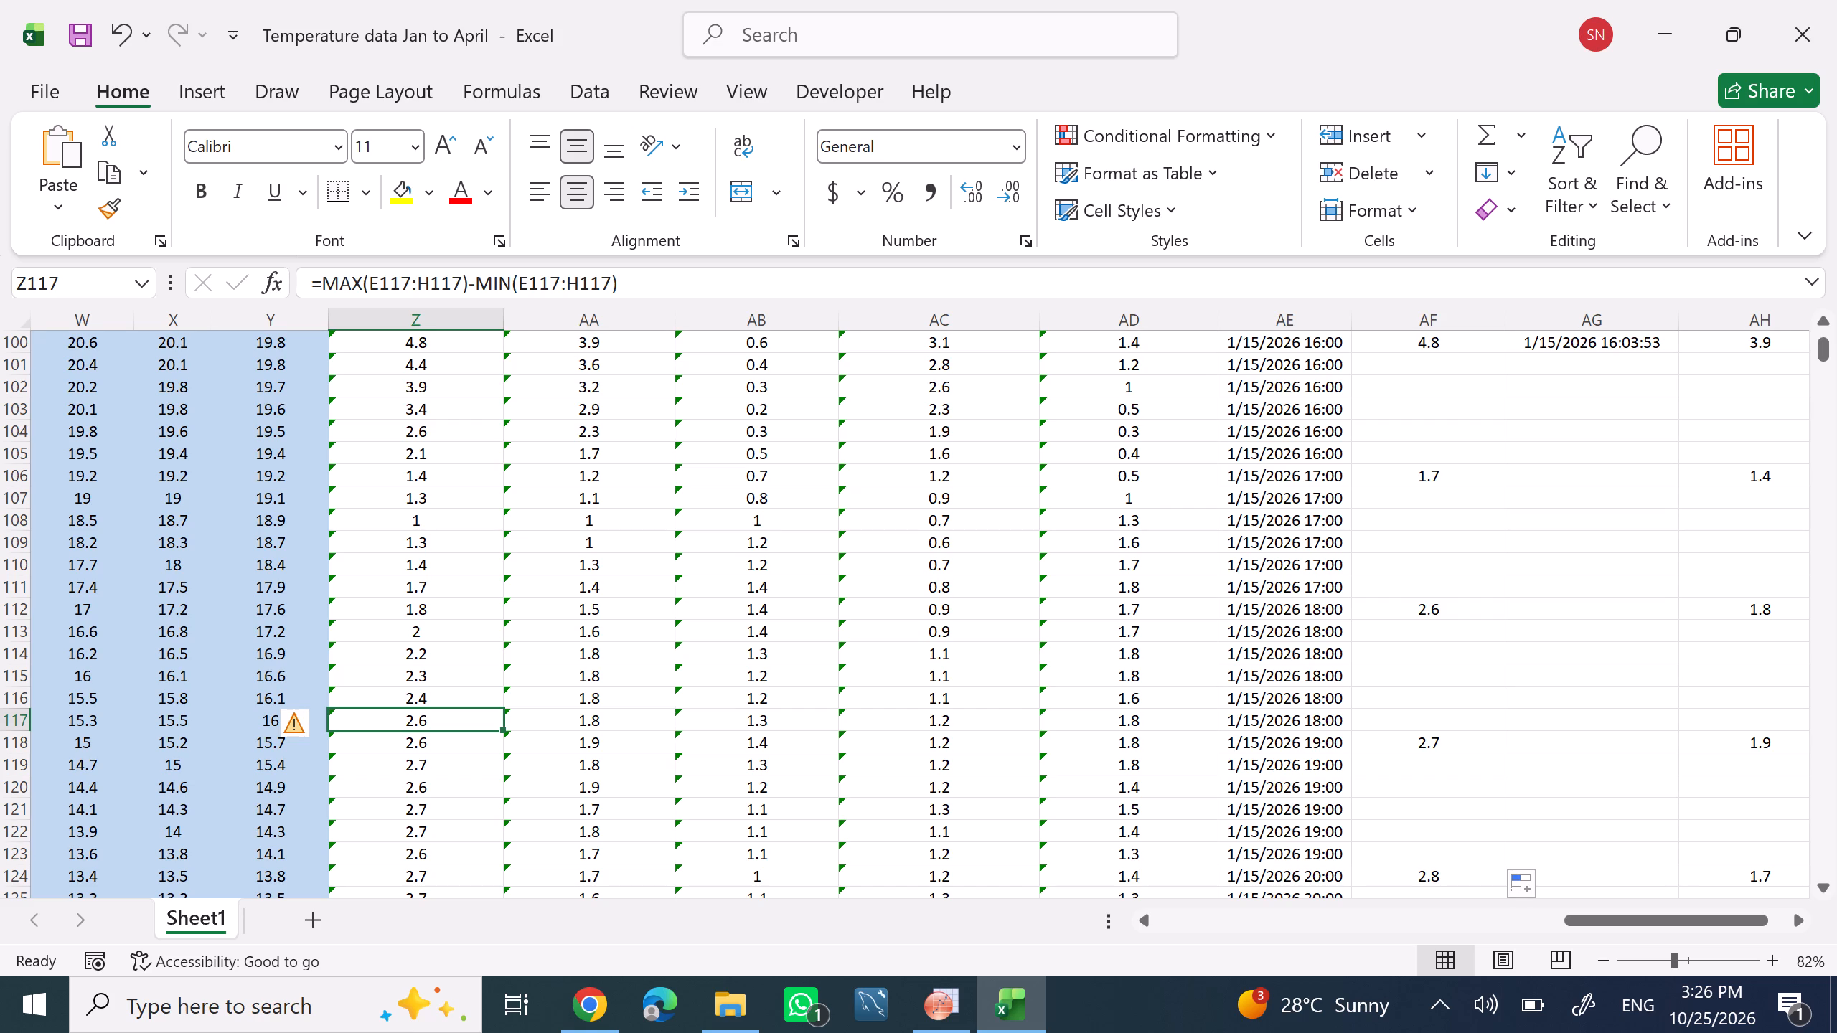
key(shift+super+s)
drag(0, 0, 1, 0)
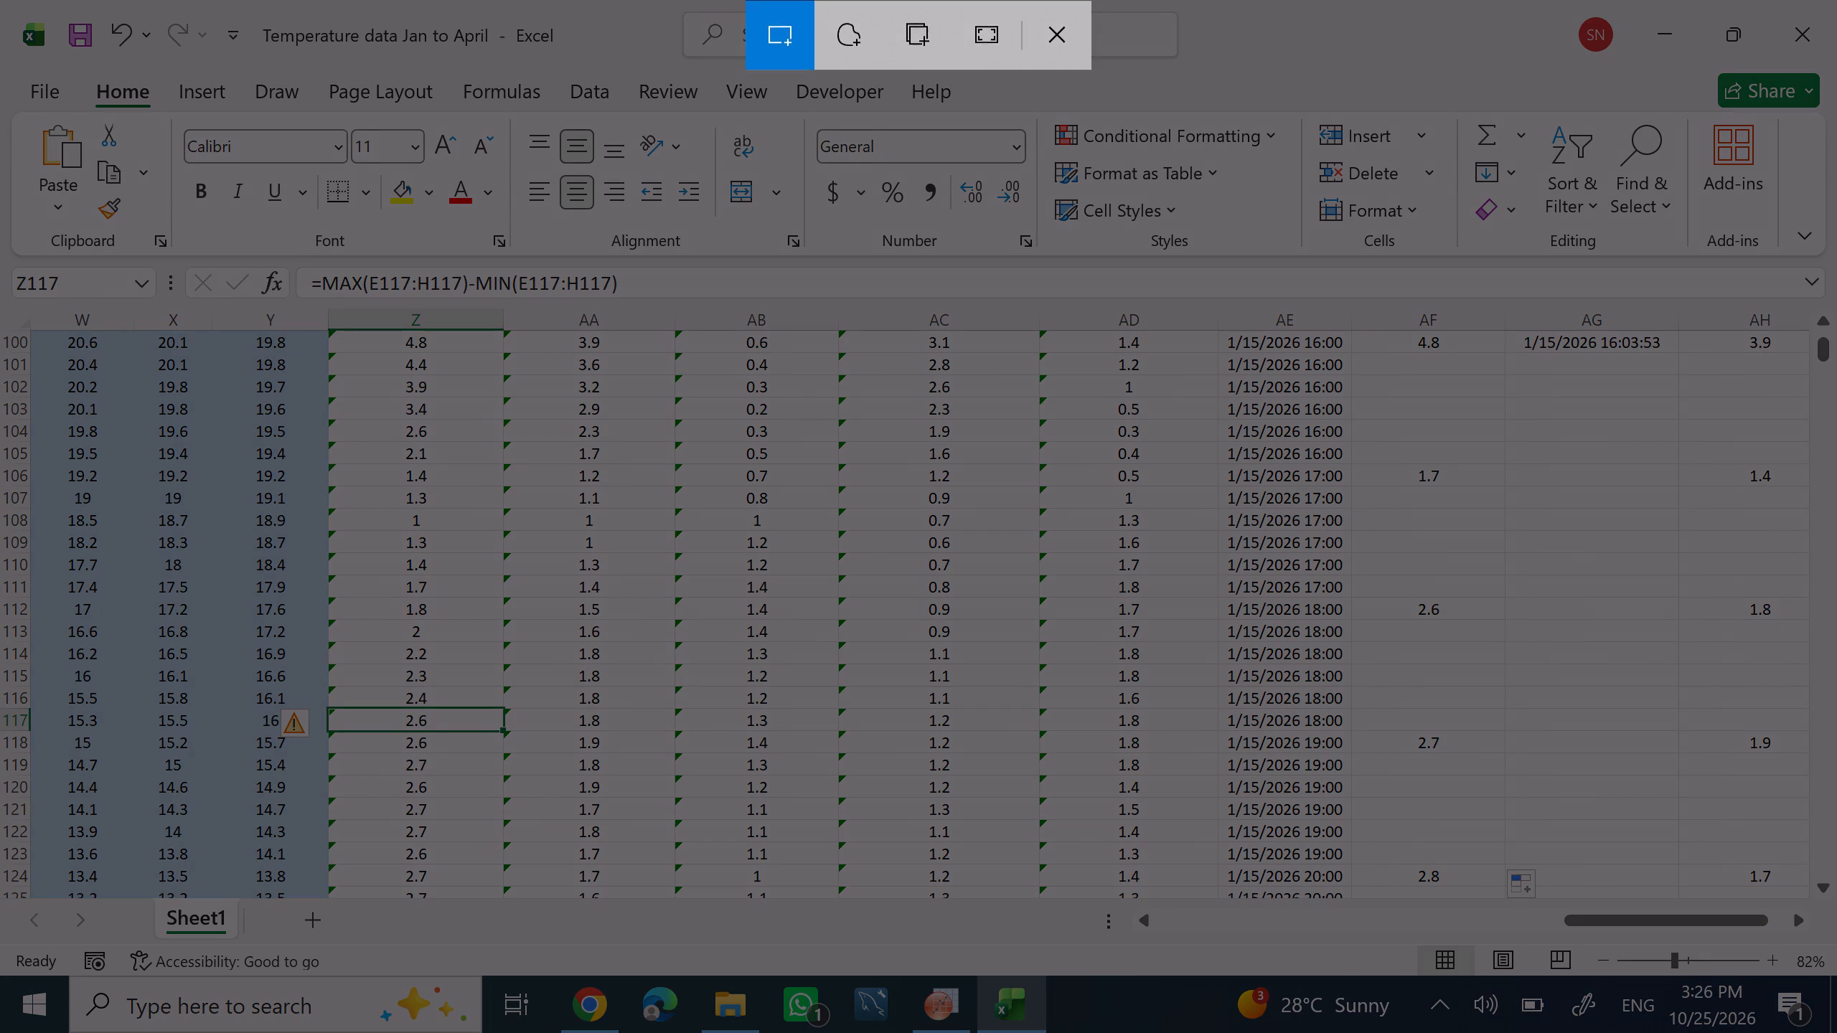